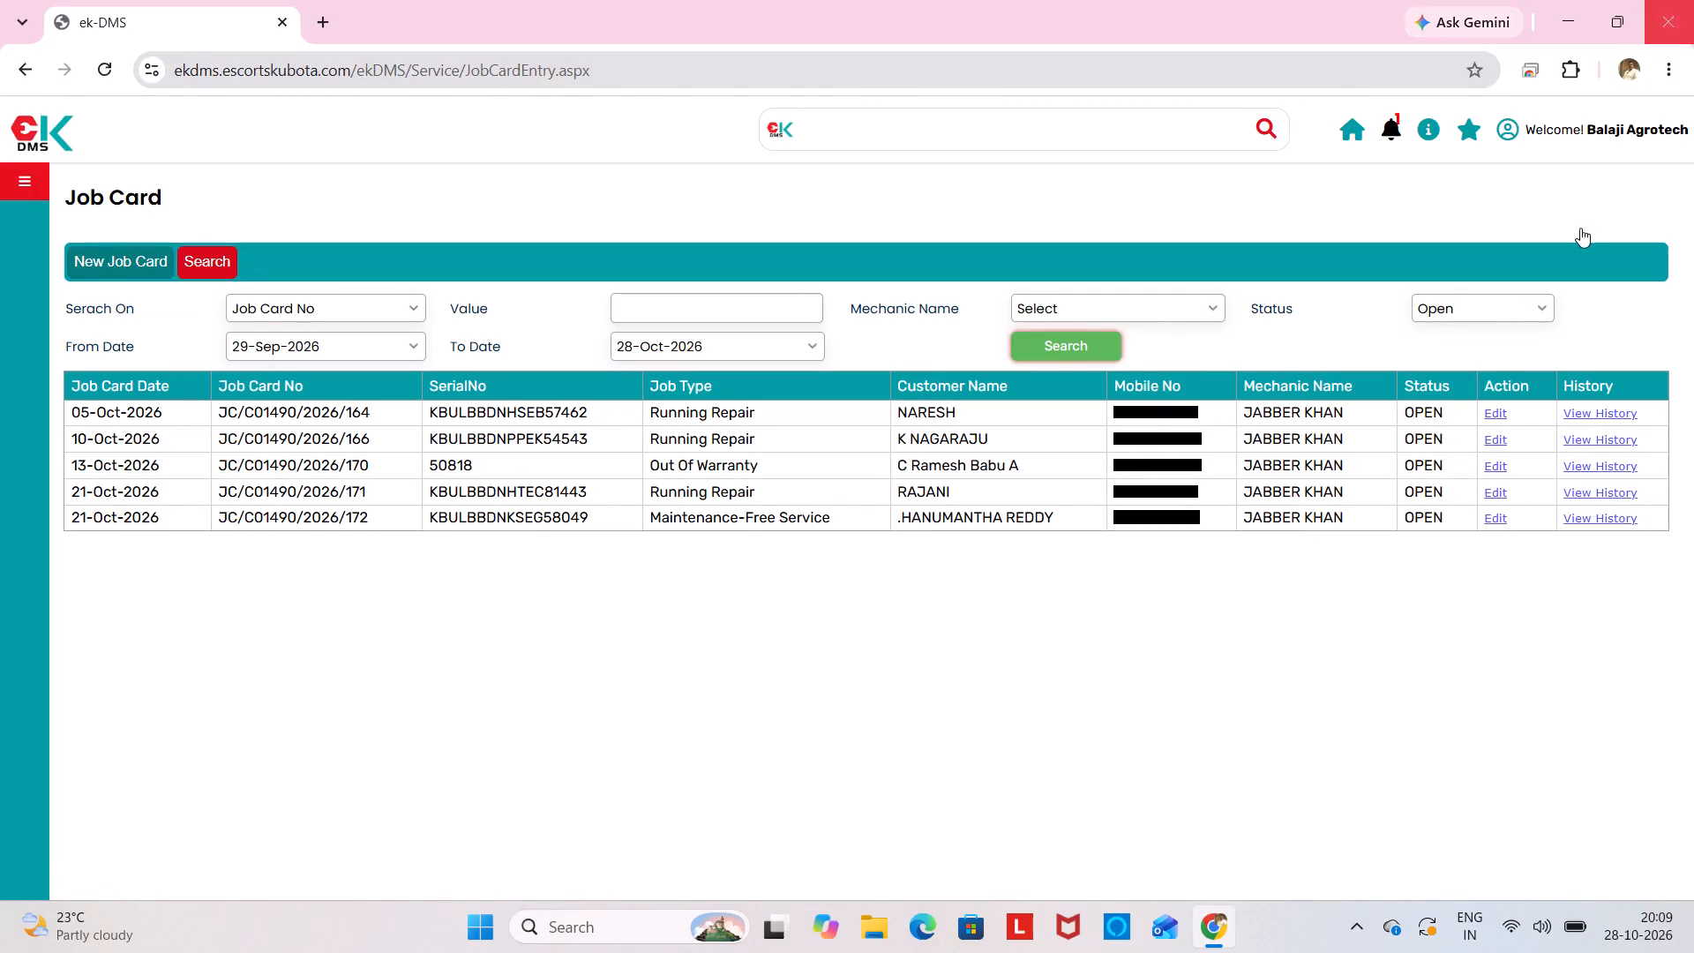
click(1494, 518)
click(454, 339)
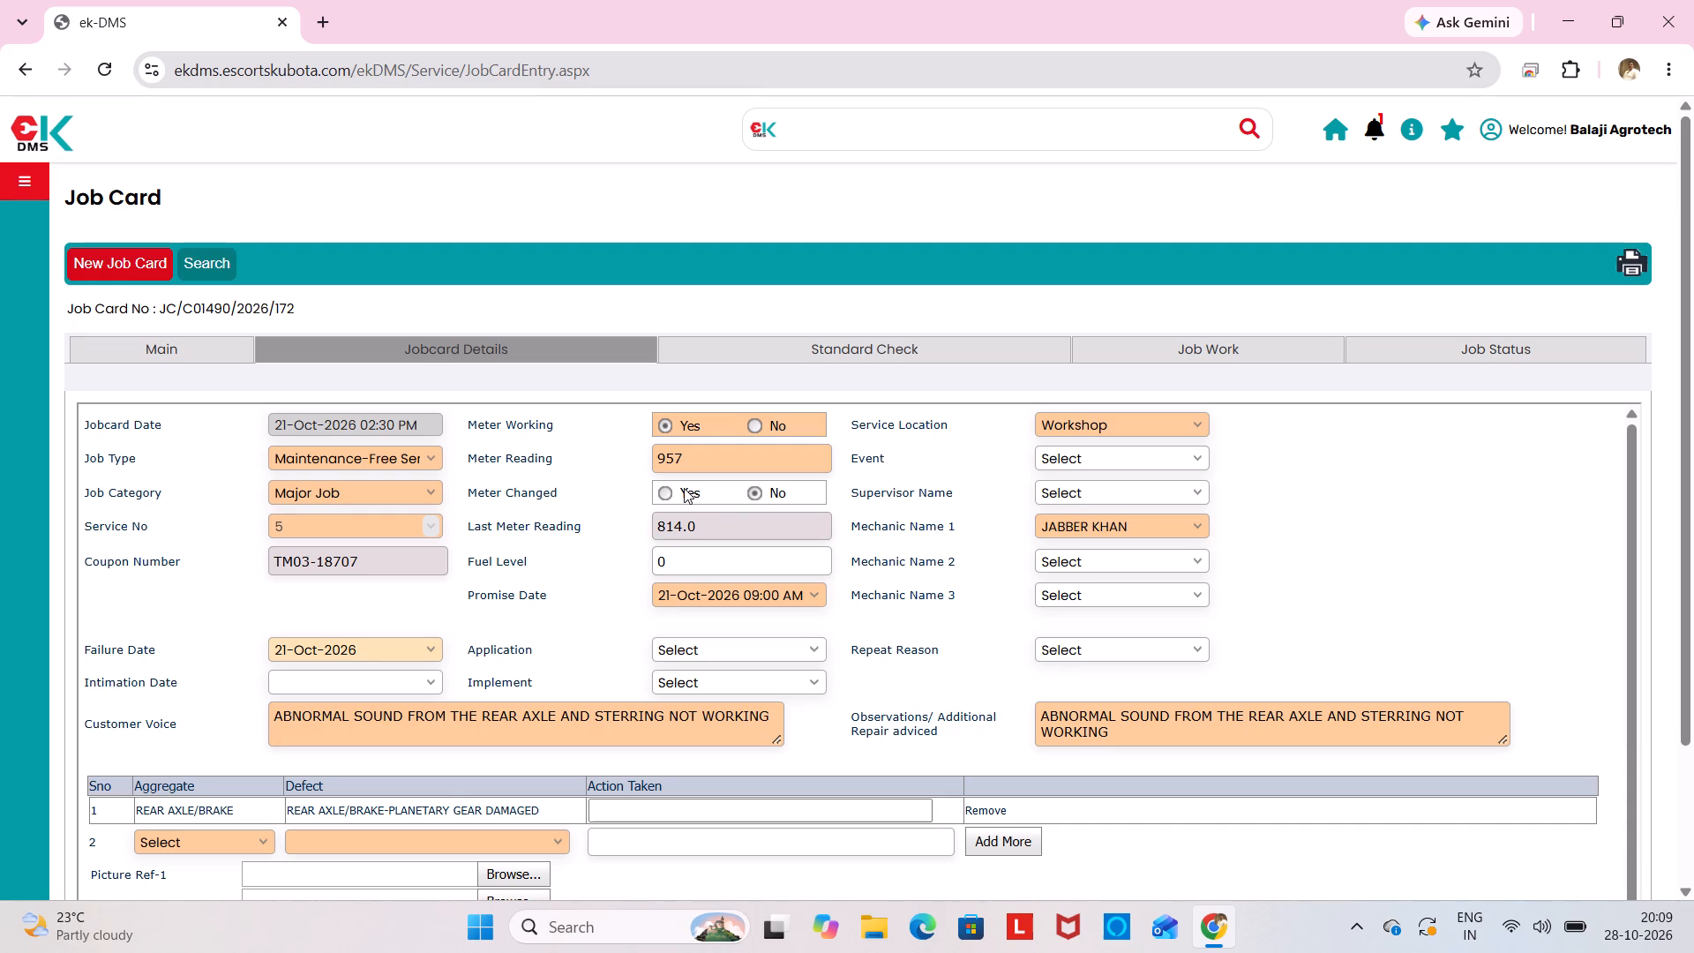
double_click(694, 465)
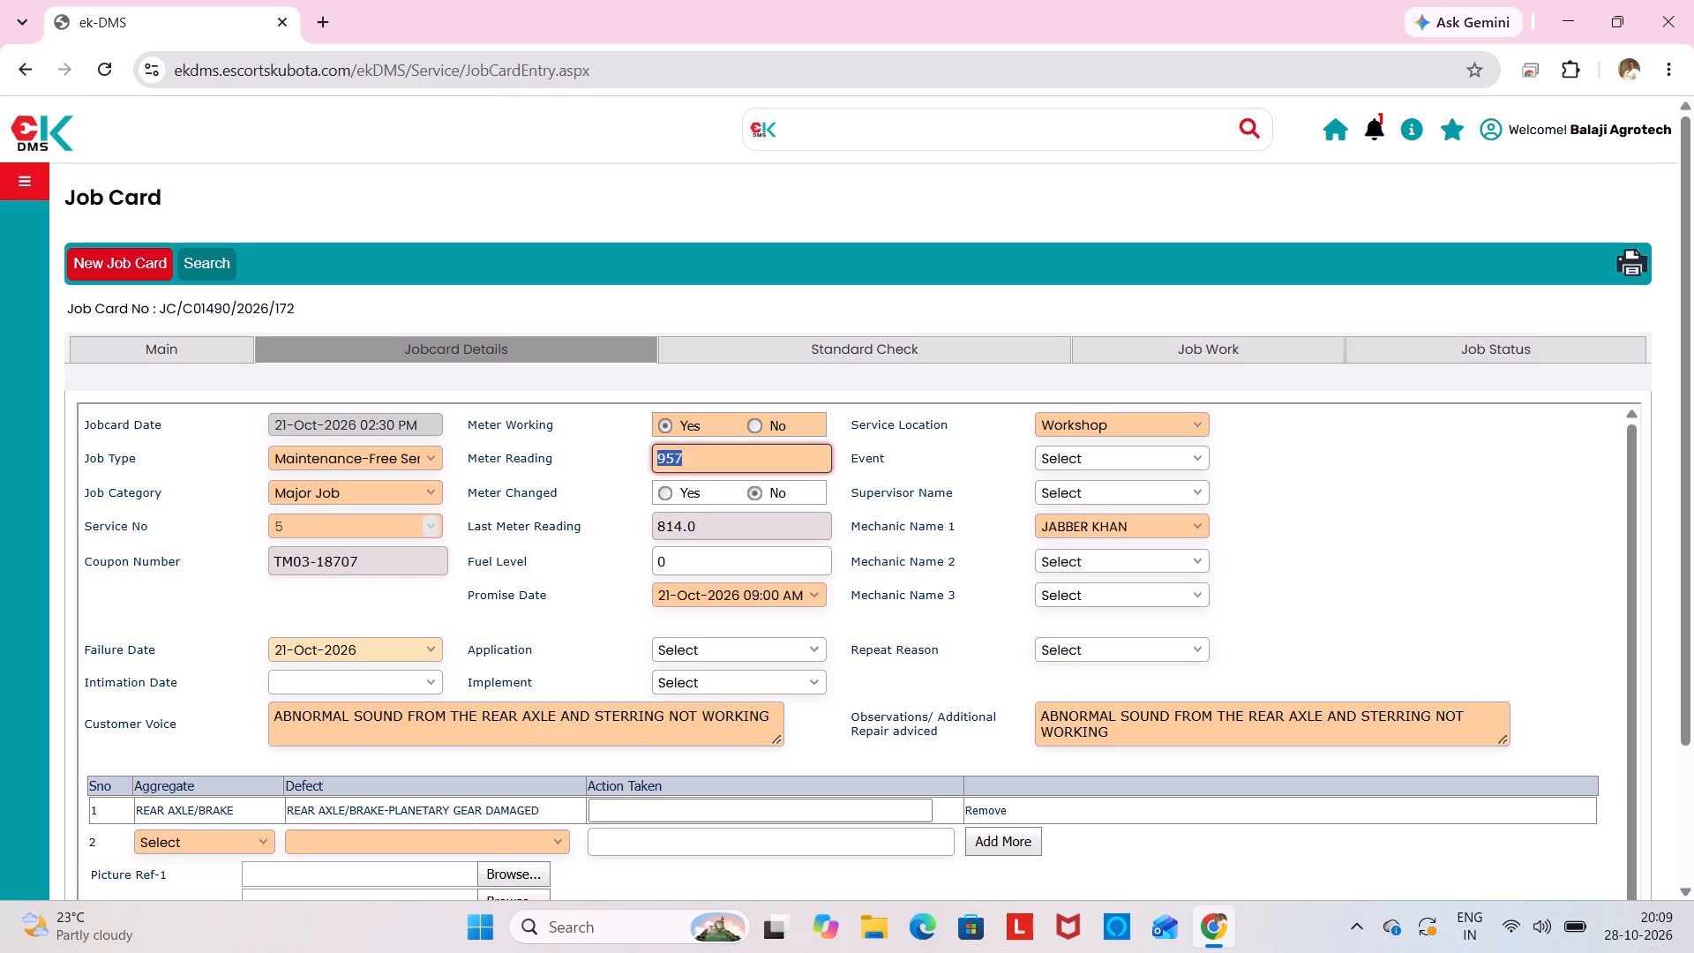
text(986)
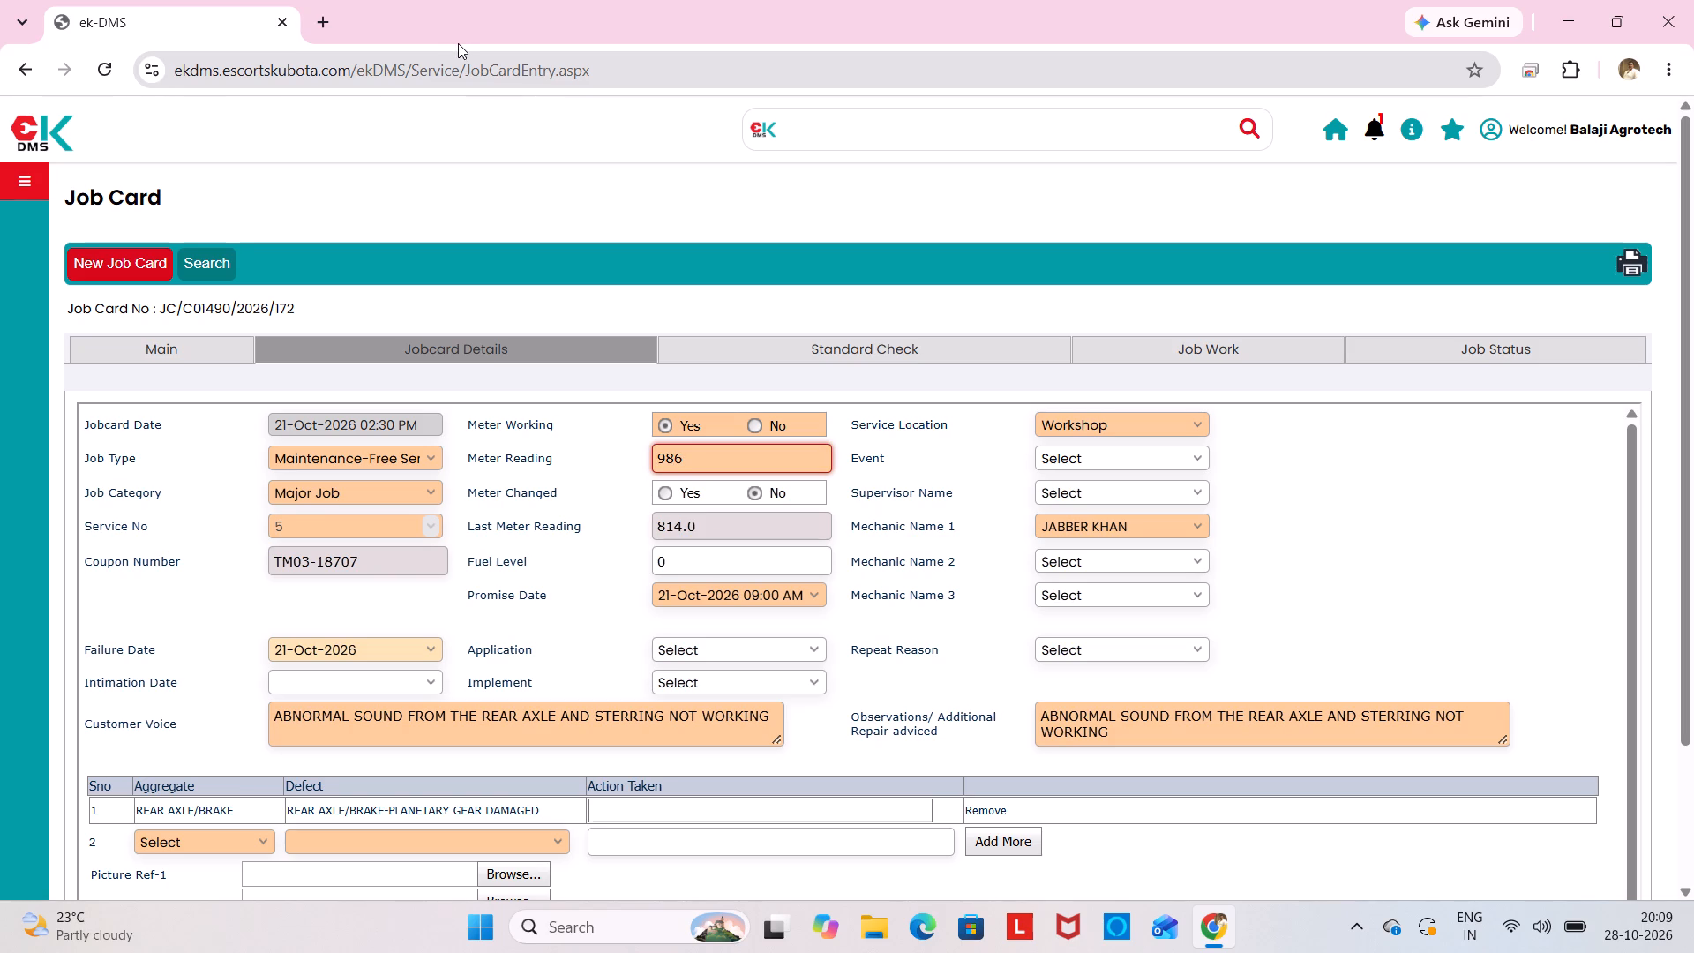
scroll(725, 686, down, 3)
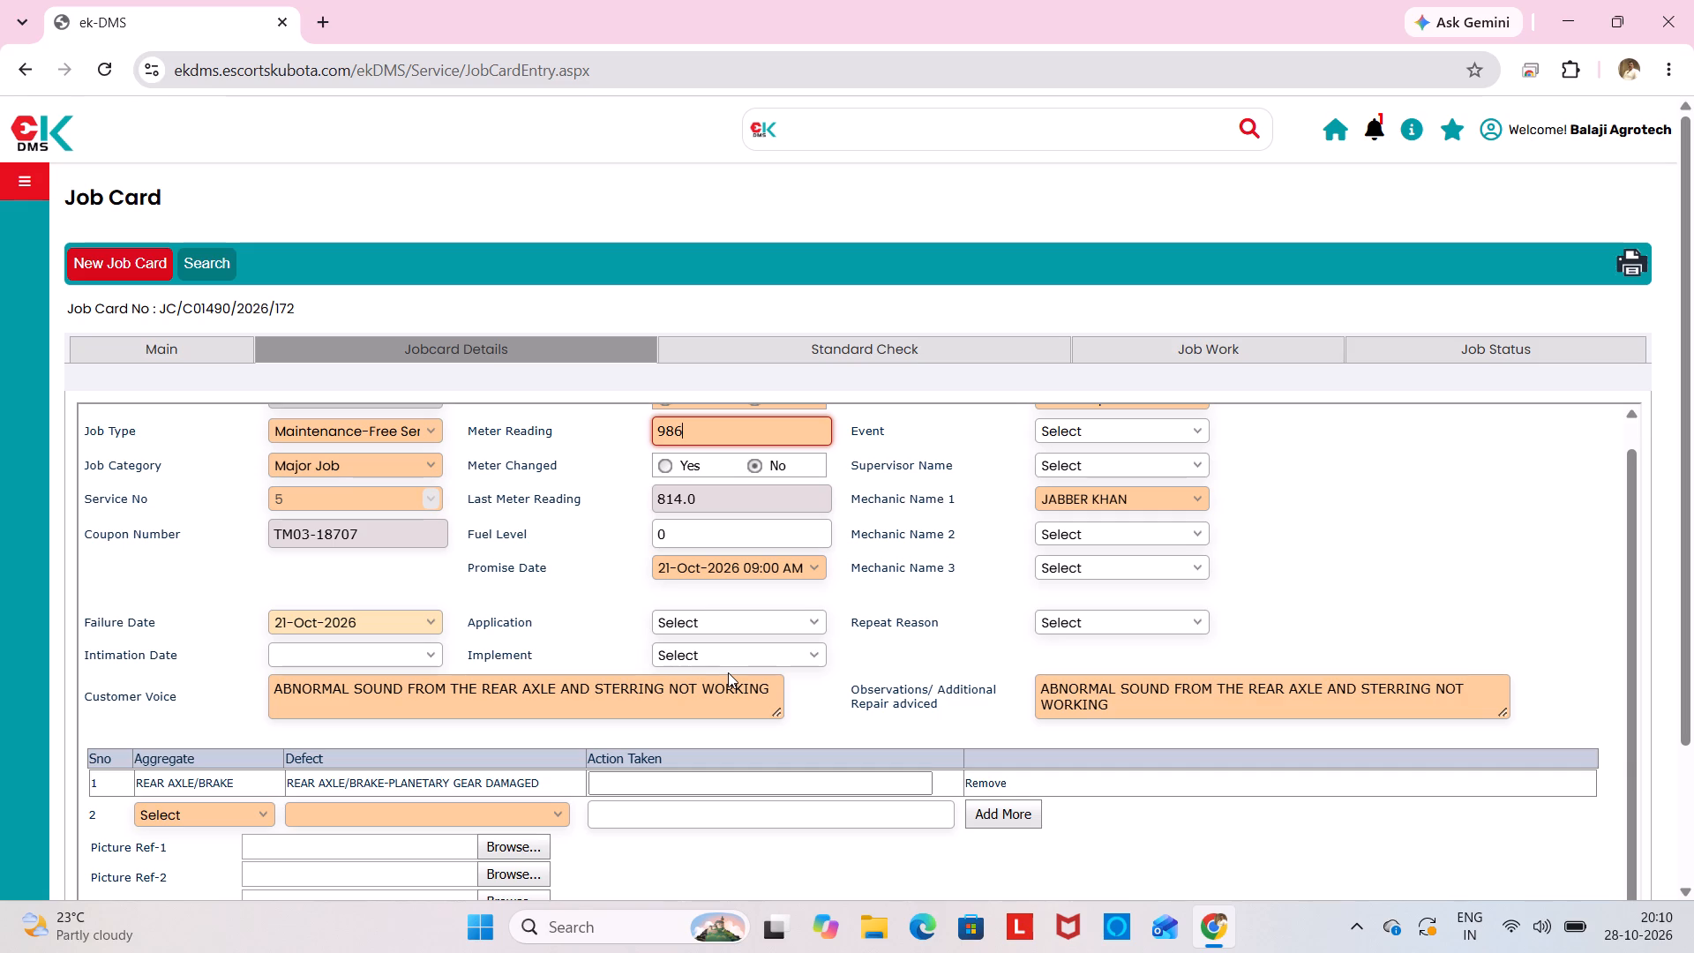
scroll(753, 710, down, 3)
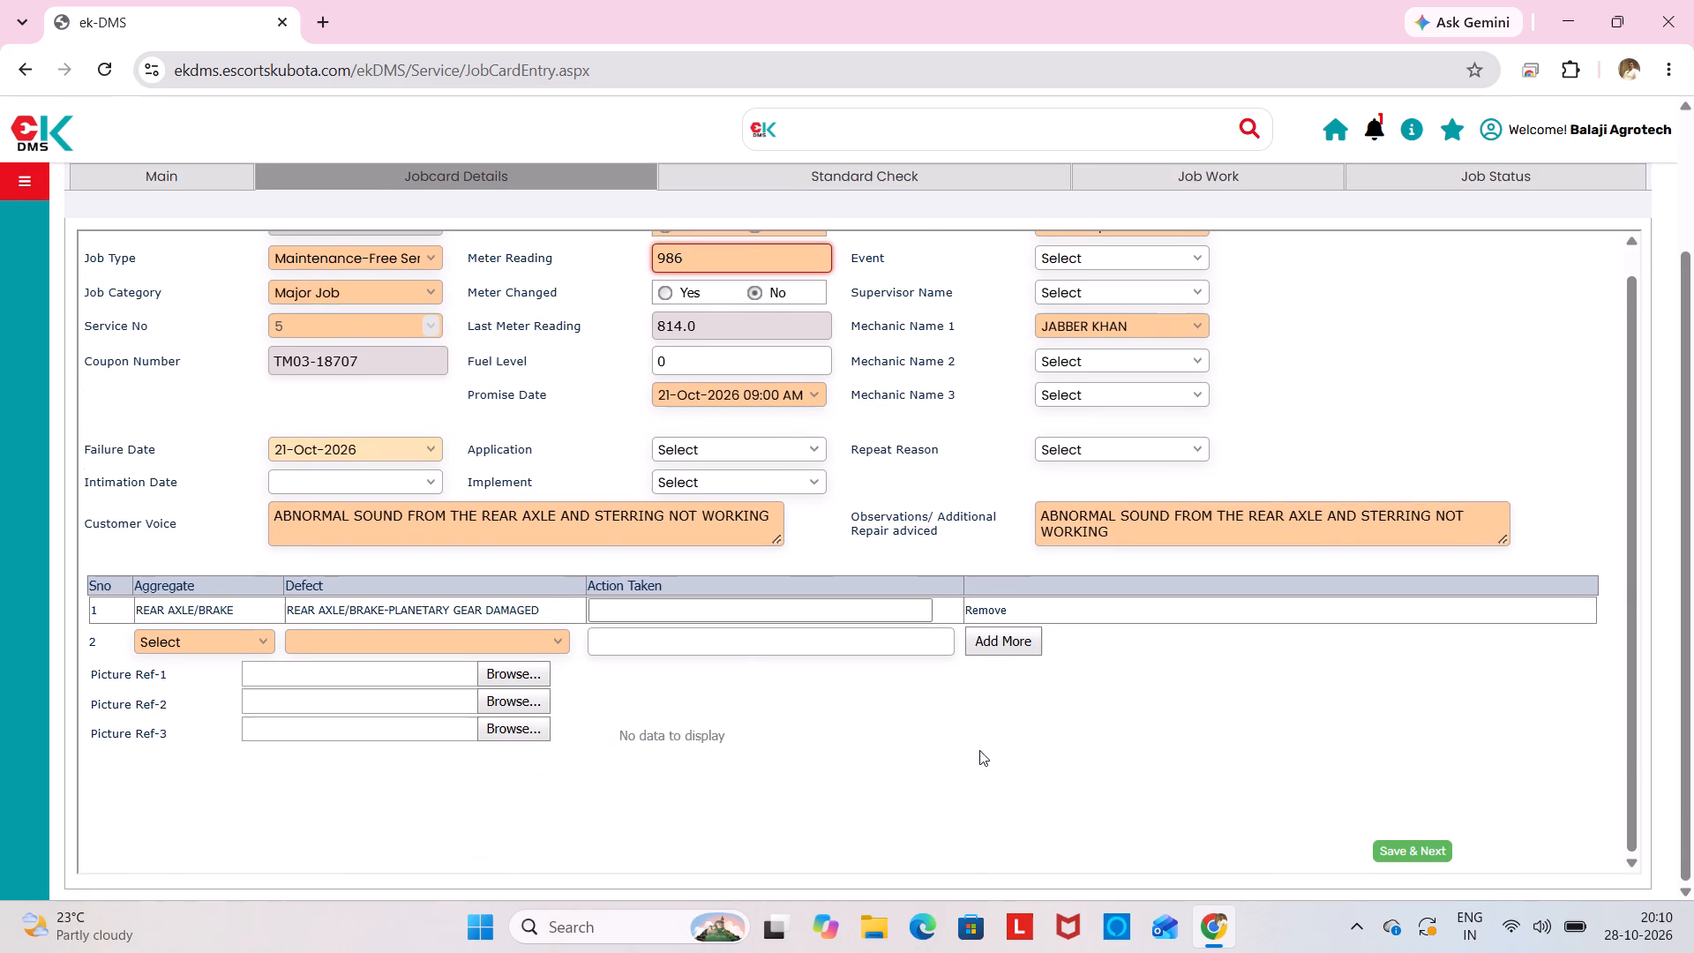
click(1421, 853)
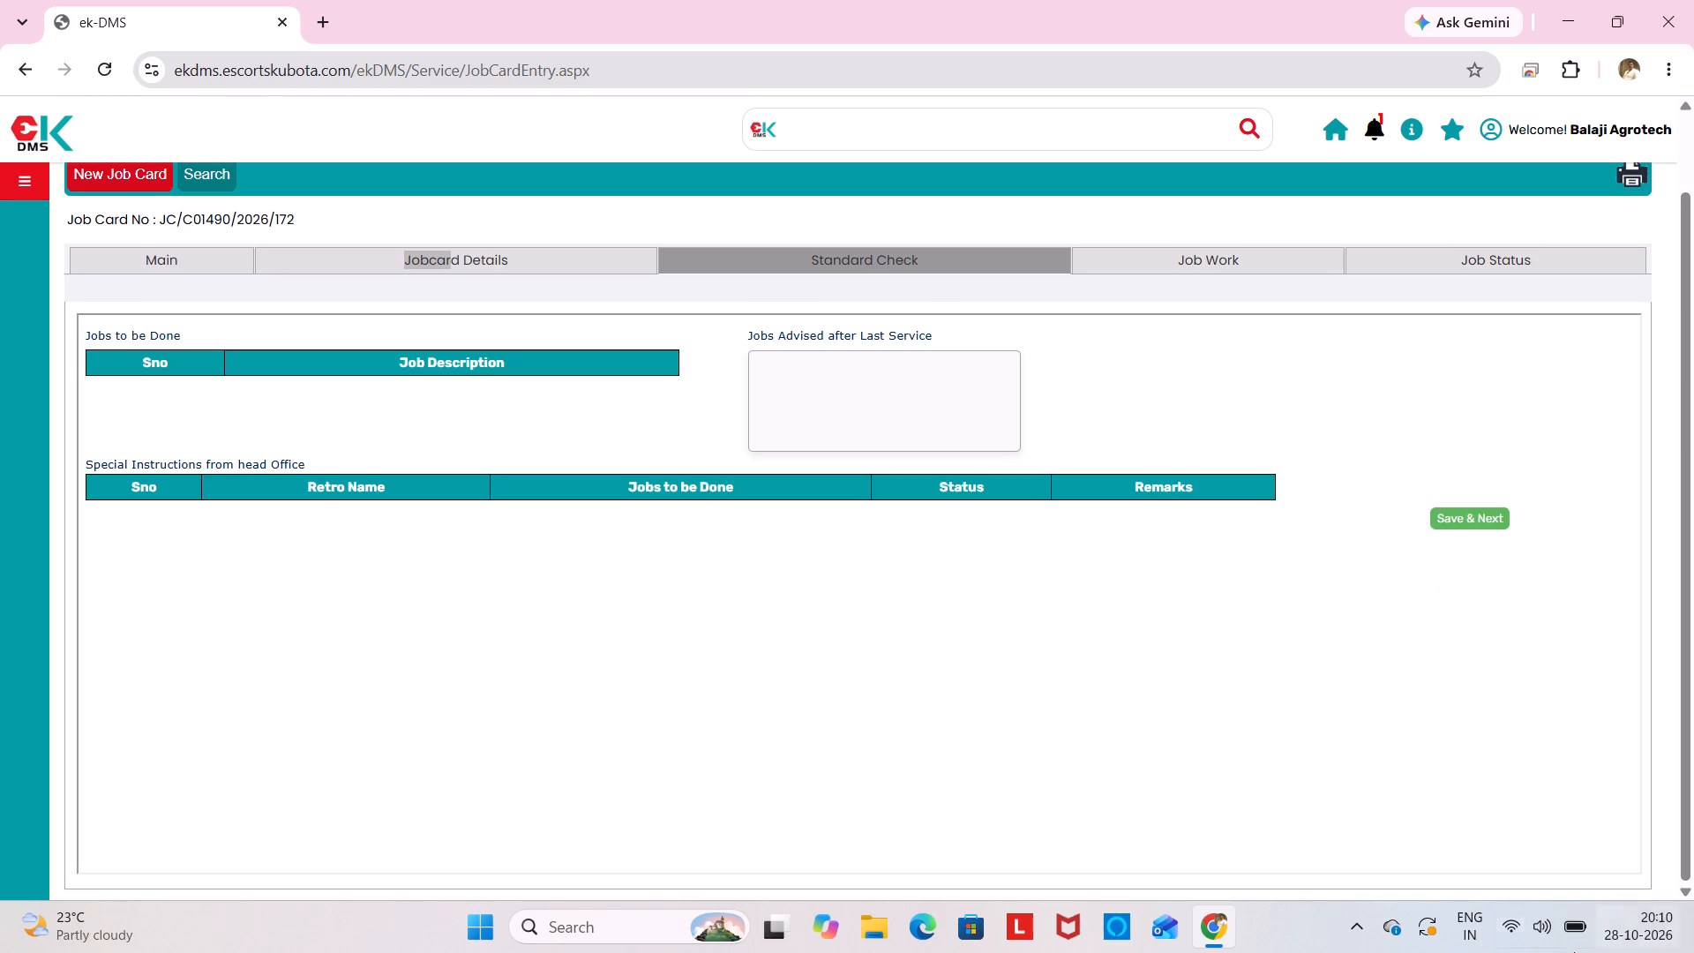
Save the job card's Standard Check section and advance to Job Work.
click(1504, 513)
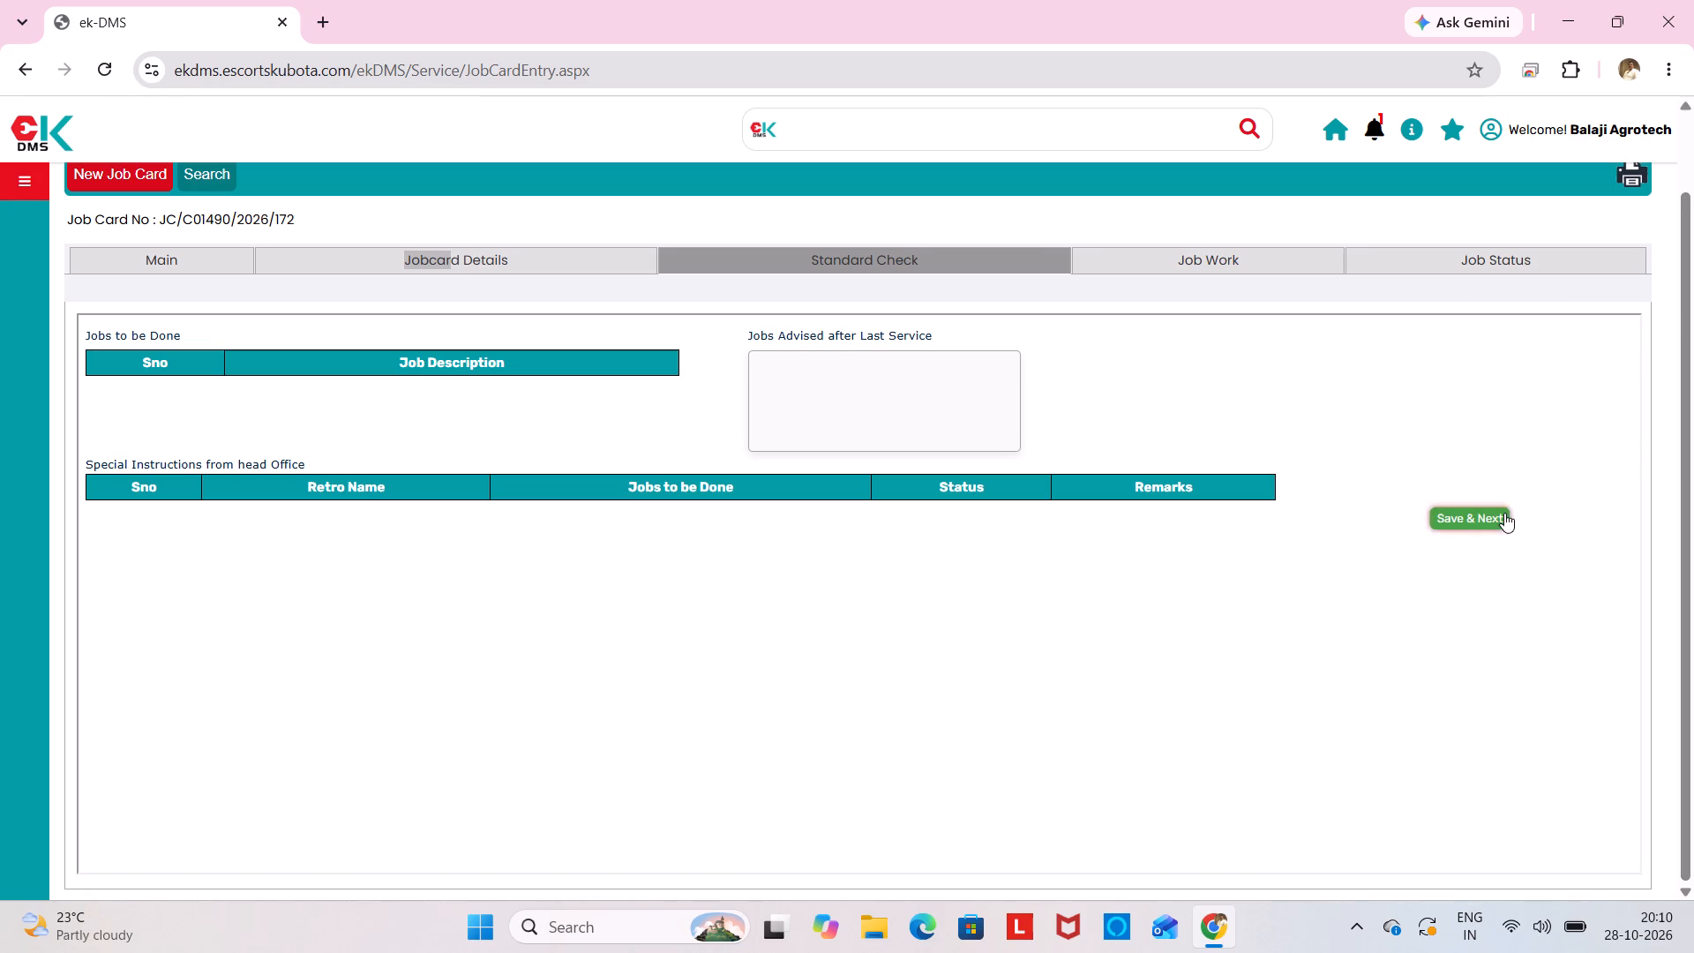
Examine the requested parts, their quantities and the labour details in the job card's Job Work section.
scroll(1427, 566, down, 2)
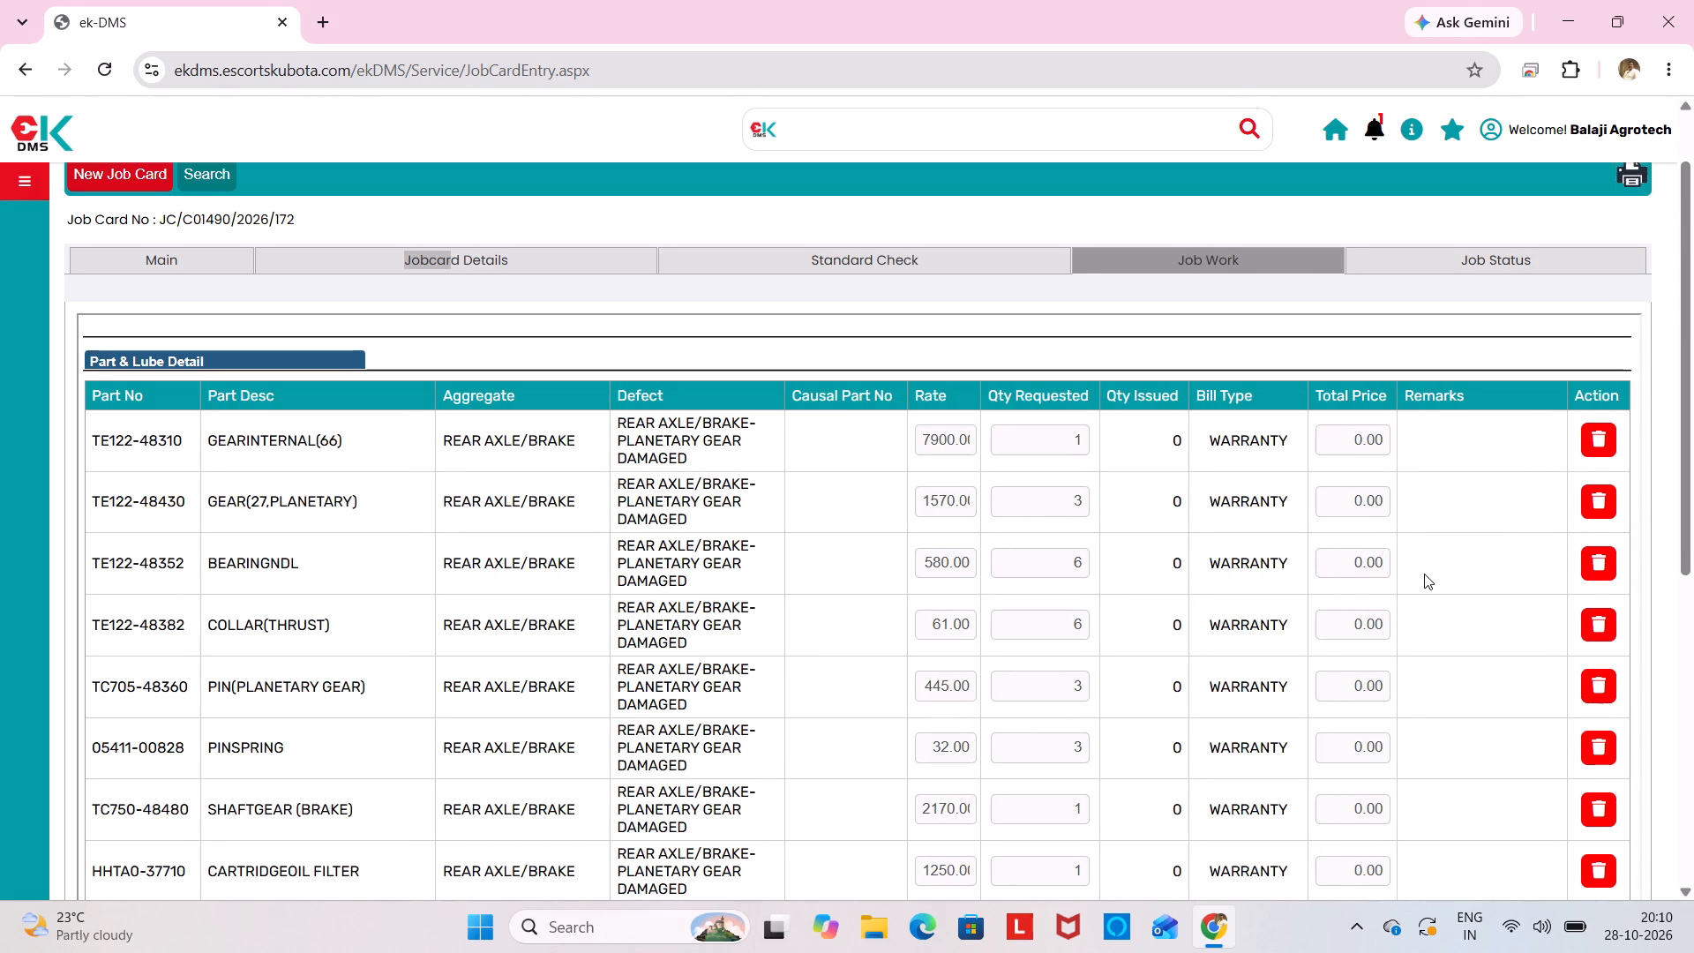
scroll(1424, 574, down, 2)
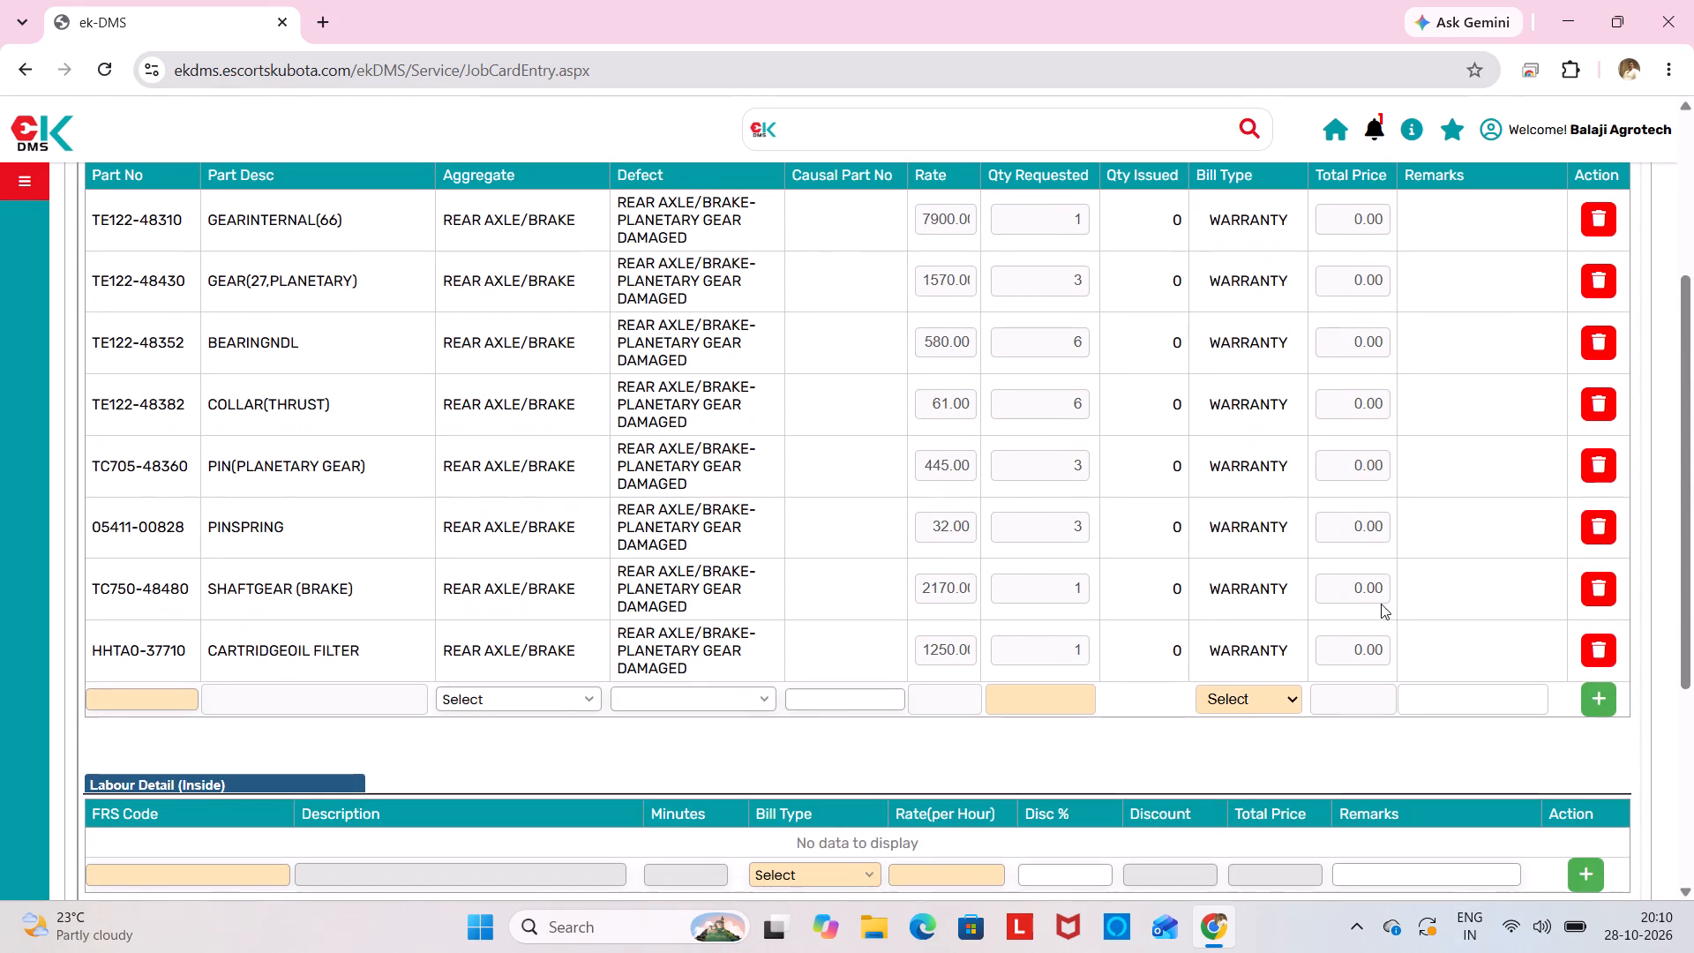
scroll(980, 701, down, 2)
scroll(981, 709, up, 2)
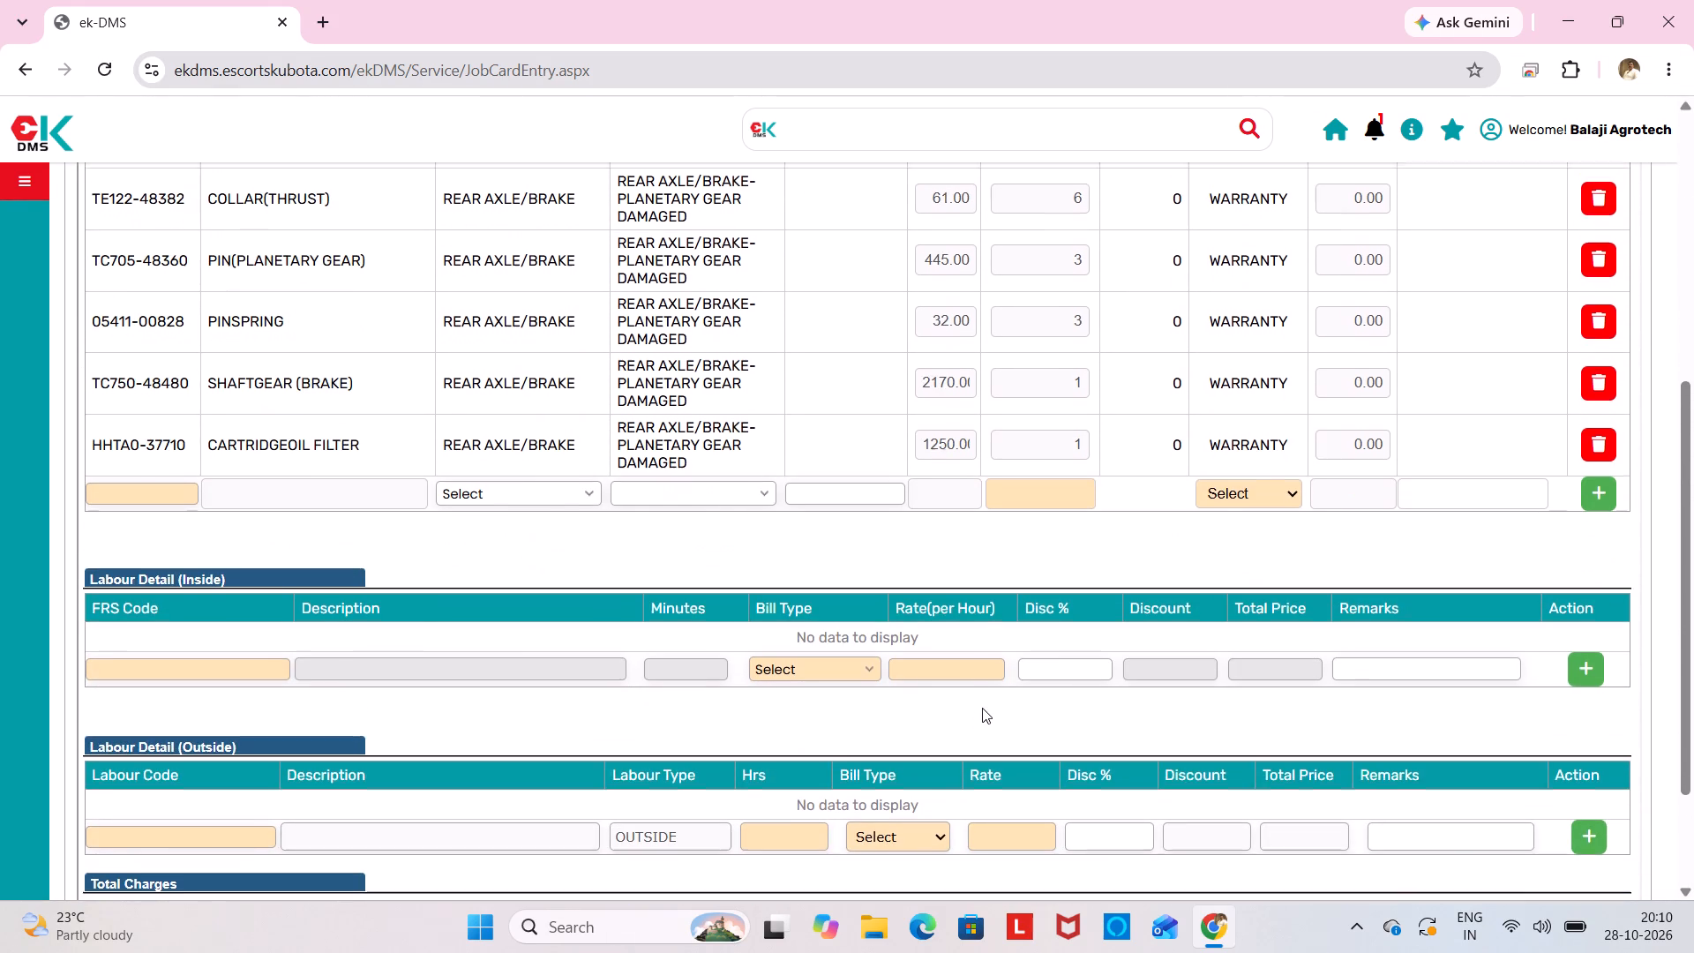
scroll(982, 708, up, 2)
scroll(982, 707, down, 2)
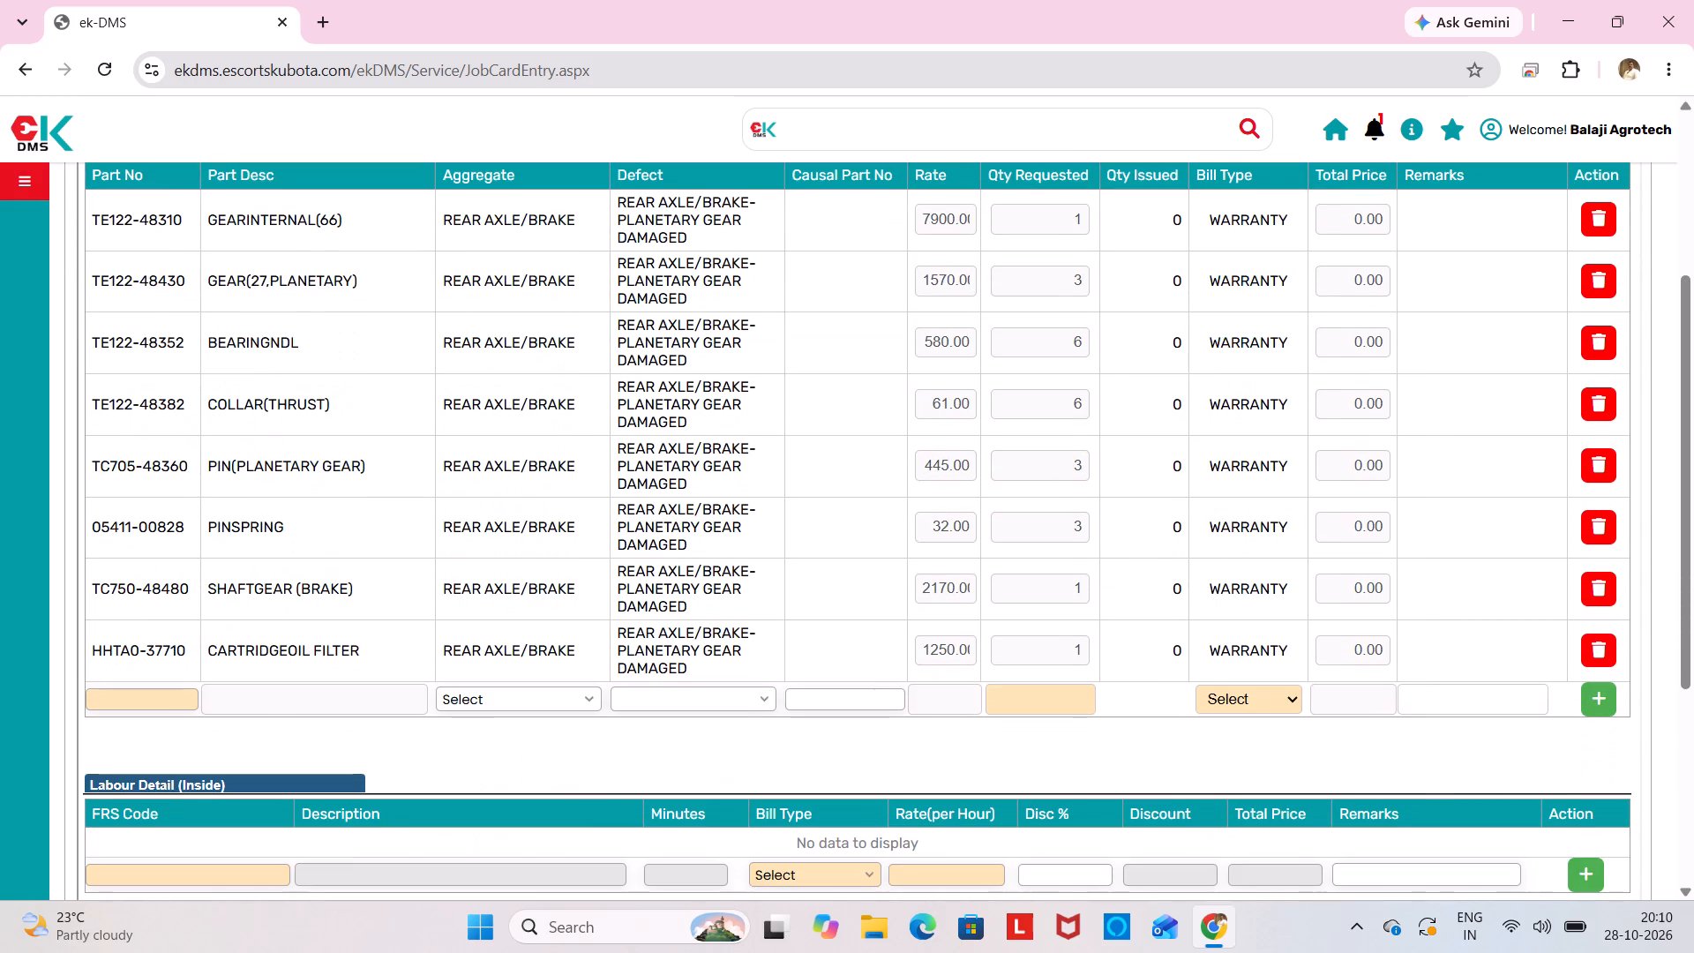
scroll(948, 656, up, 7)
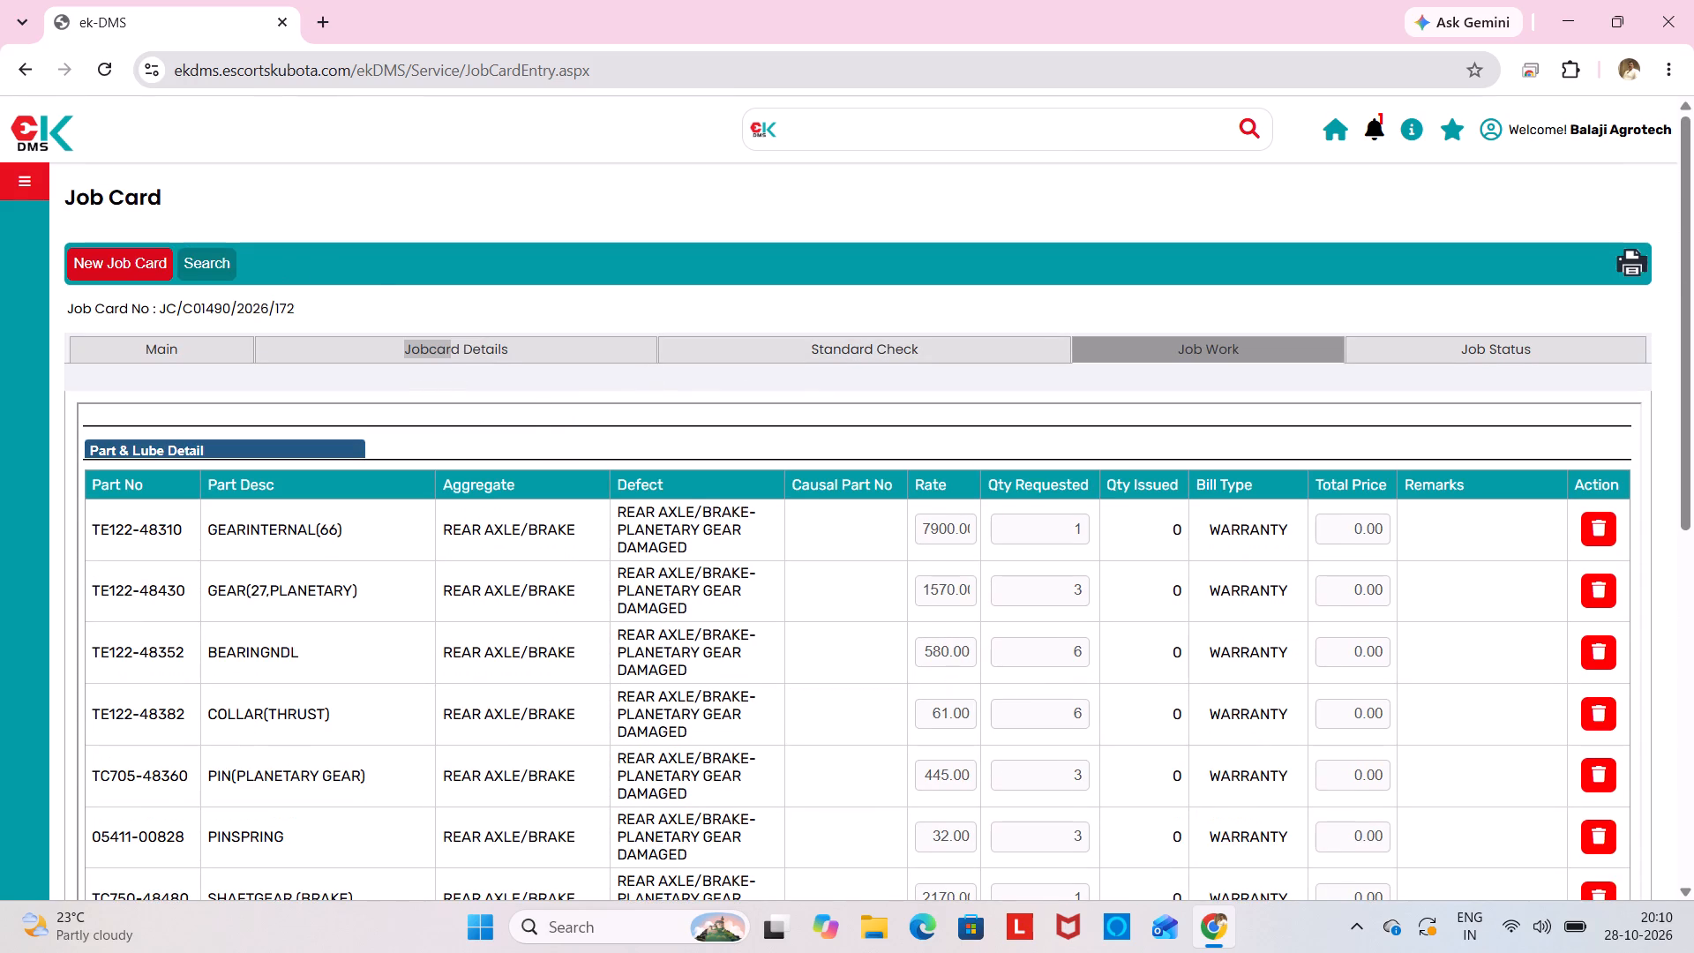
Copy the job card number shown in the job card's header.
triple_click(244, 309)
click(201, 305)
drag(160, 310, 300, 301)
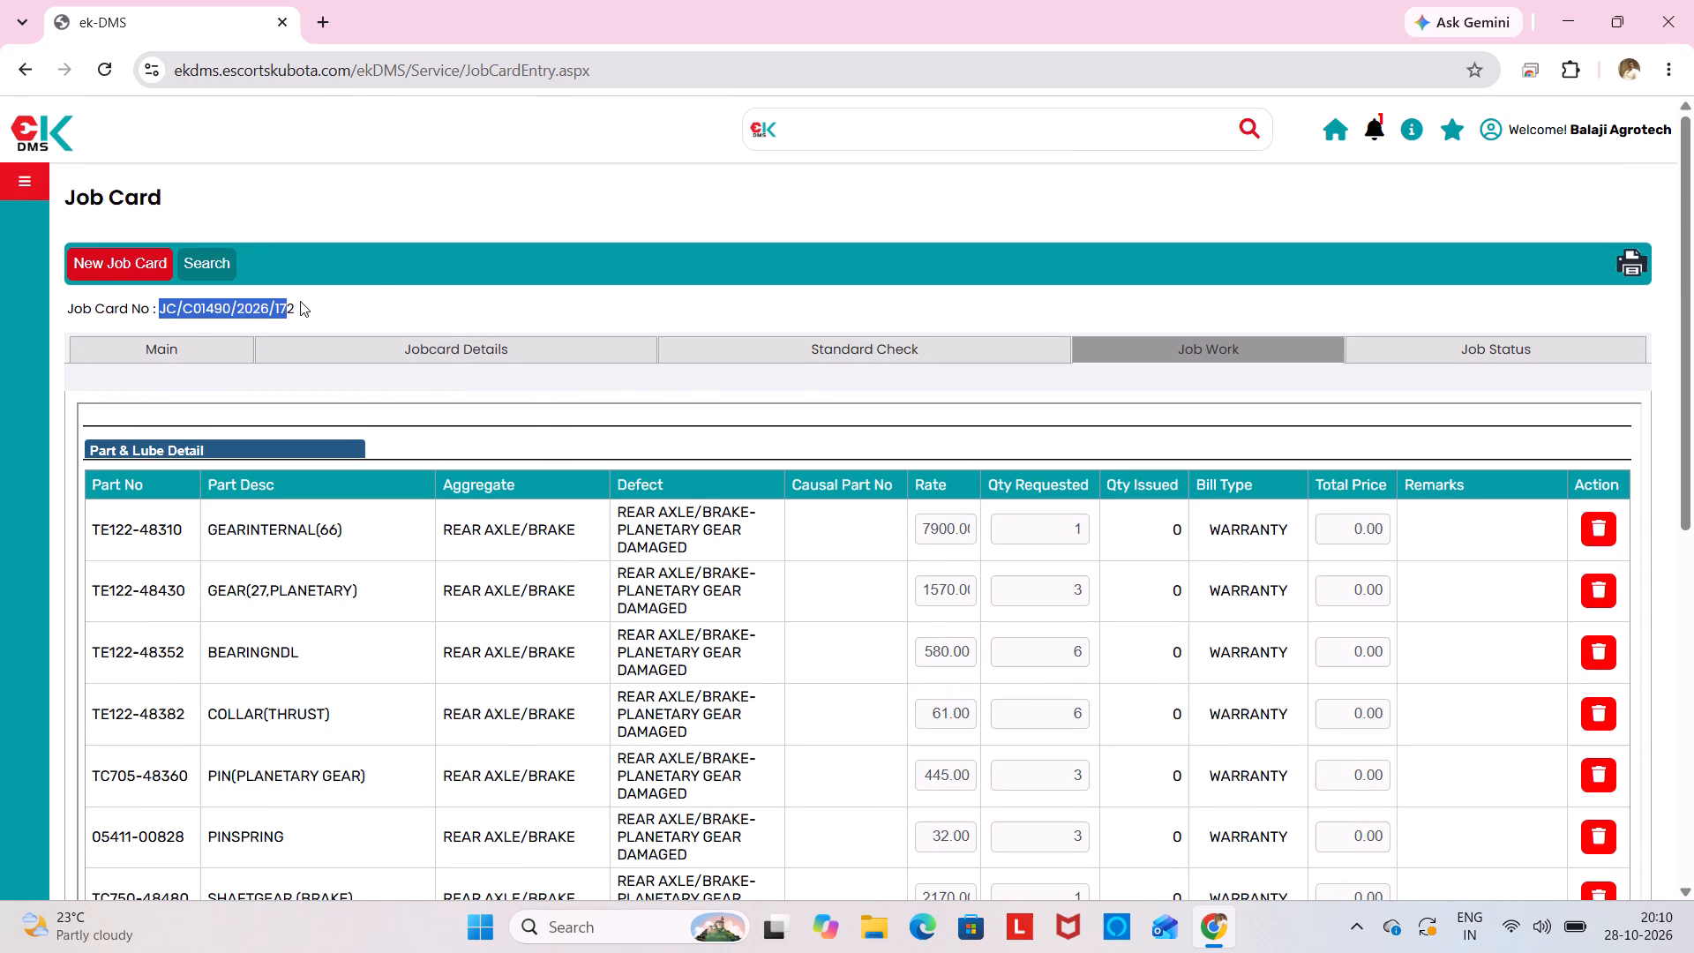
key(ctrl+c)
Start a new spares Part Issue of type Job Card for job card JC/C01490/2026/172.
click(44, 197)
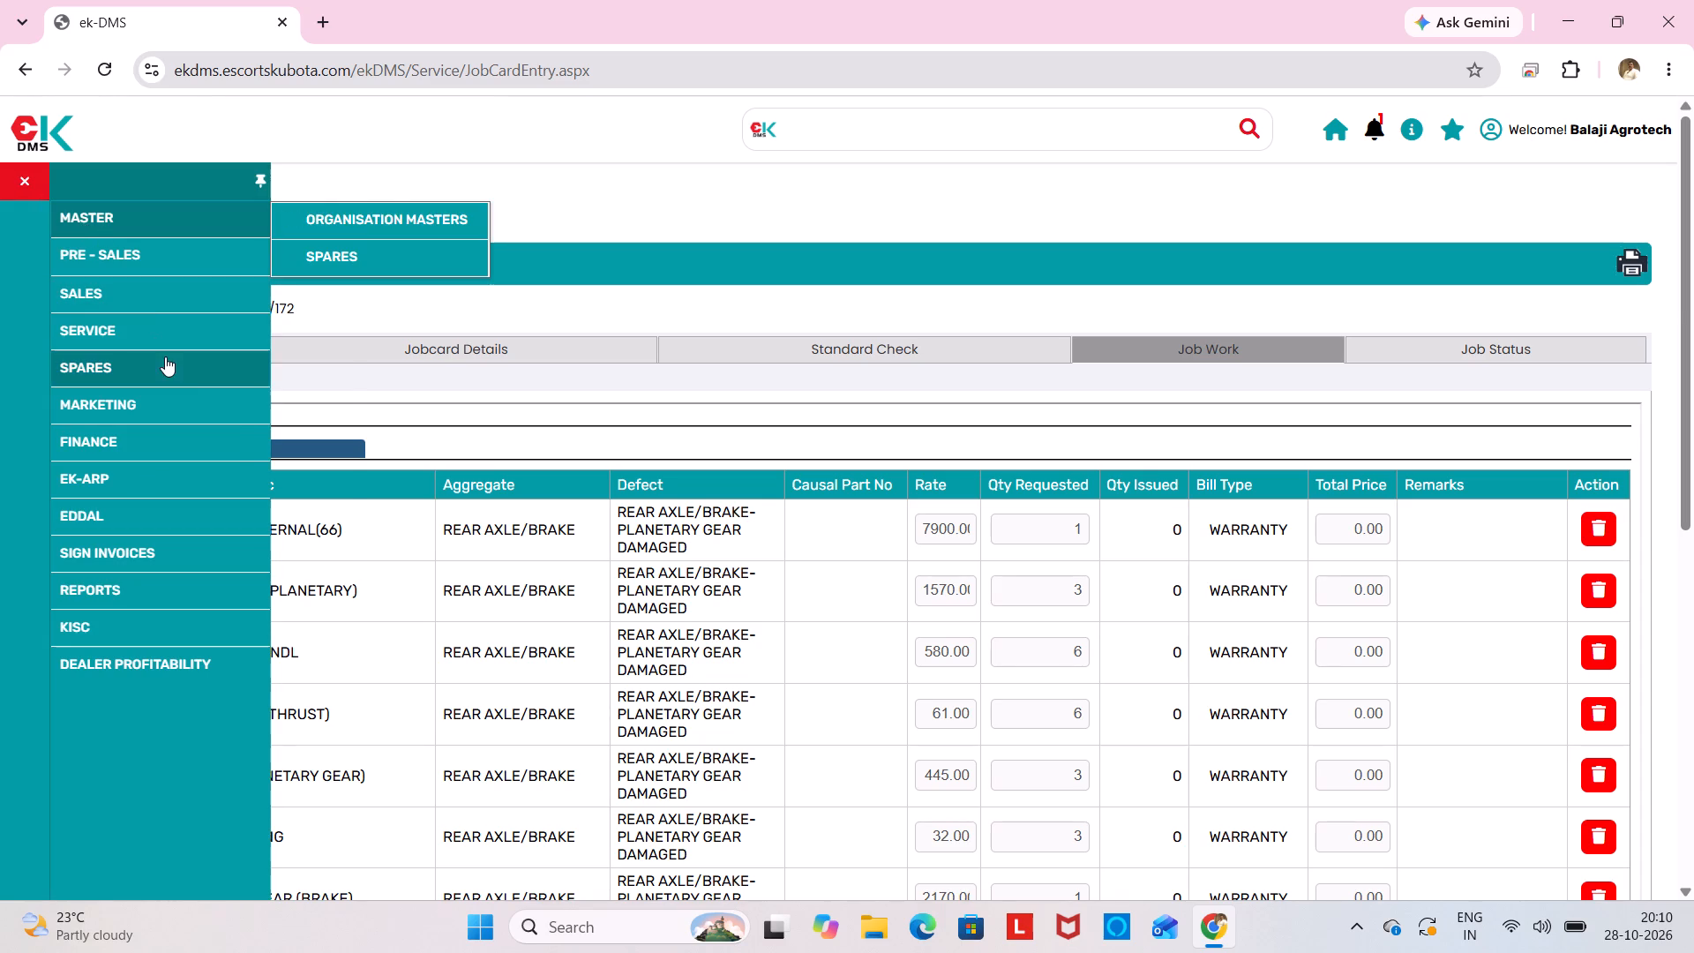
click(187, 361)
click(389, 503)
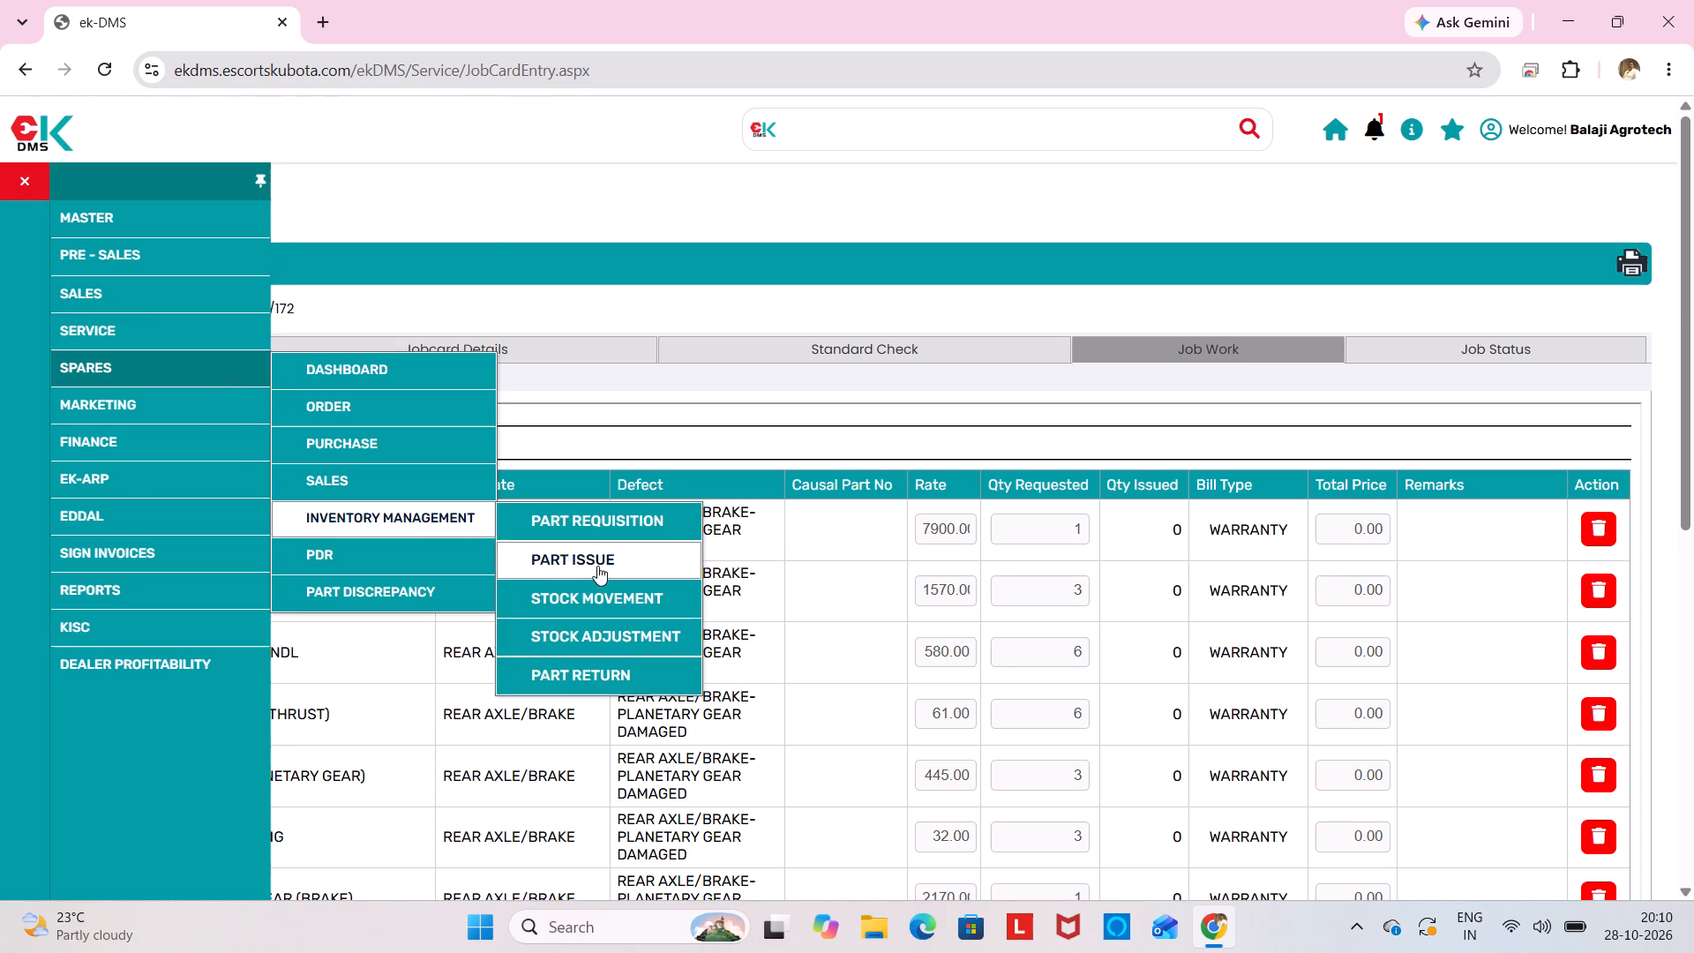
click(587, 558)
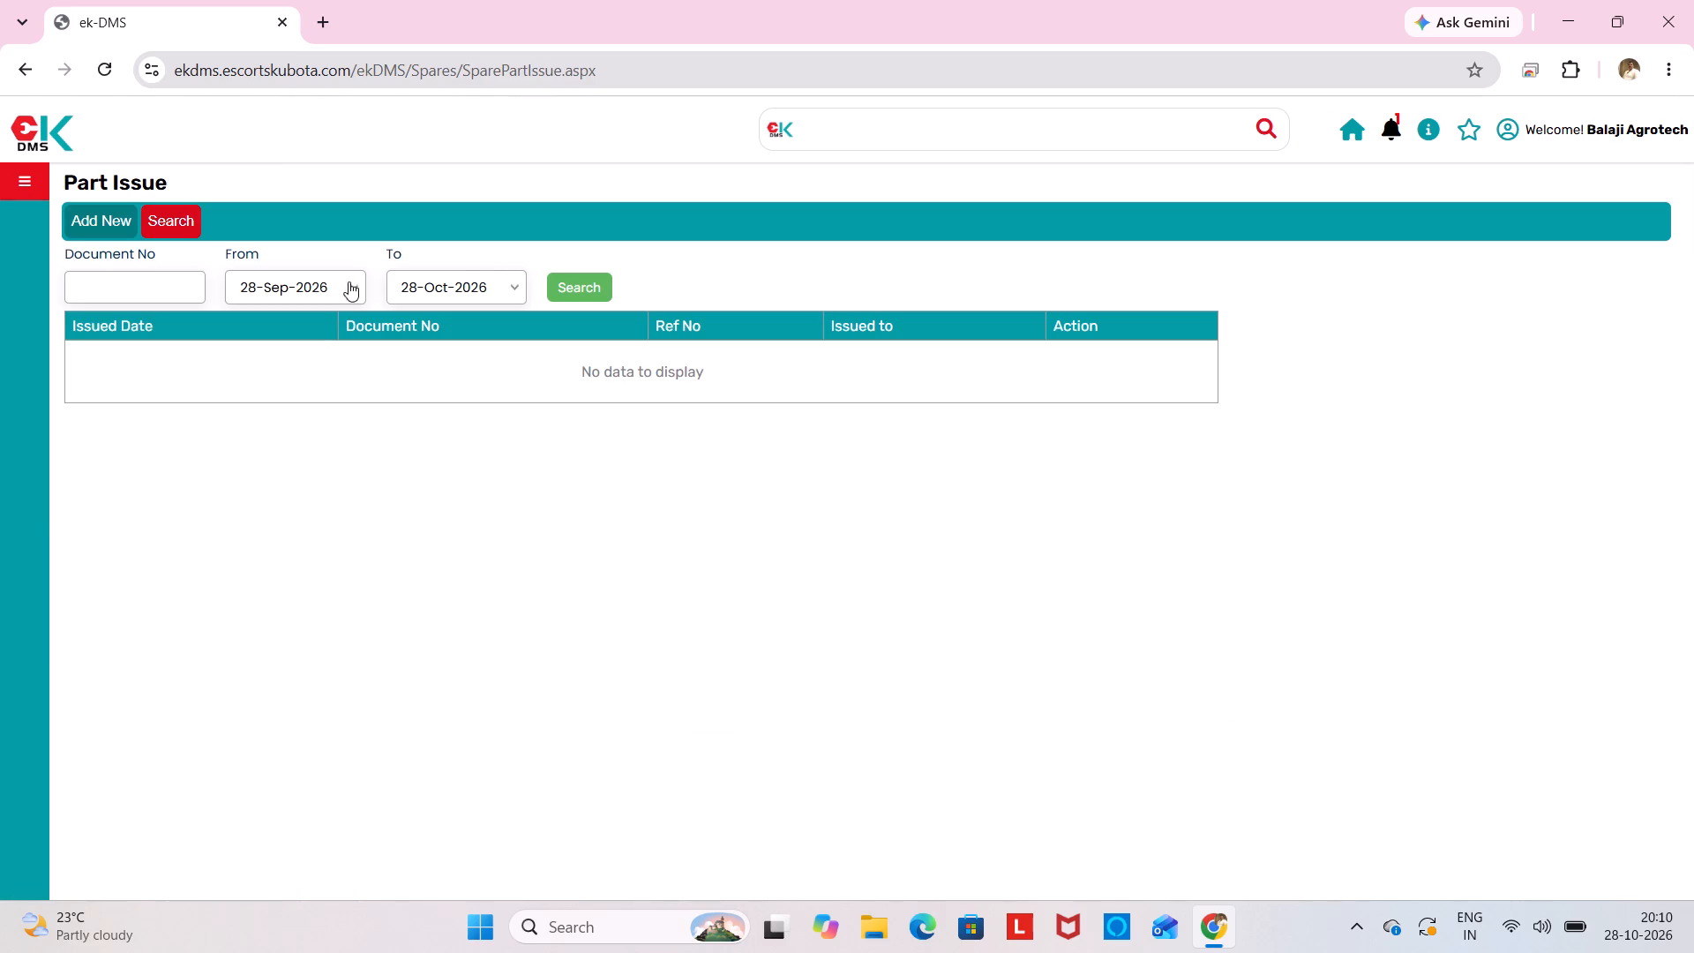
click(117, 227)
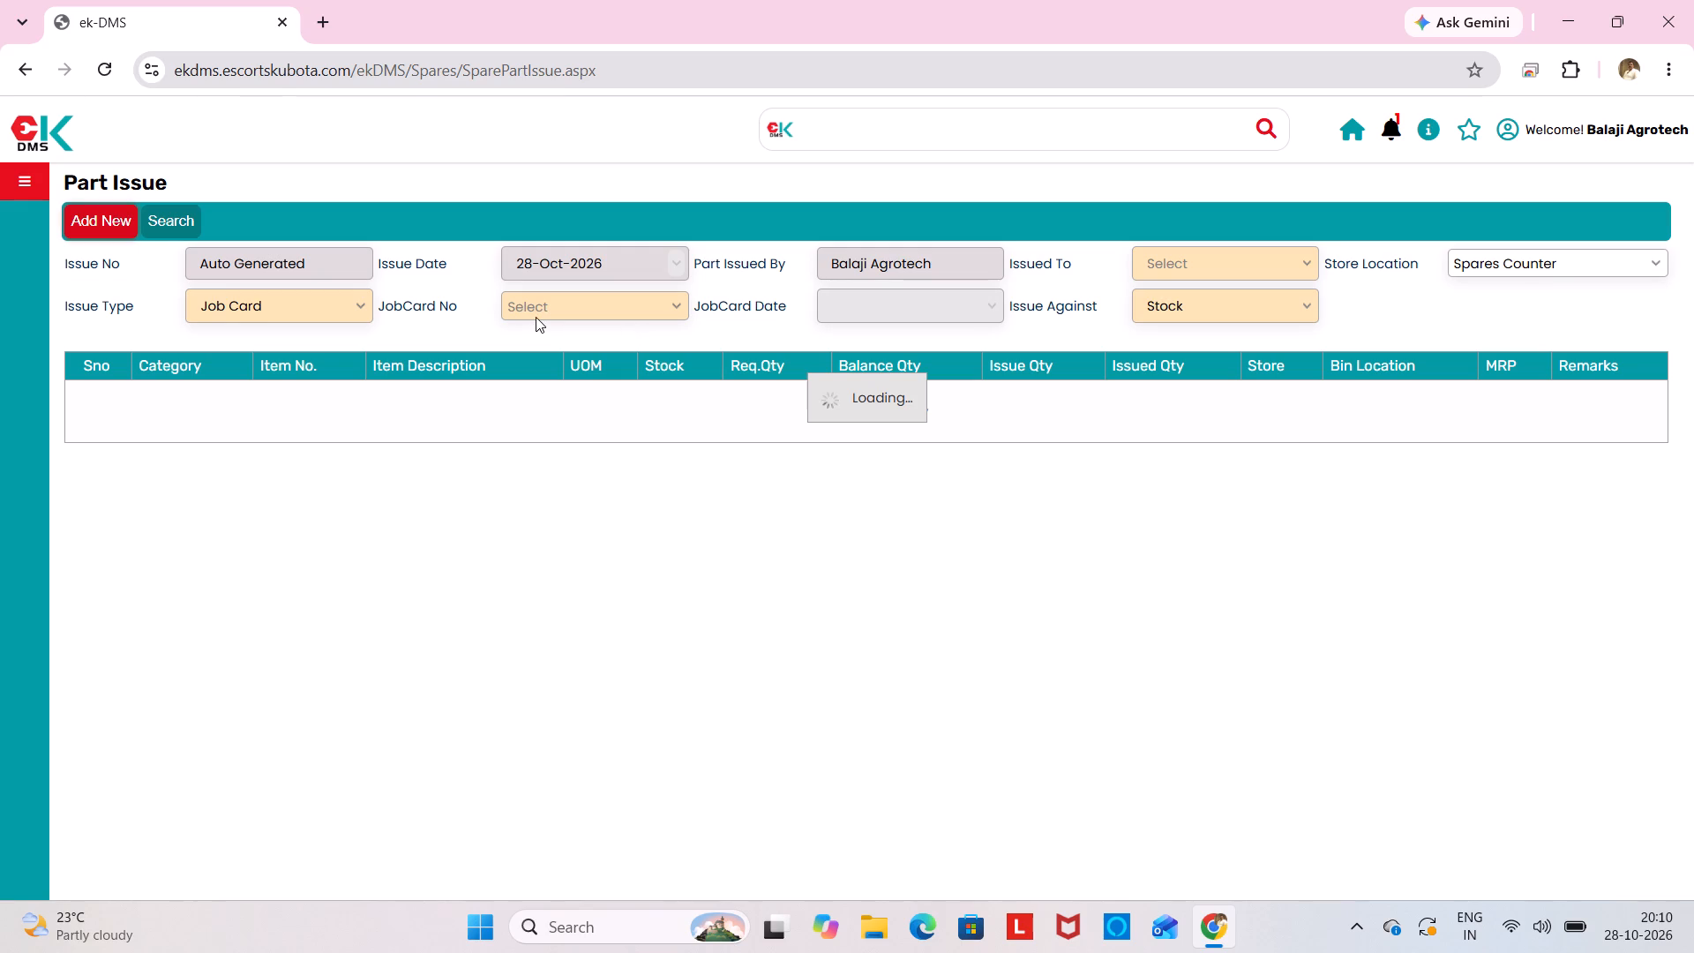
click(536, 317)
click(534, 307)
click(599, 435)
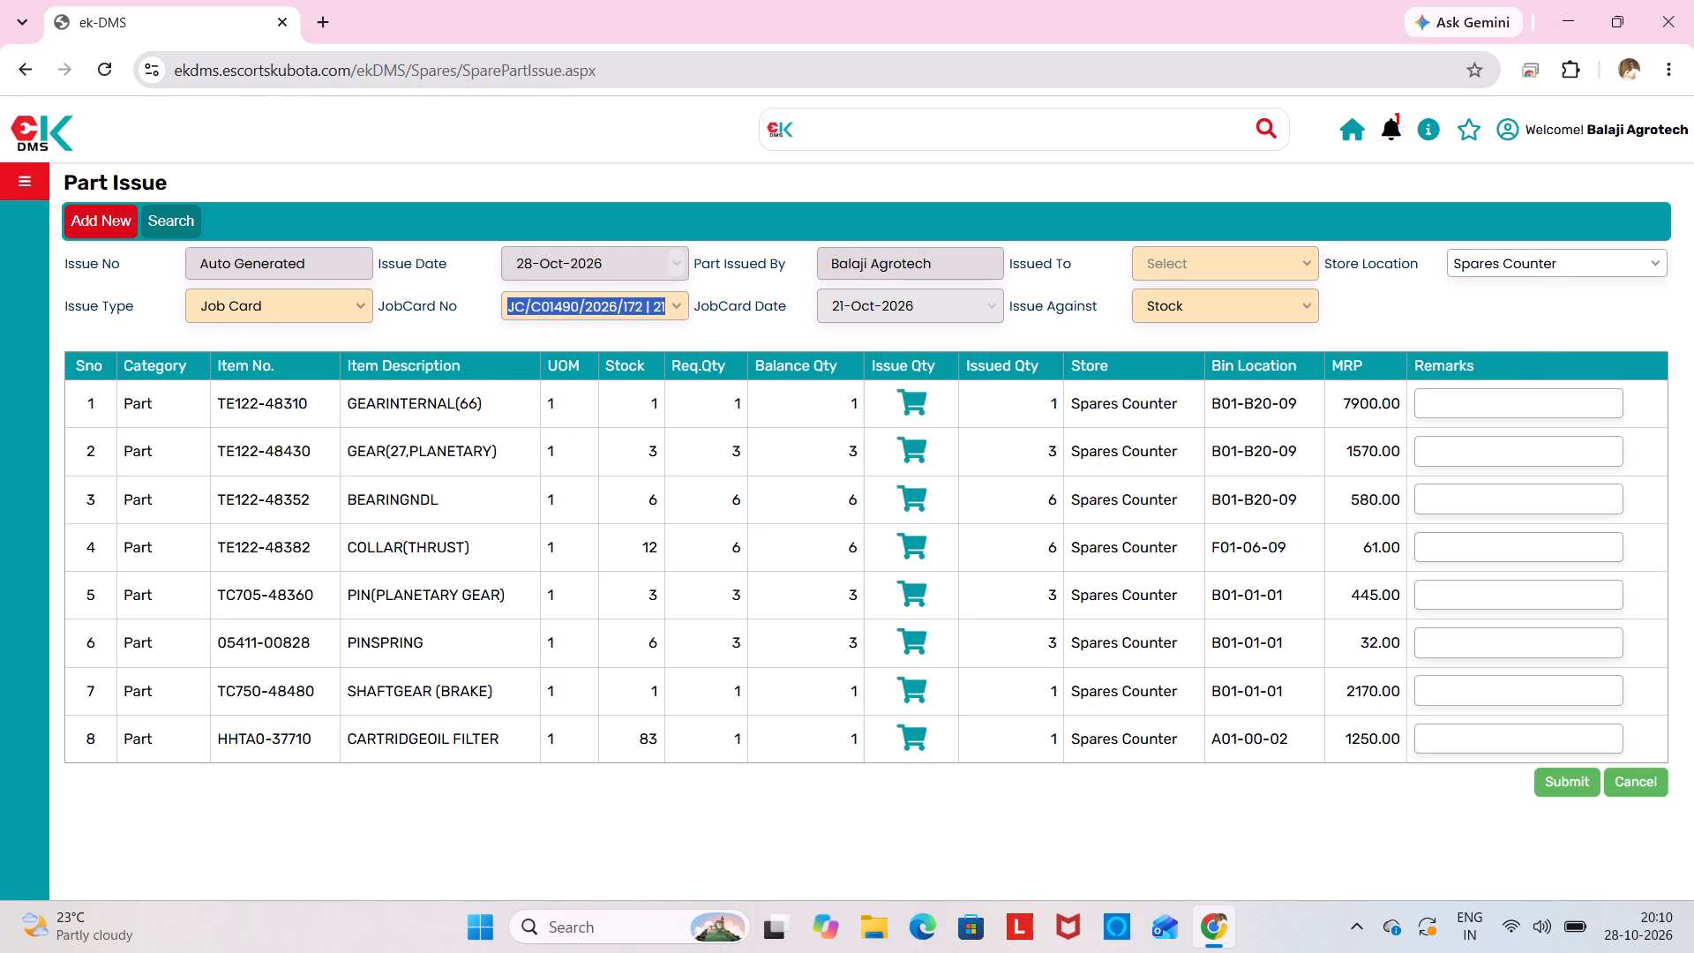
Check the stock allotment details of part TE122-48310, GEARINTERNAL(66), and close them.
click(907, 394)
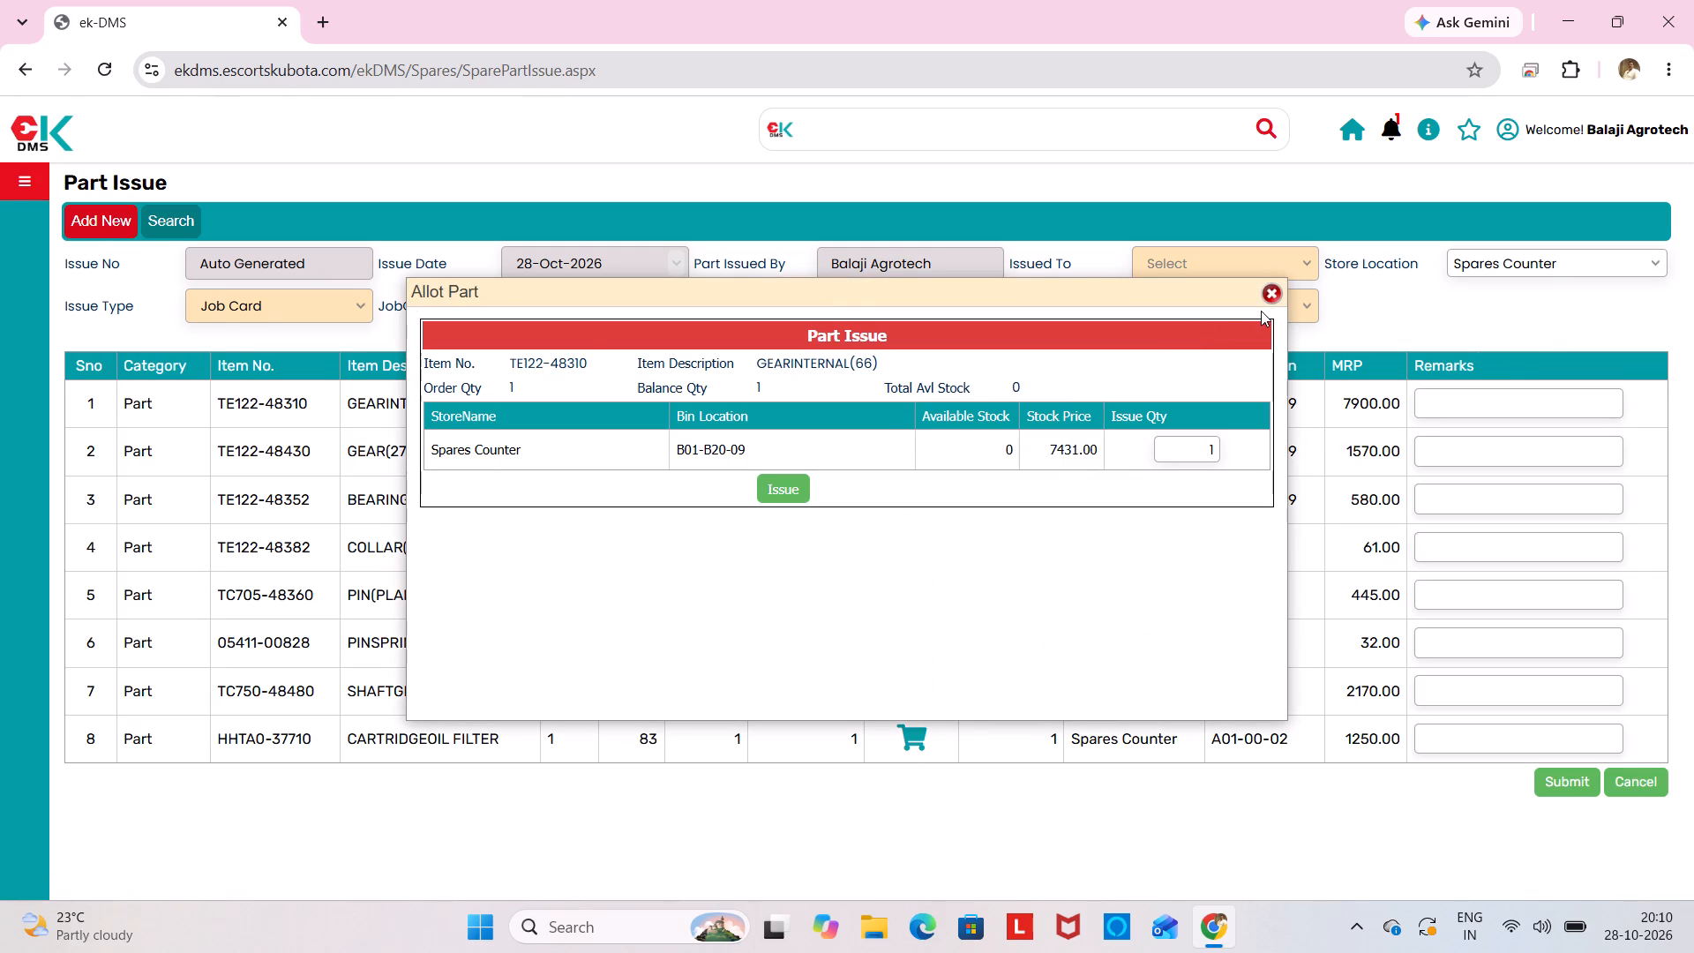
drag(1265, 266, 1266, 286)
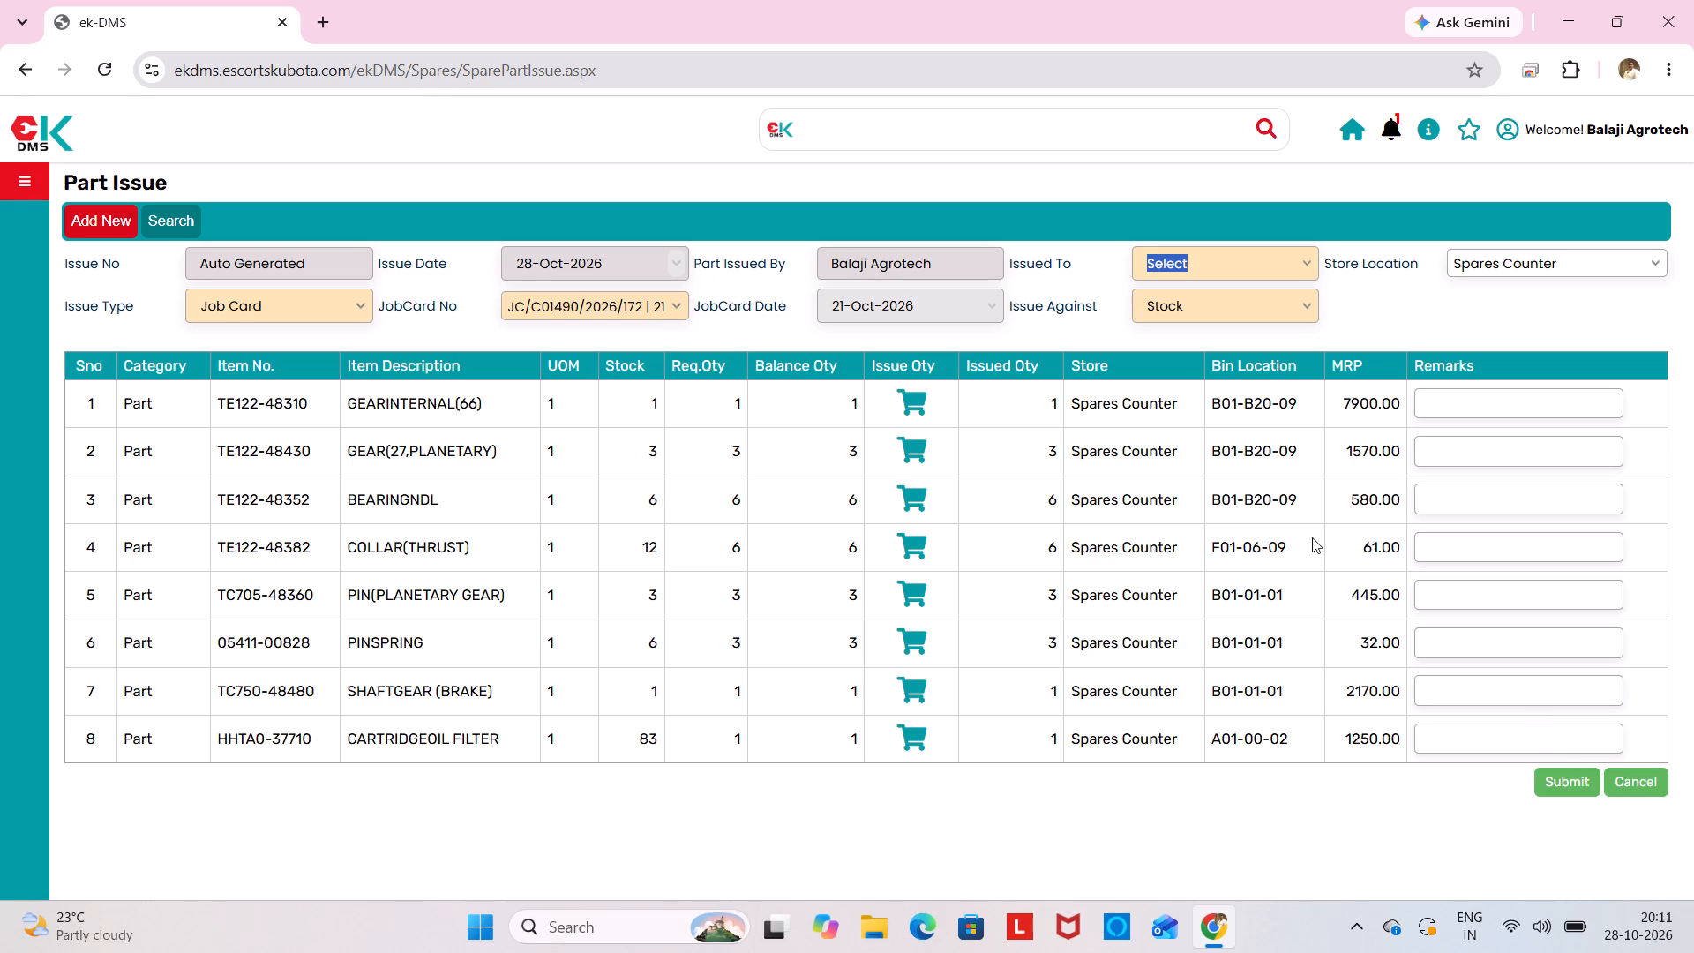
Choose the sixth listed person, the one after the Bole entry, as the Issued To recipient of the part issue.
click(1215, 349)
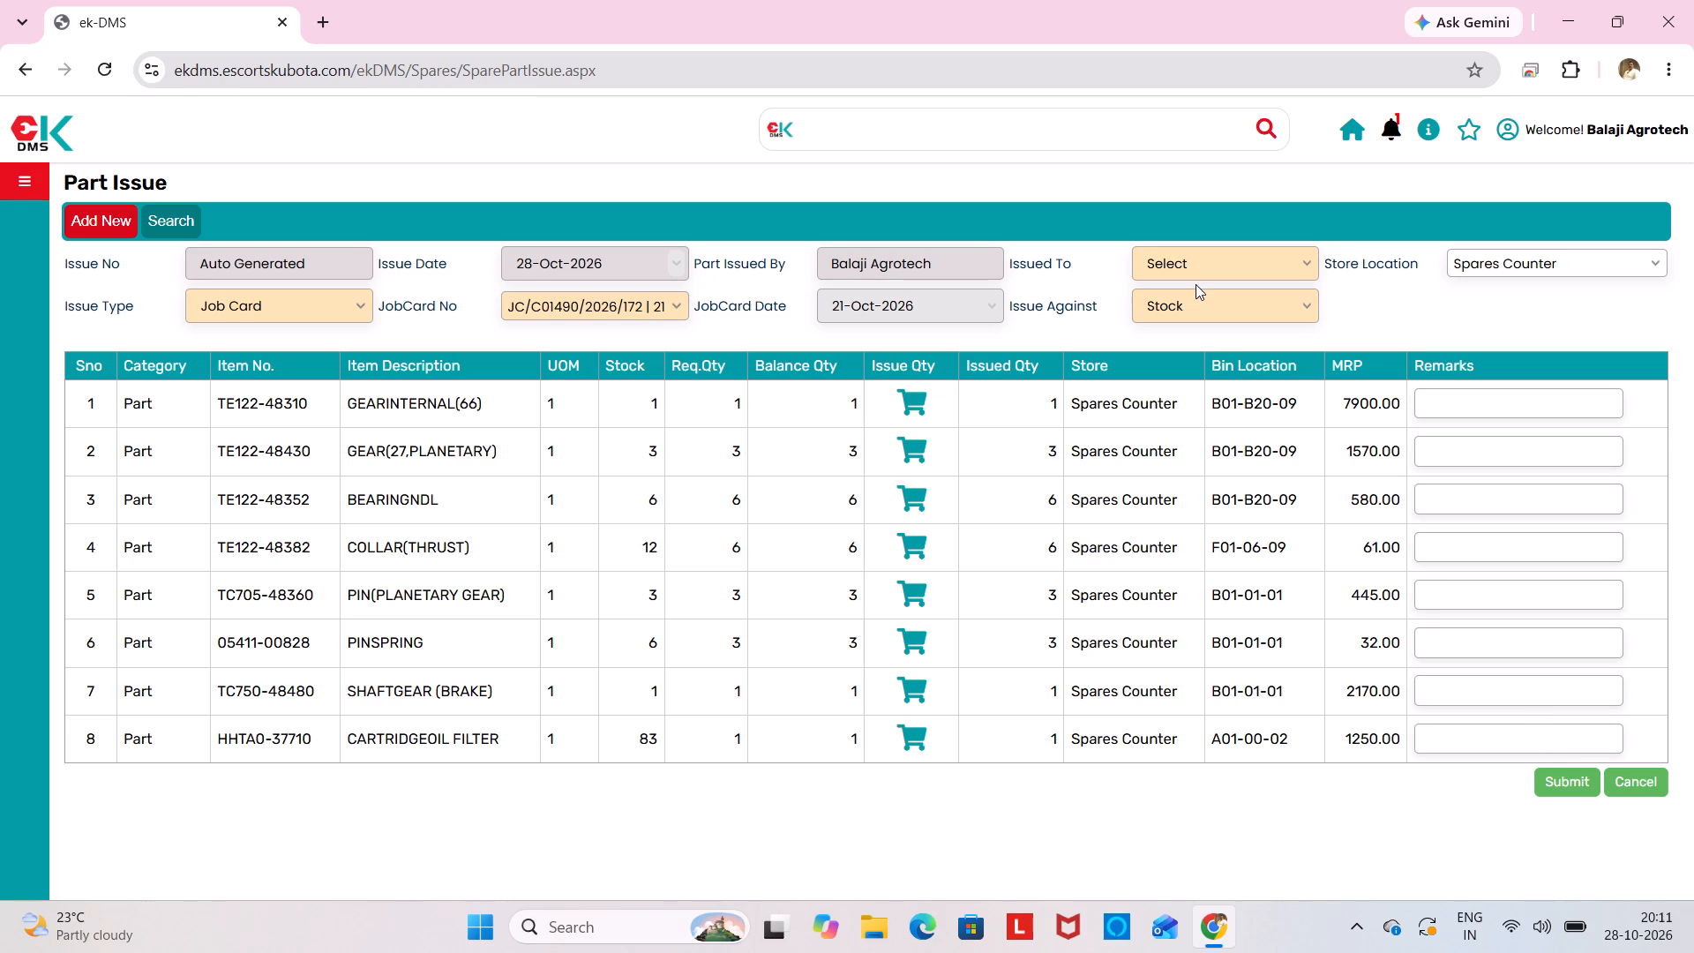
click(1196, 284)
click(1196, 259)
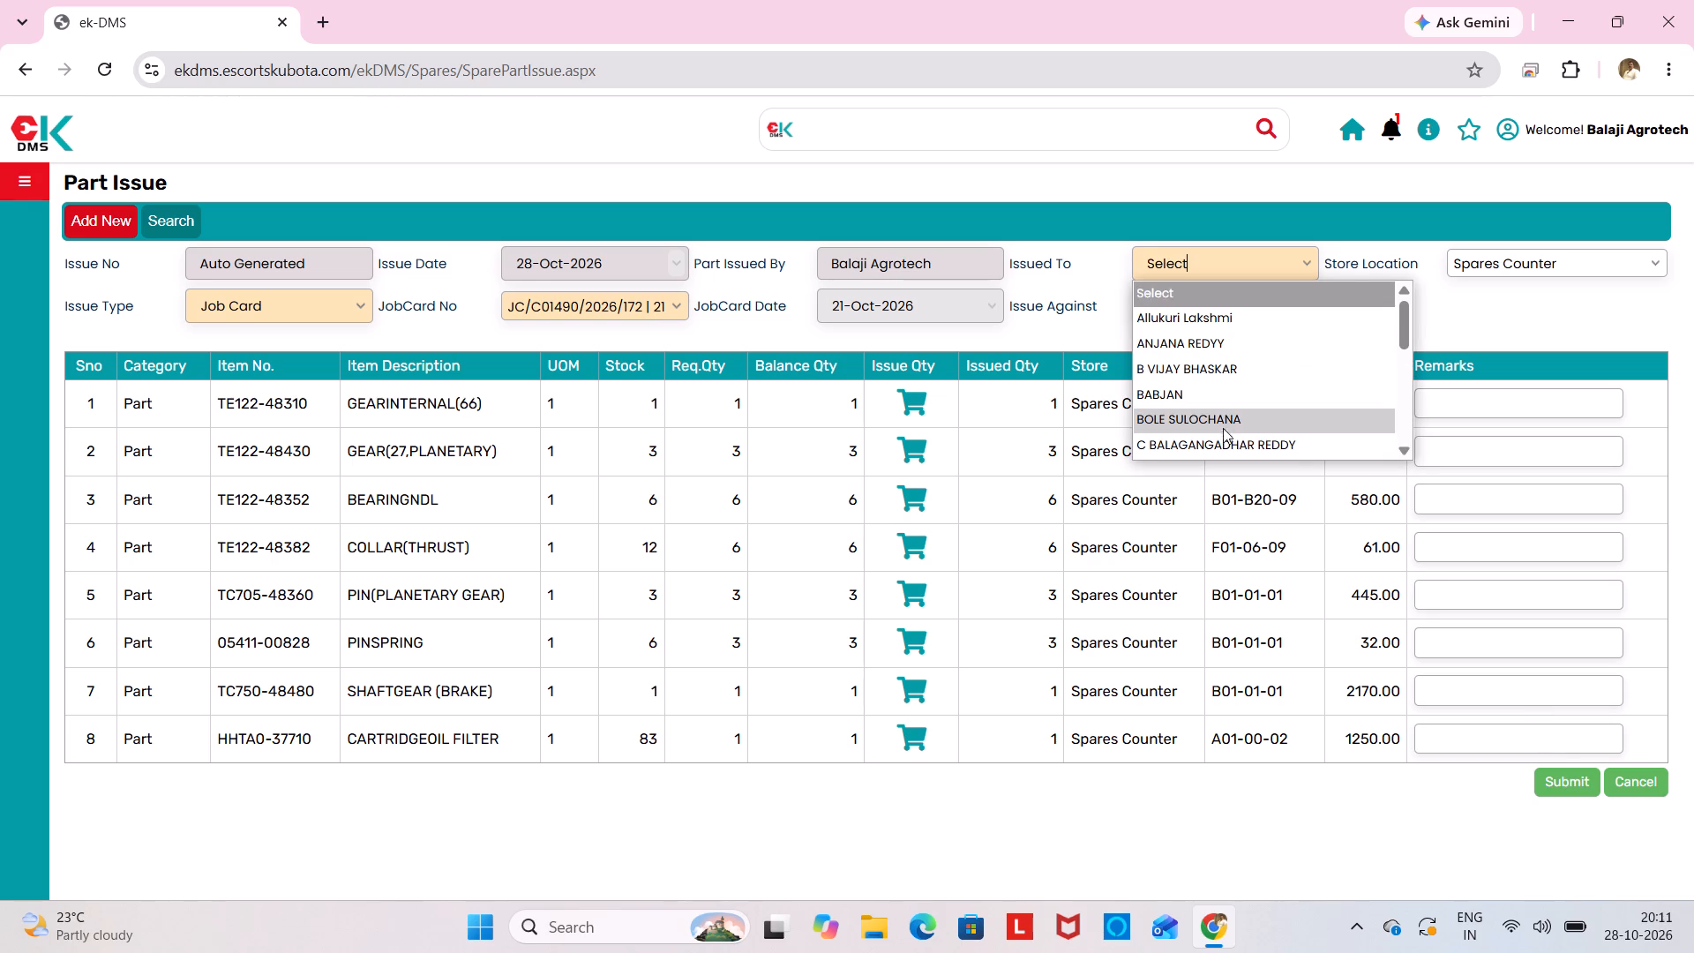
click(1207, 438)
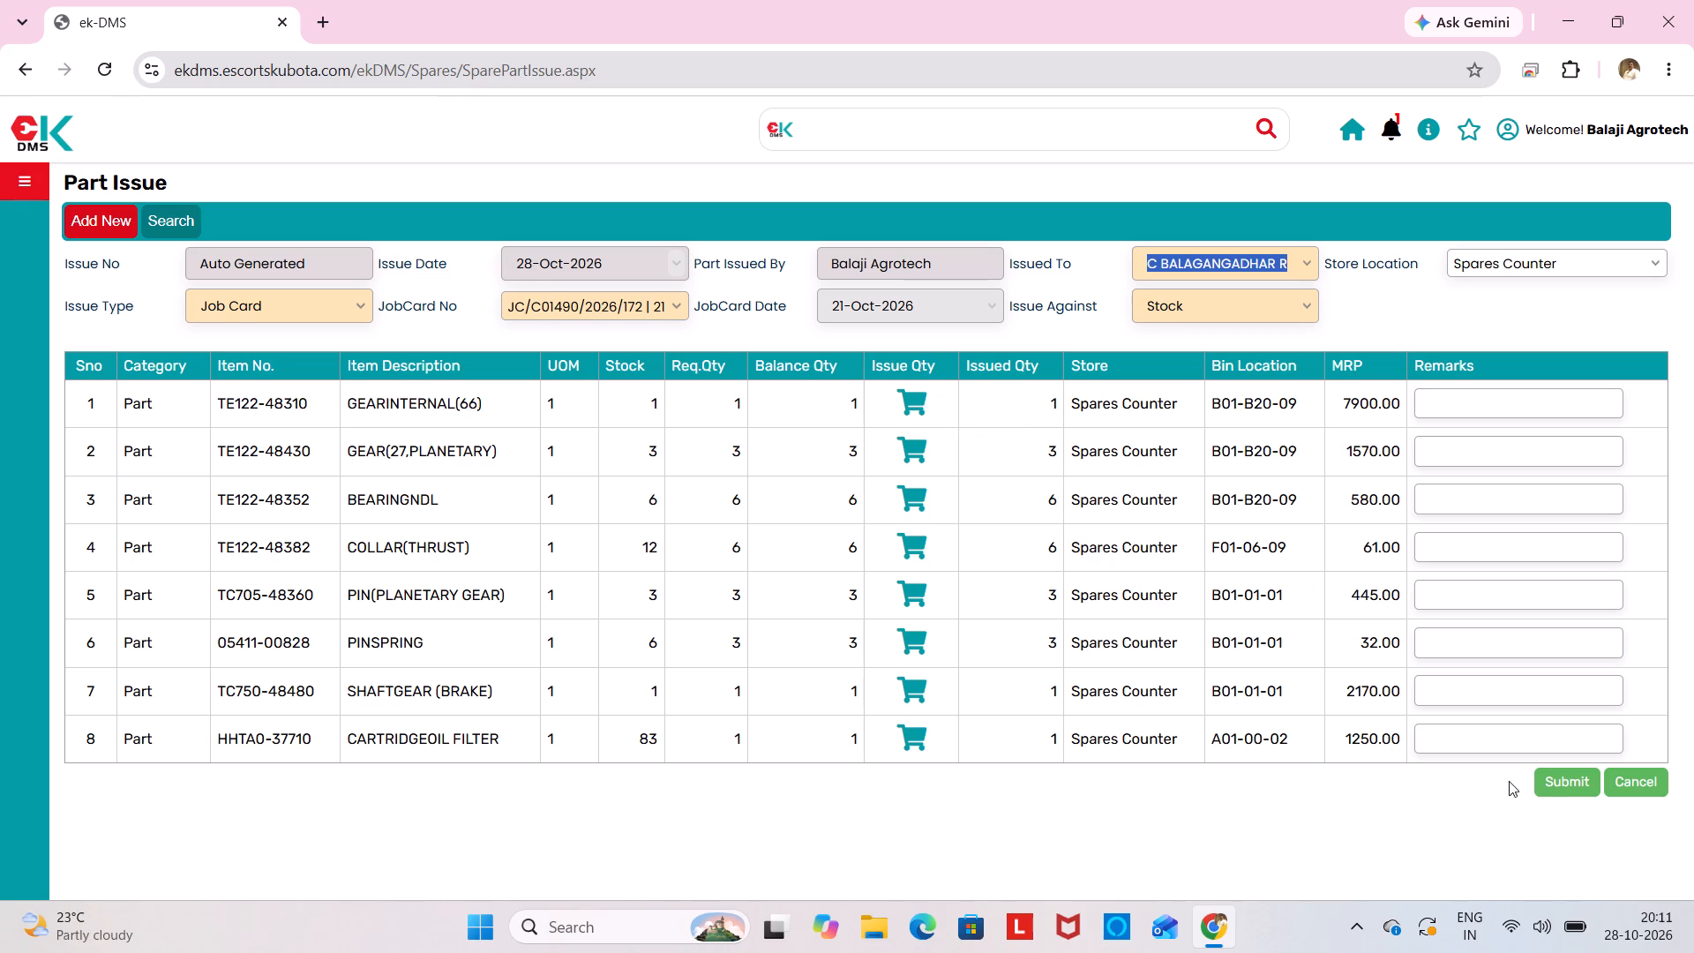
Check the stock allotment details of parts TE122-48430, GEAR(27,PLANETARY), and TE122-48352, BEARINGNDL, closing each one.
click(915, 454)
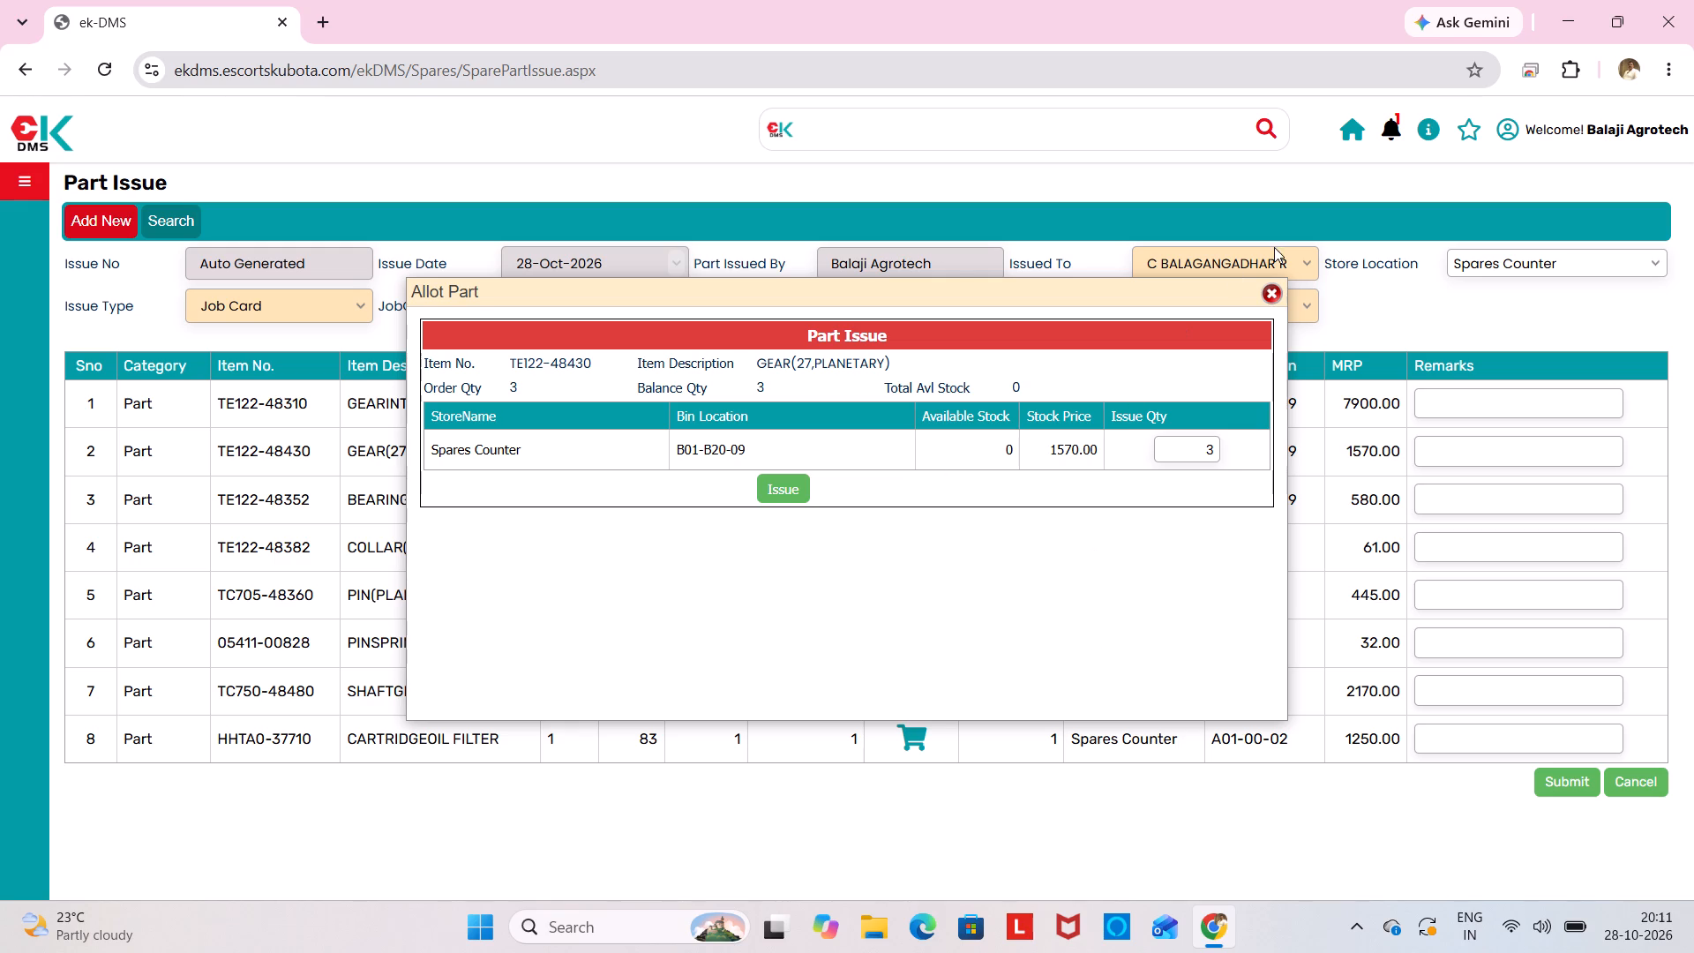
click(1277, 296)
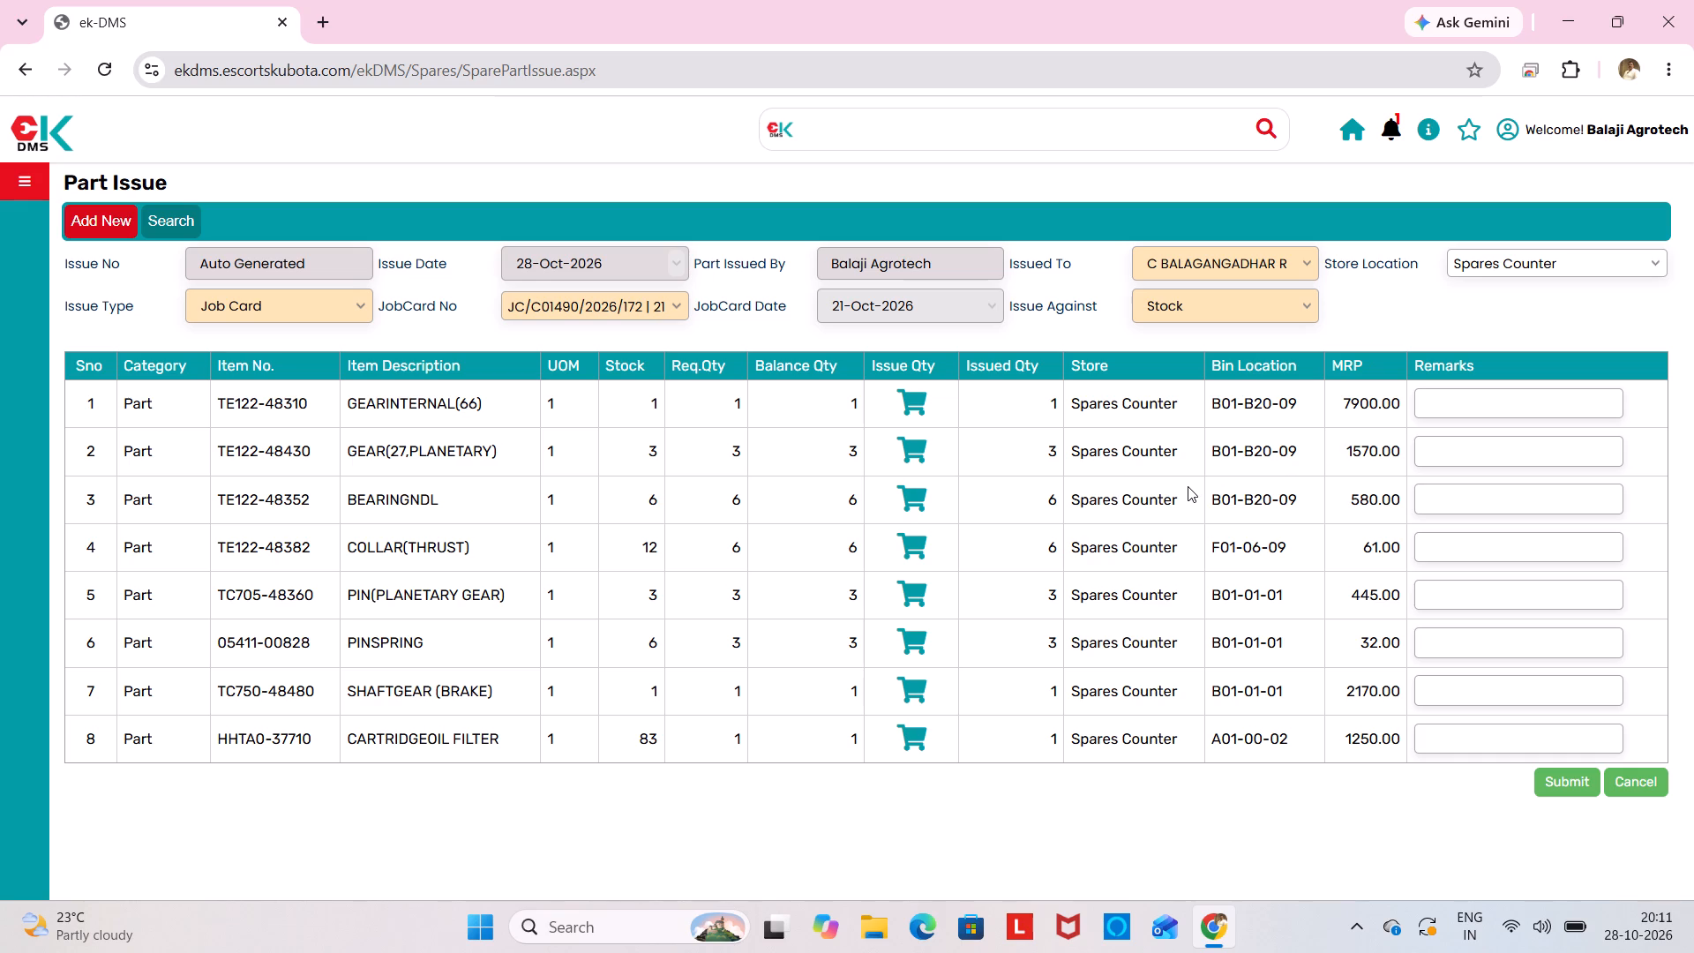
click(909, 499)
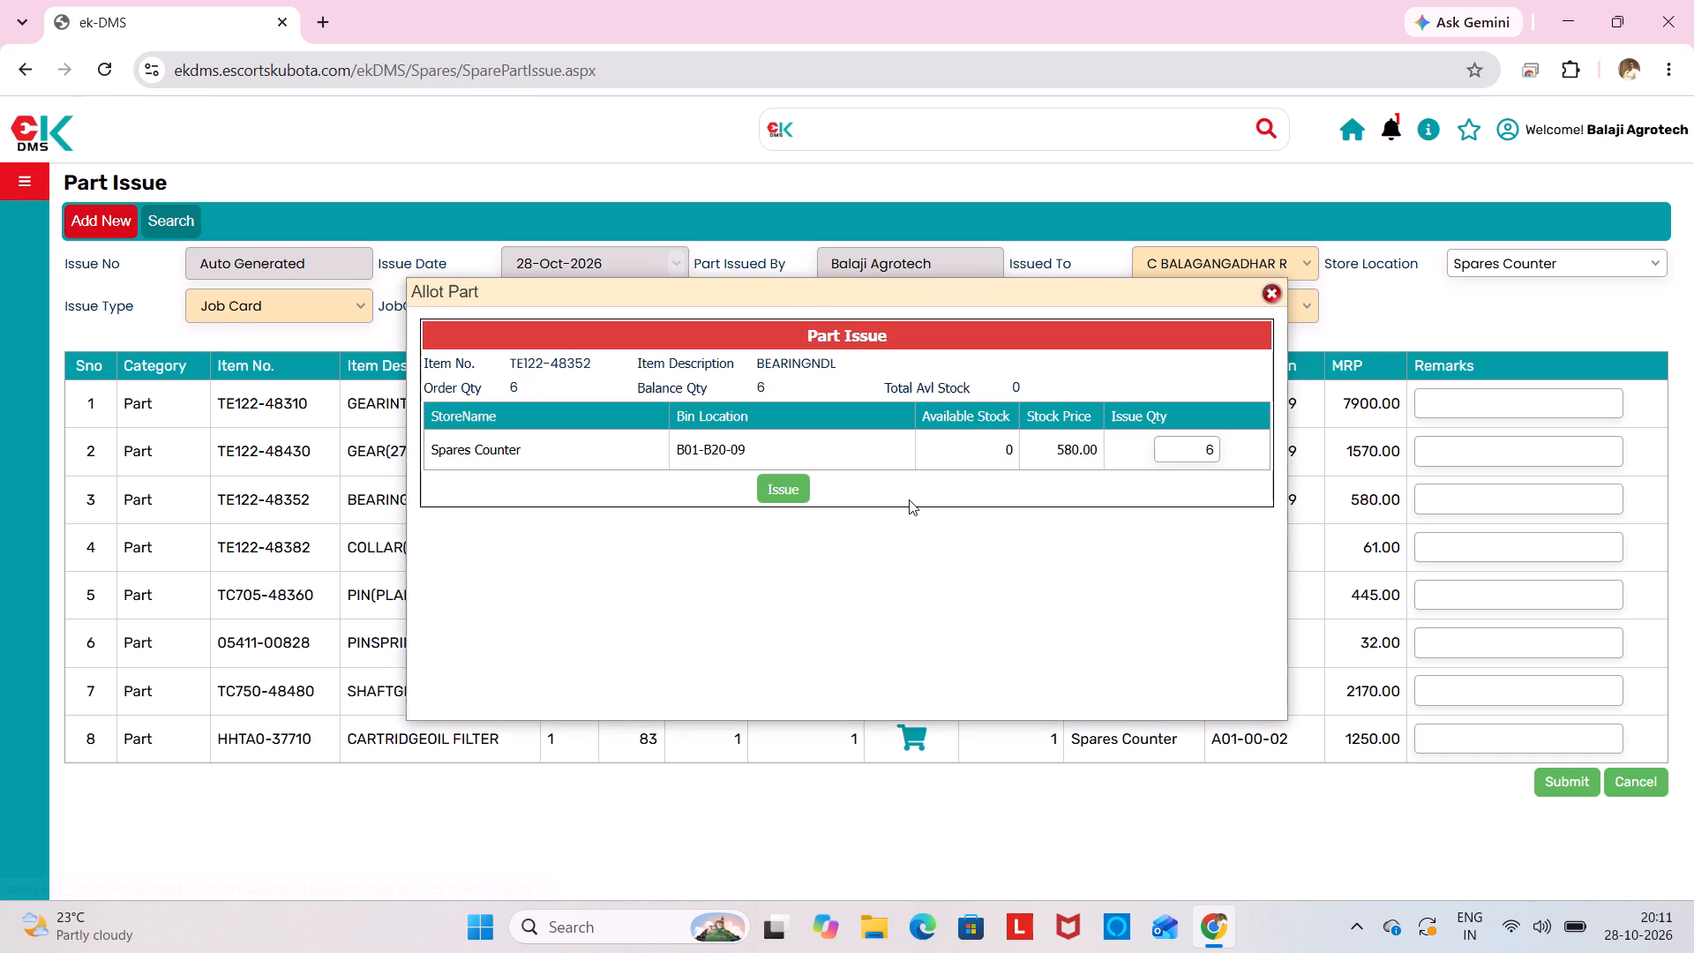
click(1268, 293)
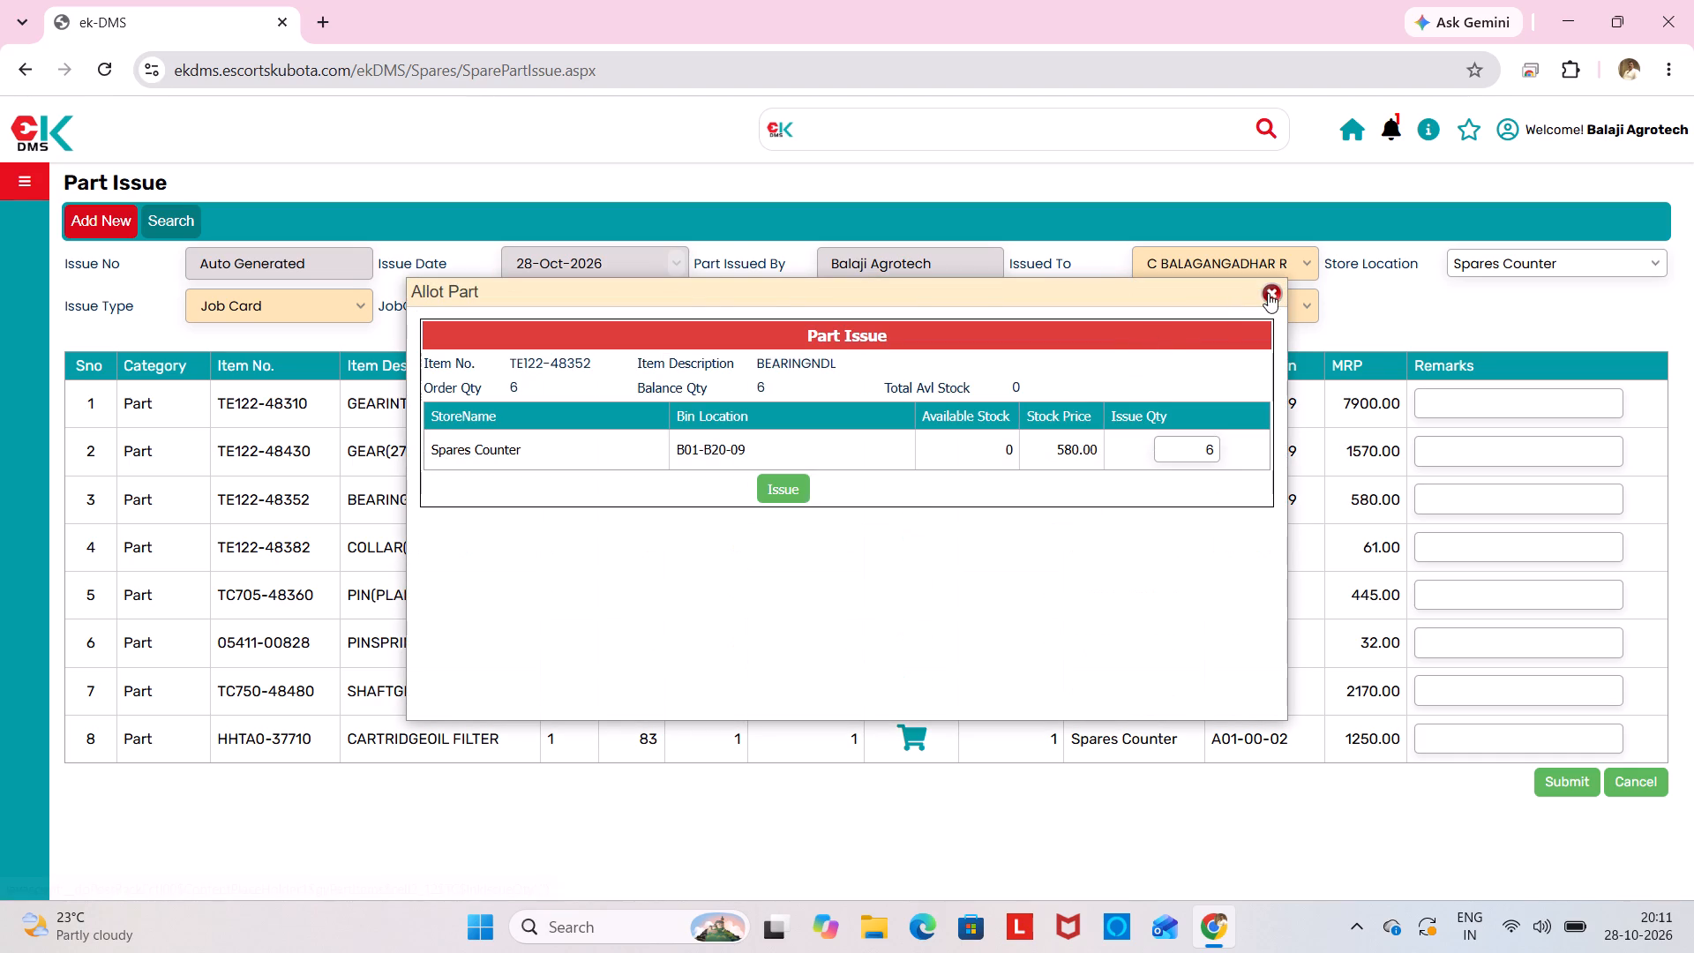
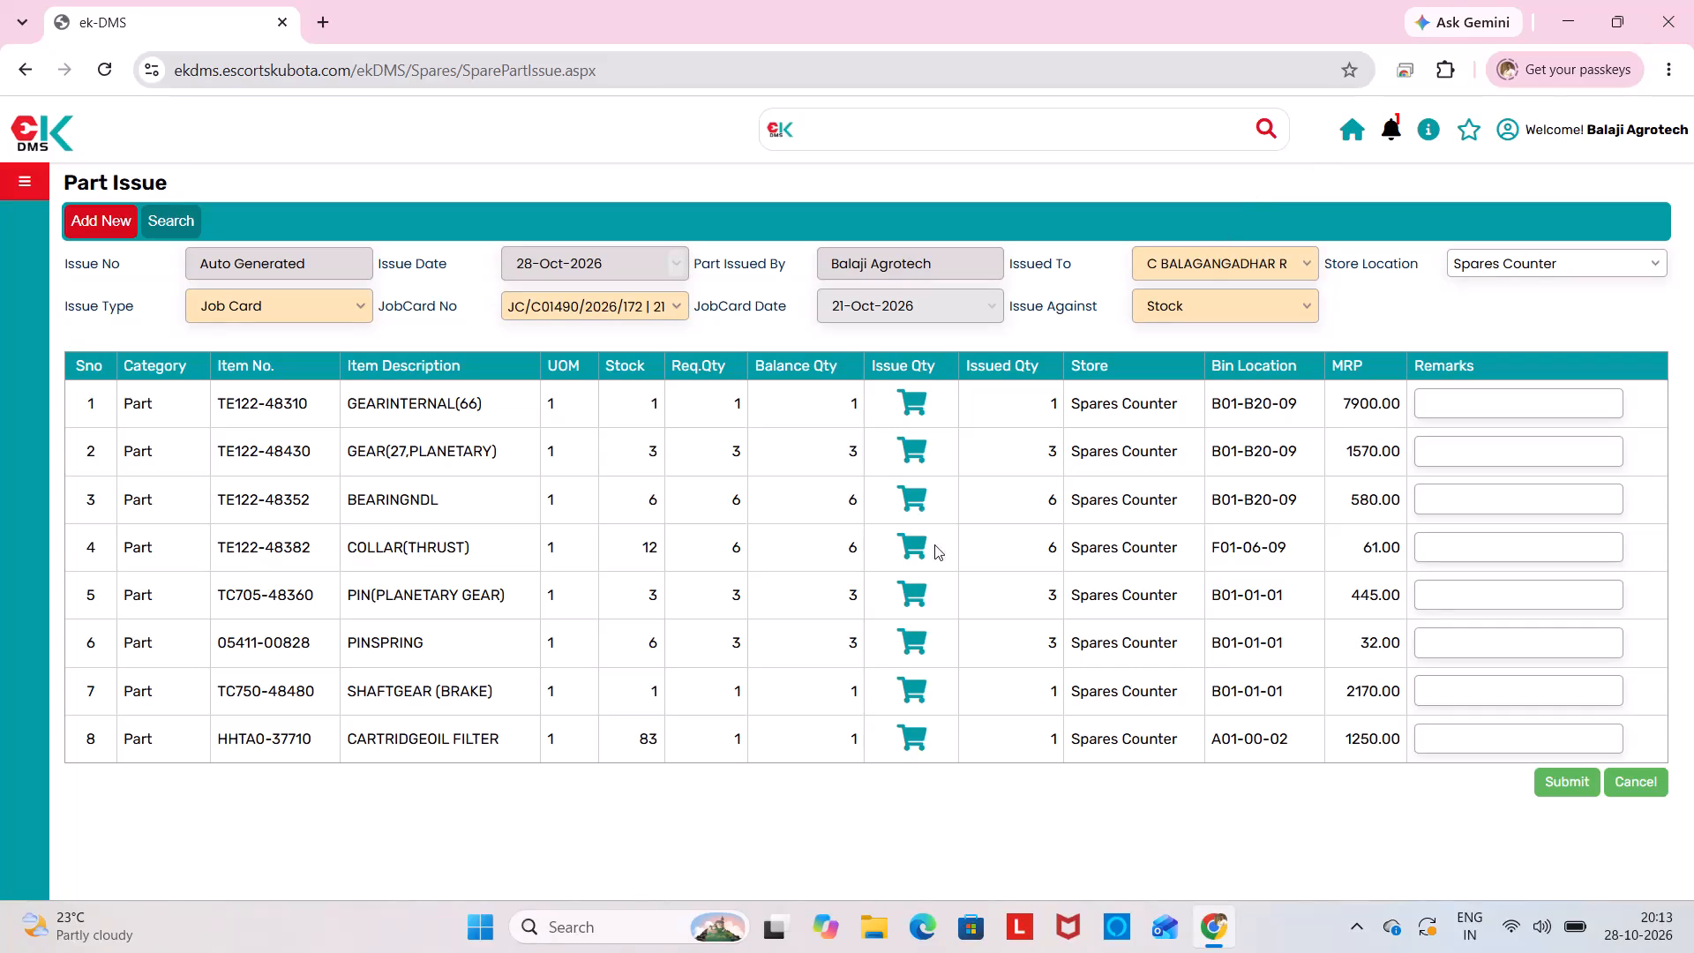
Check the stock allotment details of part TE122-48352, BEARINGNDL, twice and of part TE122-48310, GEARINTERNAL(66), closing each one.
click(914, 502)
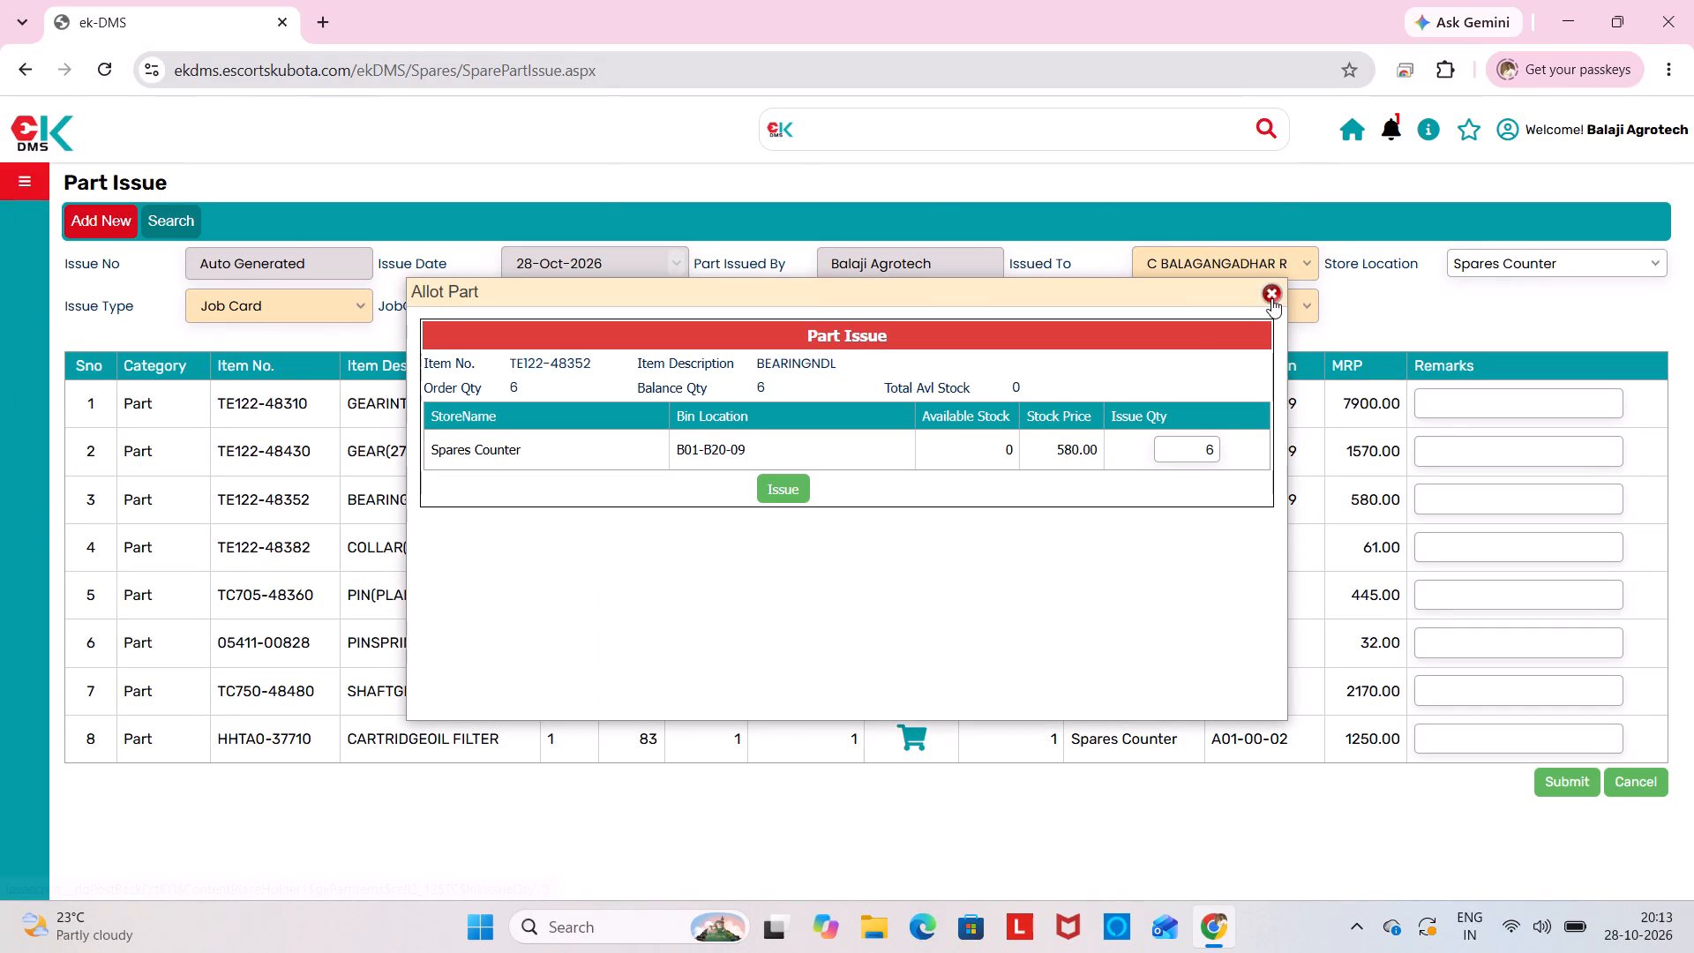
click(1269, 297)
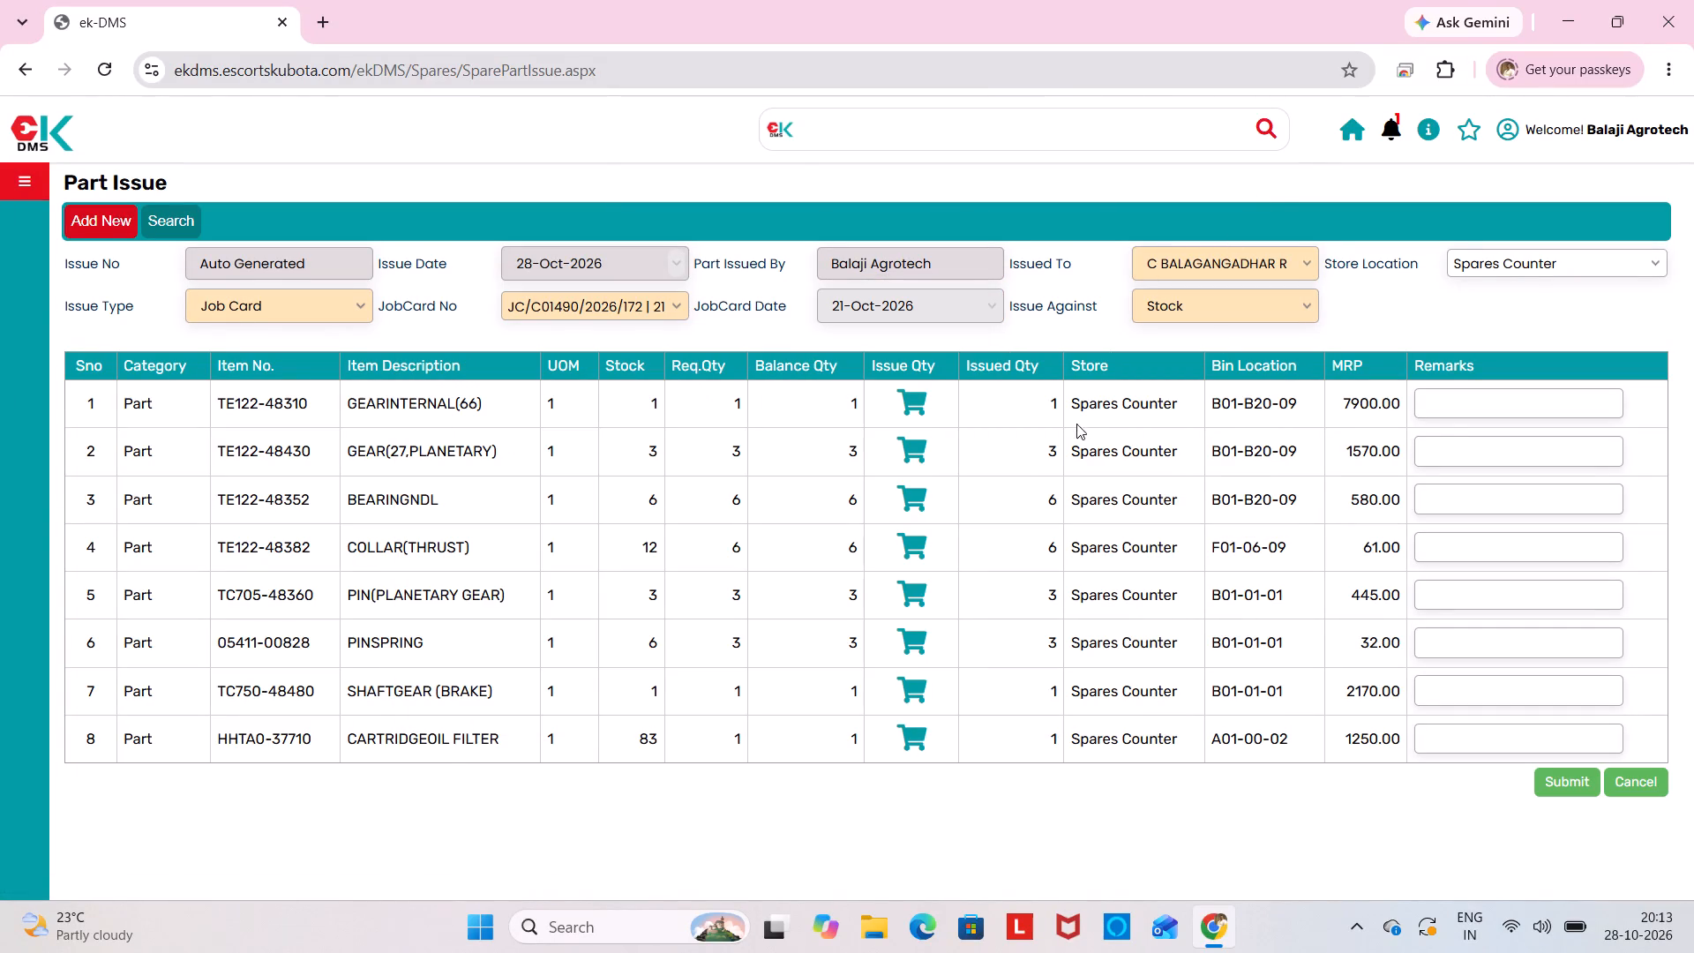
click(923, 499)
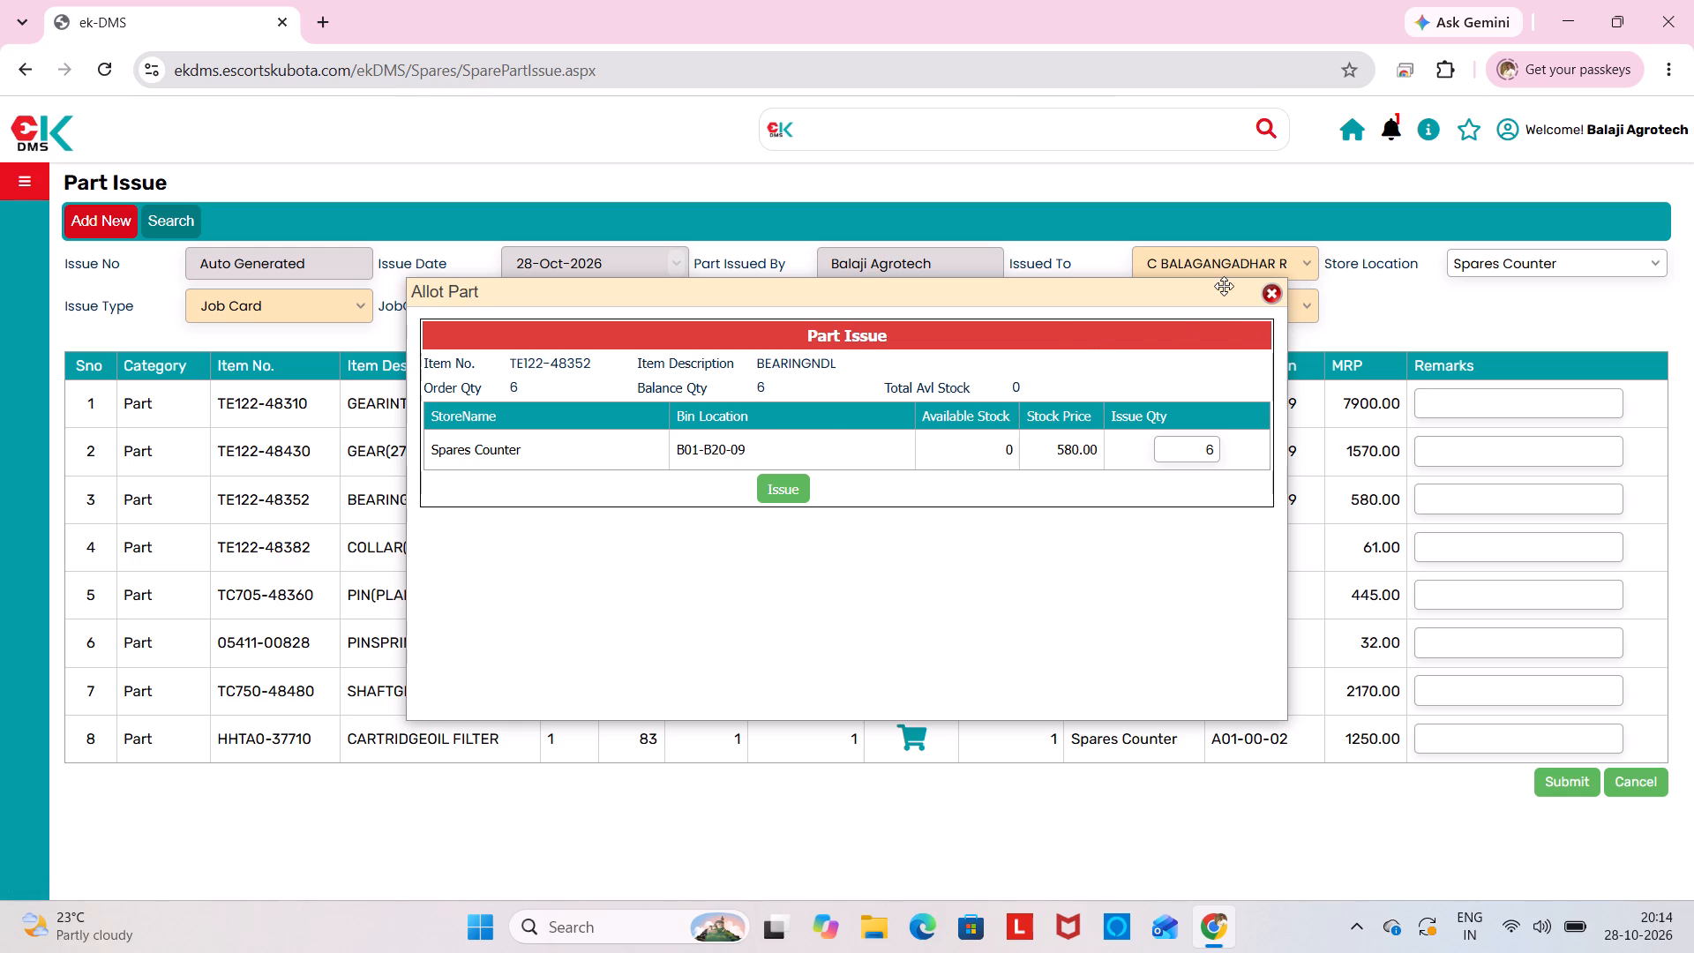
click(1266, 289)
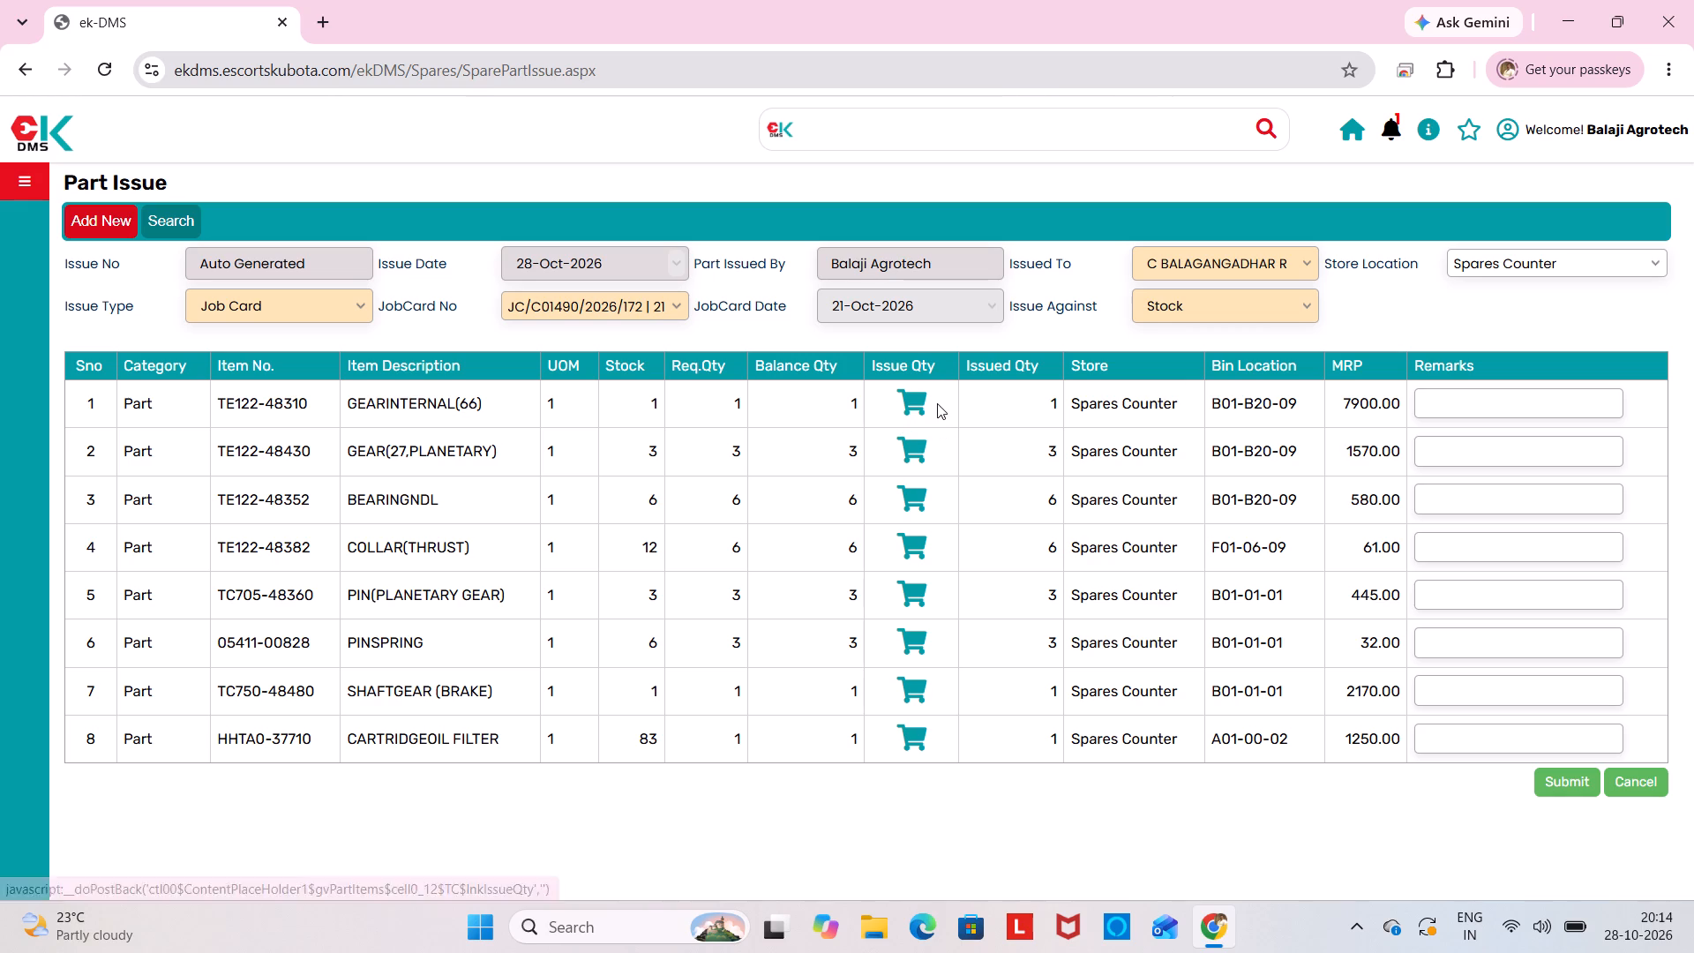
click(939, 402)
click(917, 397)
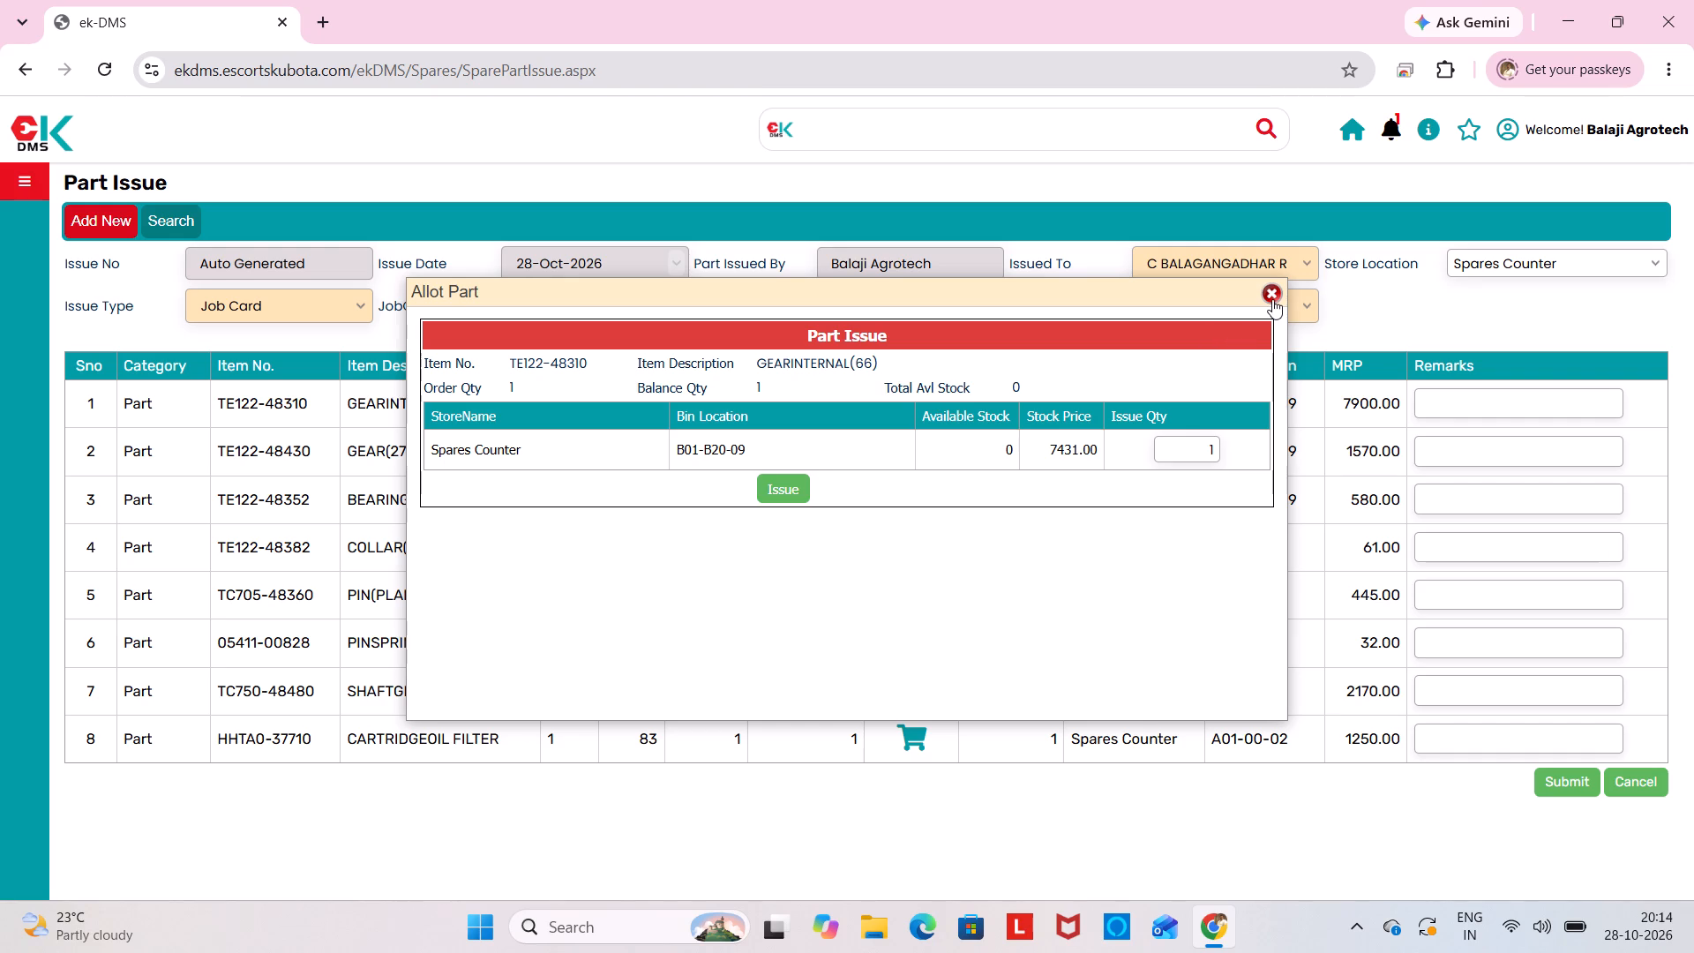
click(1272, 299)
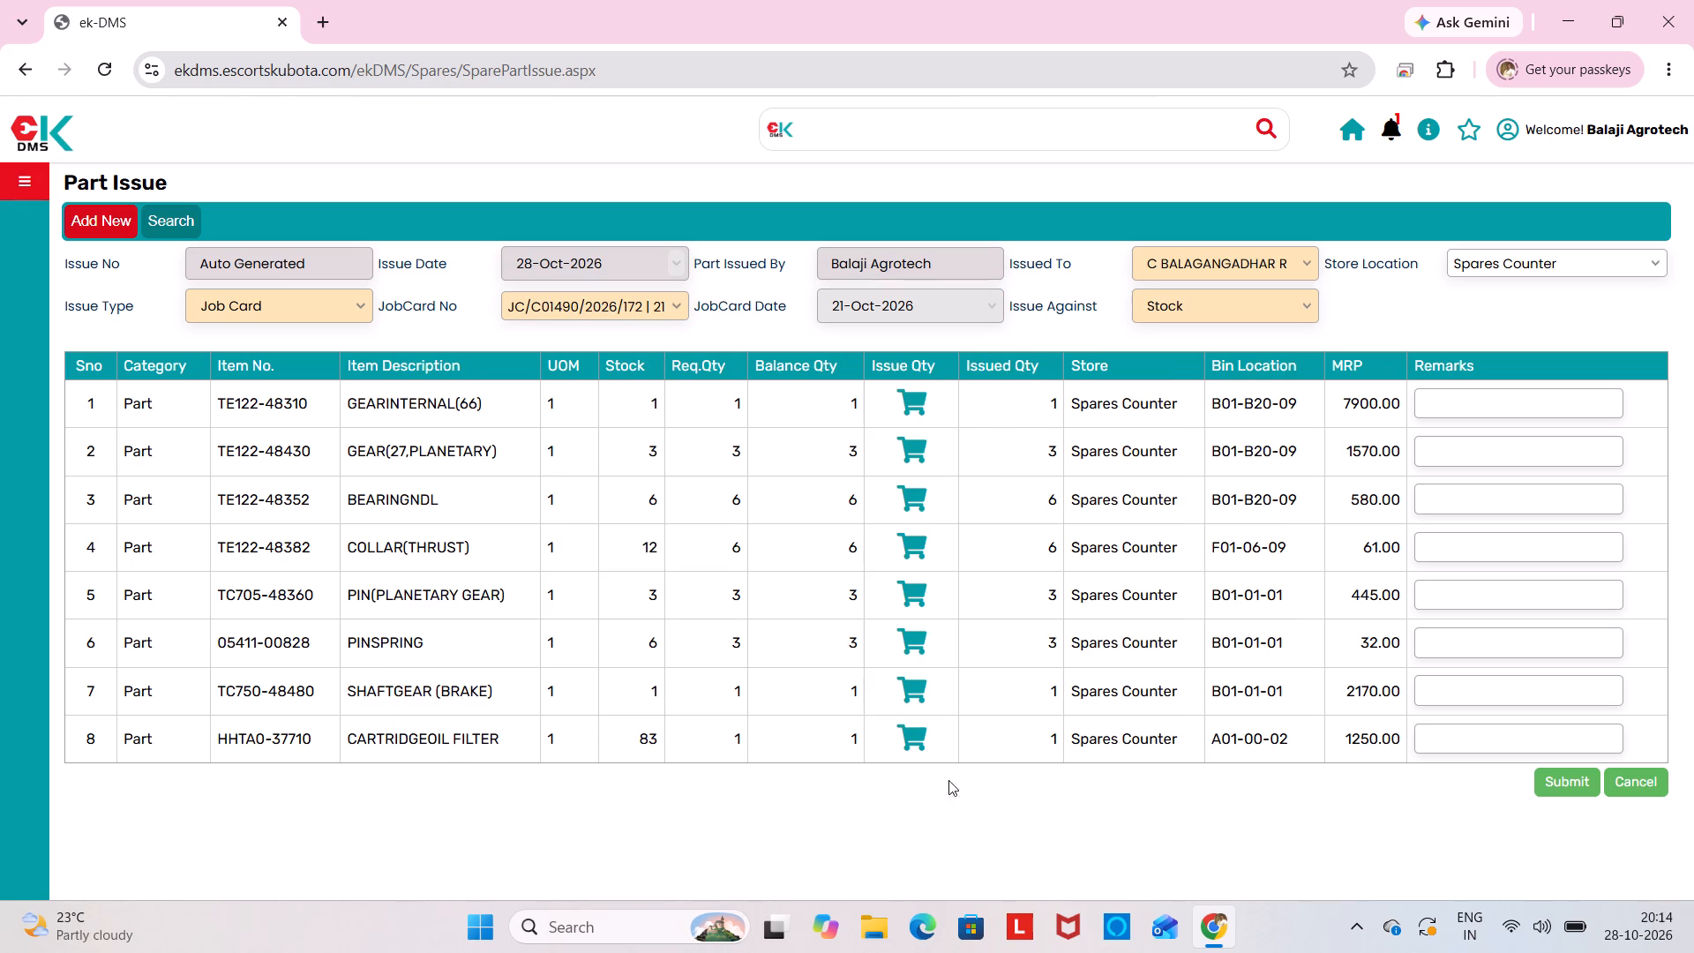
Allot part HHTA0-37710, CARTRIDGEOIL FILTER, with quantity 1 from the stock priced 1250.00, leaving the 1165.00 stock's issue quantity blank.
click(916, 735)
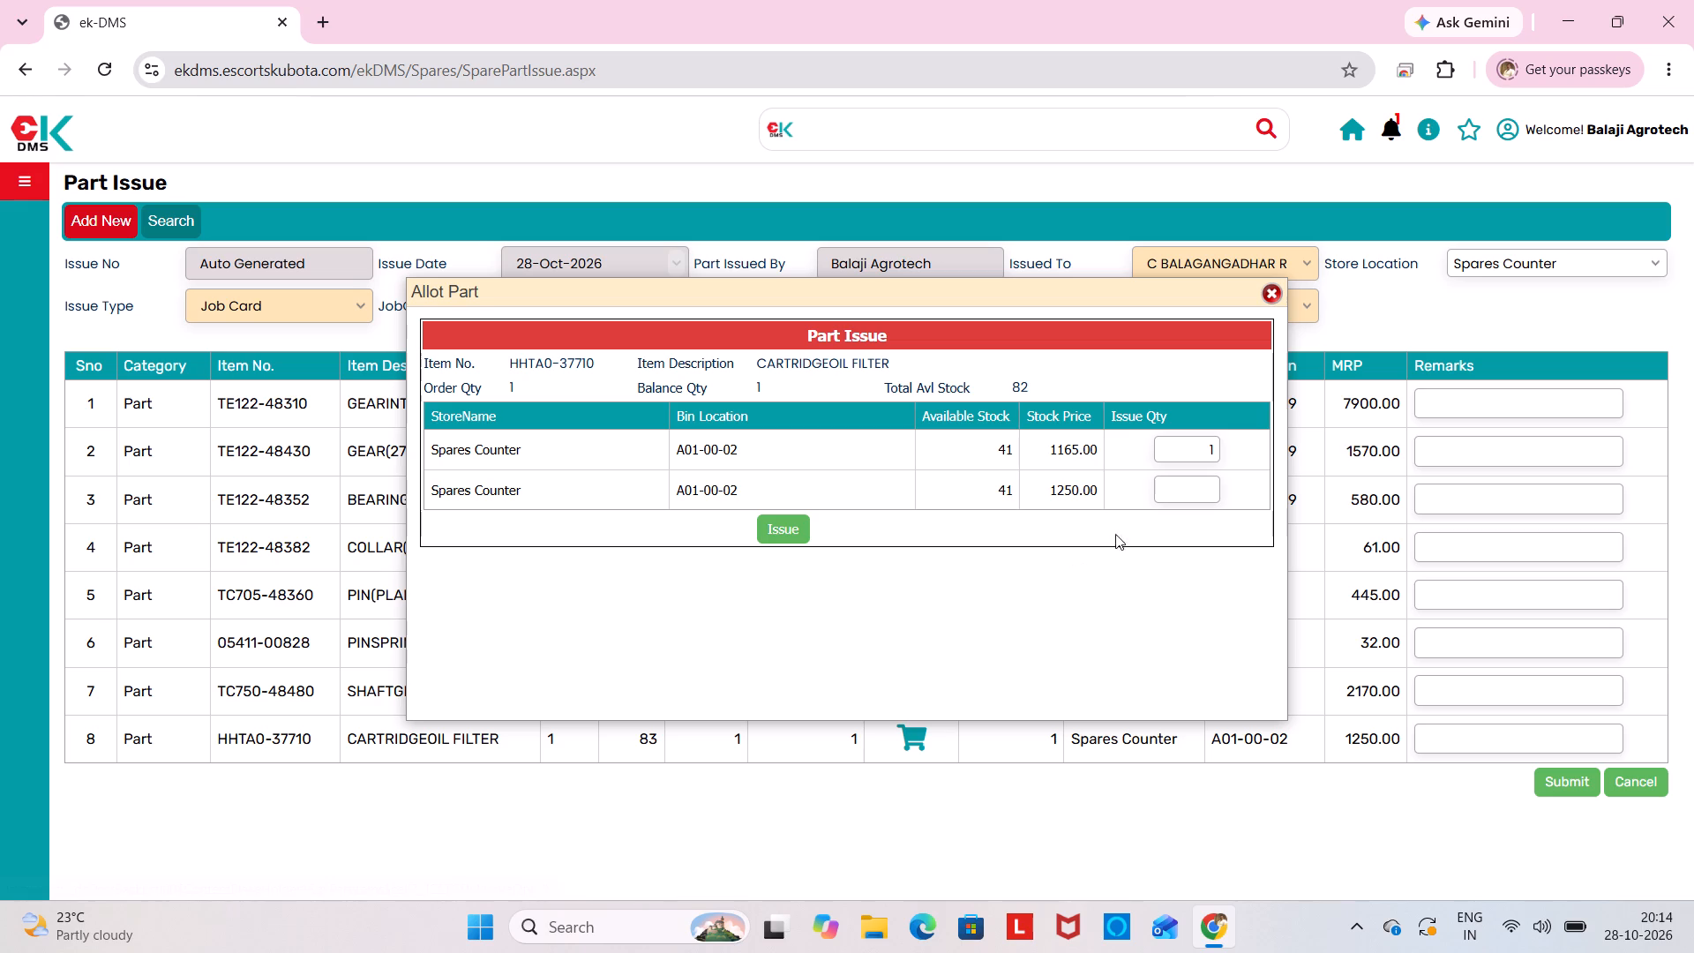
click(1184, 496)
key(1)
click(1046, 212)
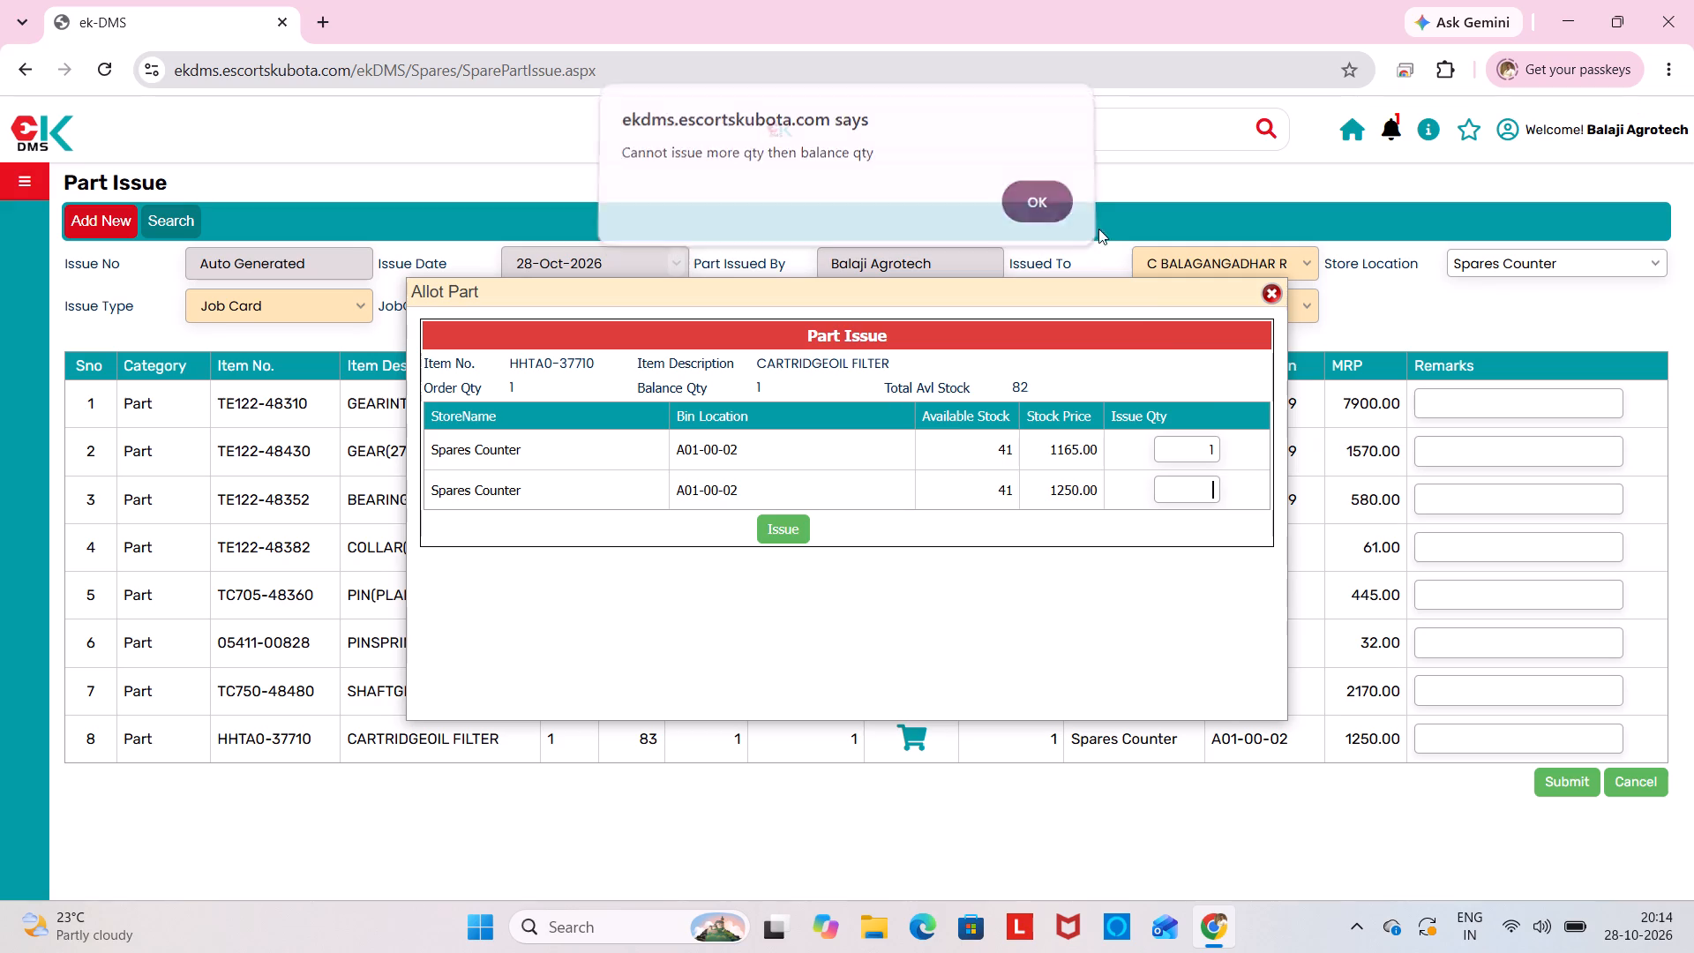
double_click(1203, 452)
key(BackSpace)
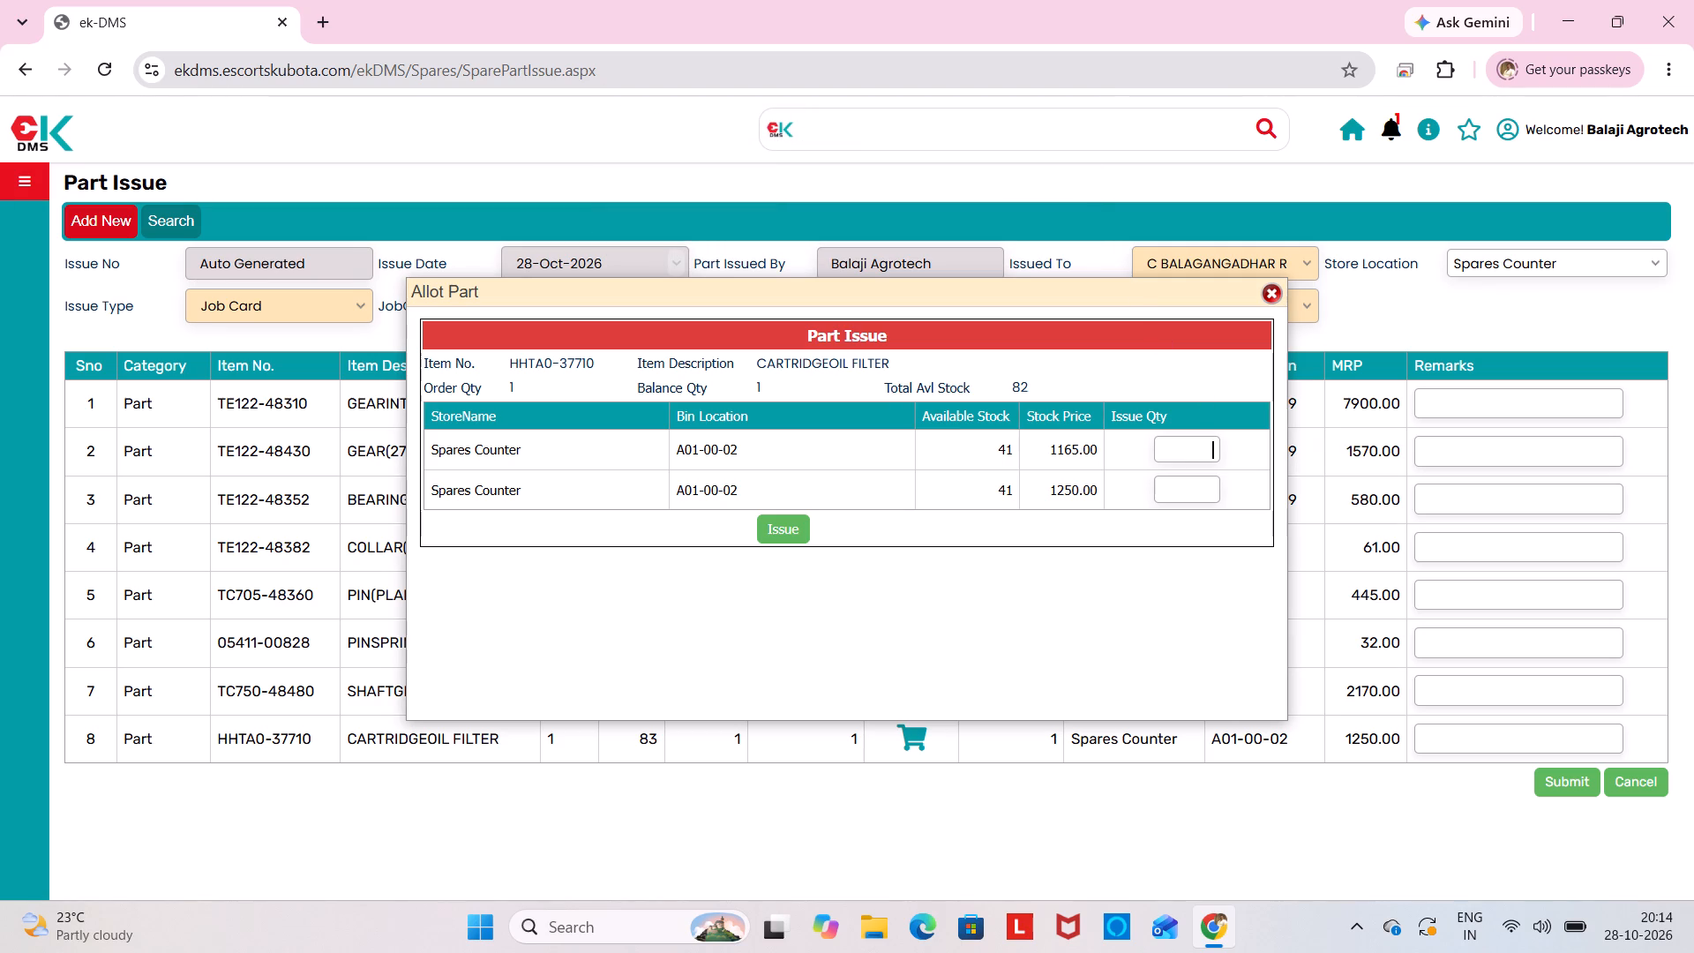
click(1169, 487)
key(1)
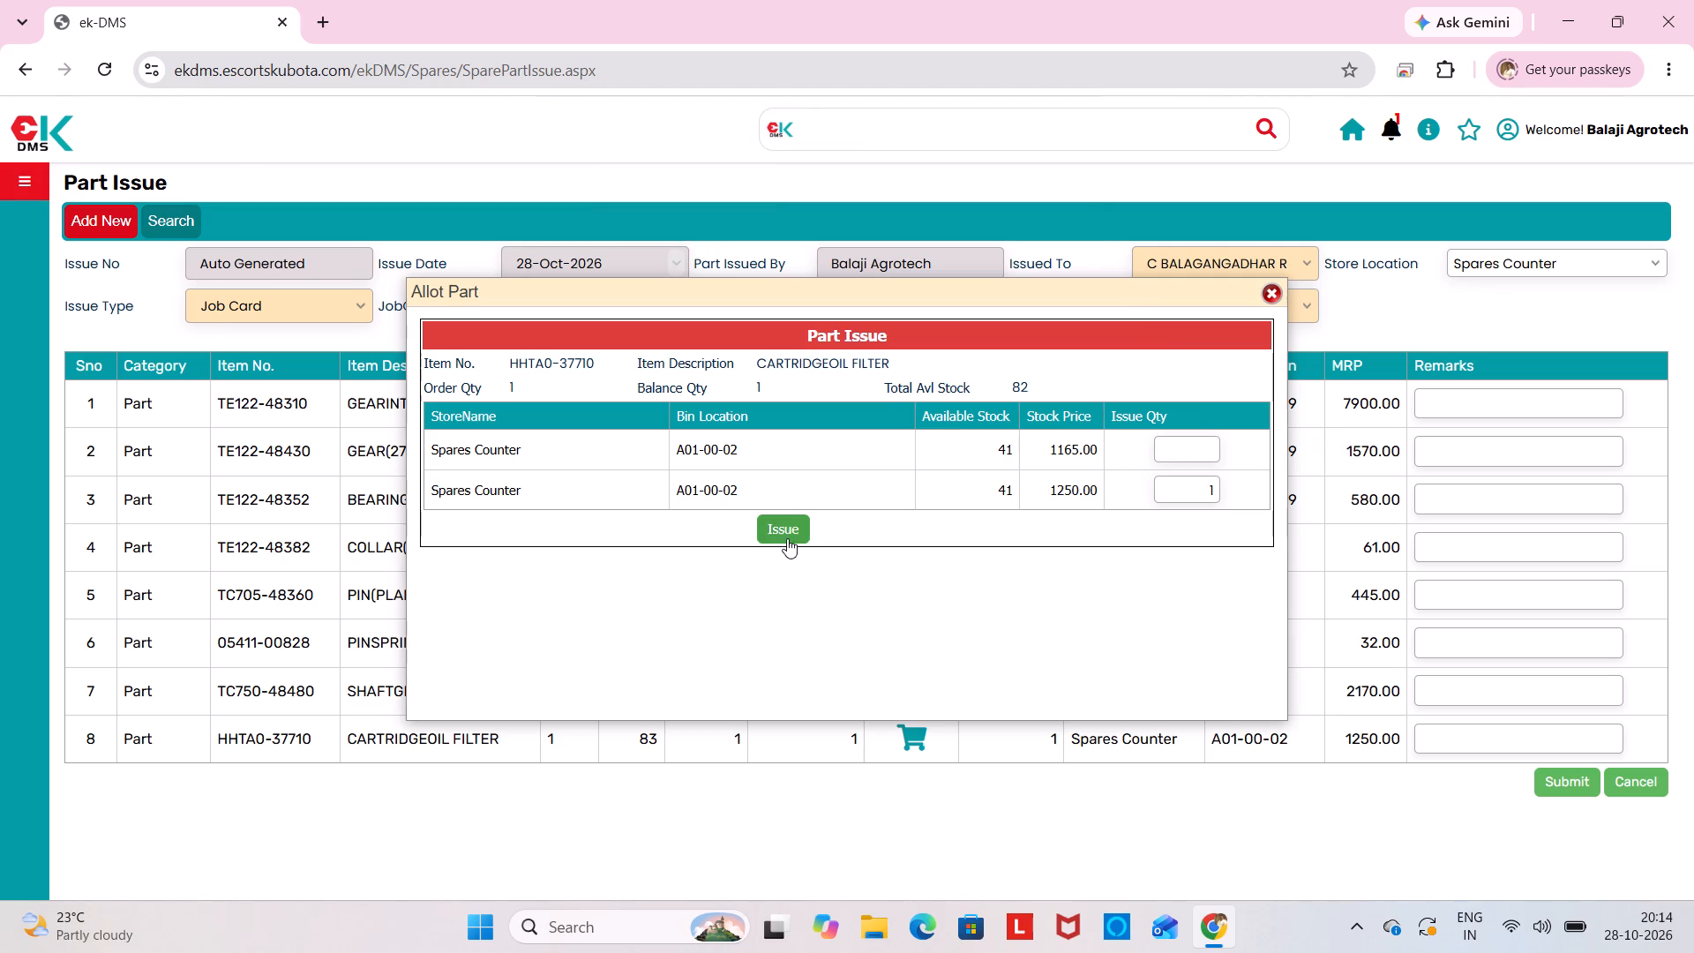
click(787, 538)
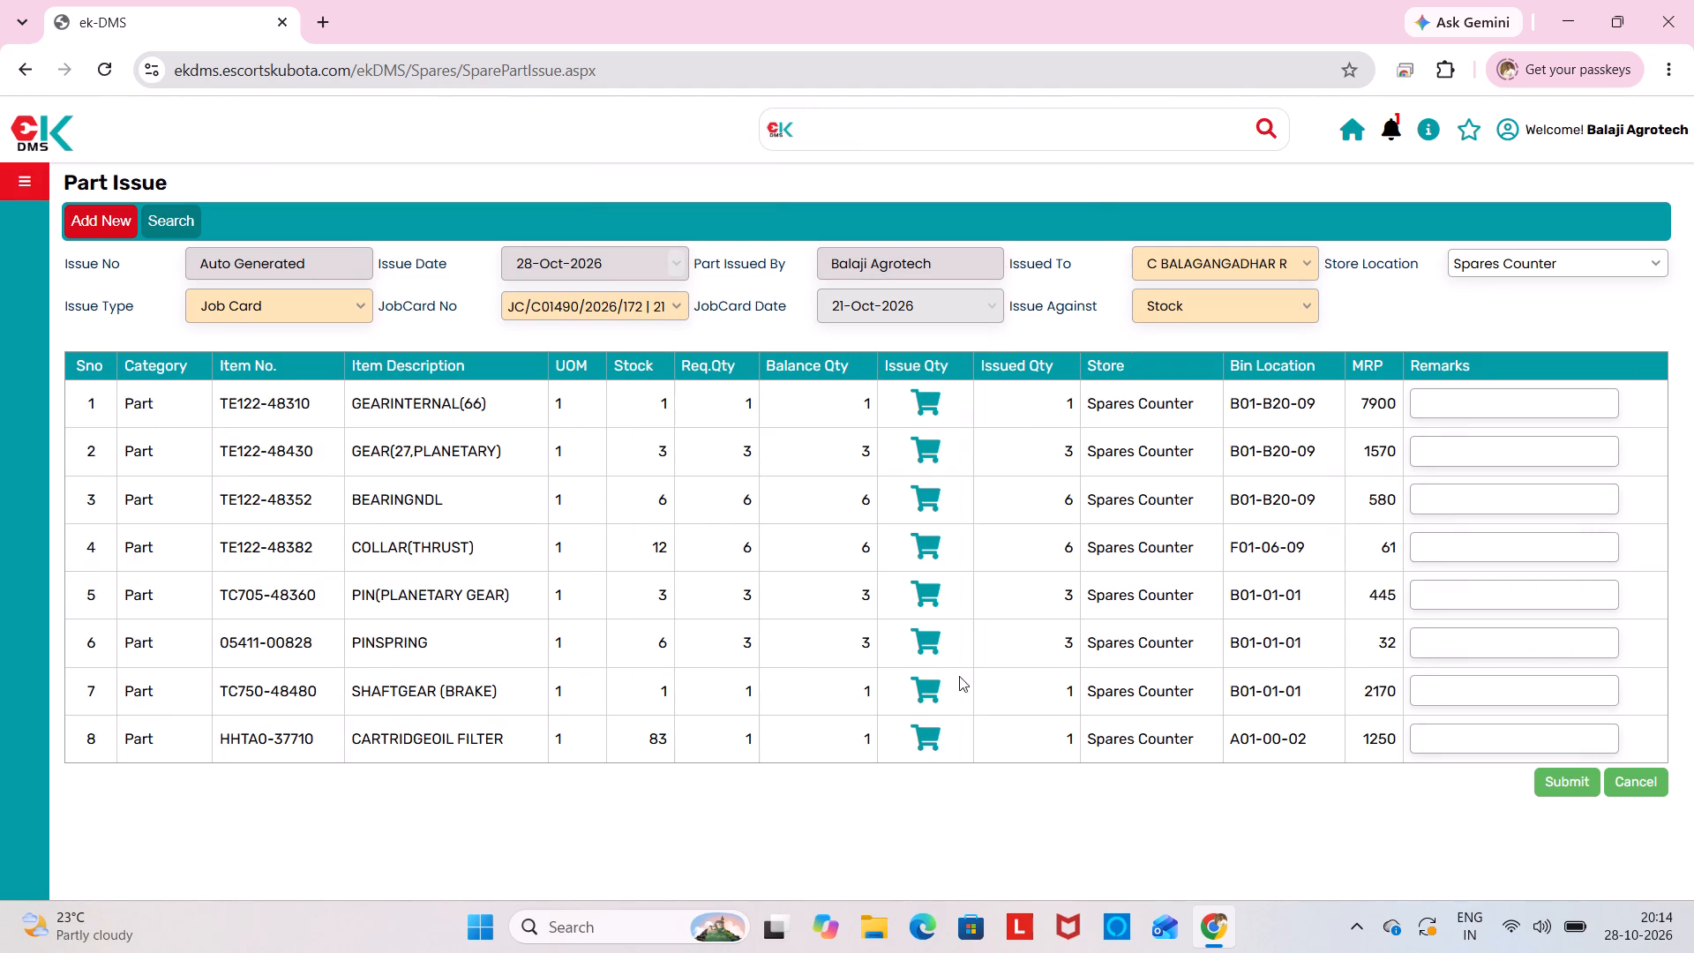
click(931, 687)
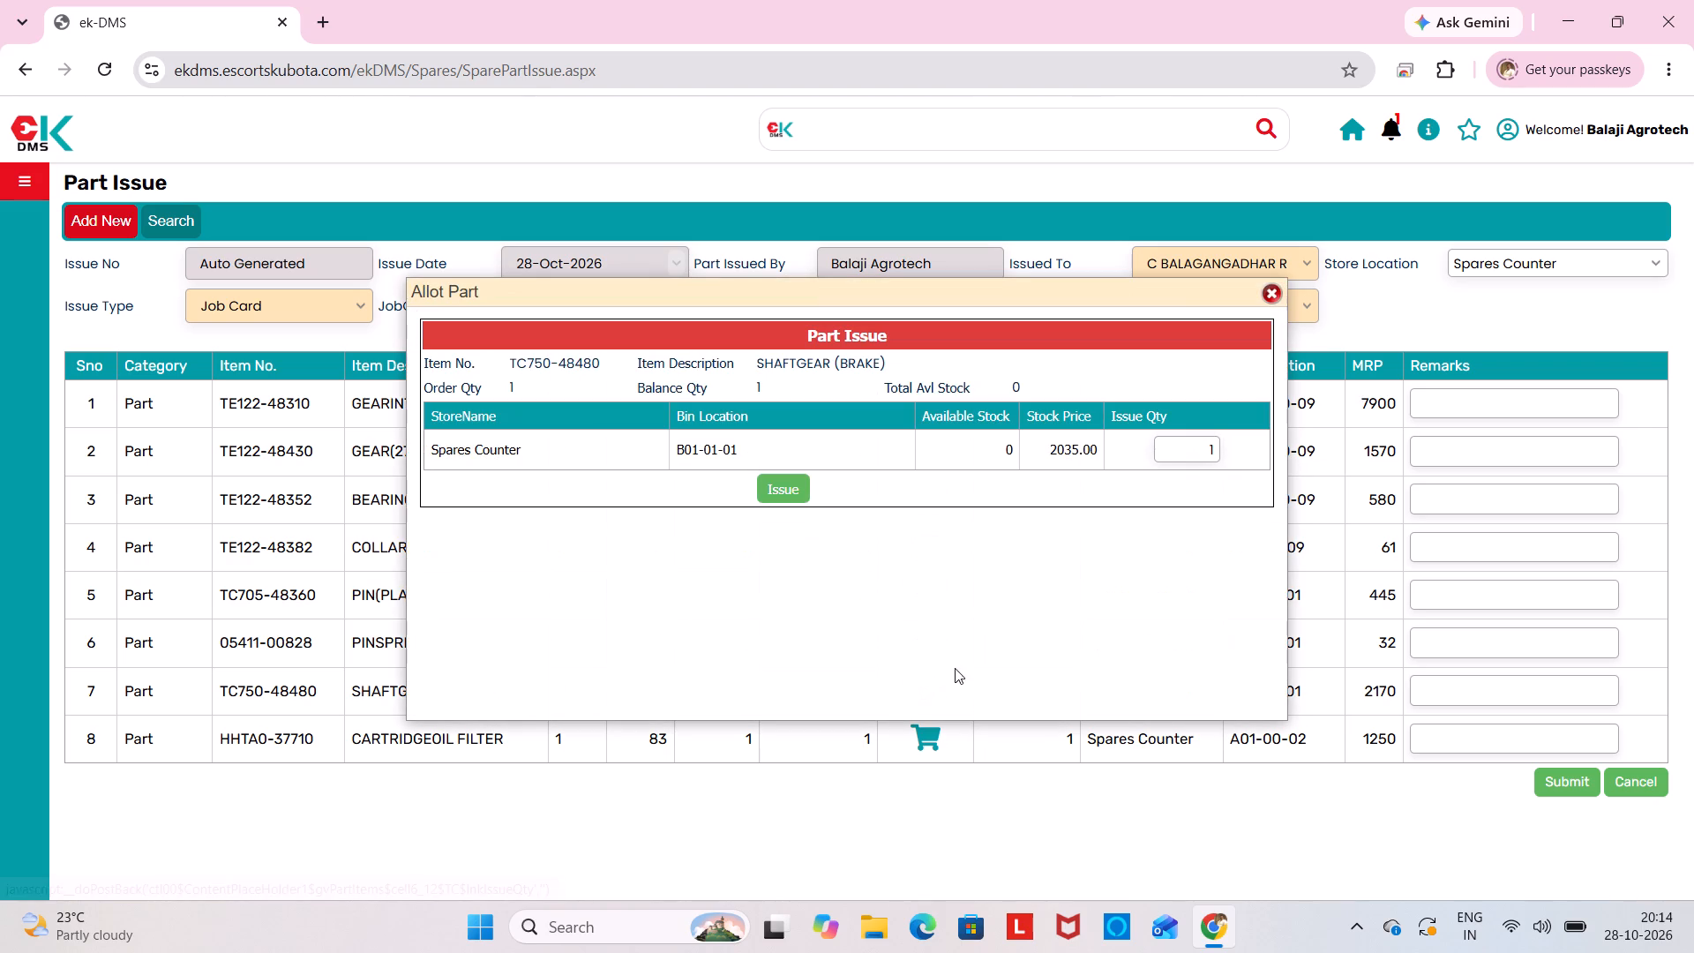
click(1272, 299)
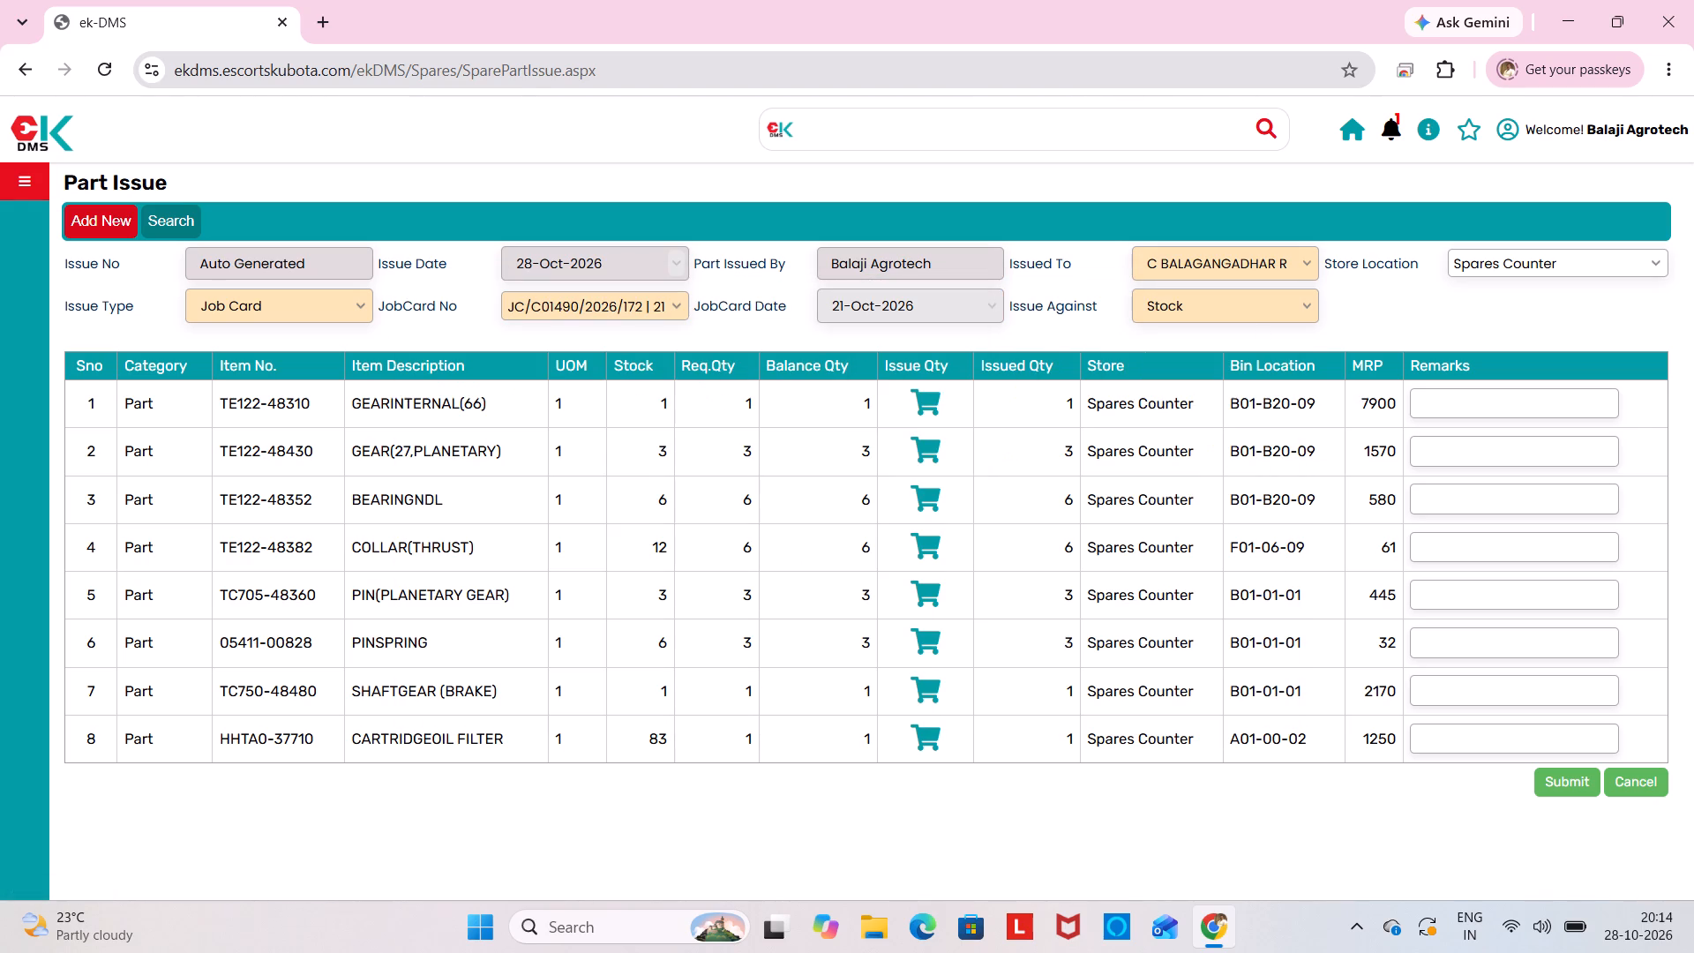
click(913, 633)
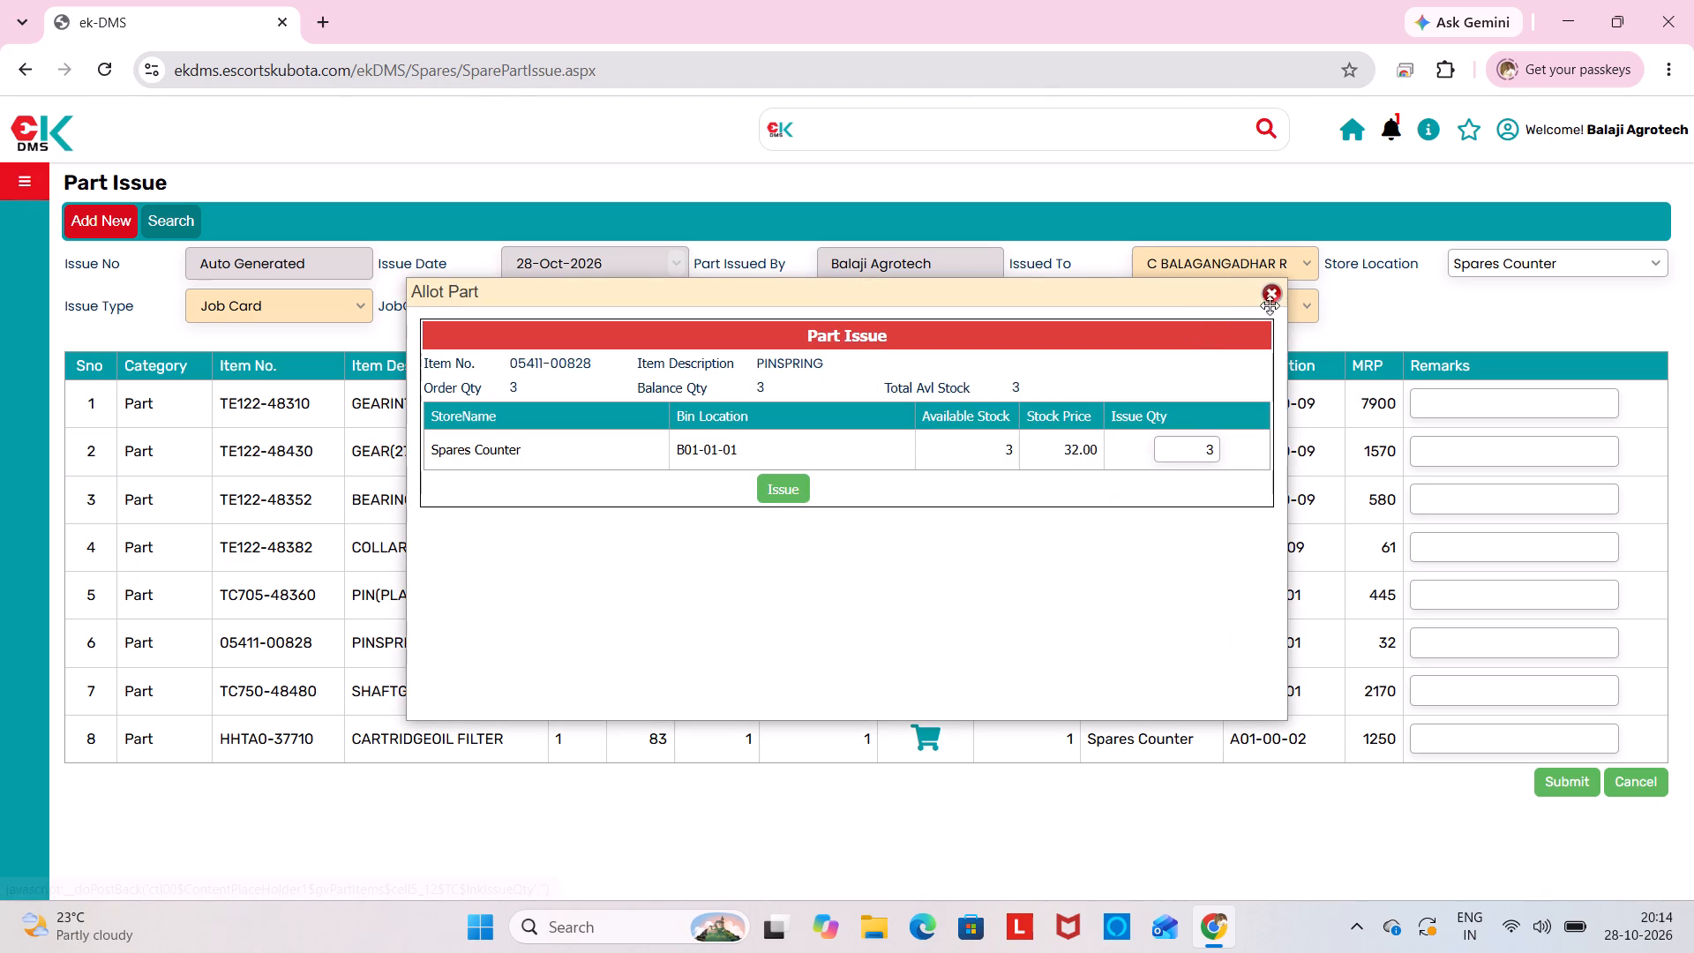
click(1273, 301)
click(922, 592)
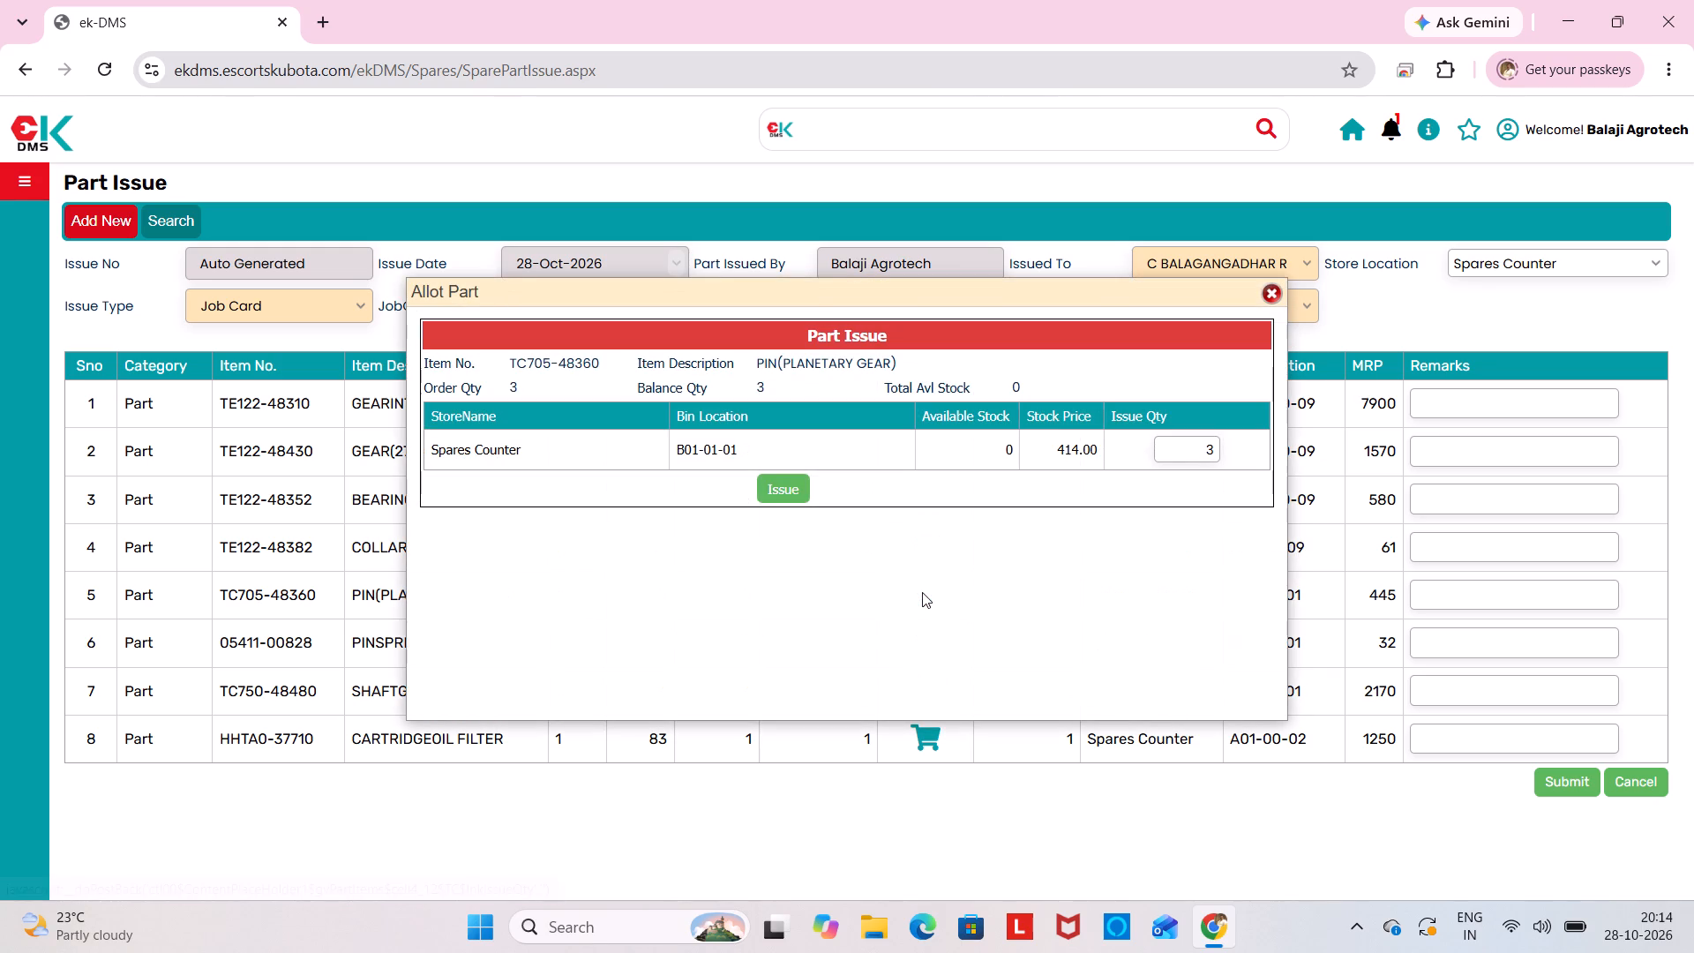
click(1281, 304)
click(1273, 302)
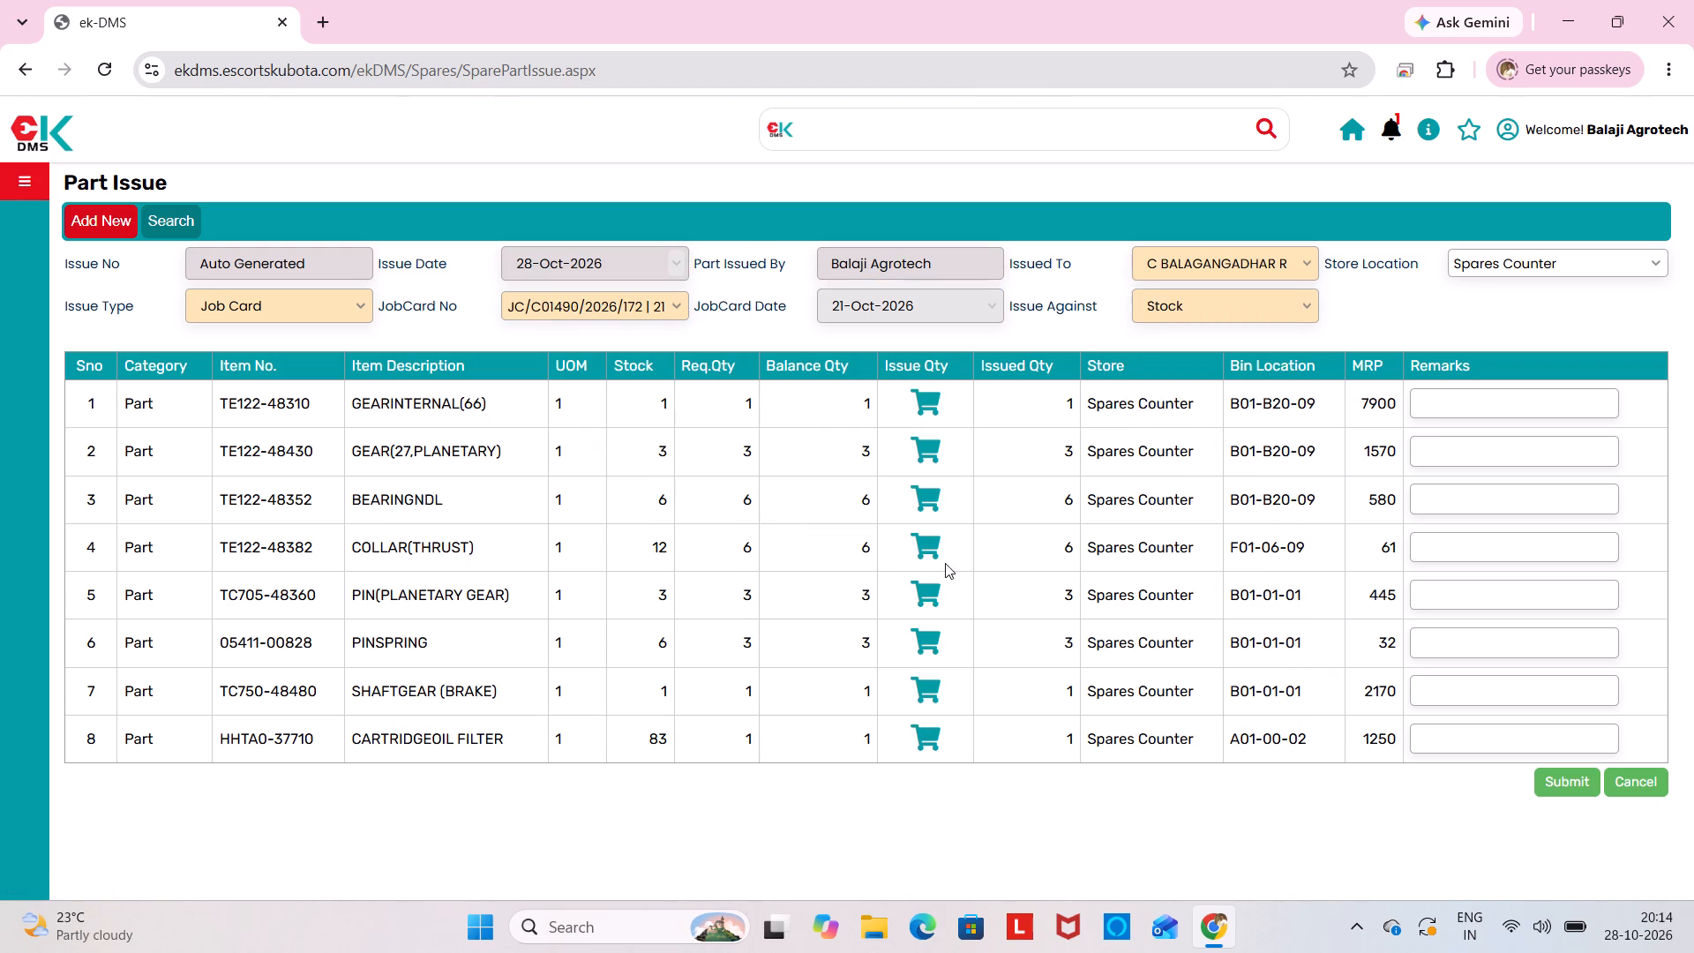
Allot quantity 6 of part TE122-48382, COLLAR(THRUST), from the Spares Counter stock in bin F01-06-09.
click(930, 552)
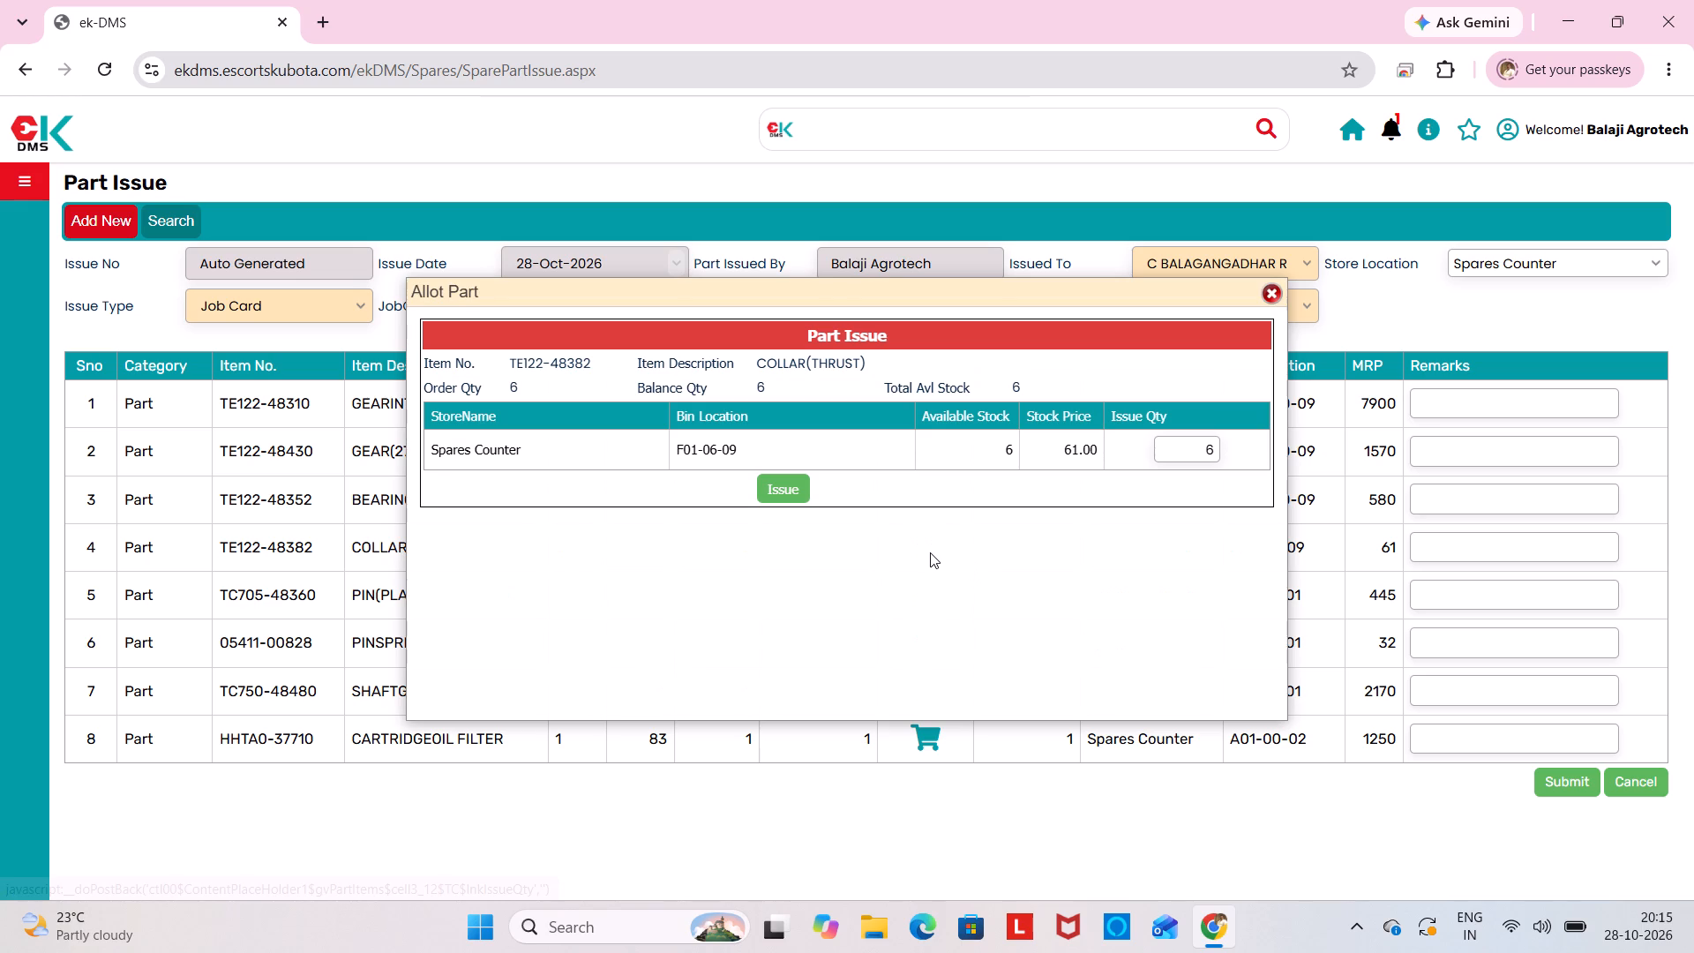
click(809, 491)
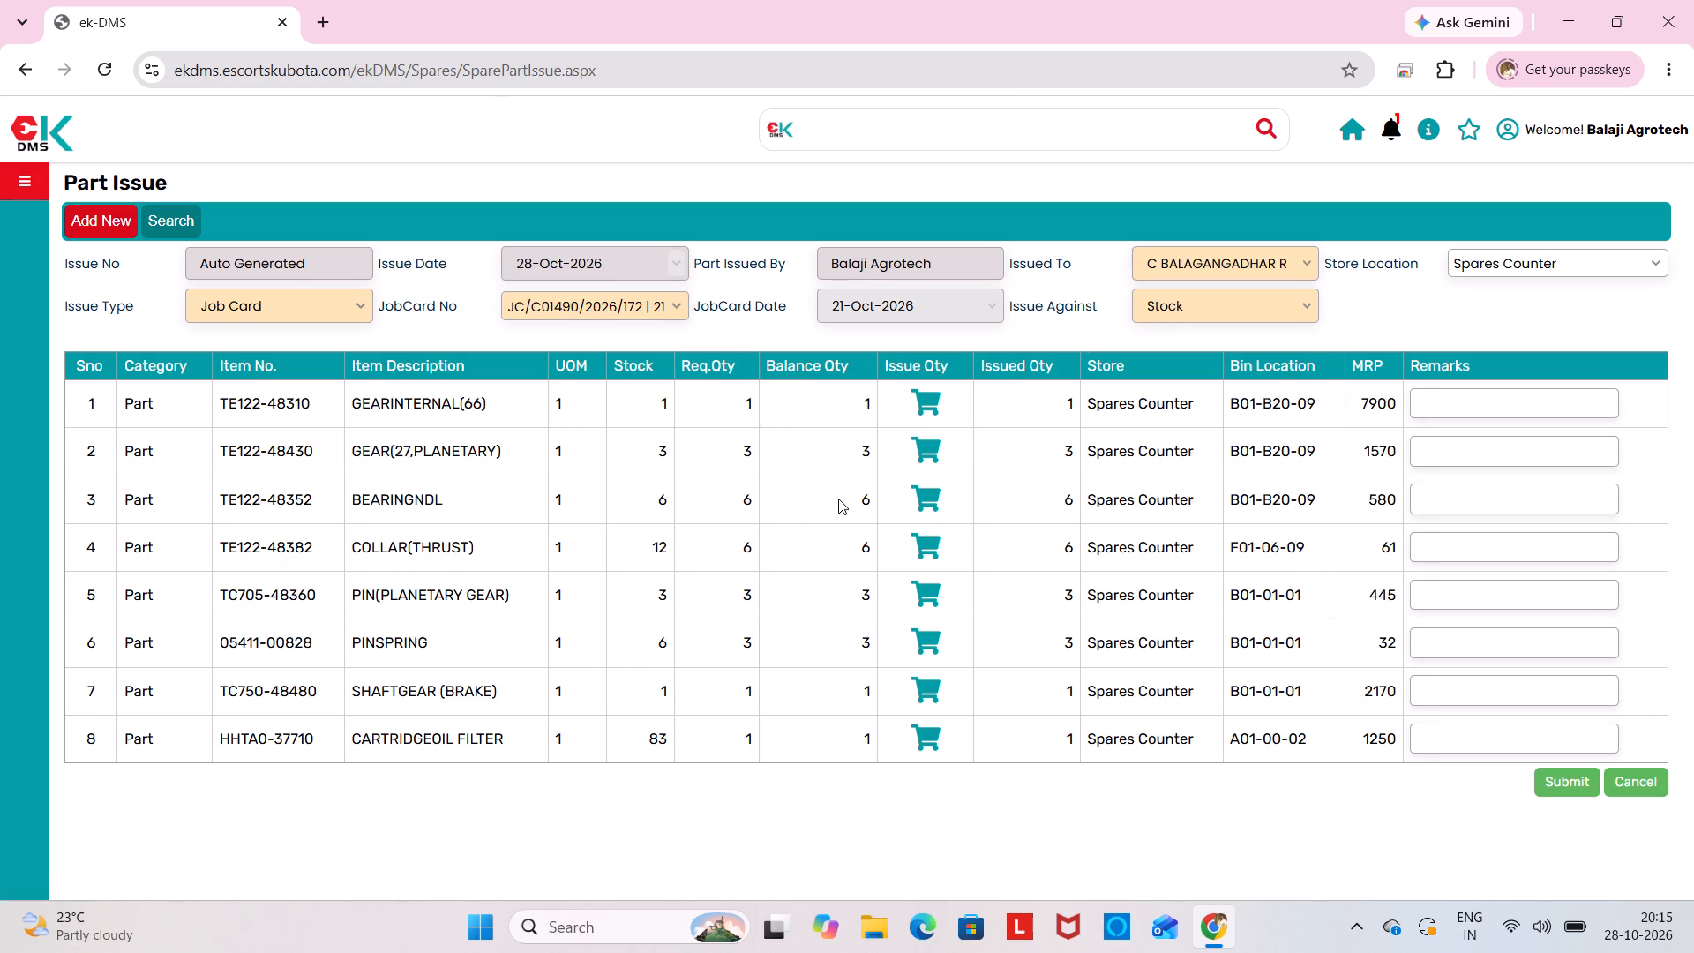
Recheck the stock allotment details of parts TE122-48352, BEARINGNDL, TE122-48430, GEAR(27,PLANETARY), and TE122-48310, GEARINTERNAL(66), closing each one.
click(929, 498)
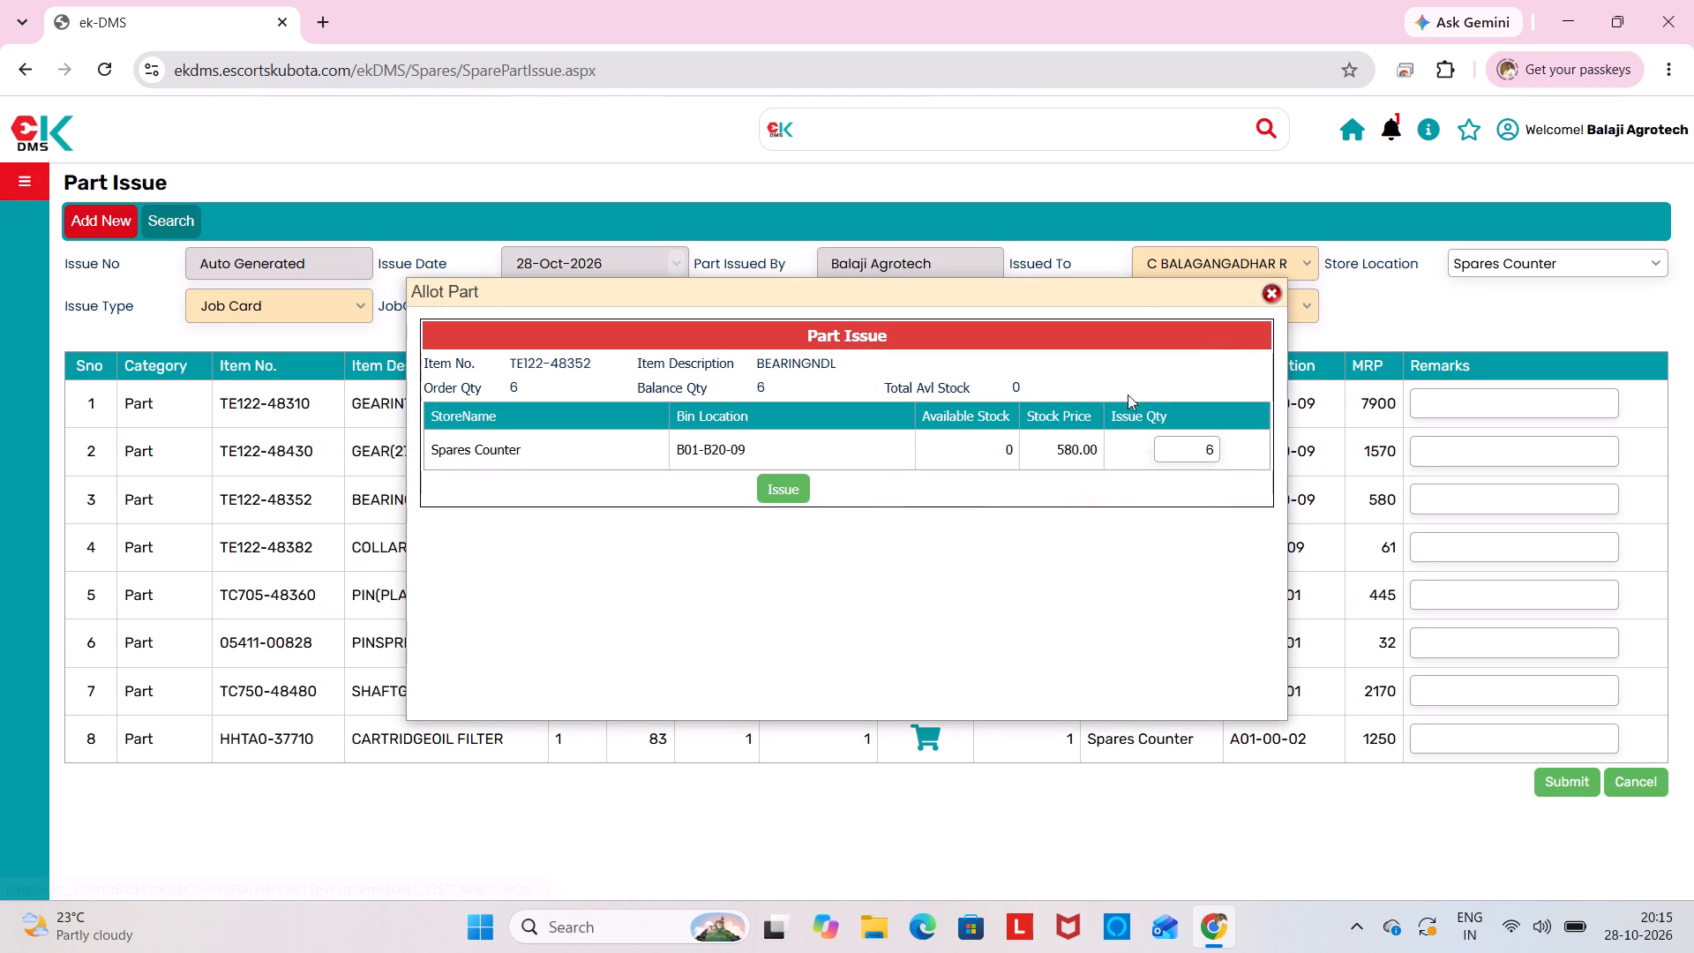
click(1274, 295)
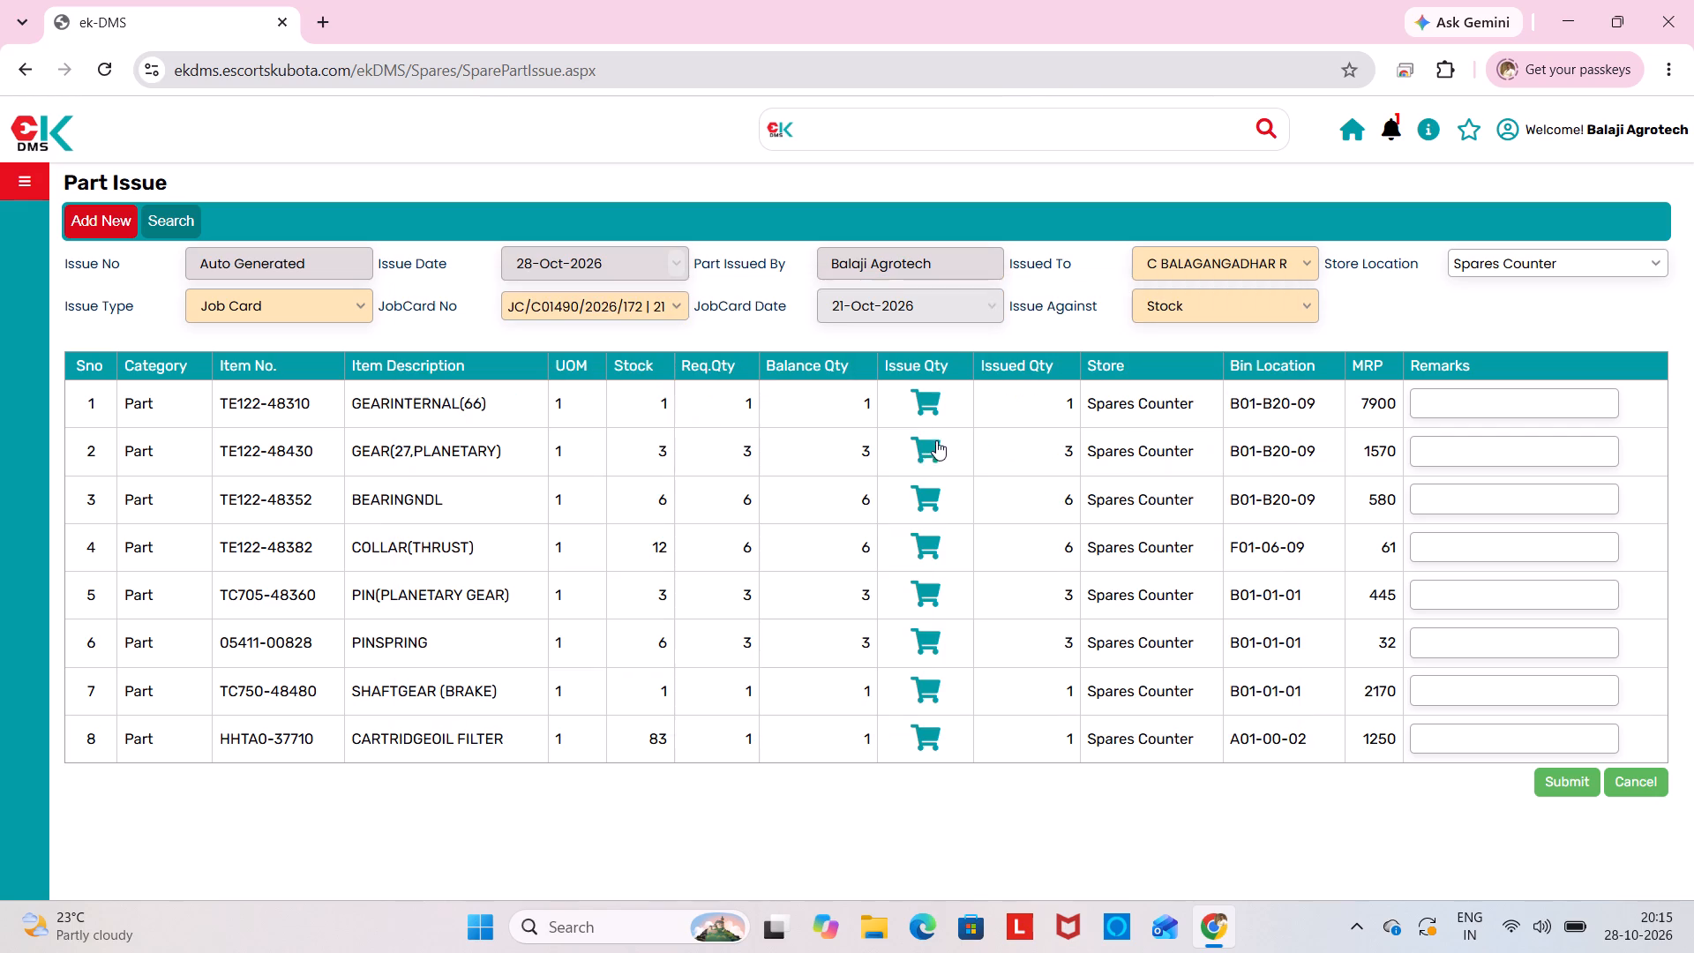
click(929, 445)
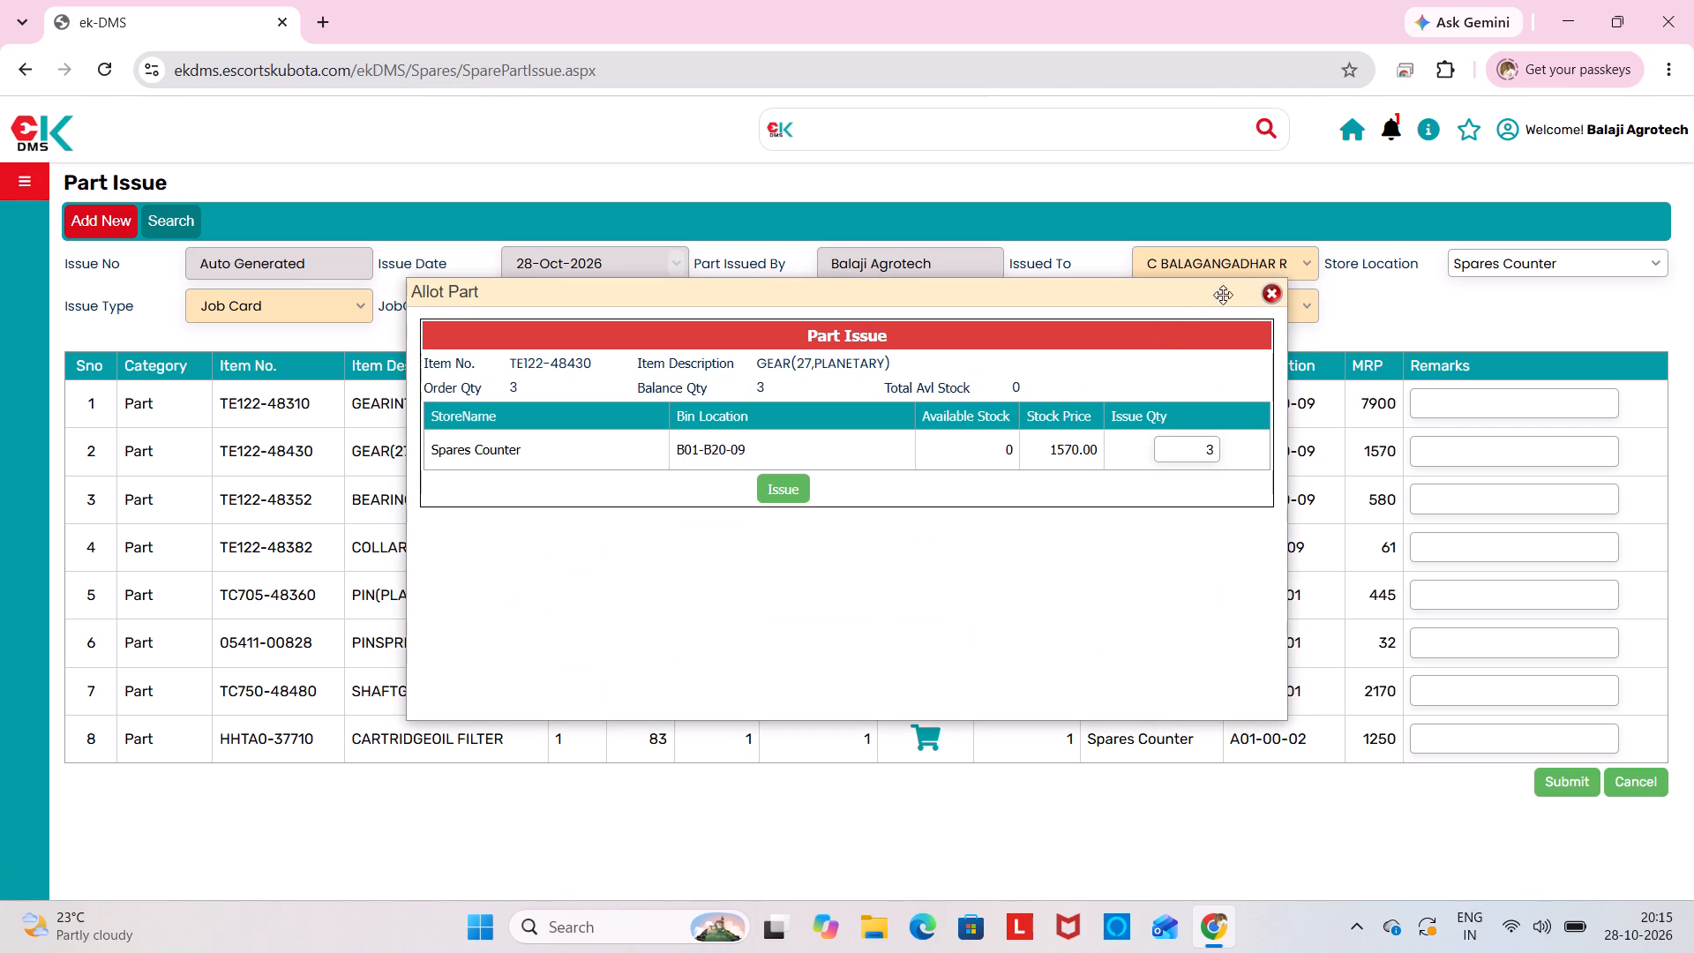
click(1276, 294)
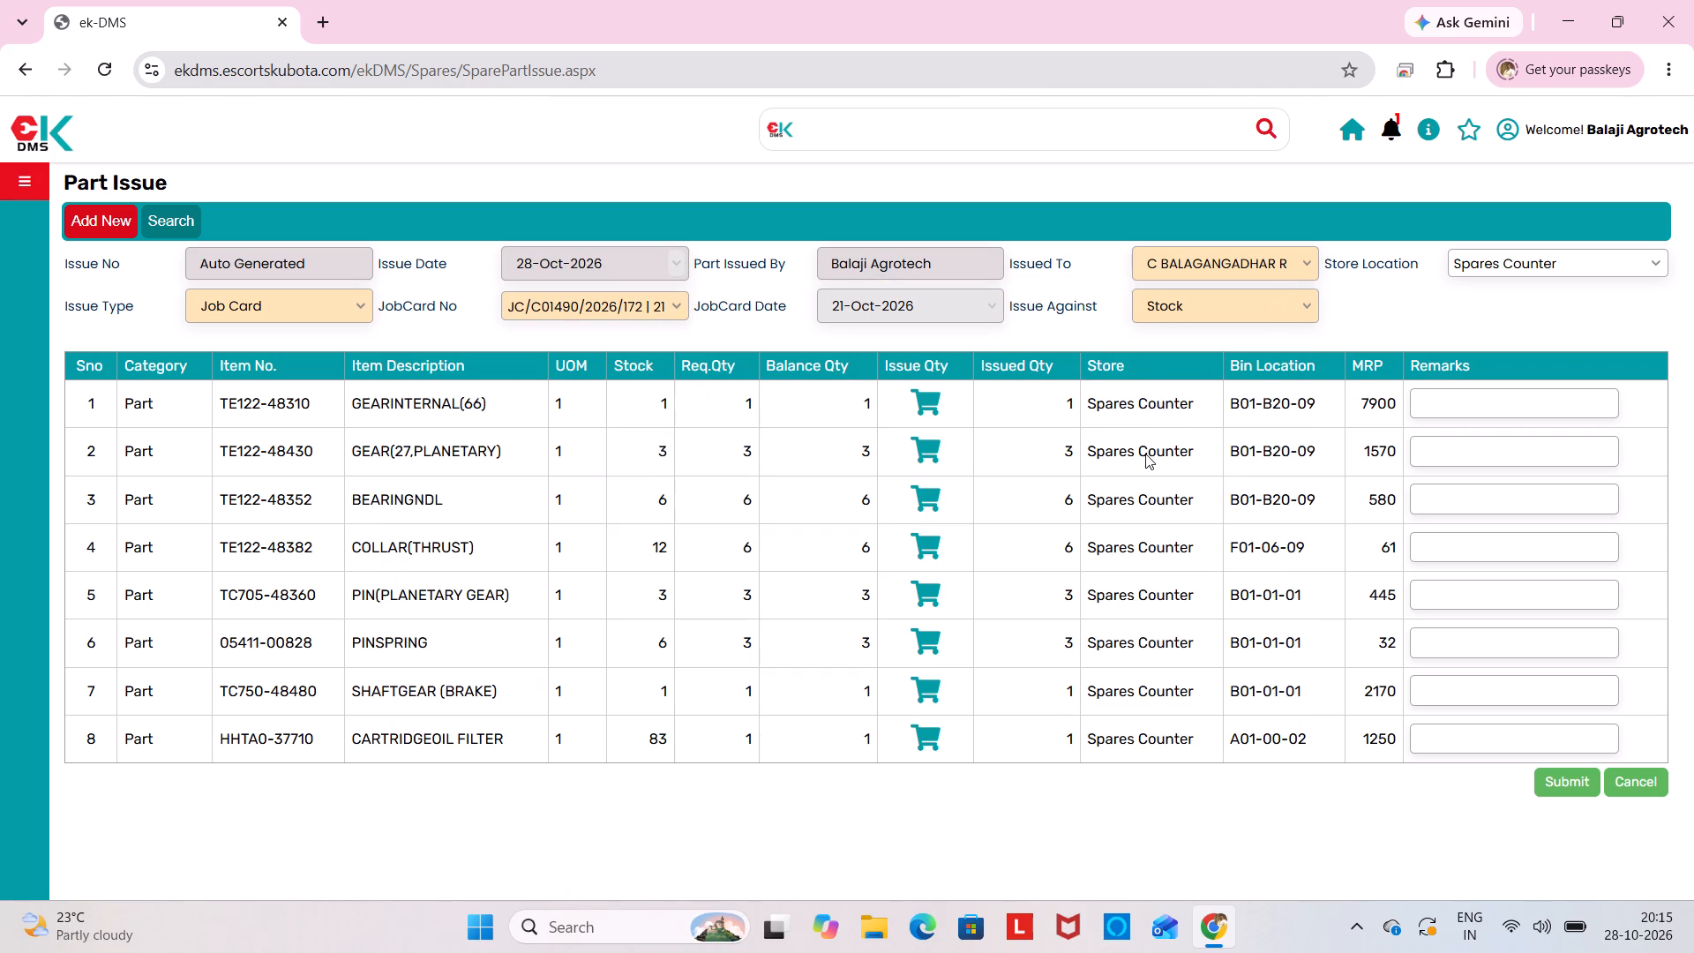
click(923, 395)
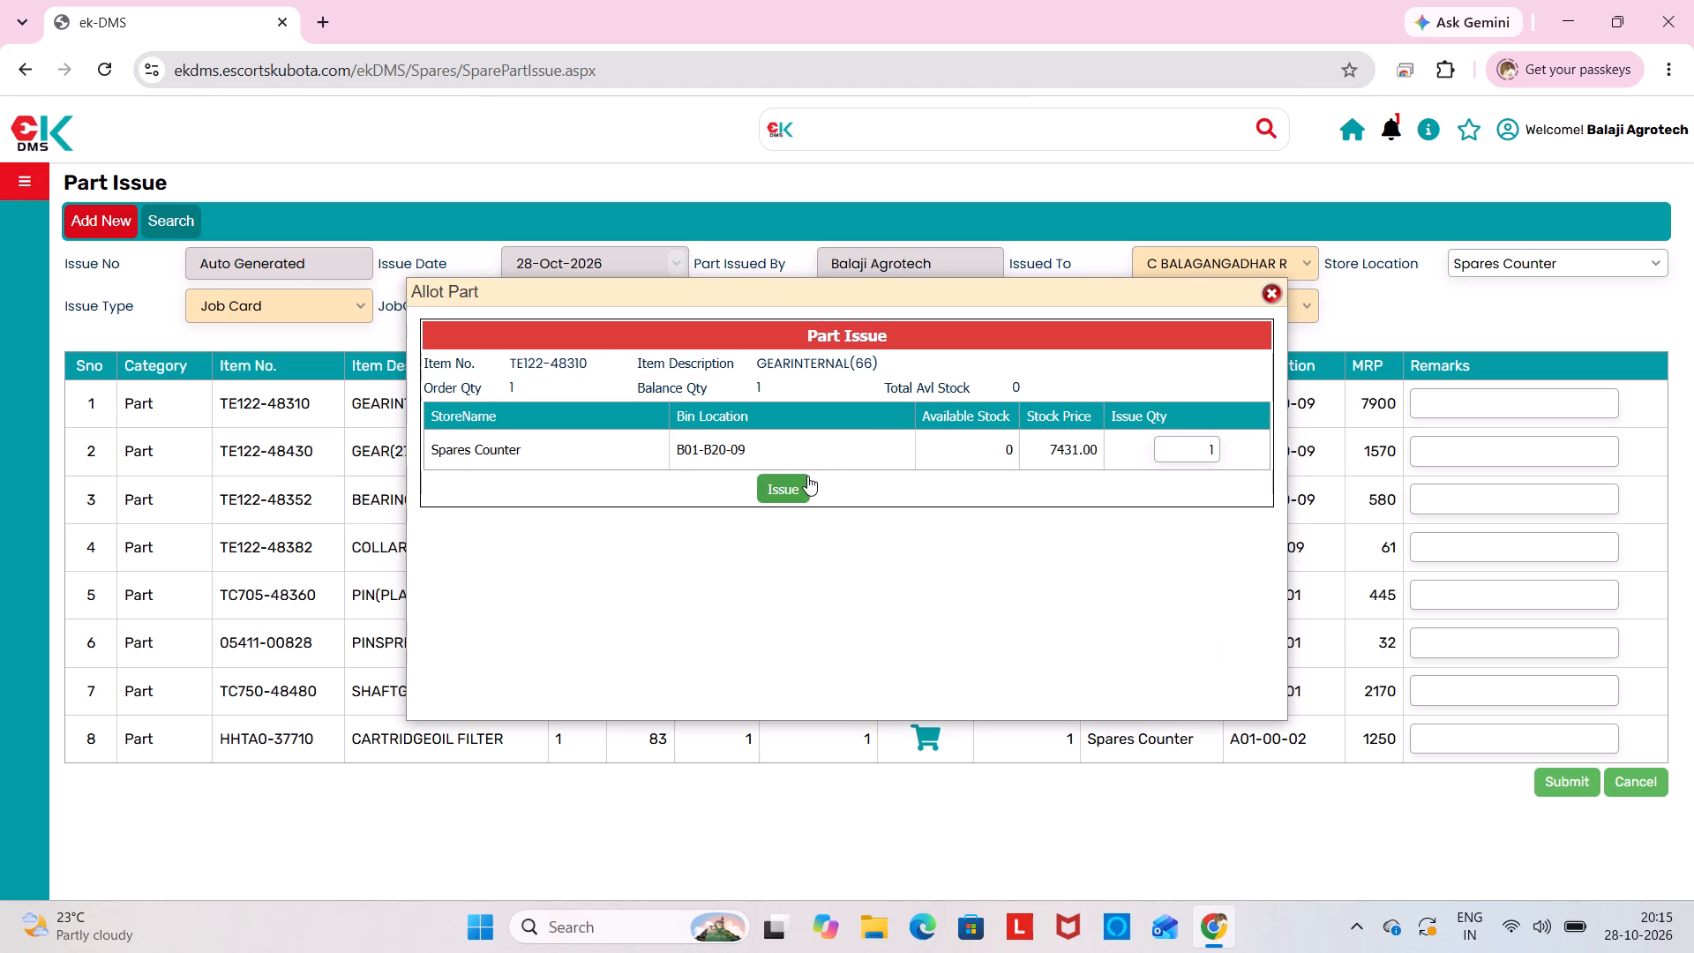
click(1269, 294)
Submit the part issue for job card JC/C01490/2026/172.
click(1573, 777)
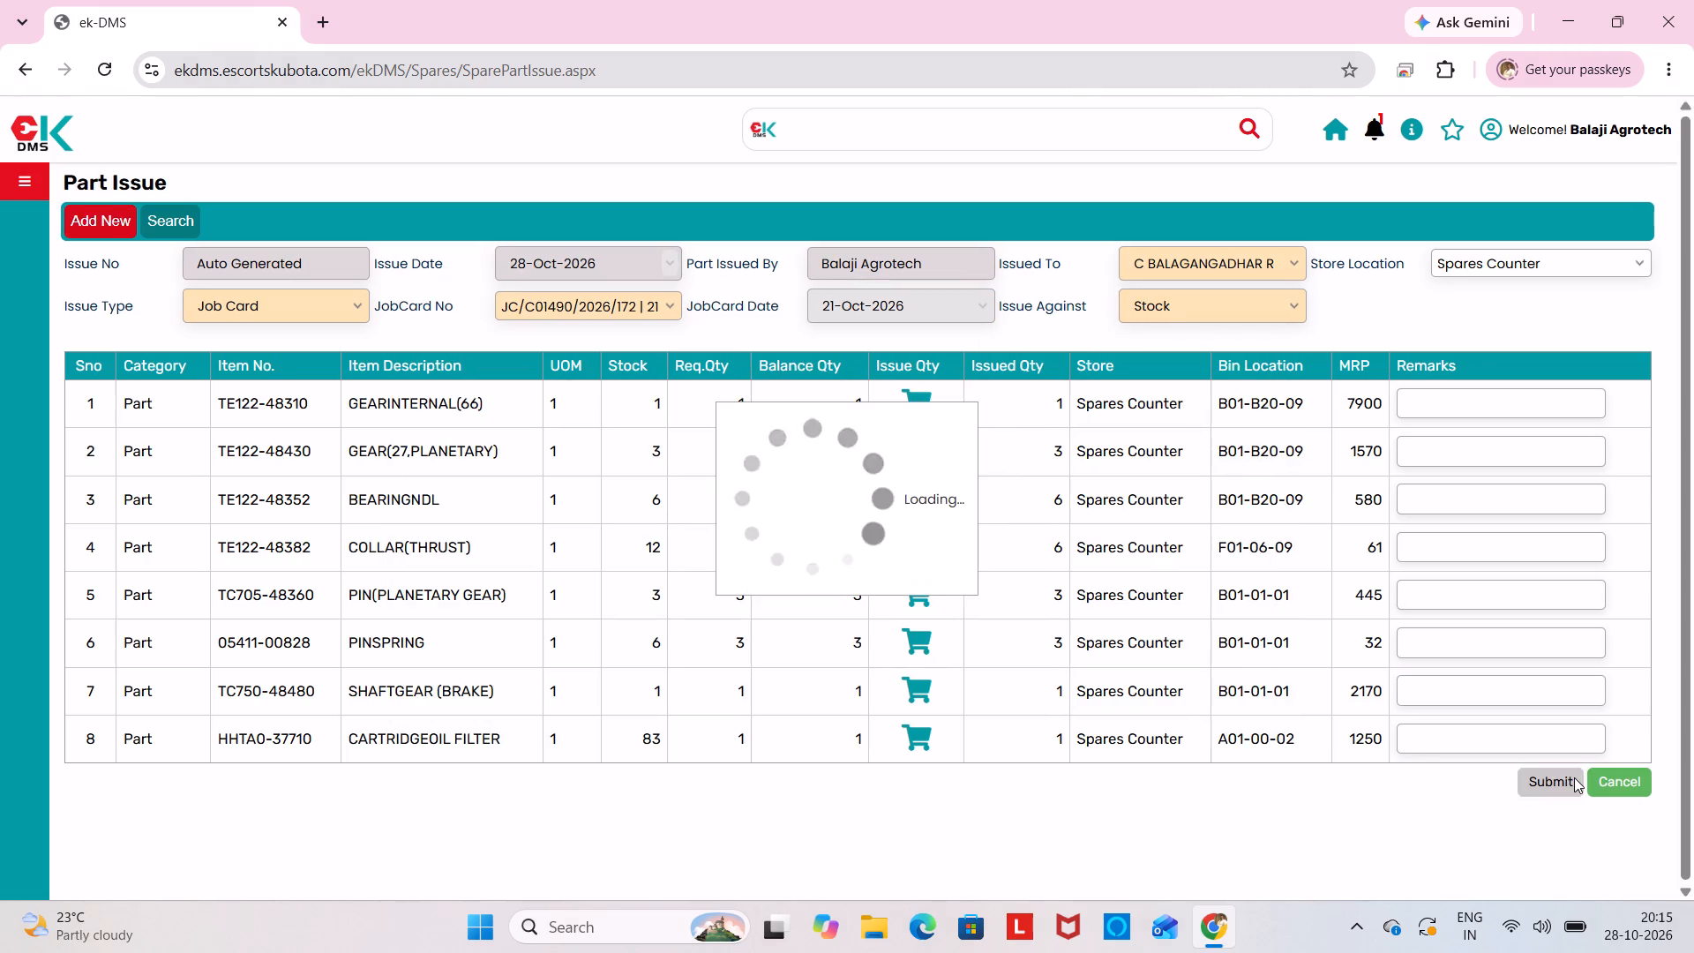
click(1031, 224)
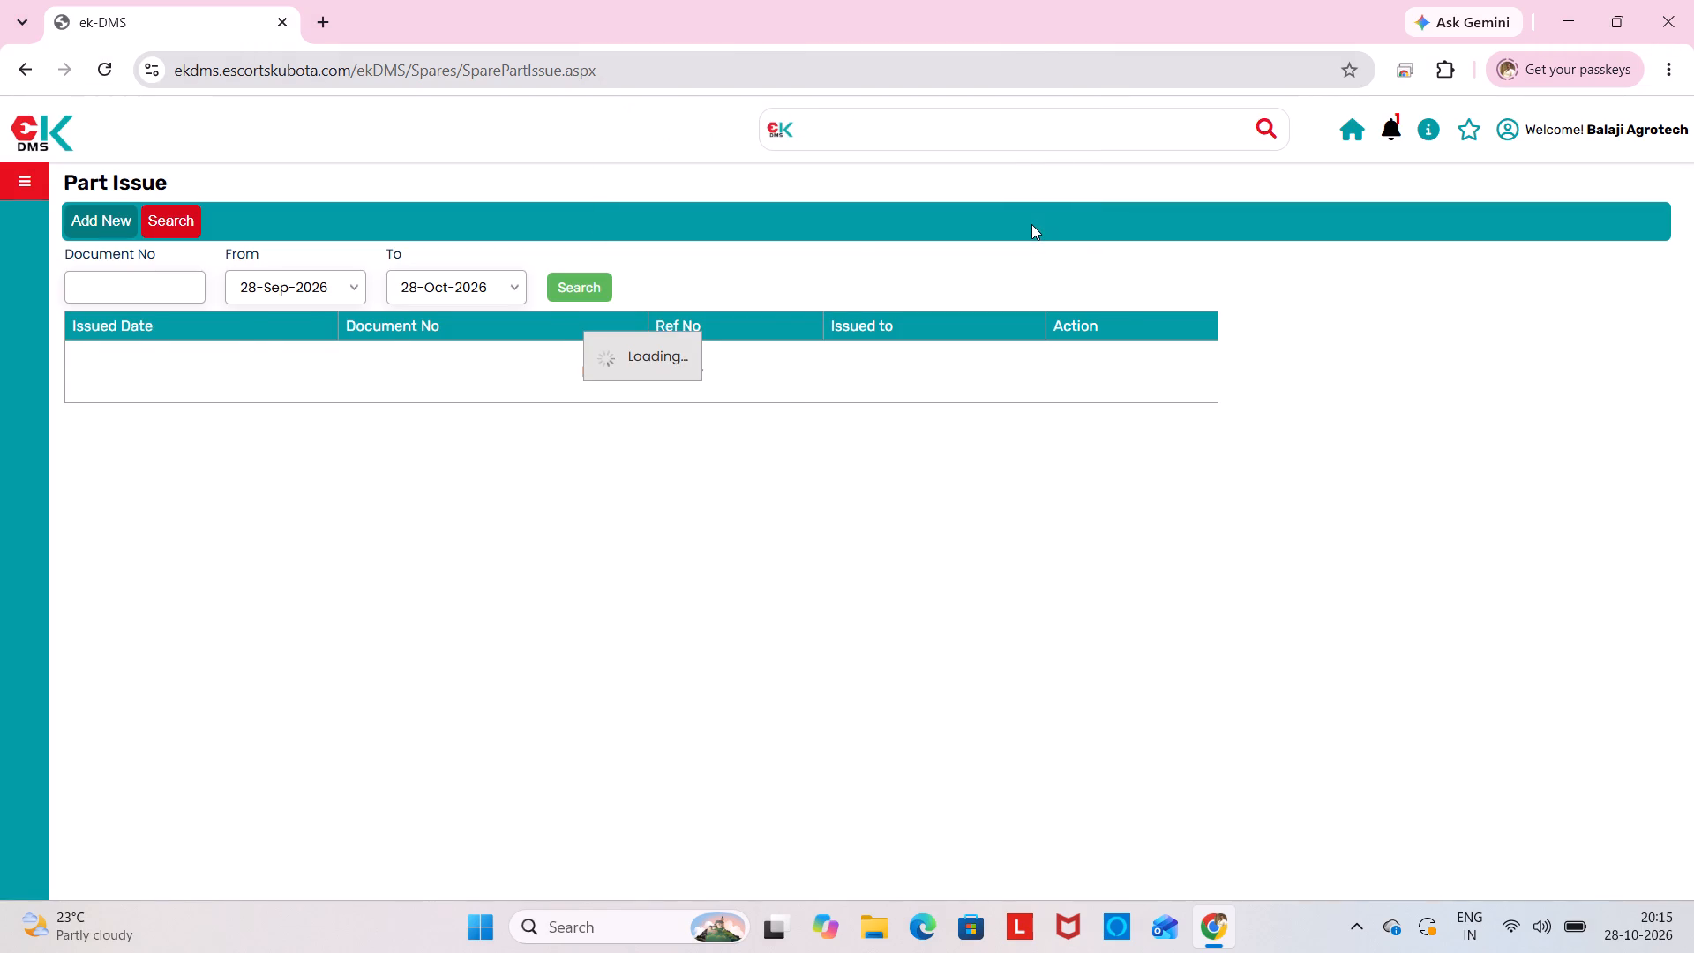
click(53, 184)
click(25, 184)
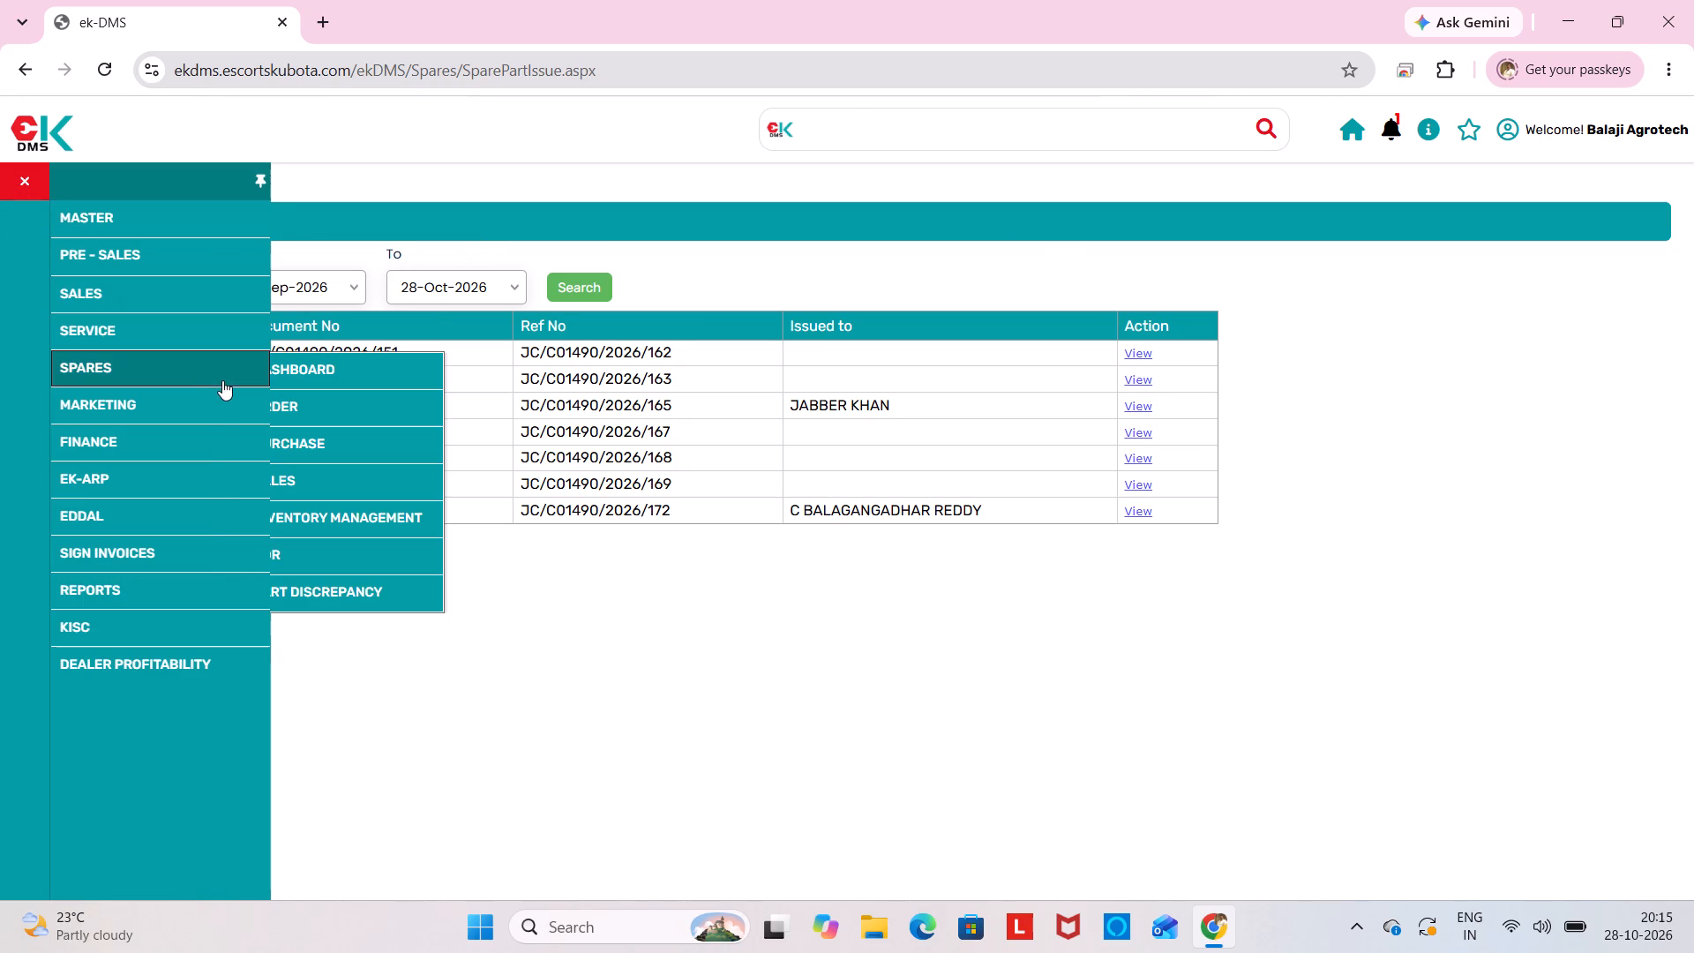
click(191, 336)
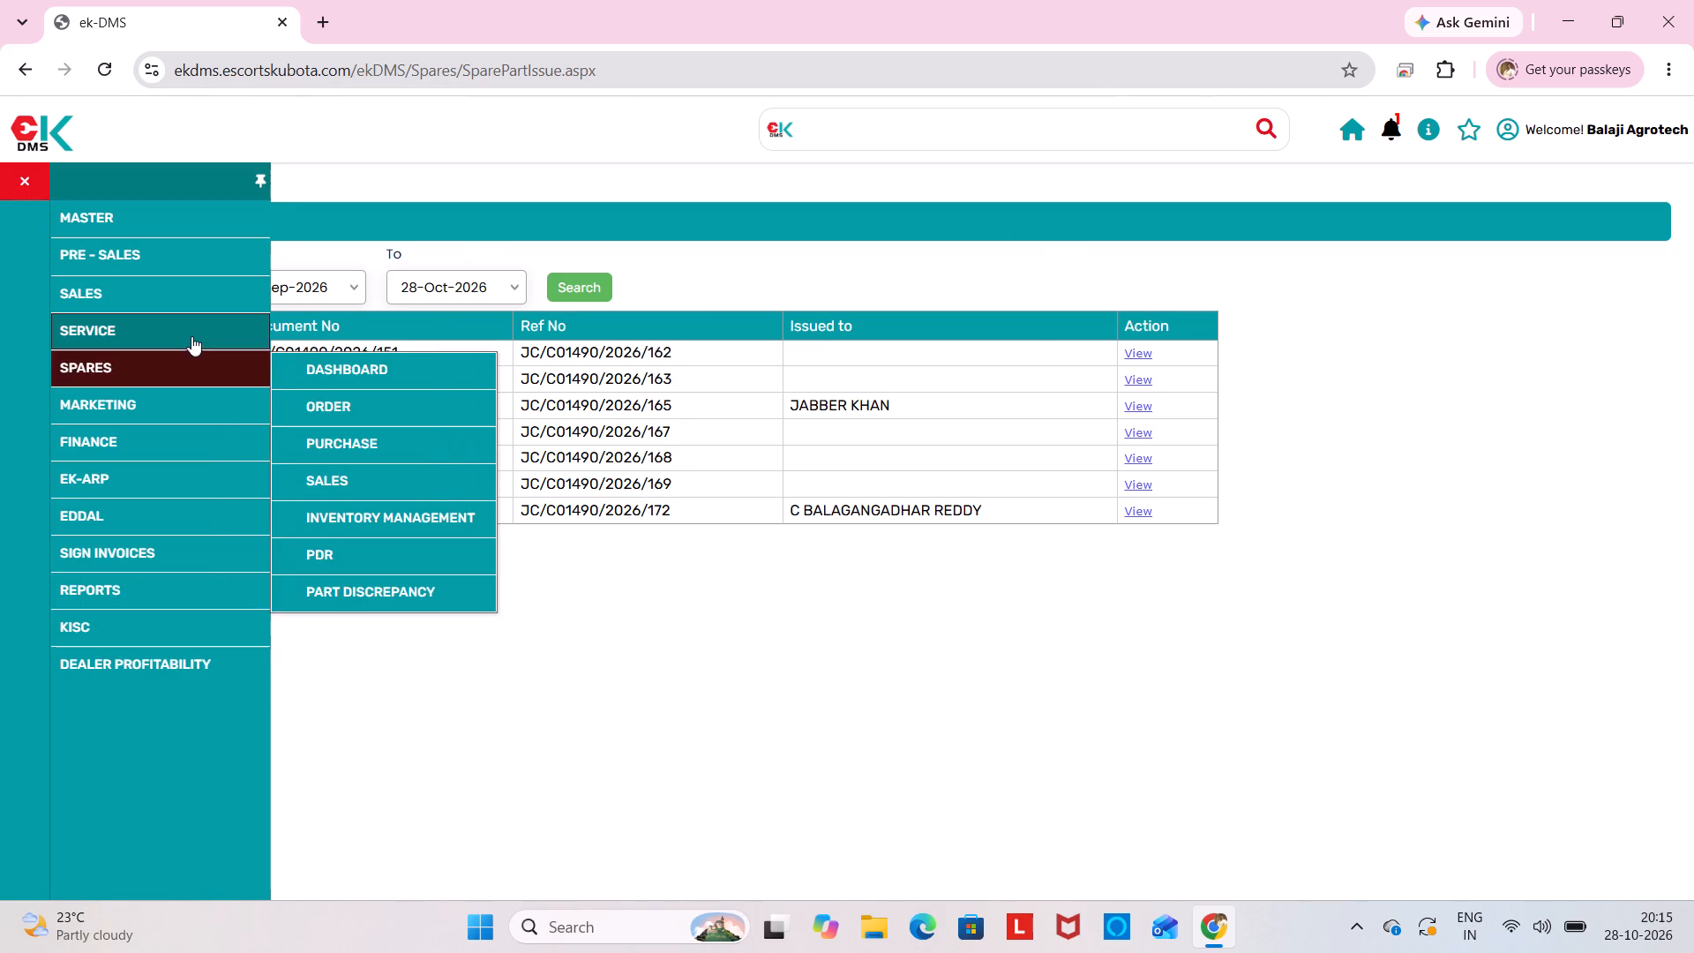
click(423, 444)
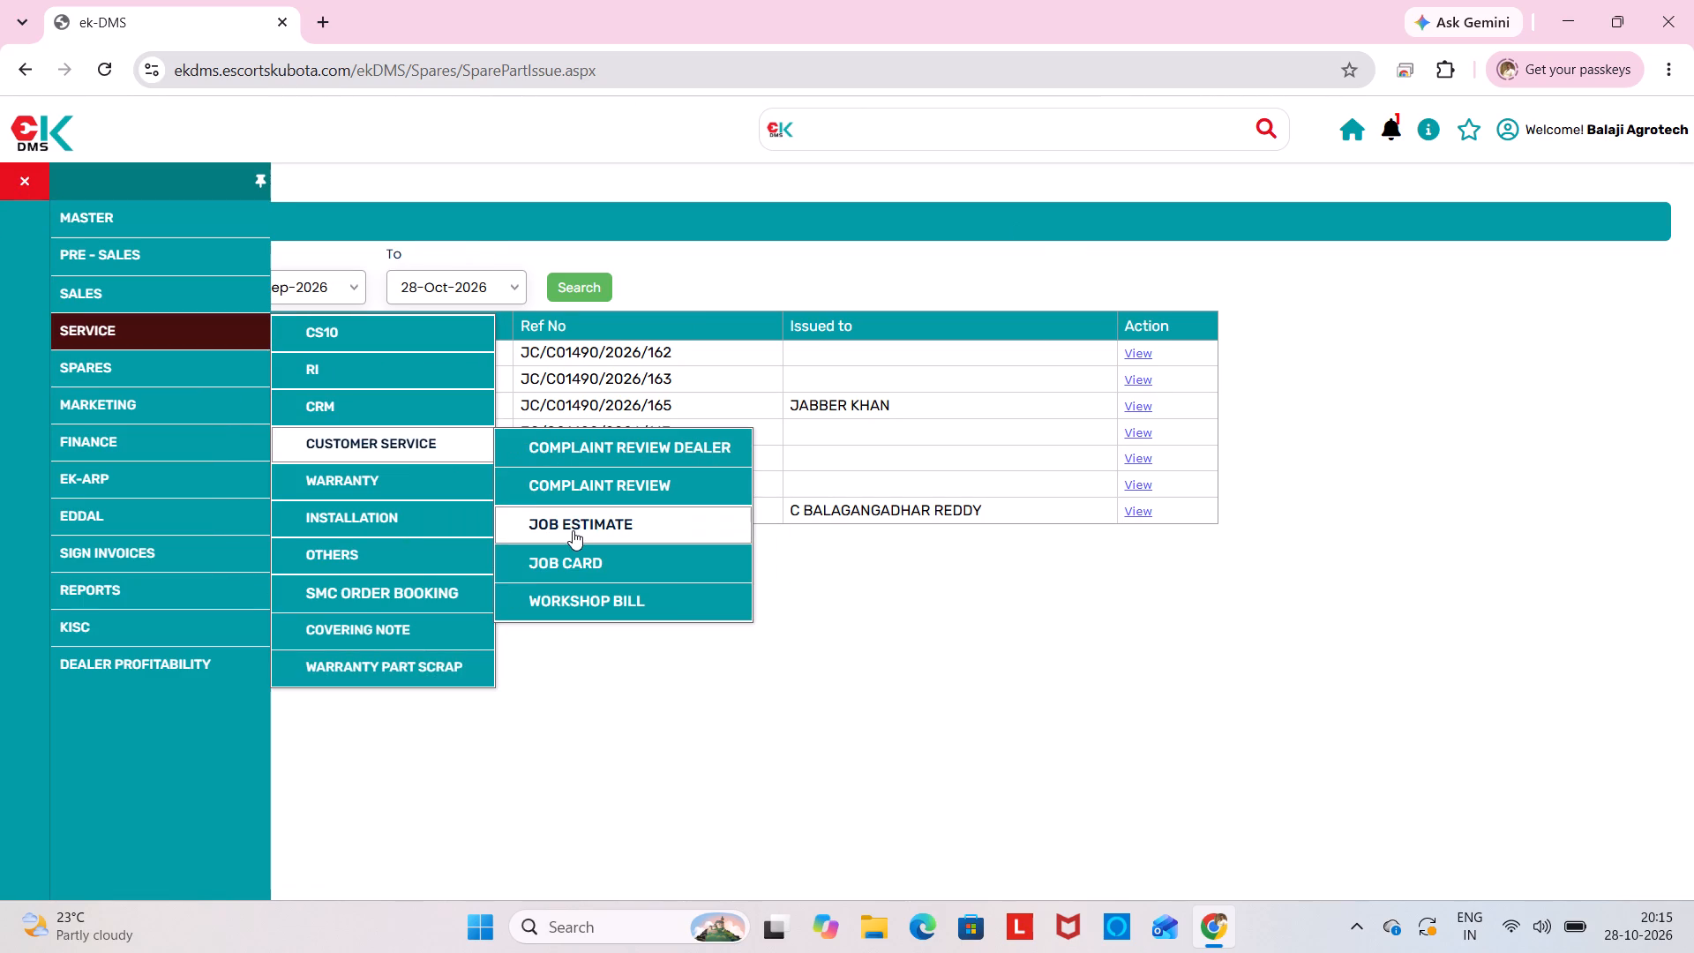
click(579, 553)
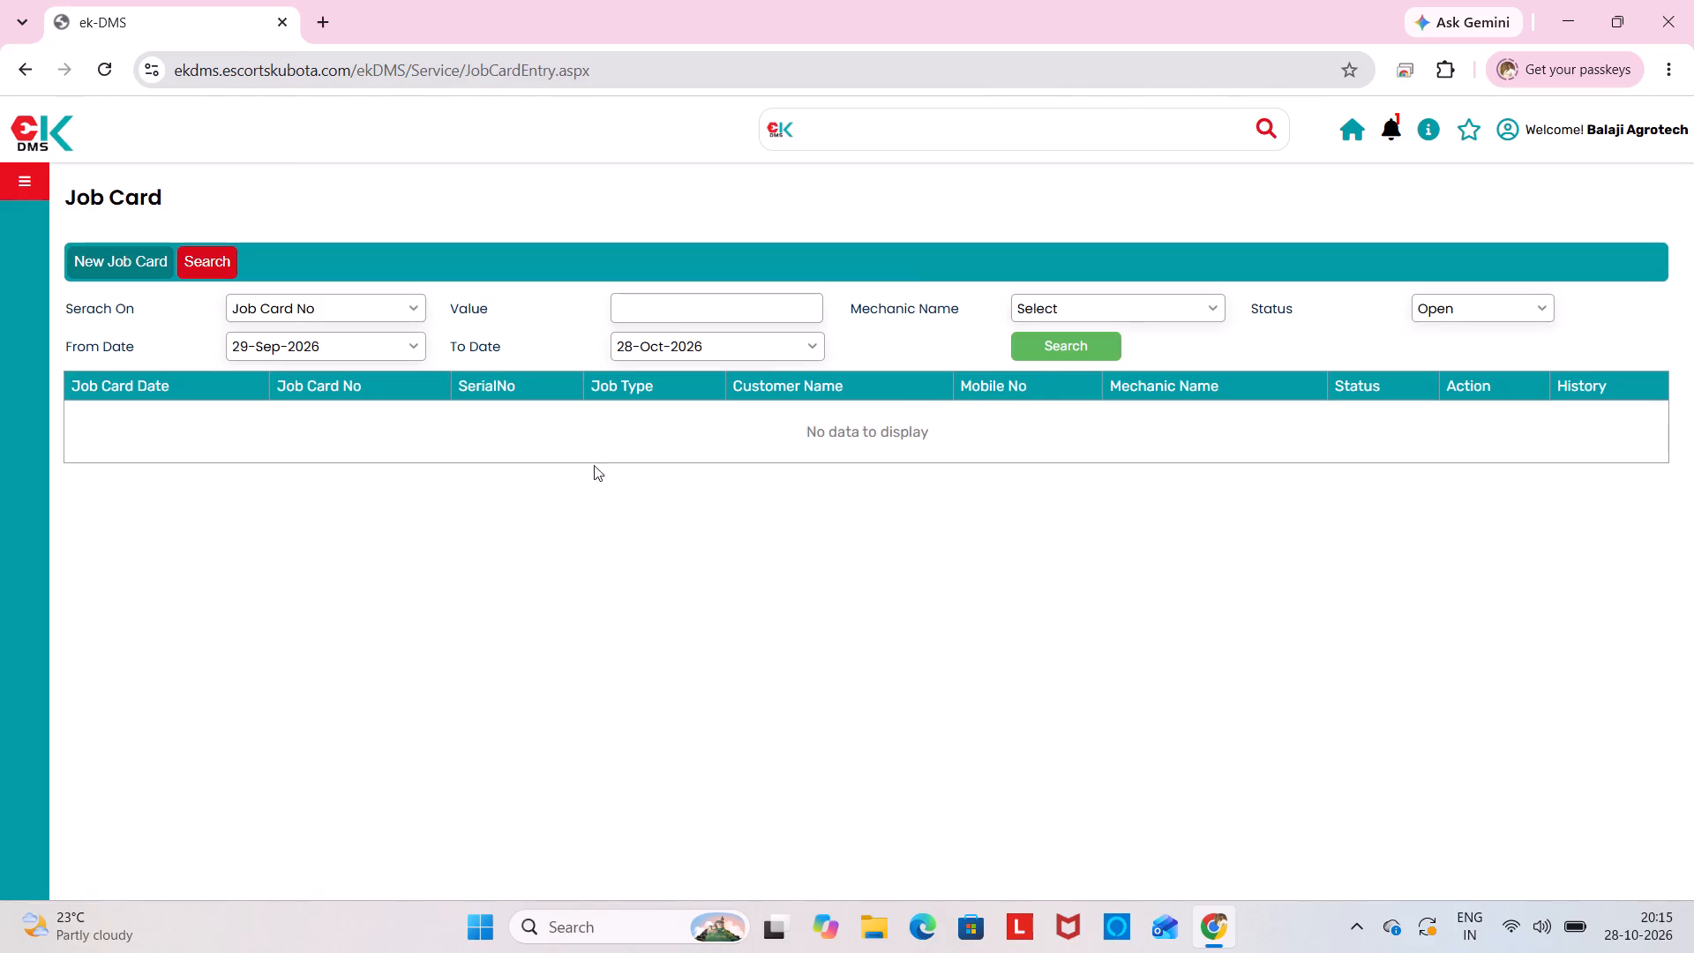
click(1043, 350)
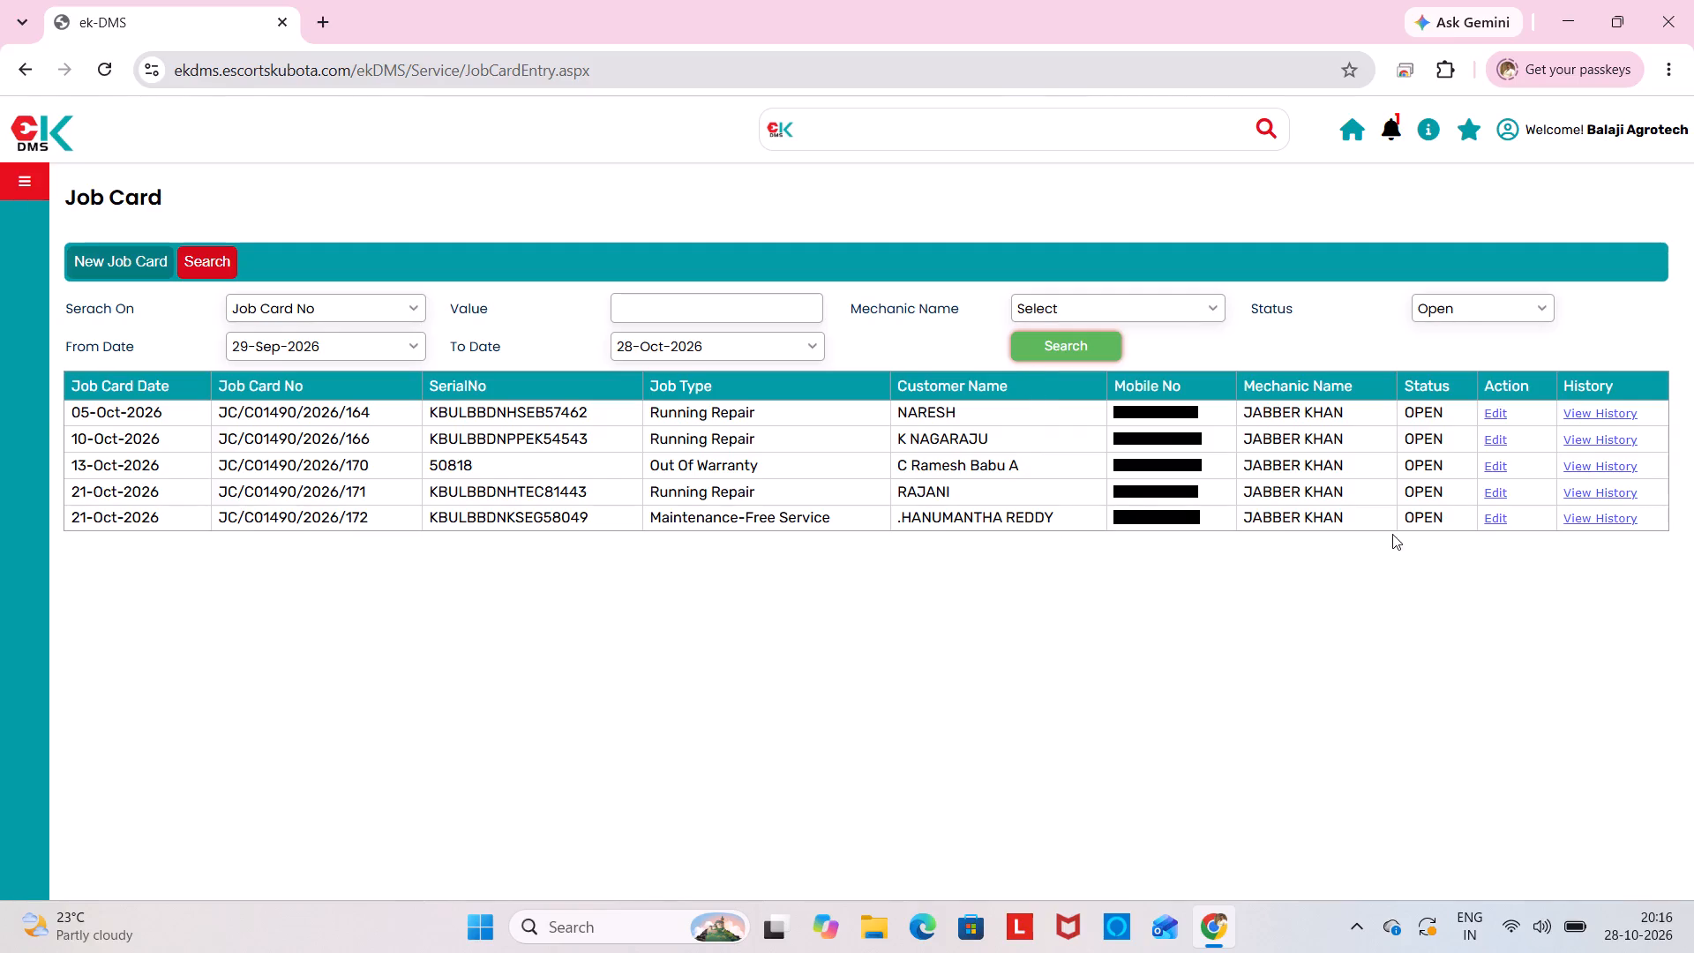
click(1502, 524)
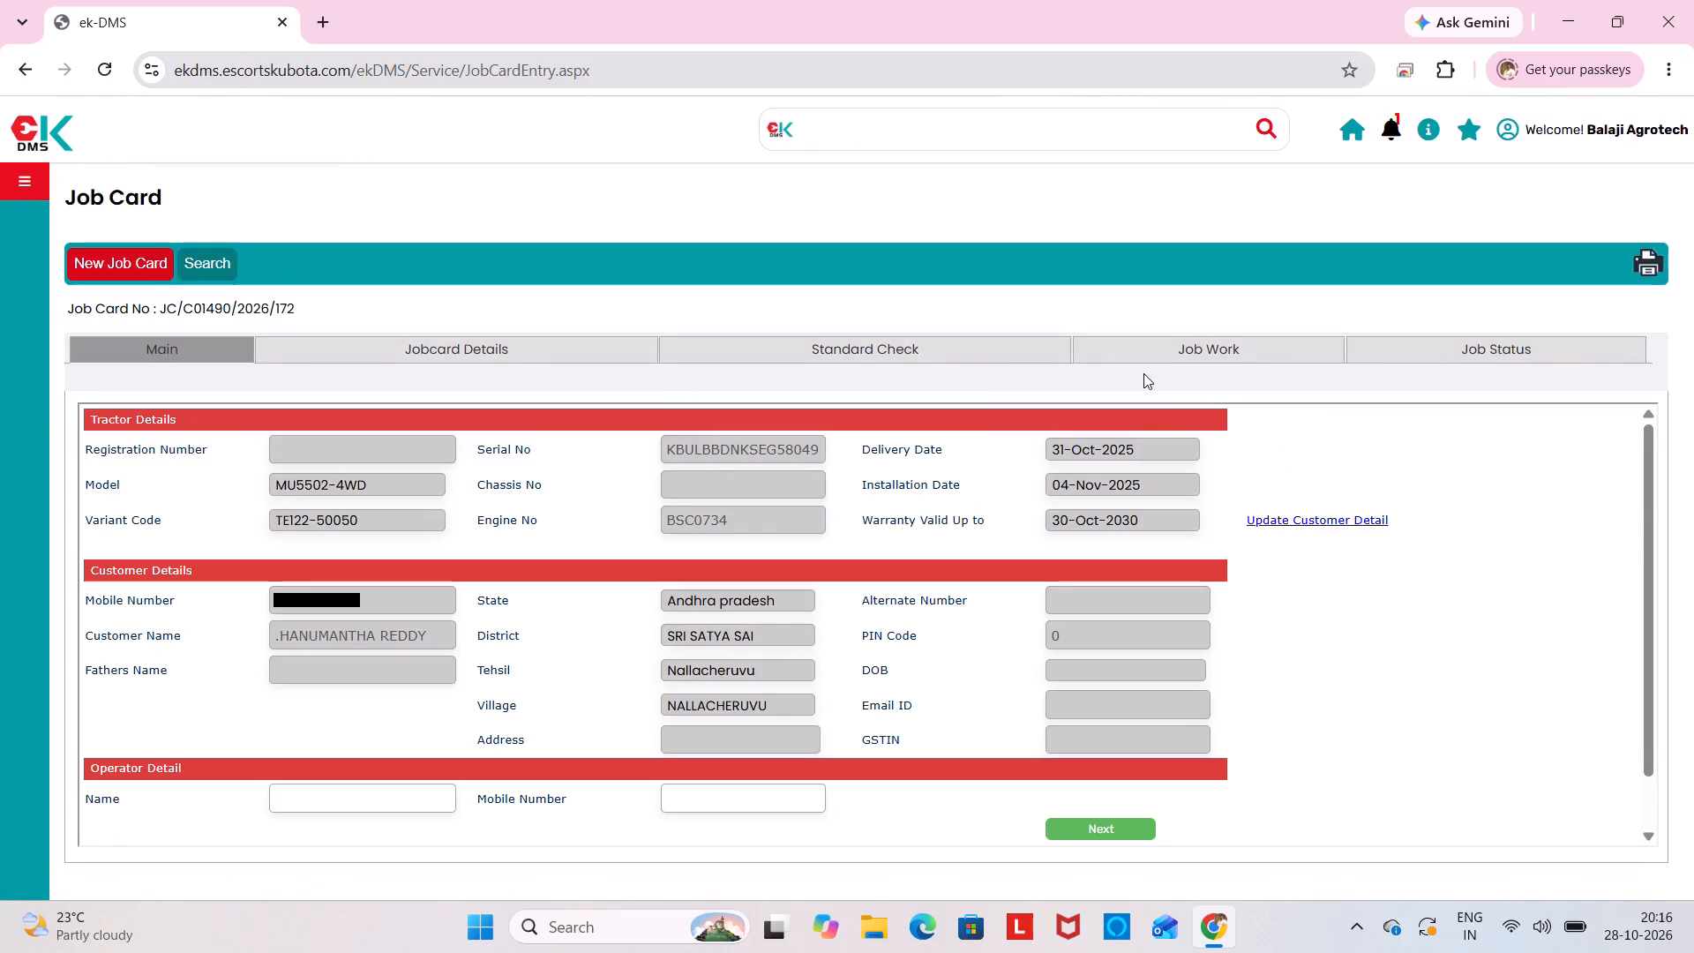
click(1143, 355)
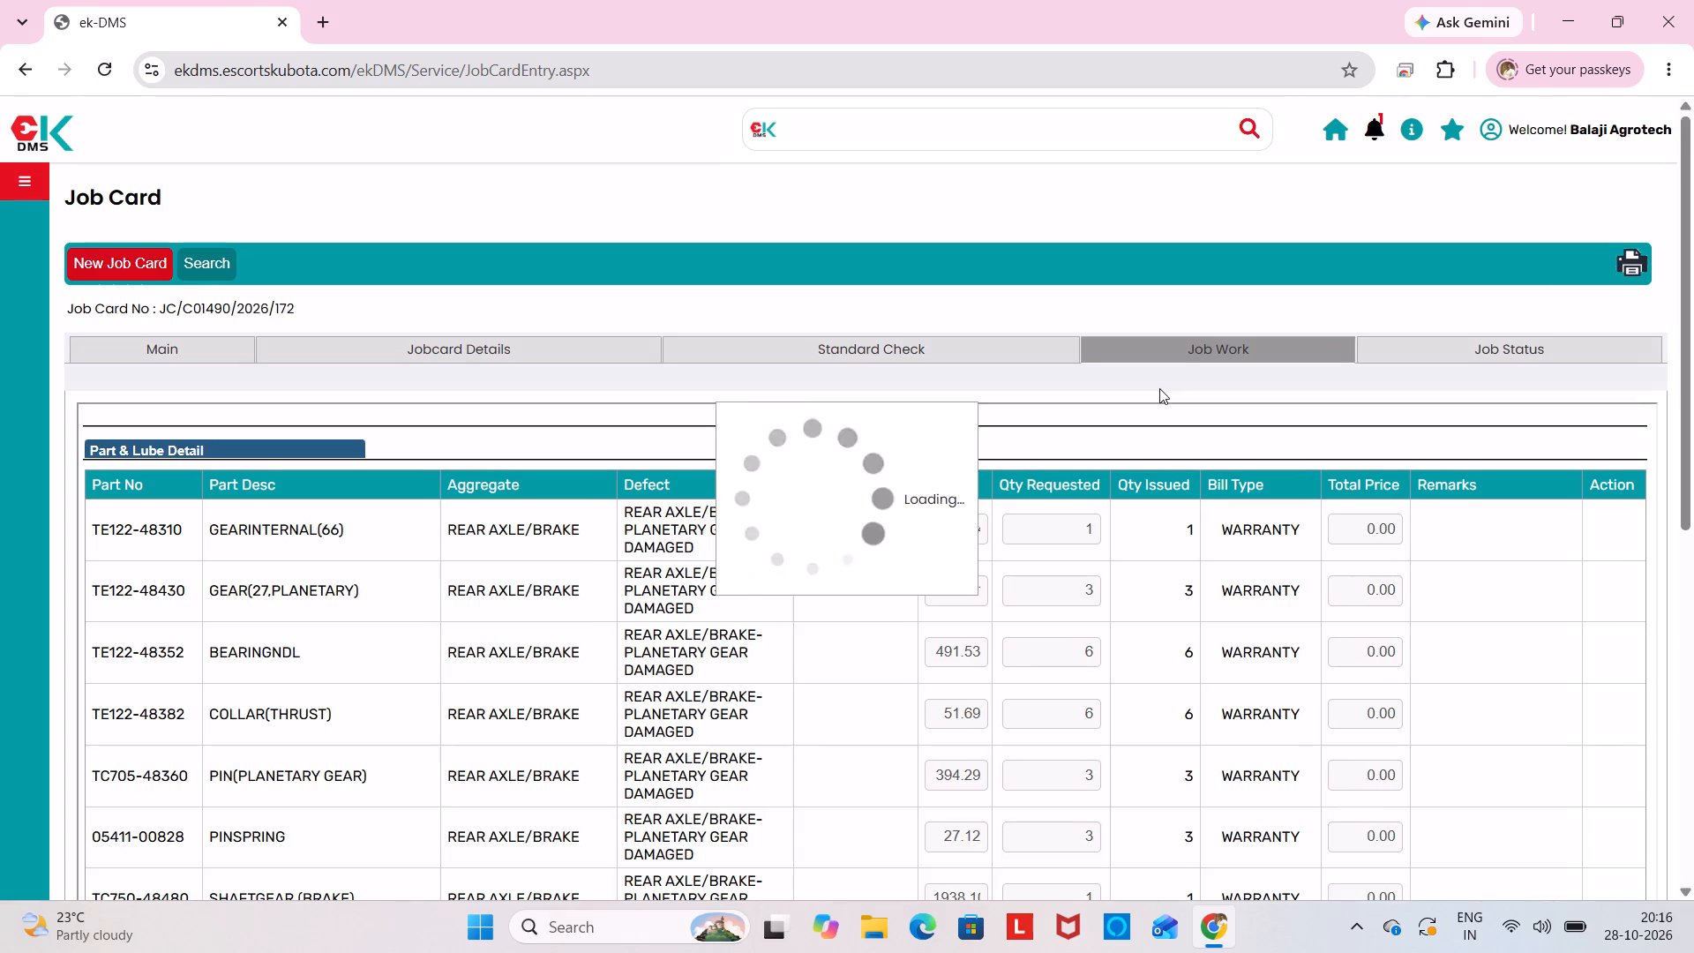
scroll(1191, 578, down, 2)
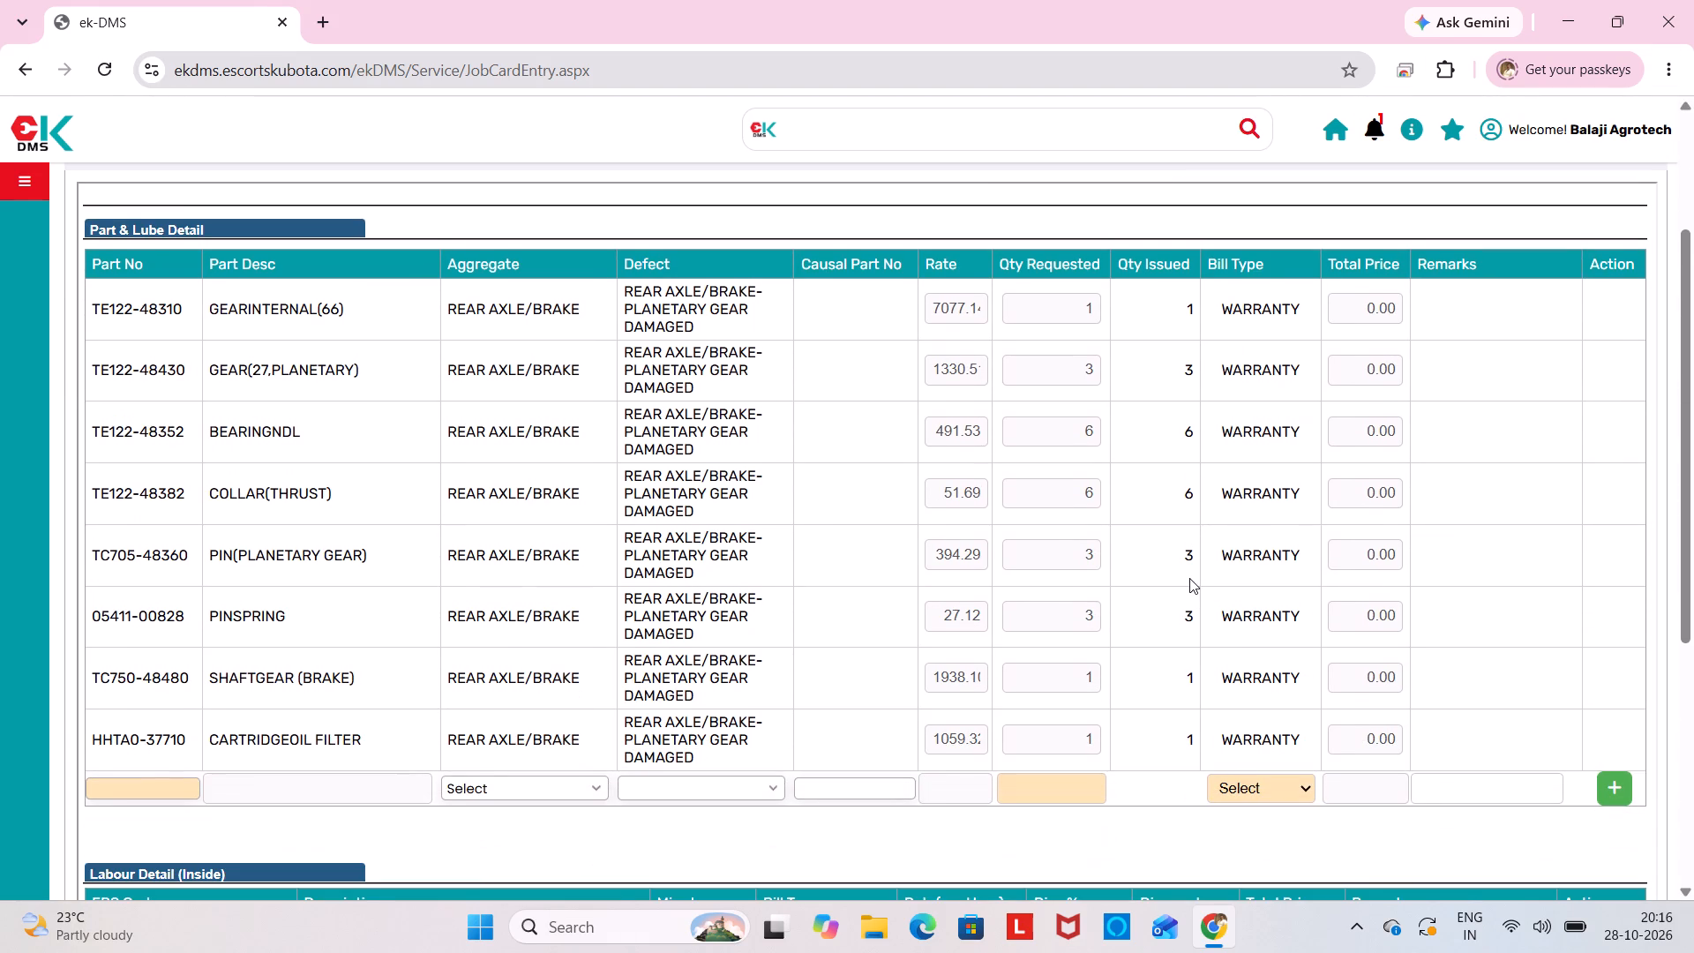
scroll(1189, 578, down, 11)
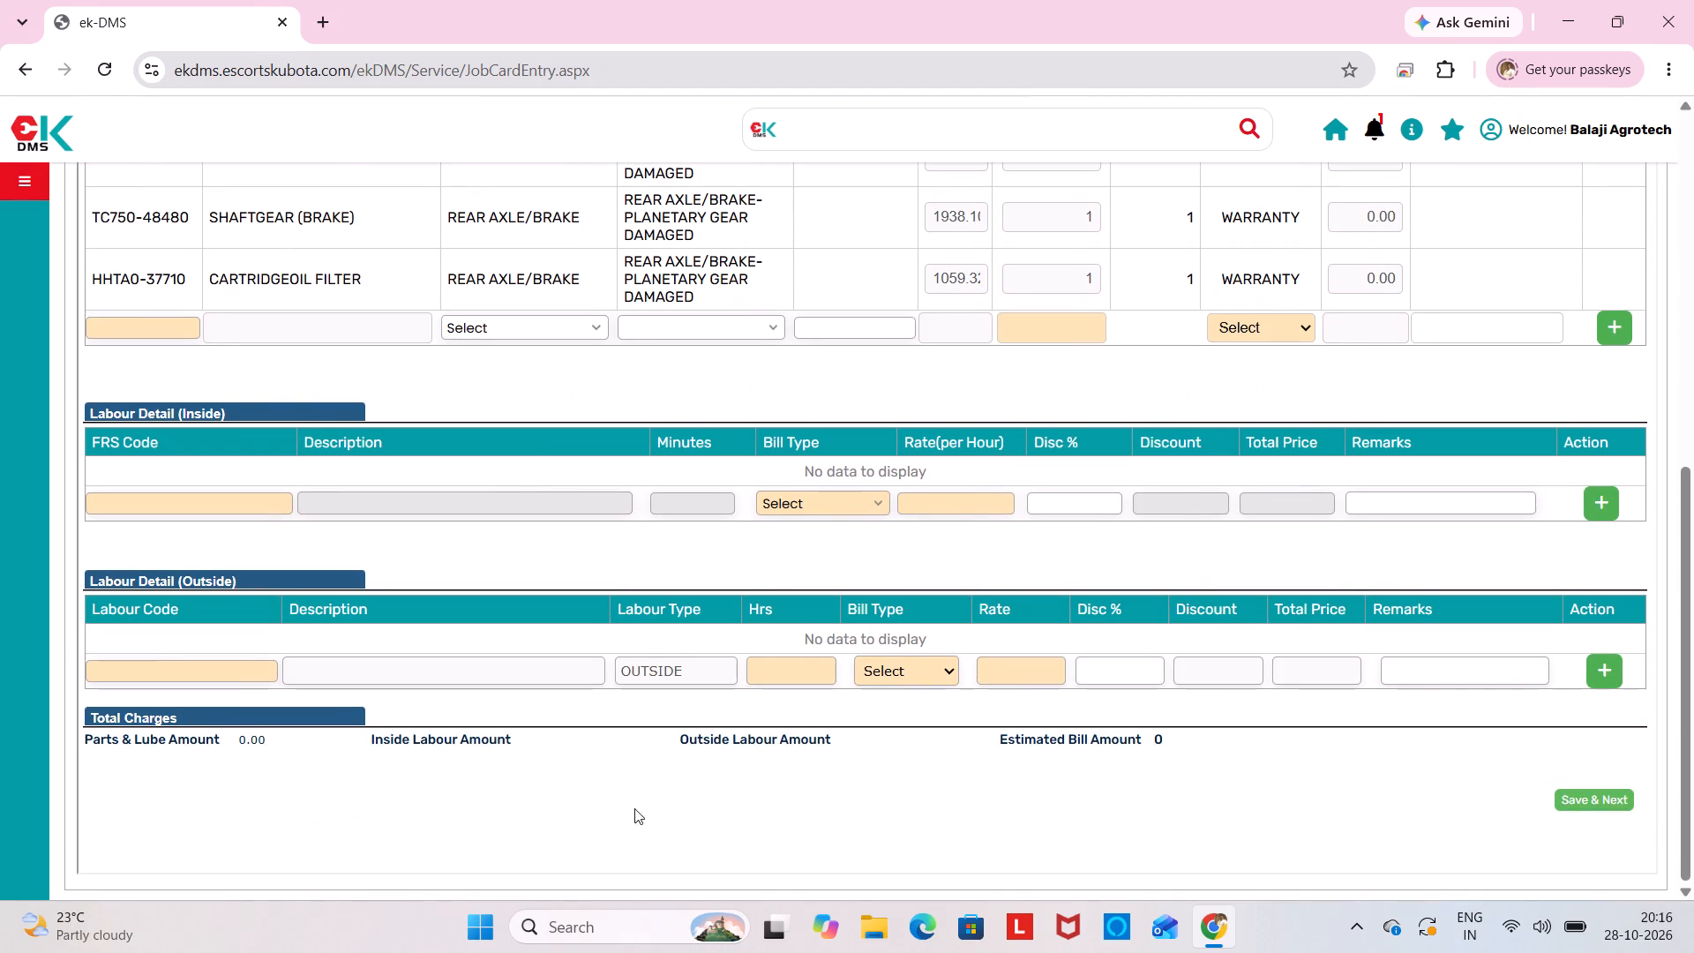
click(1582, 803)
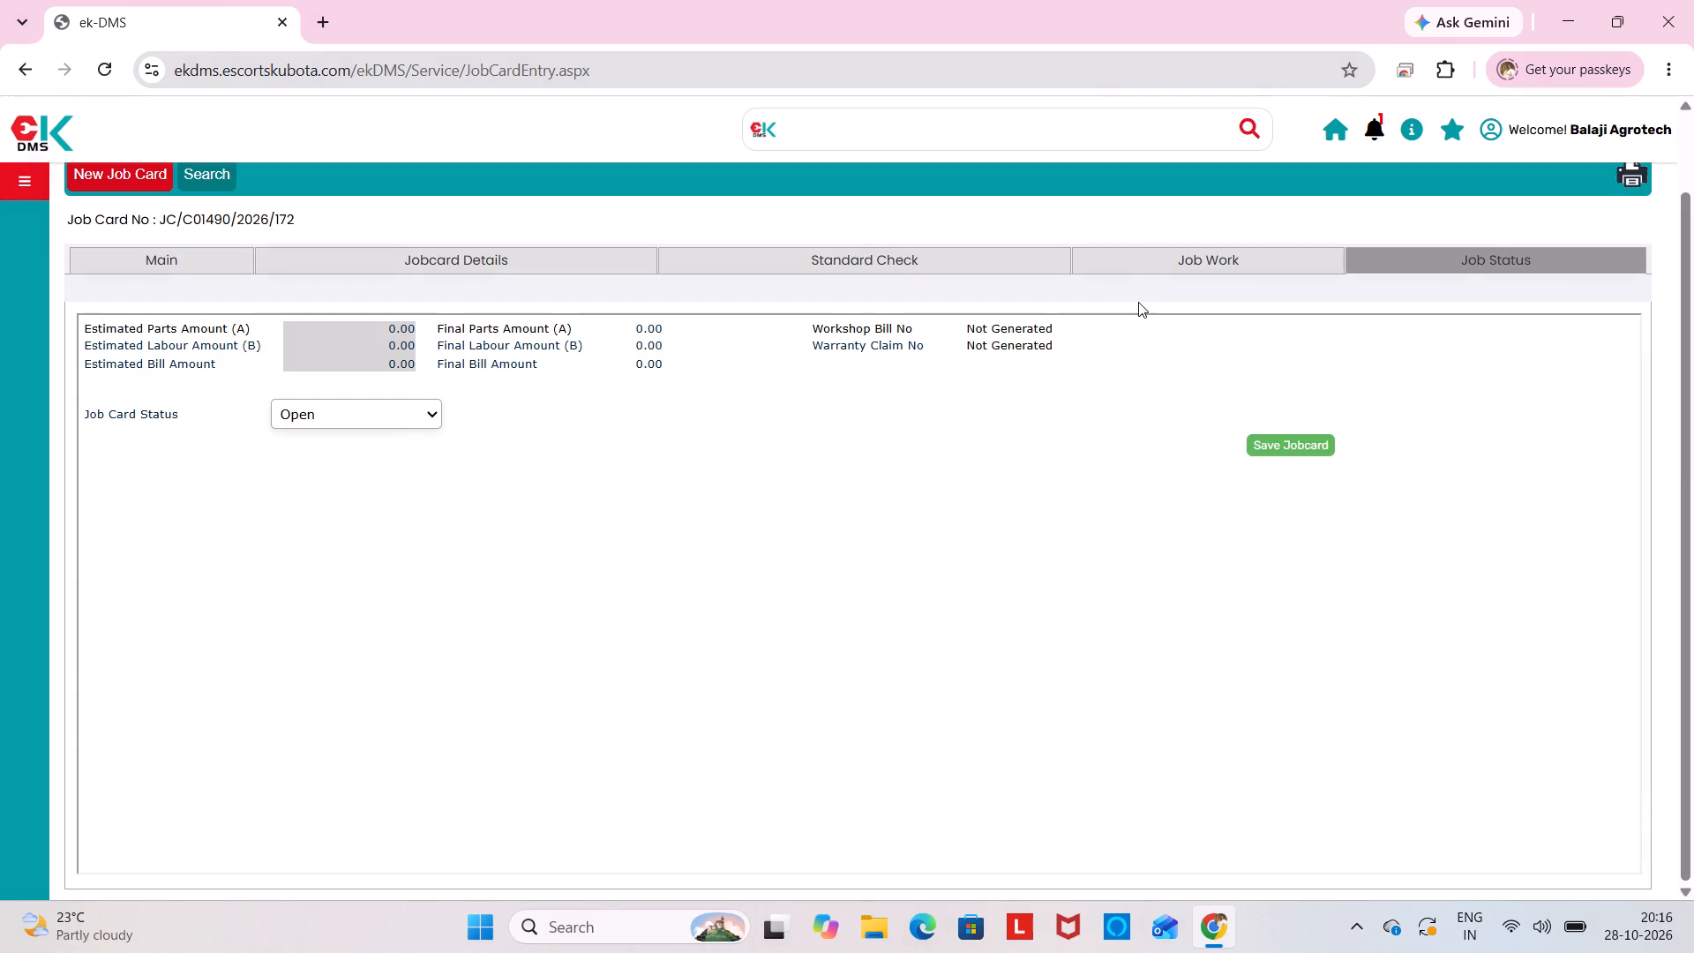
Recheck the issued parts, labour details and total charges in the Job Work section.
click(1135, 268)
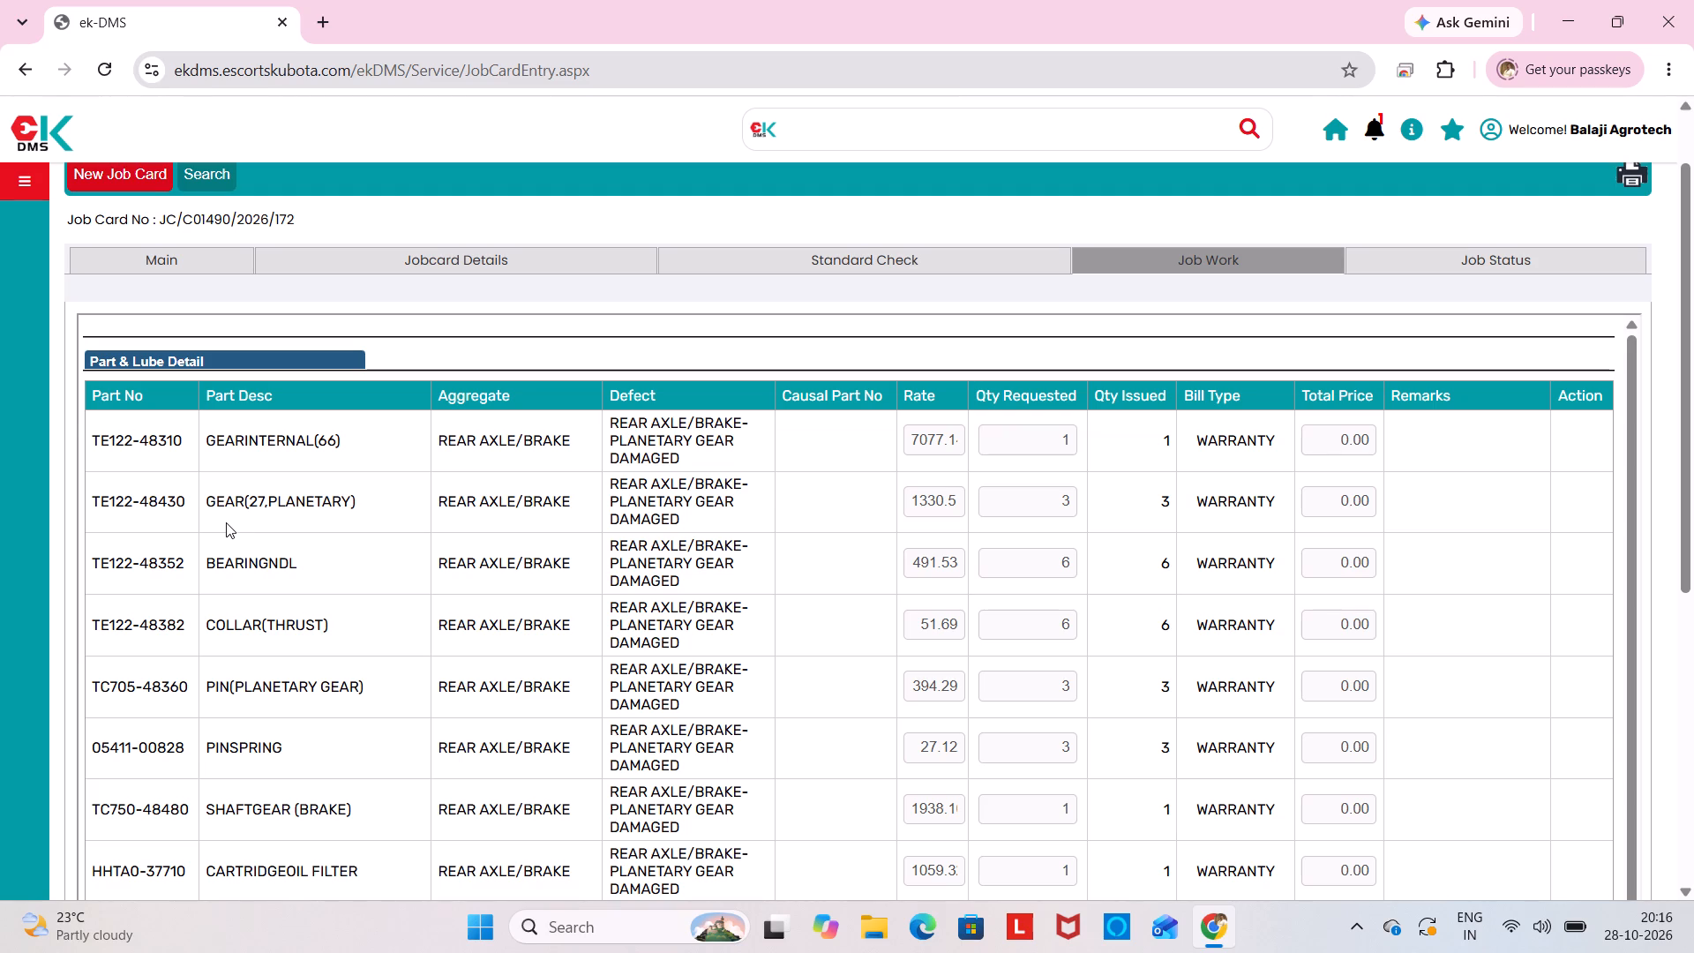
scroll(231, 524, down, 3)
scroll(875, 715, down, 4)
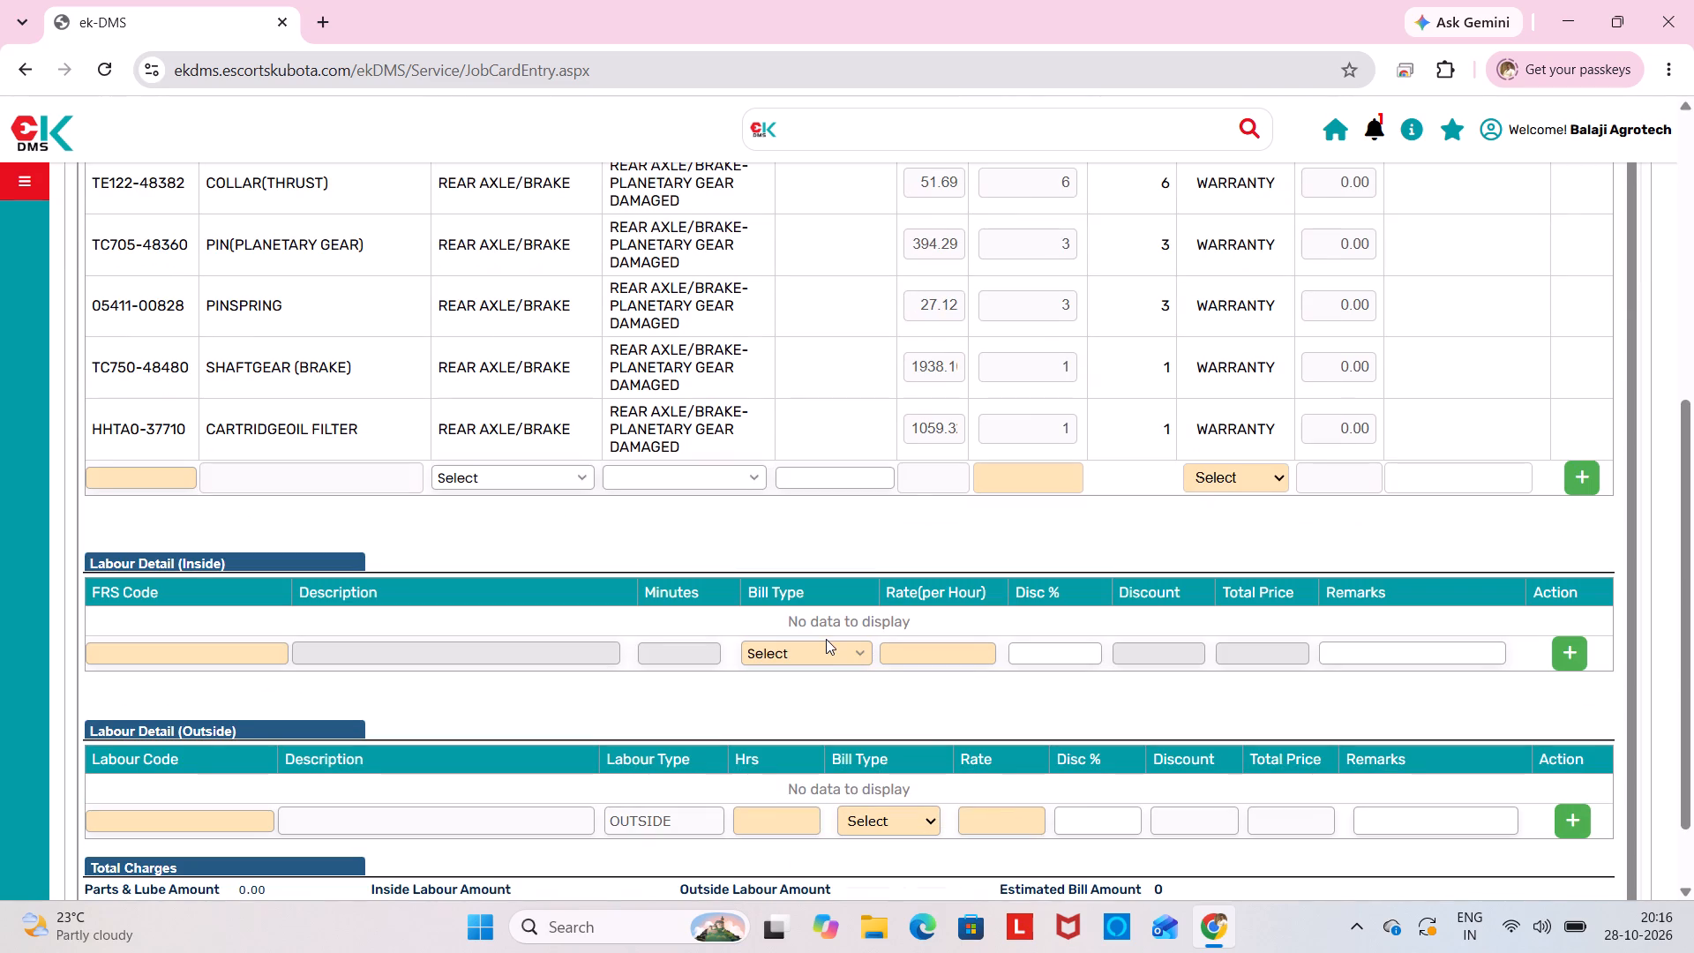
scroll(1197, 586, down, 4)
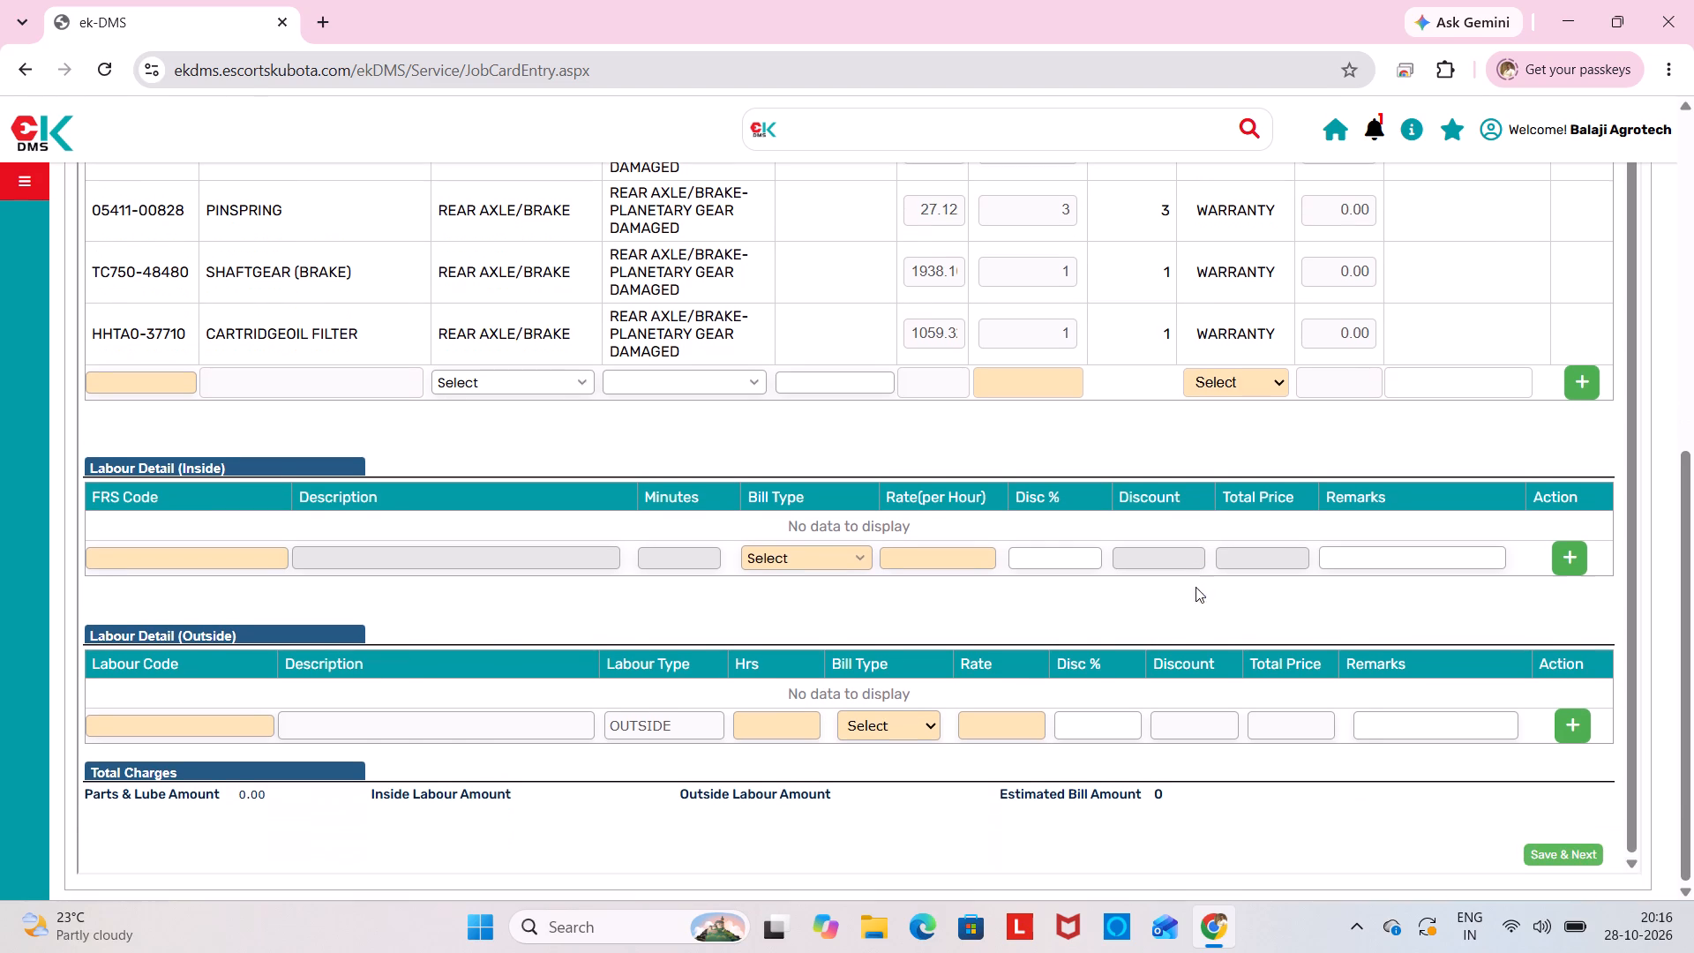
scroll(1063, 591, up, 5)
scroll(979, 545, up, 4)
scroll(648, 436, up, 5)
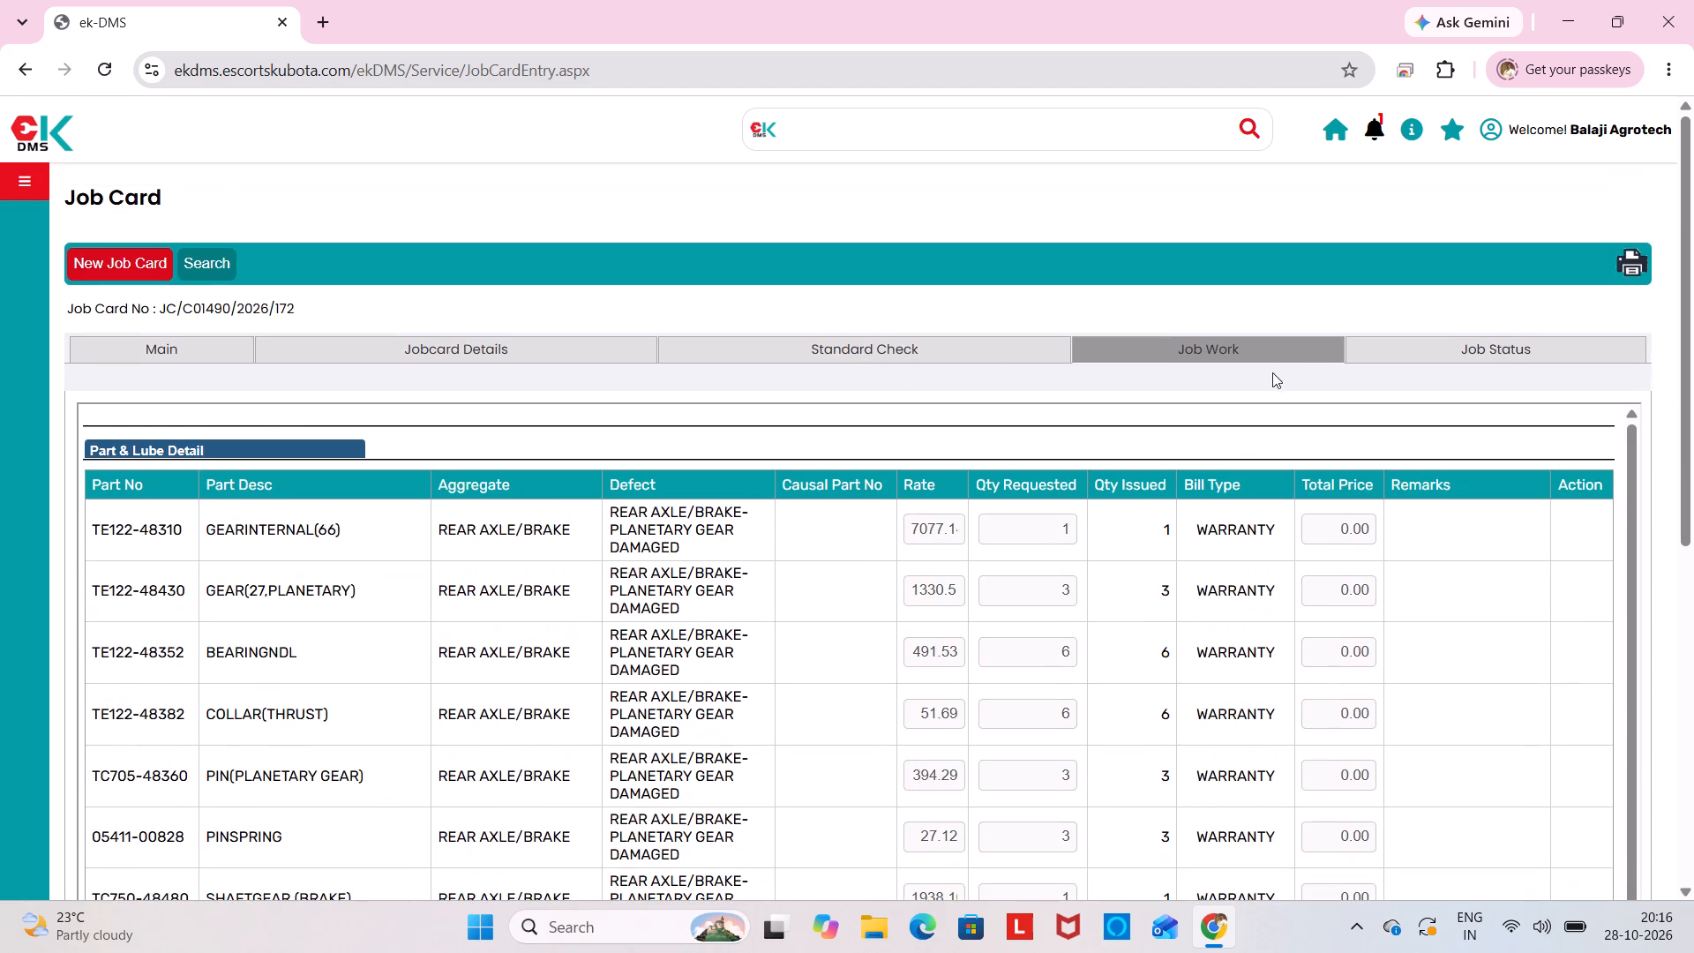
Save the job card from the Job Status section, keeping its status as Open.
click(1436, 346)
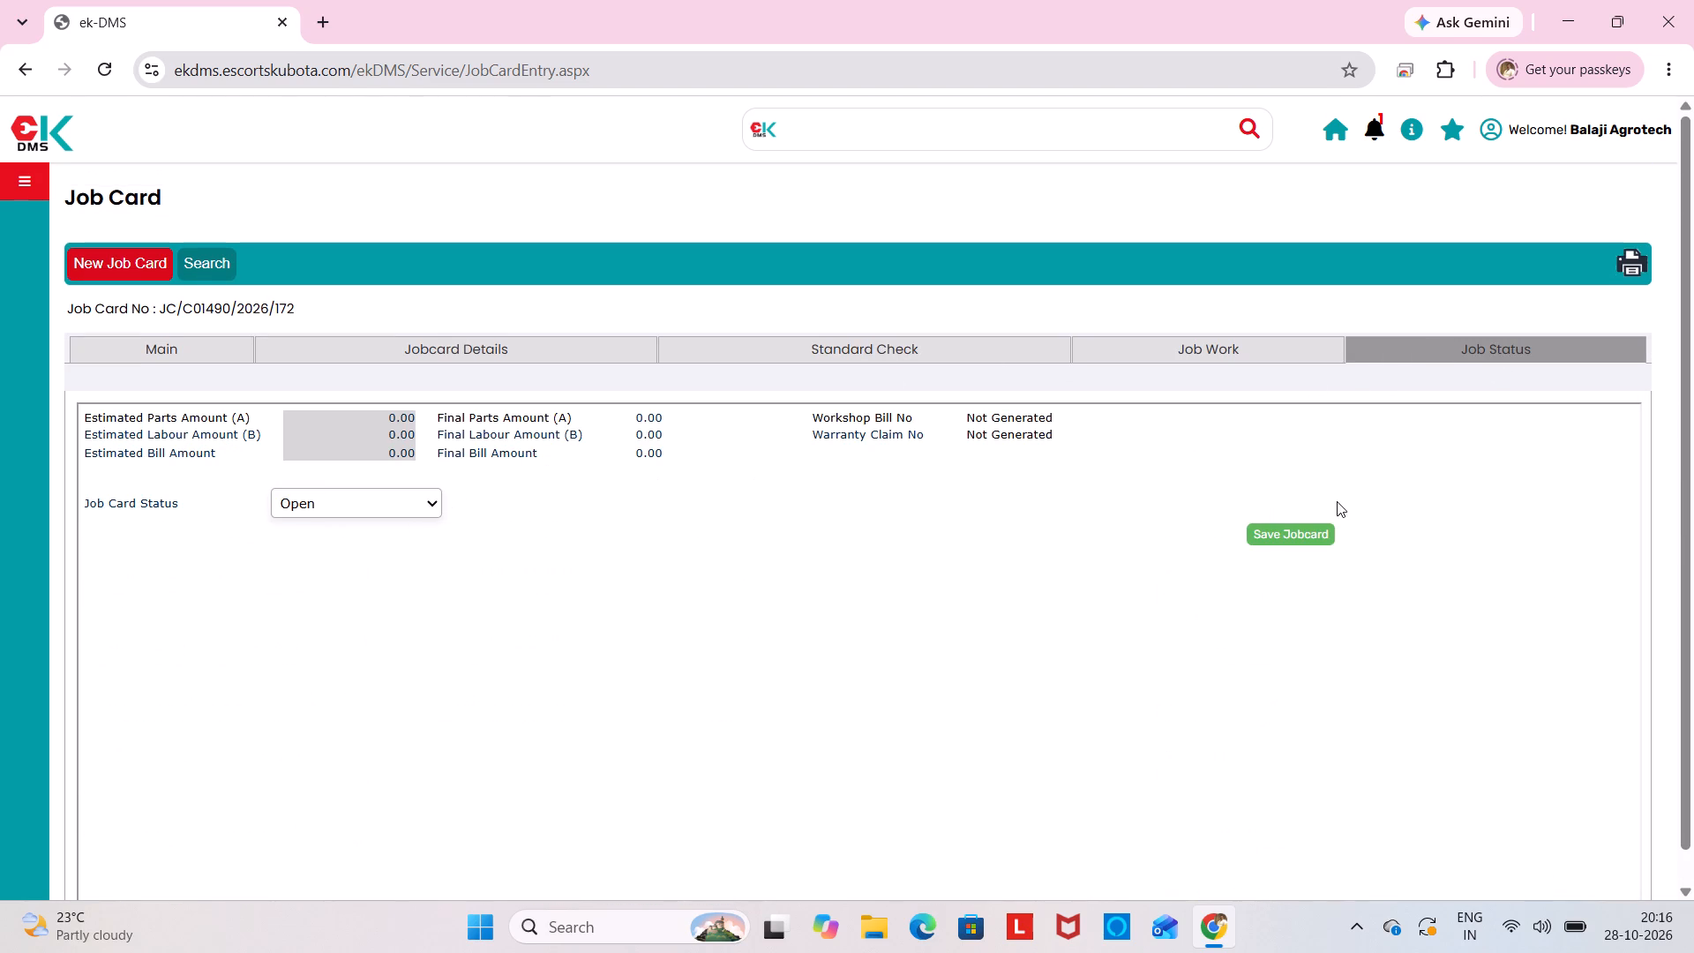
click(1285, 533)
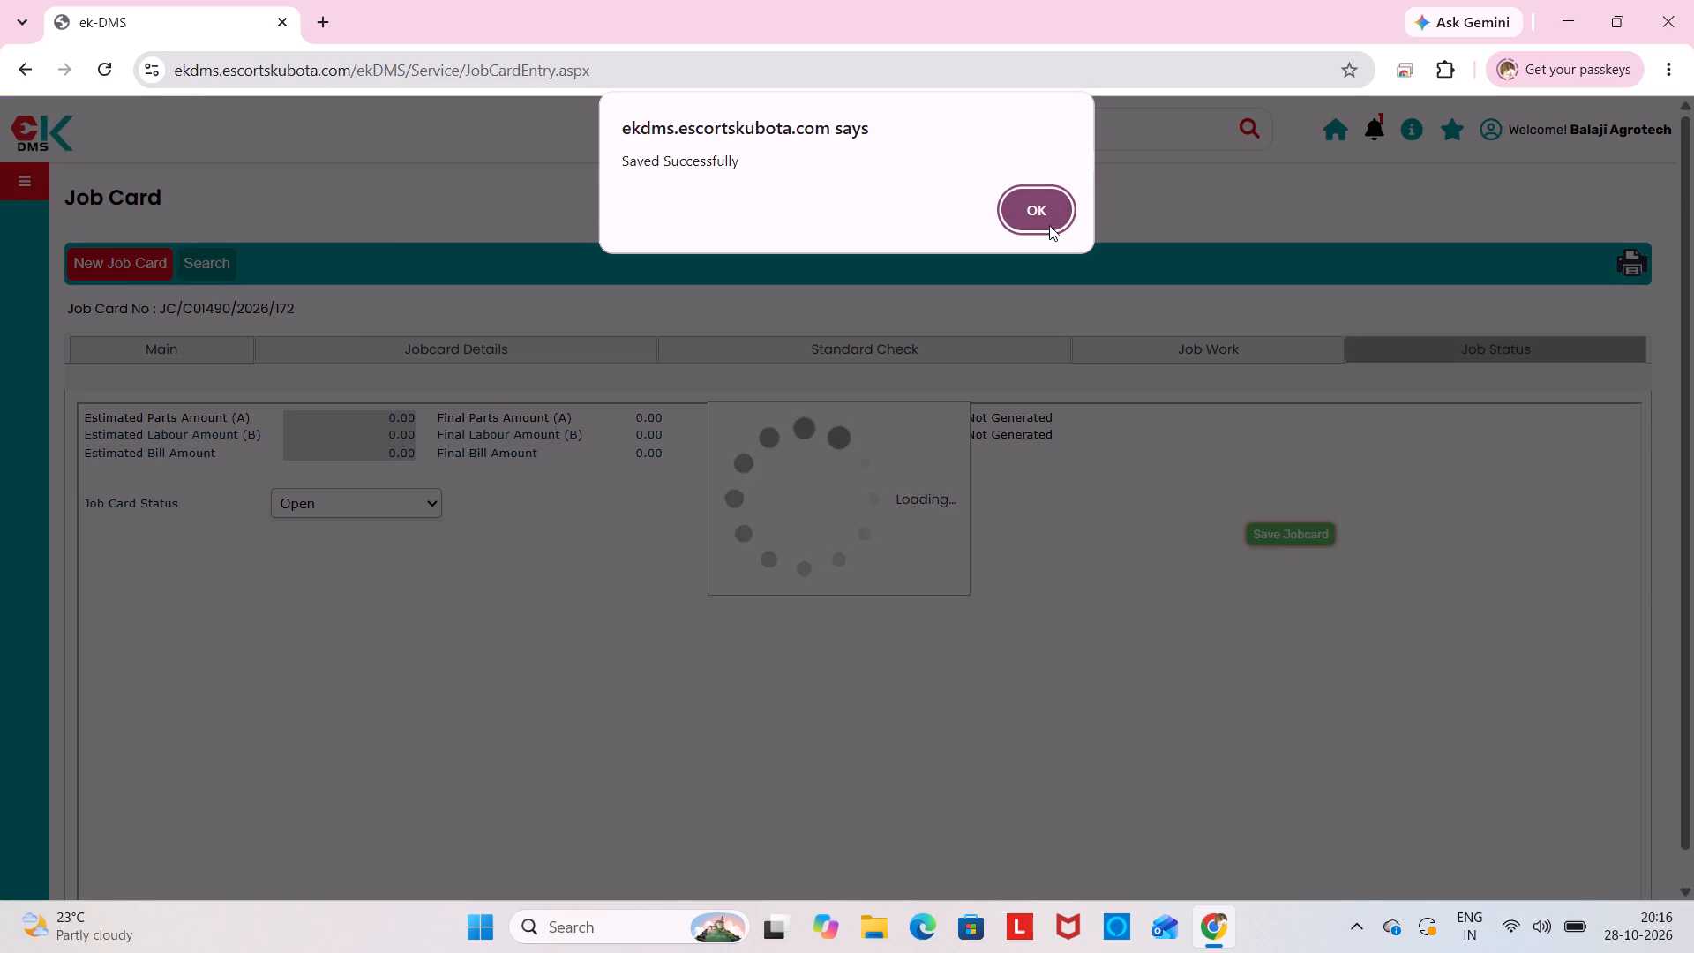
click(1049, 225)
click(1505, 514)
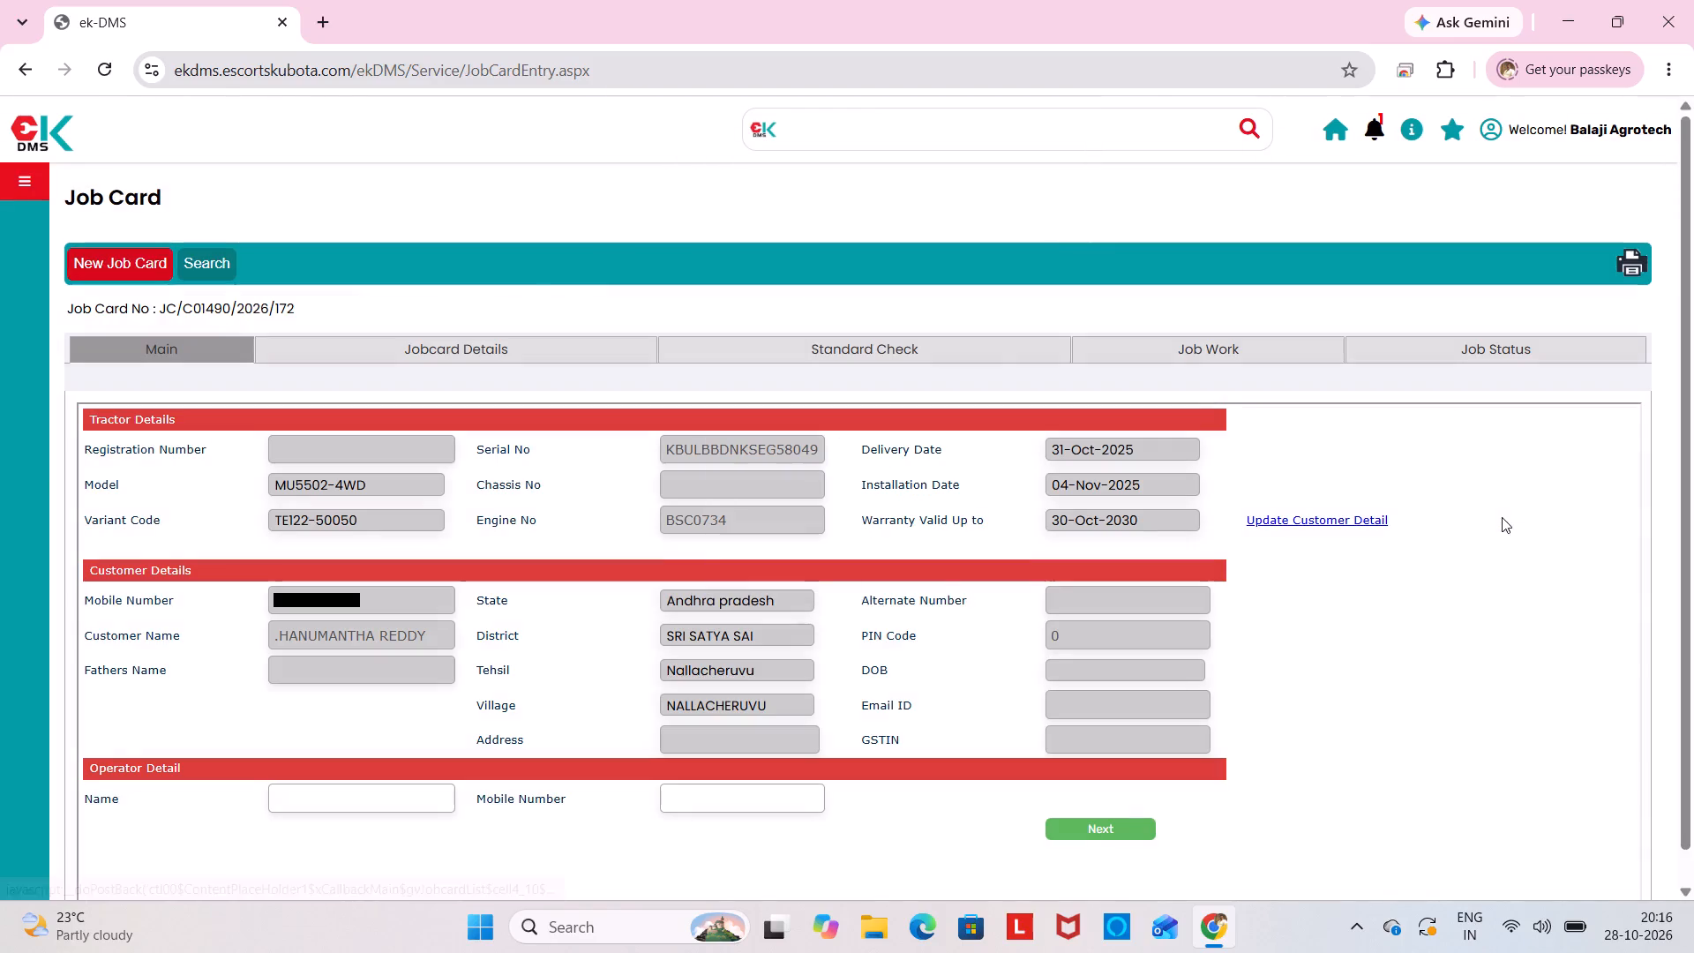
Check the Jobcard Details section, and set the Job Card Status to Close in the Job Status section.
click(560, 352)
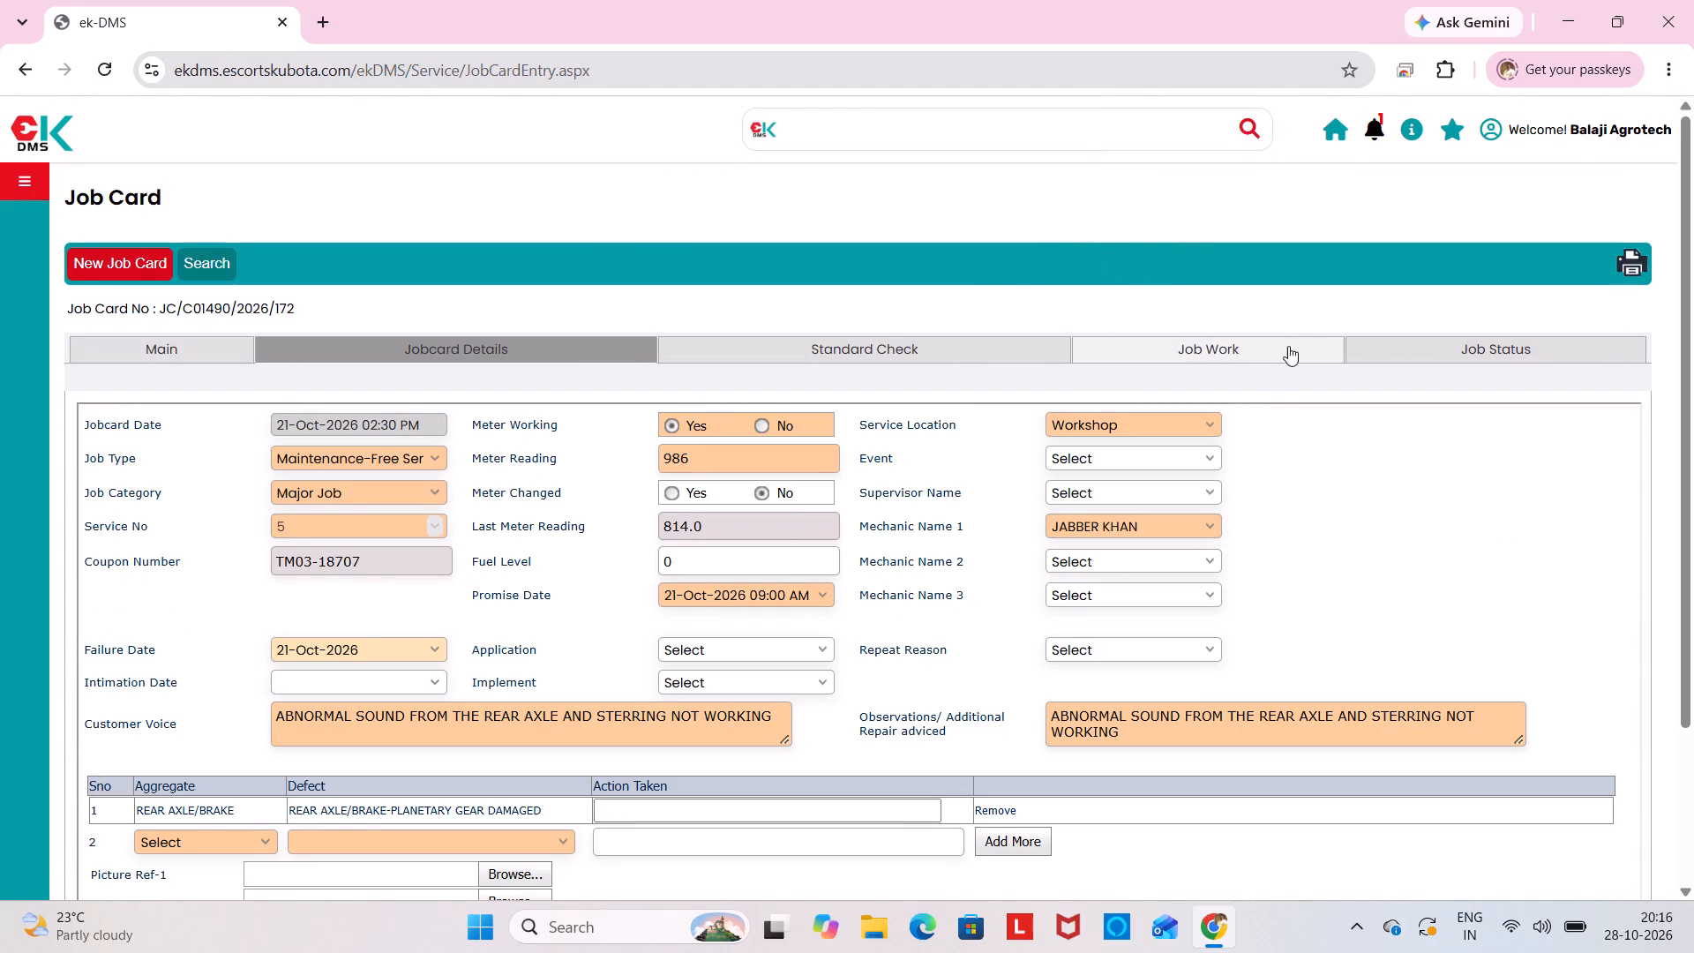
click(1354, 340)
right_click(1353, 343)
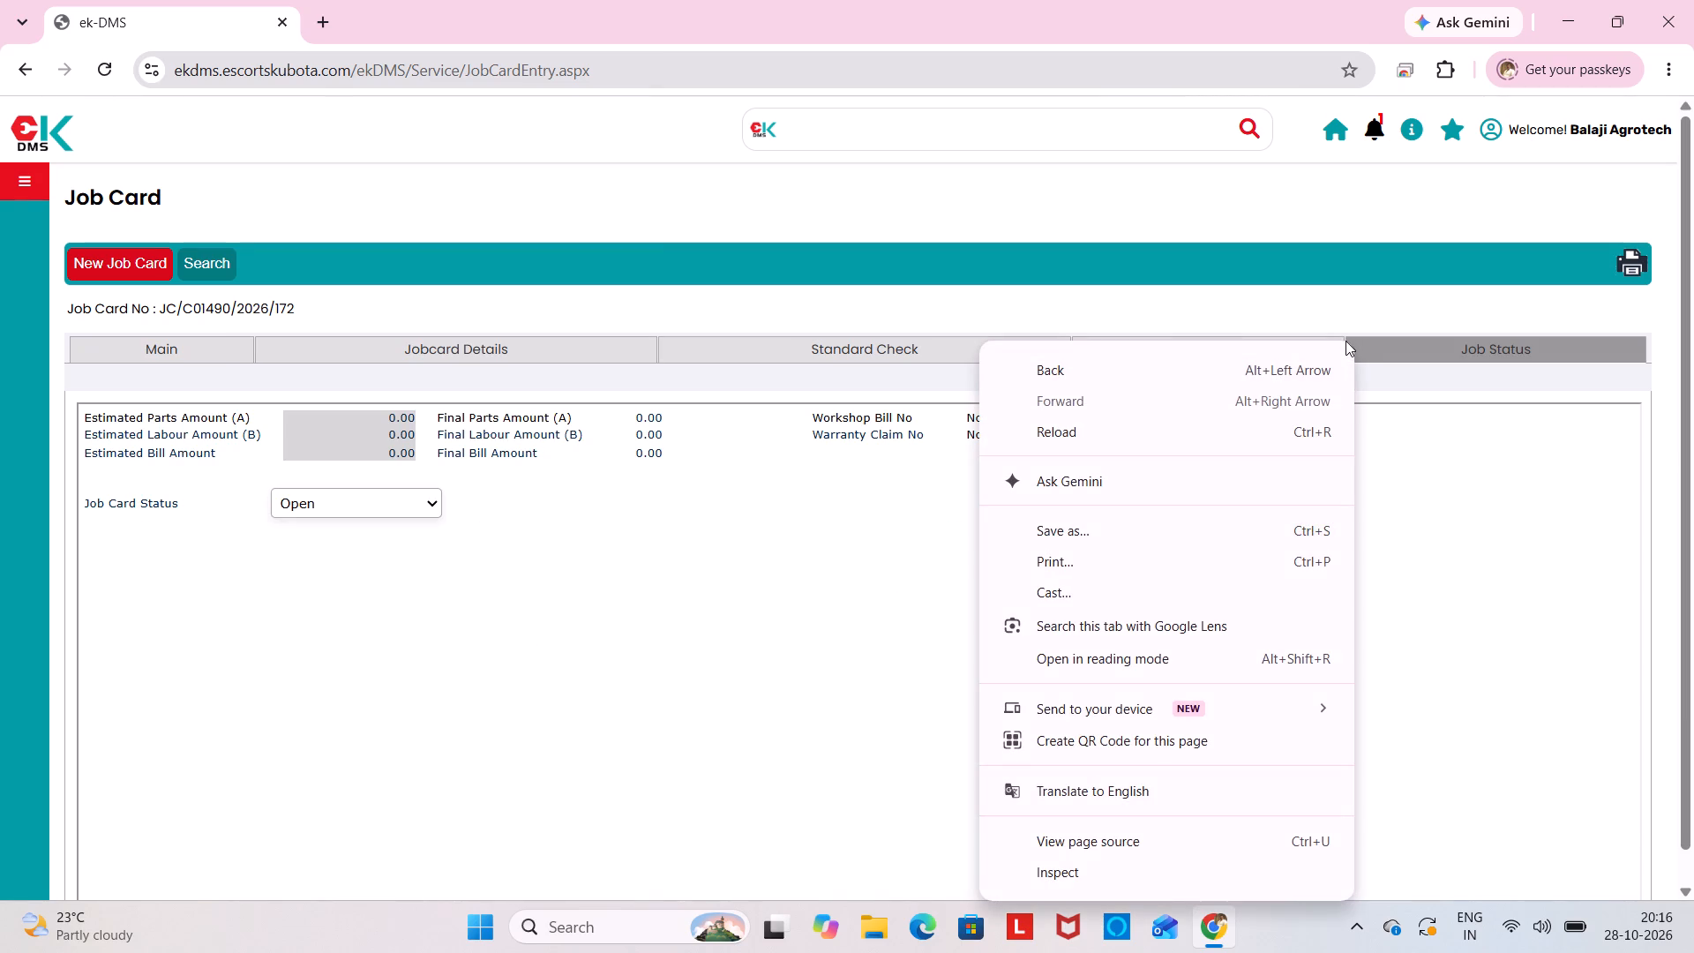
click(405, 510)
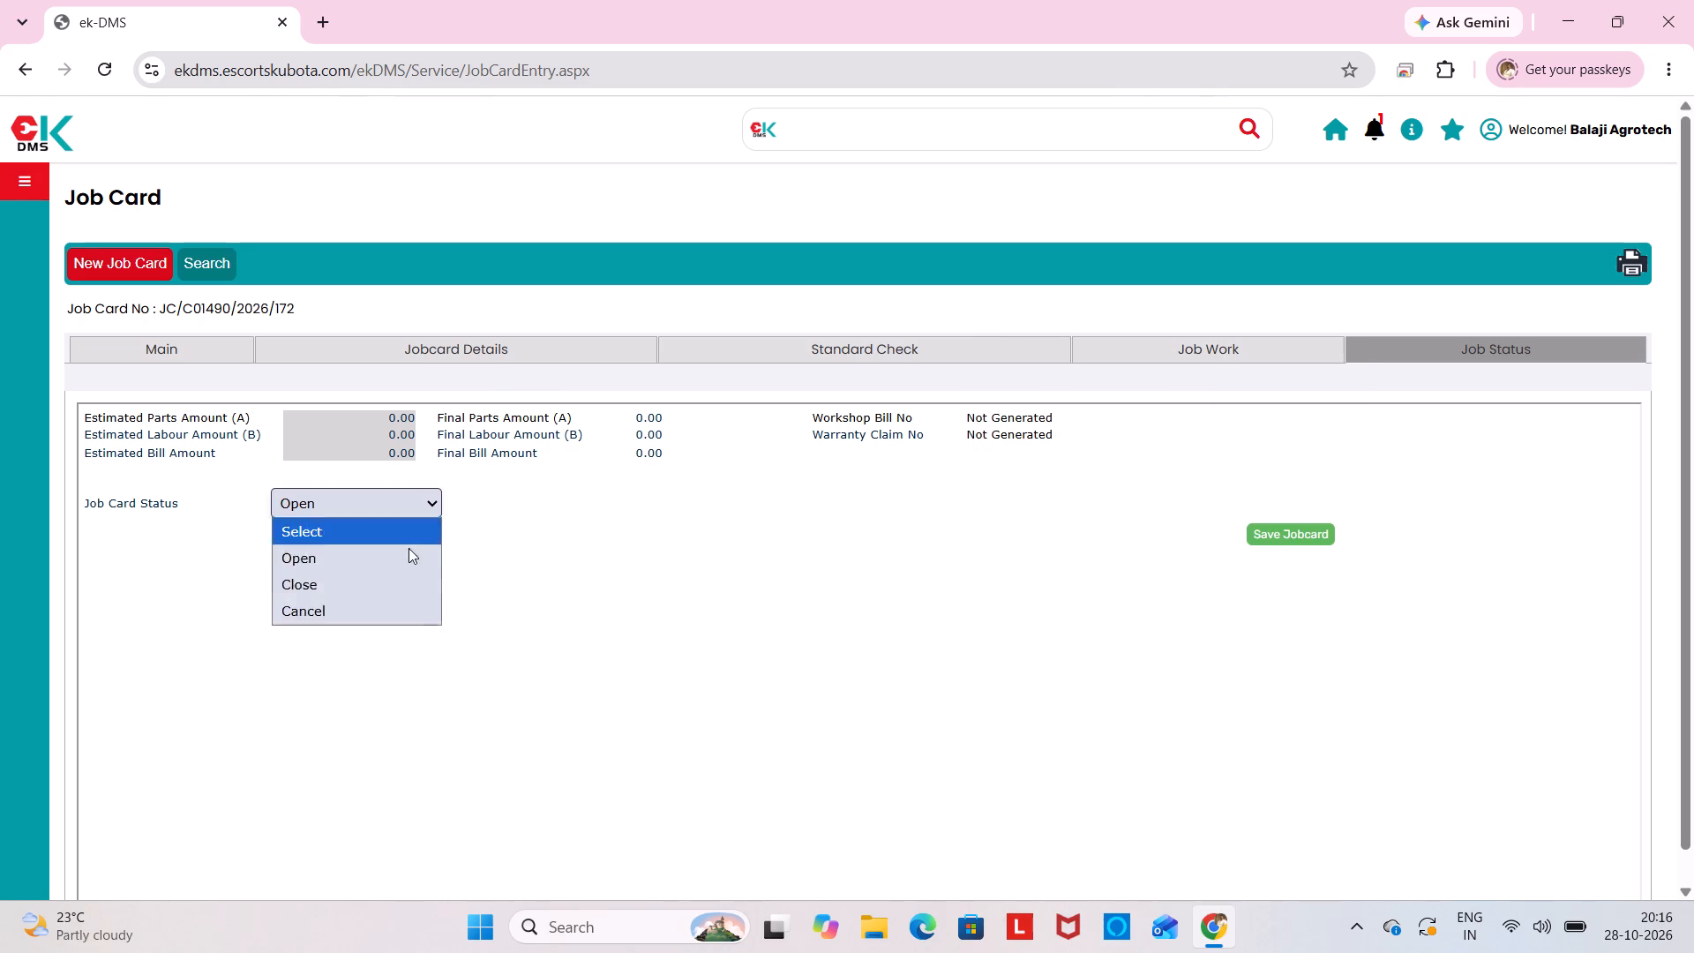
click(400, 579)
Enter the customer remarks "ABNORMAL SOUND FROM THE TRANSMISSION FROM THETRANSMISSION SOLVED" for the job card closure.
click(560, 553)
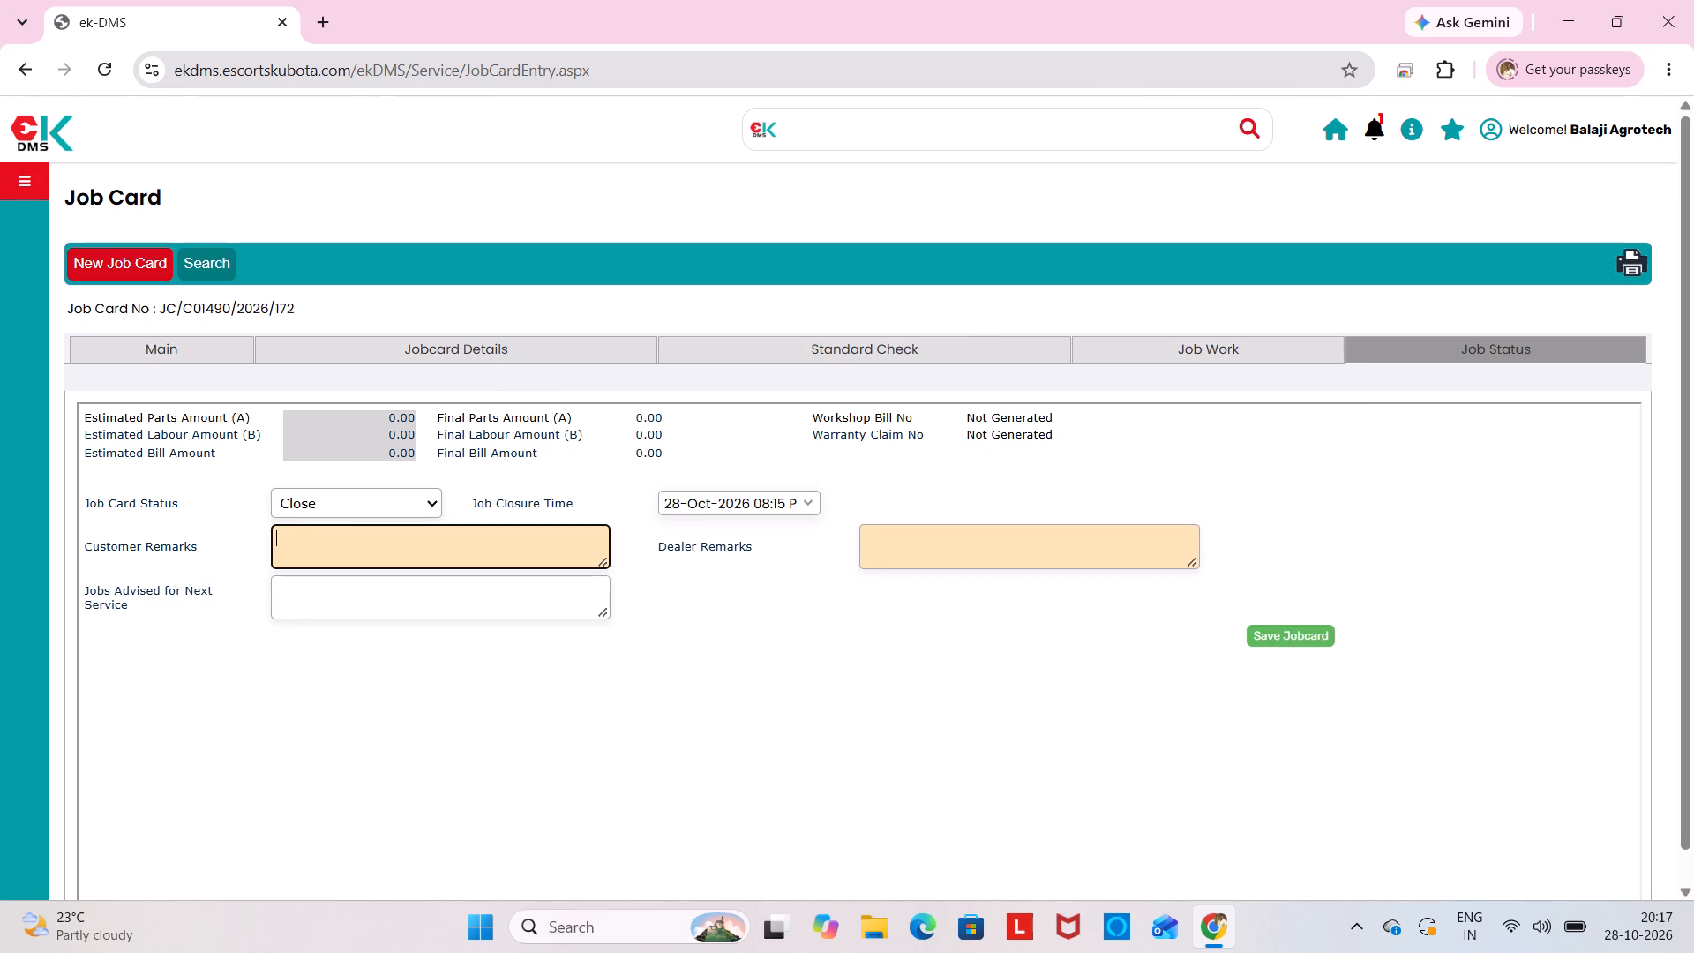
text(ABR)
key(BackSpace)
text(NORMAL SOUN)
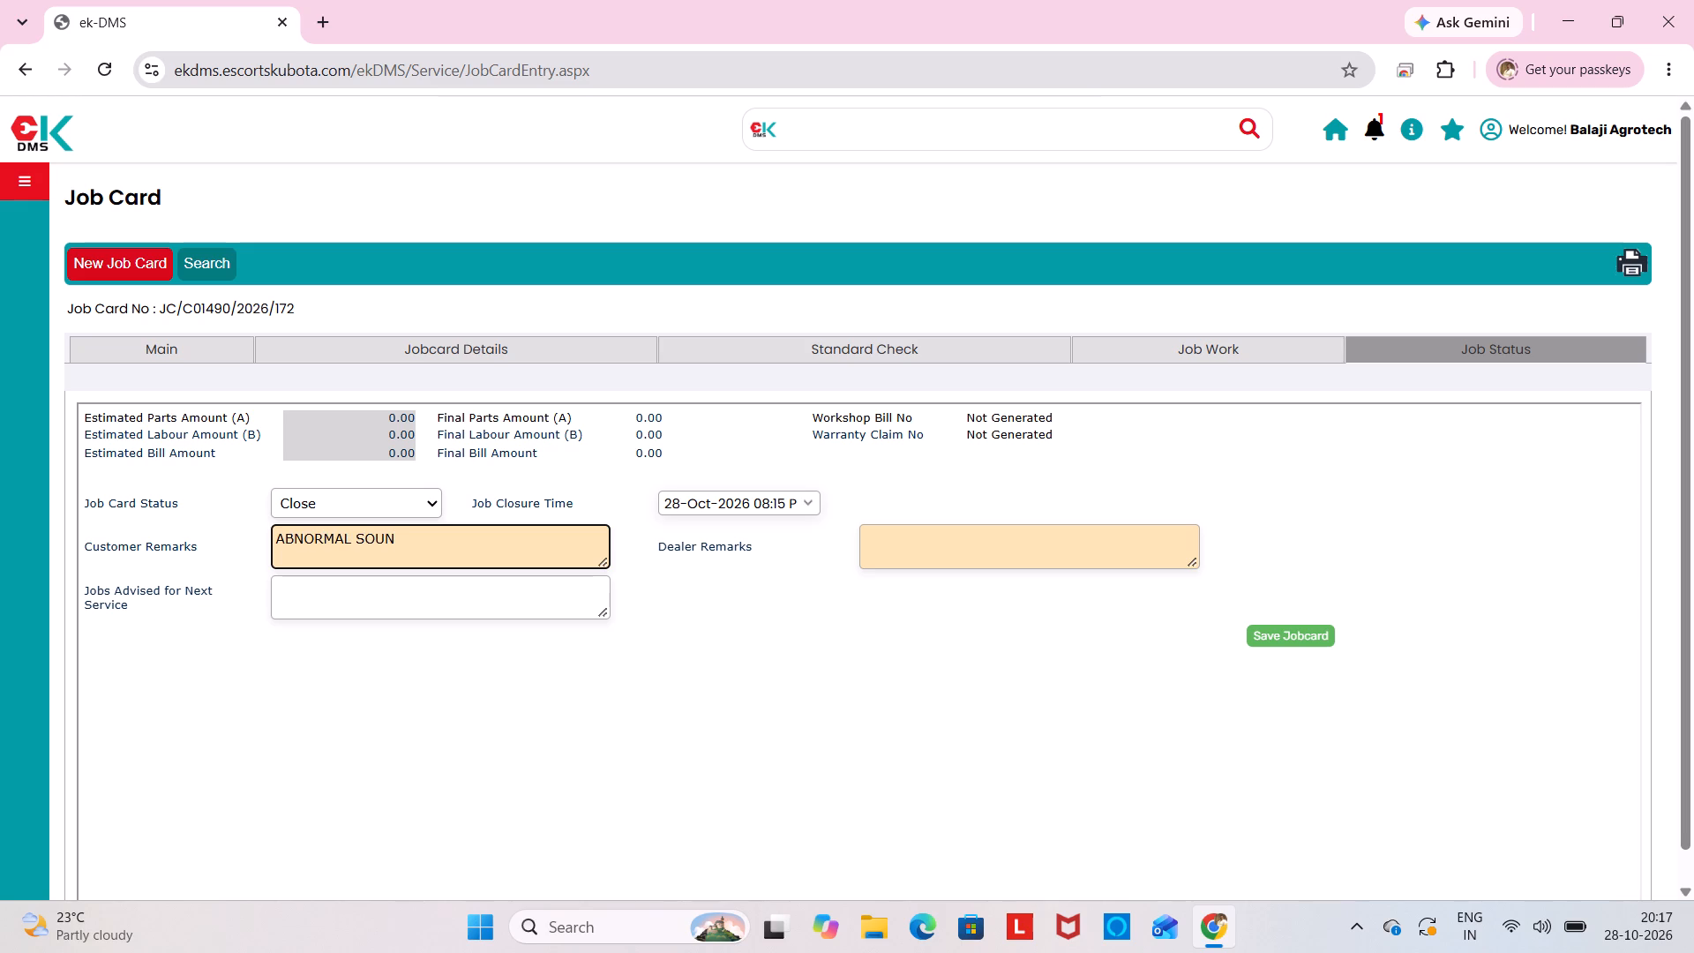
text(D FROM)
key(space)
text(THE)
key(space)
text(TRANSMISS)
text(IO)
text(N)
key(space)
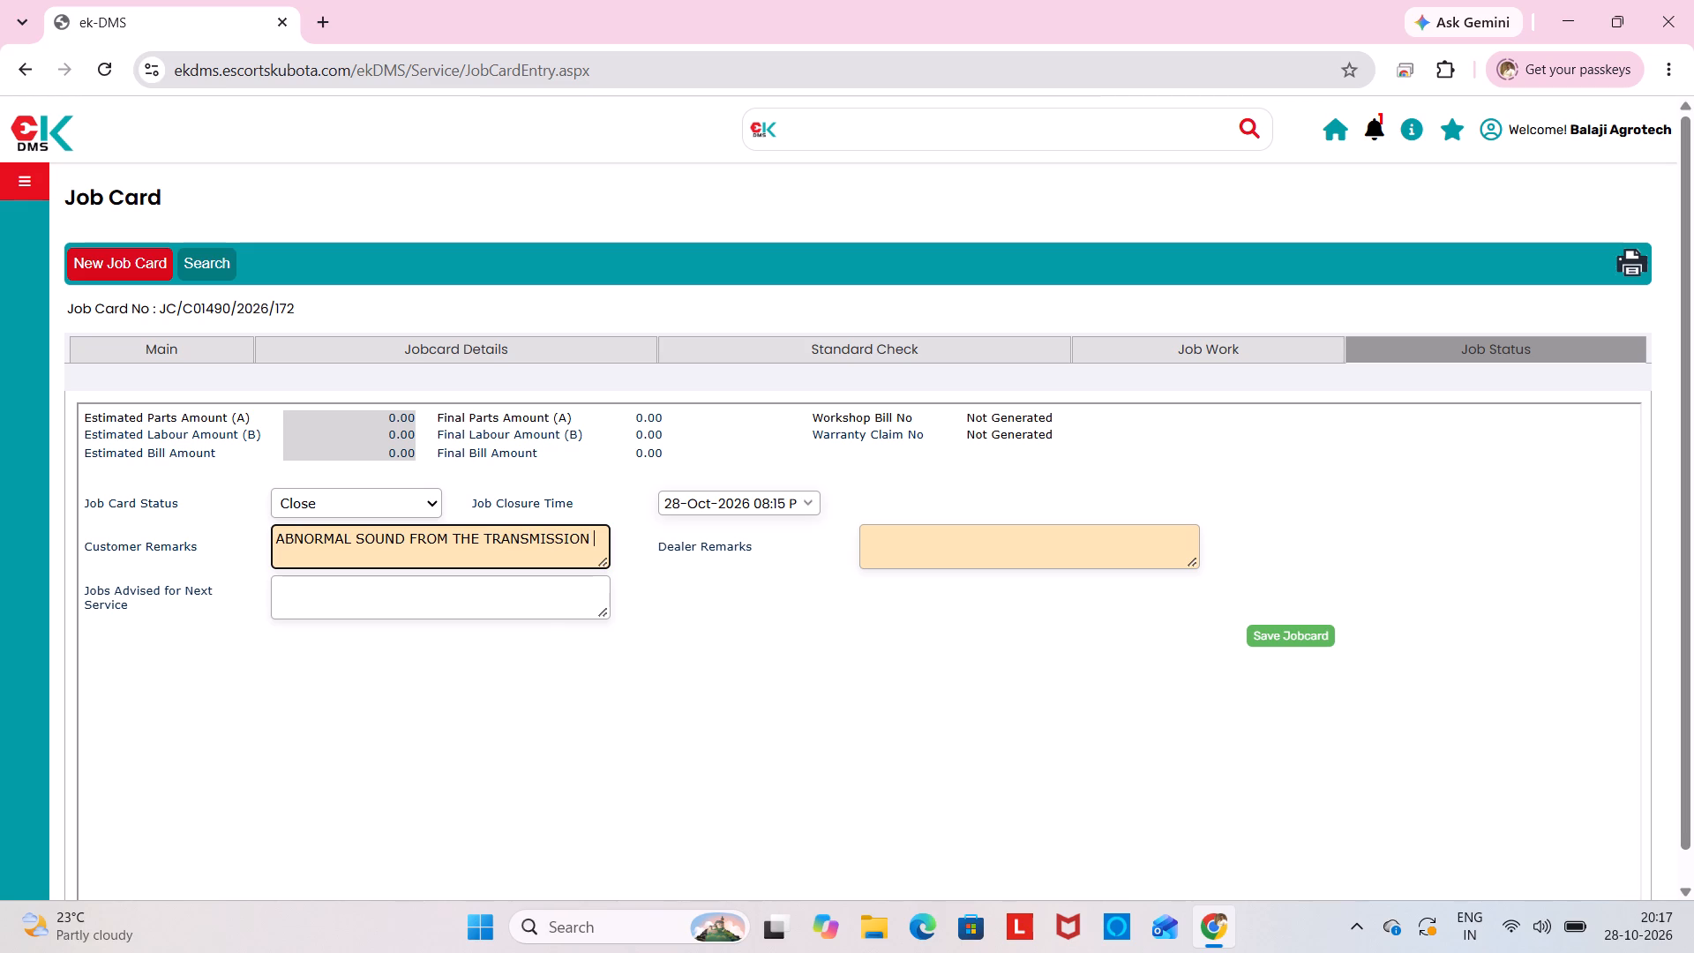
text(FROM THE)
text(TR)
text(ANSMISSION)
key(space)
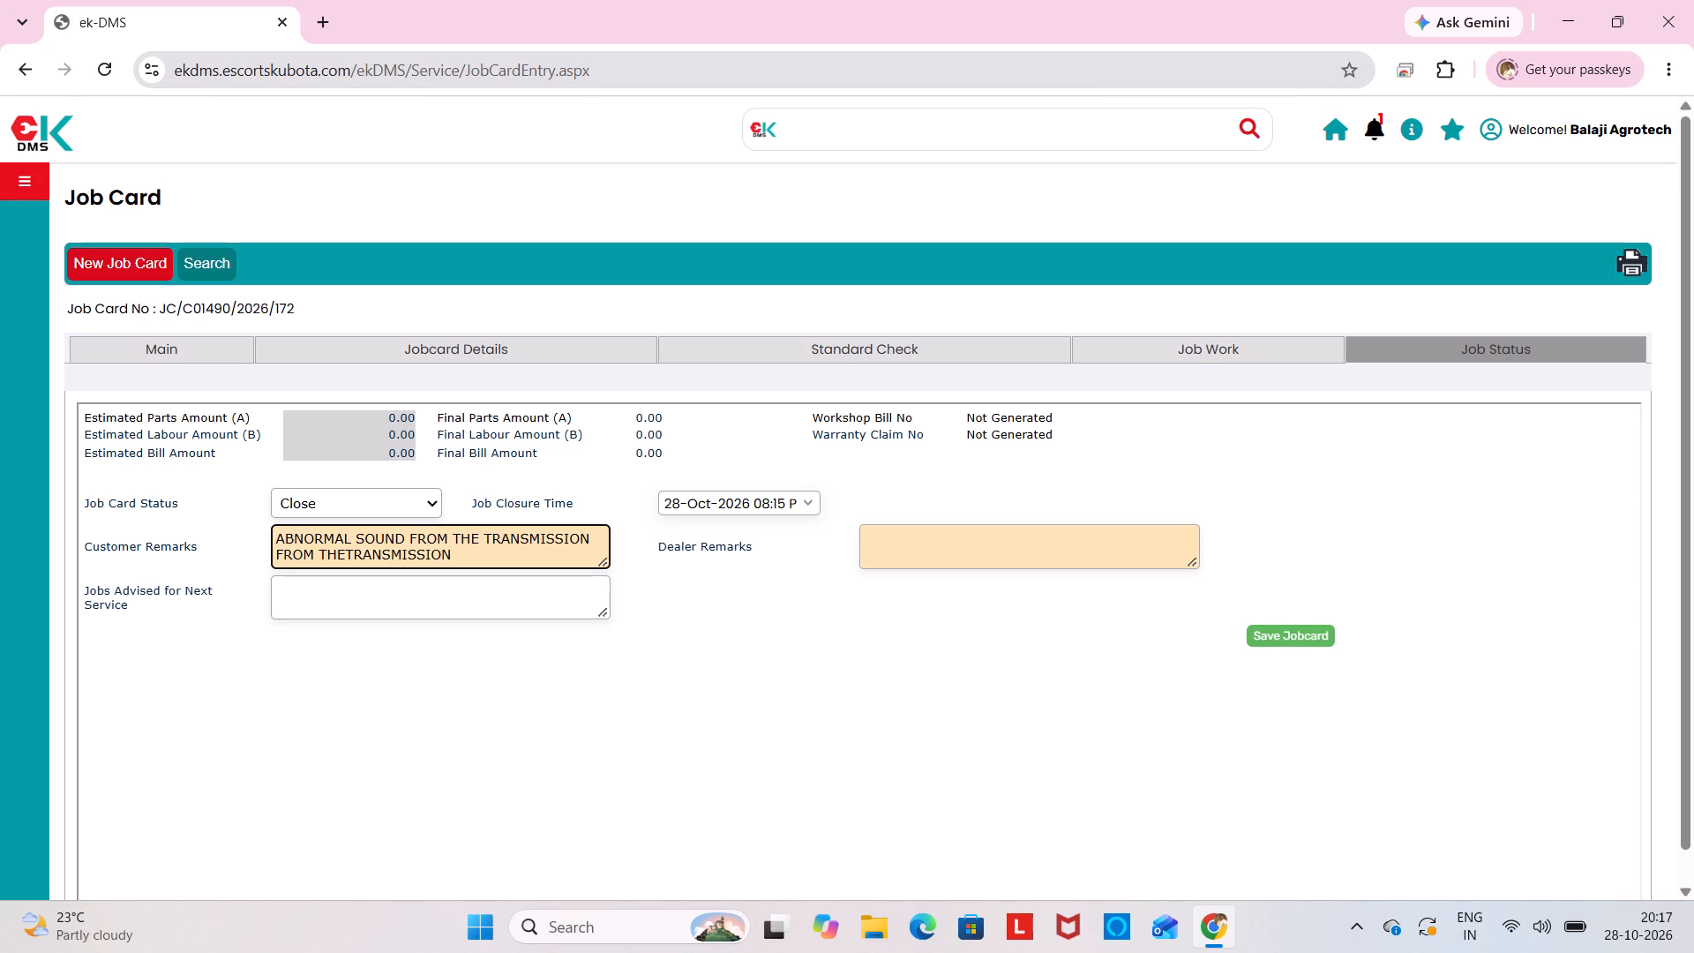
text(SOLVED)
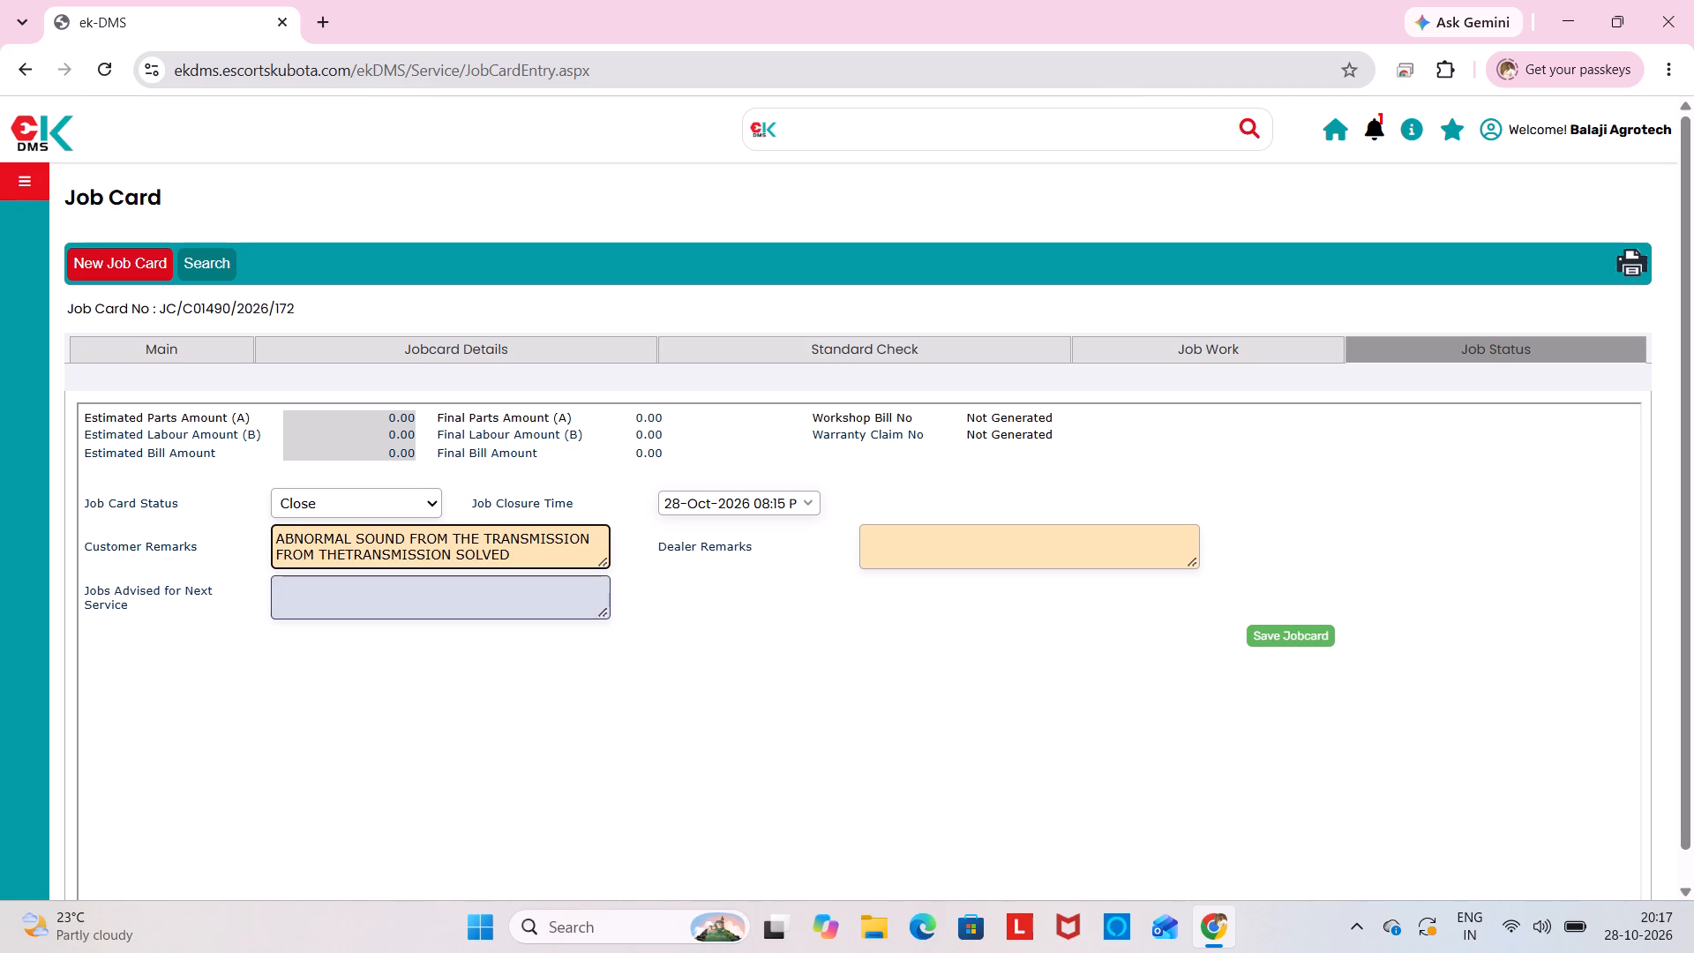
Enter the dealer remarks "PLEASE OVER ALL OIL SERVICE AS PER SCHEDULE WITHOUT FAIL" for the job card closure.
click(937, 557)
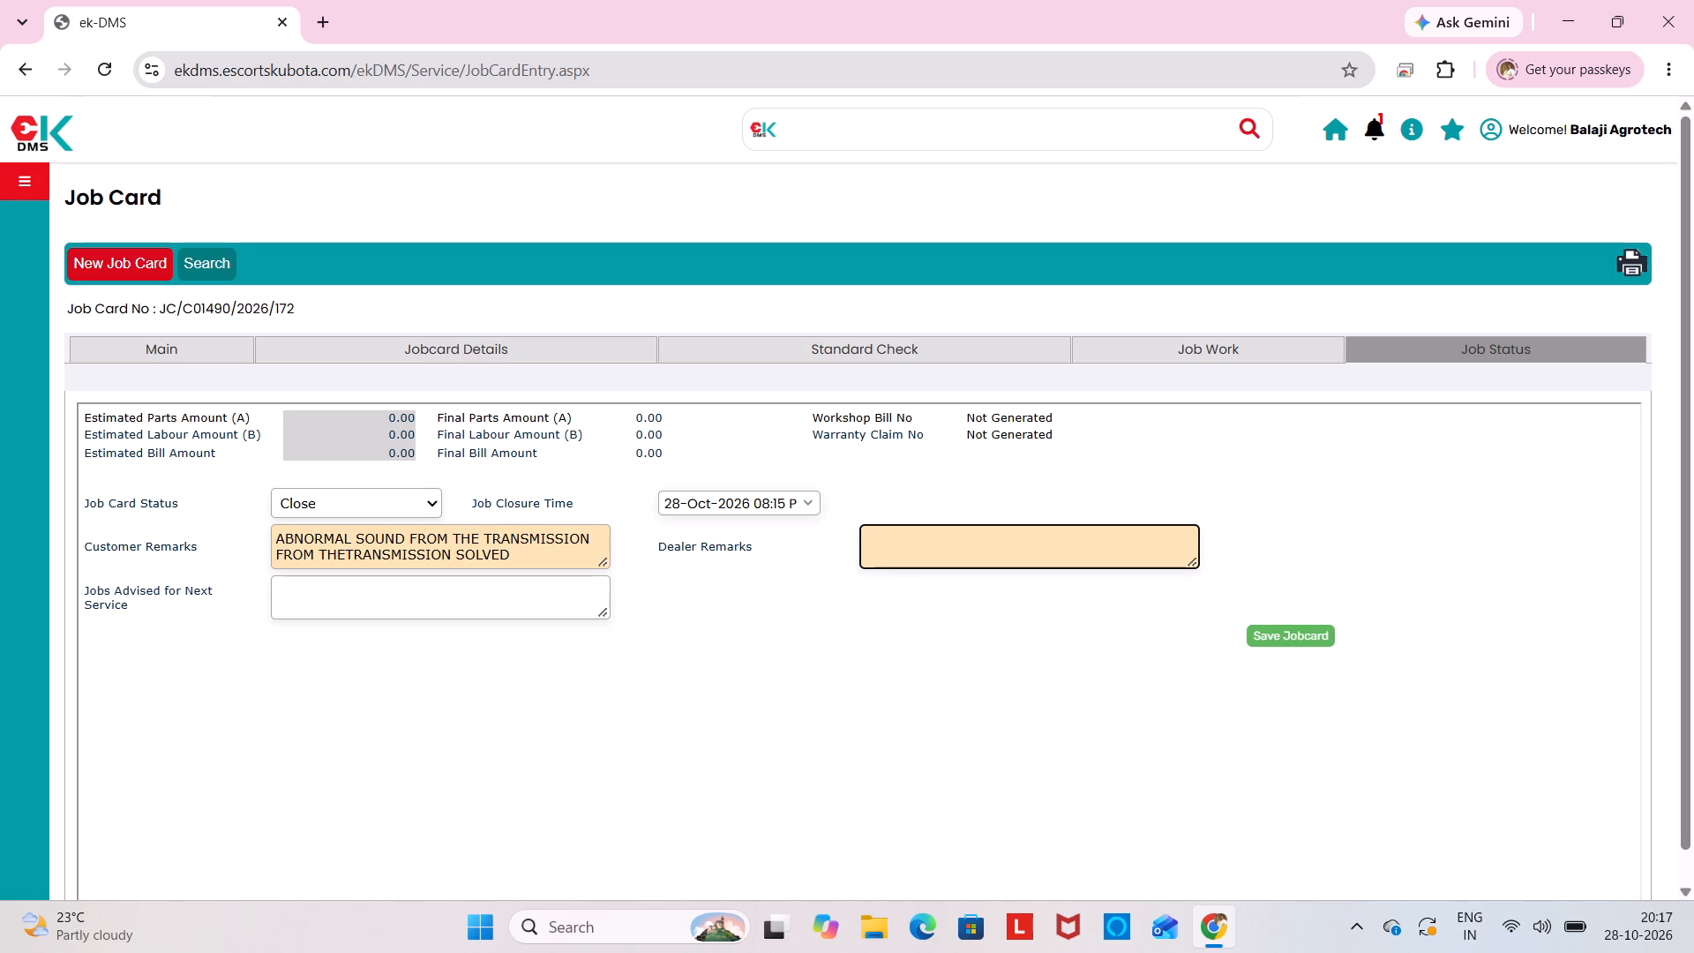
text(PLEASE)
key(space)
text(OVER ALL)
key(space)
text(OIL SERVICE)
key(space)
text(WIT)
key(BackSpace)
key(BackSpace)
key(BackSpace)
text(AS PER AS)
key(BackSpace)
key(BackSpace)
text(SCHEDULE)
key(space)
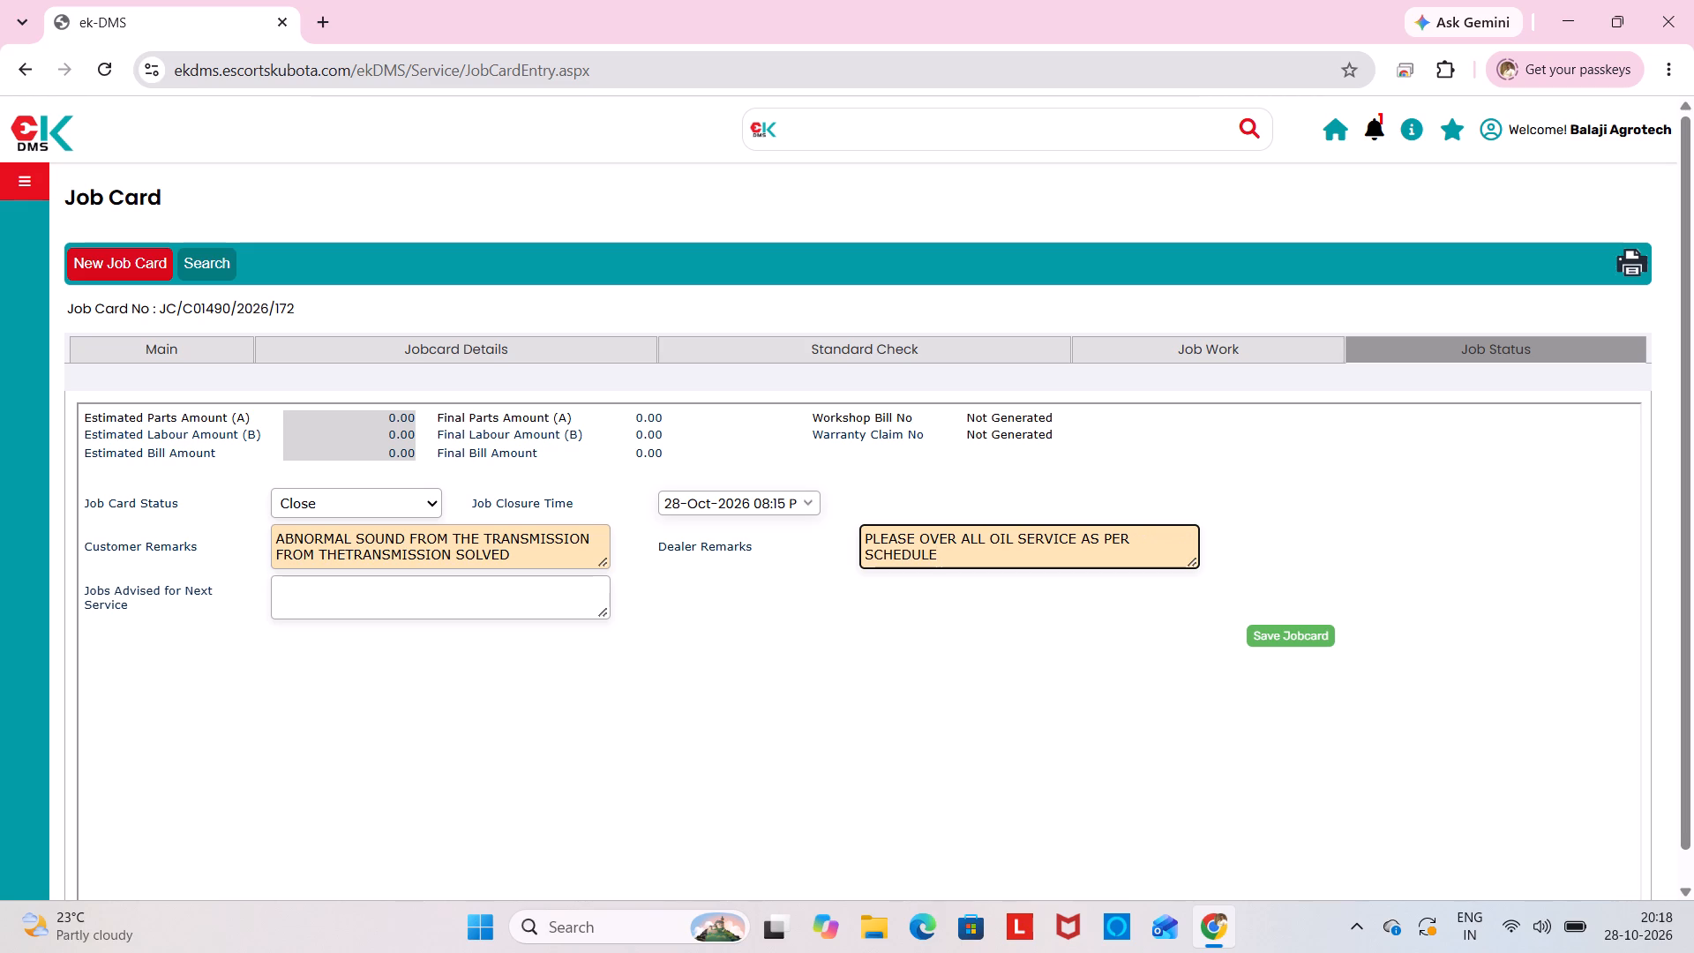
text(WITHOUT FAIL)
Save job card JC/C01490/2026/172 with the Close status and the entered remarks.
click(1306, 639)
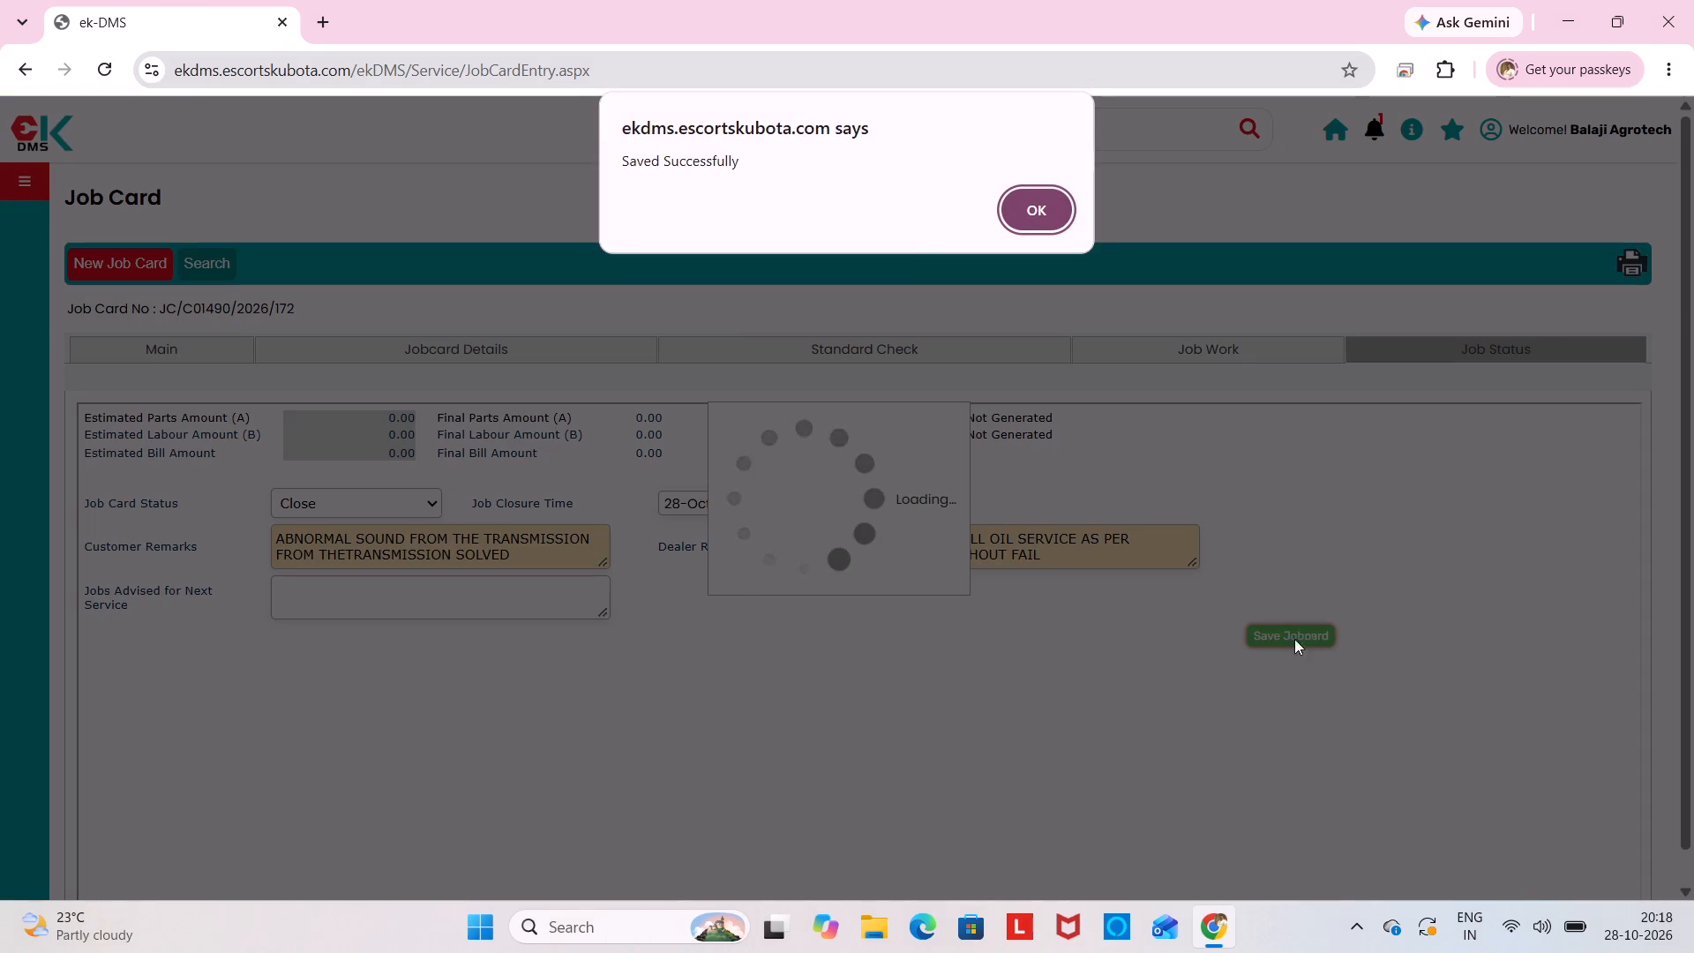
click(1005, 214)
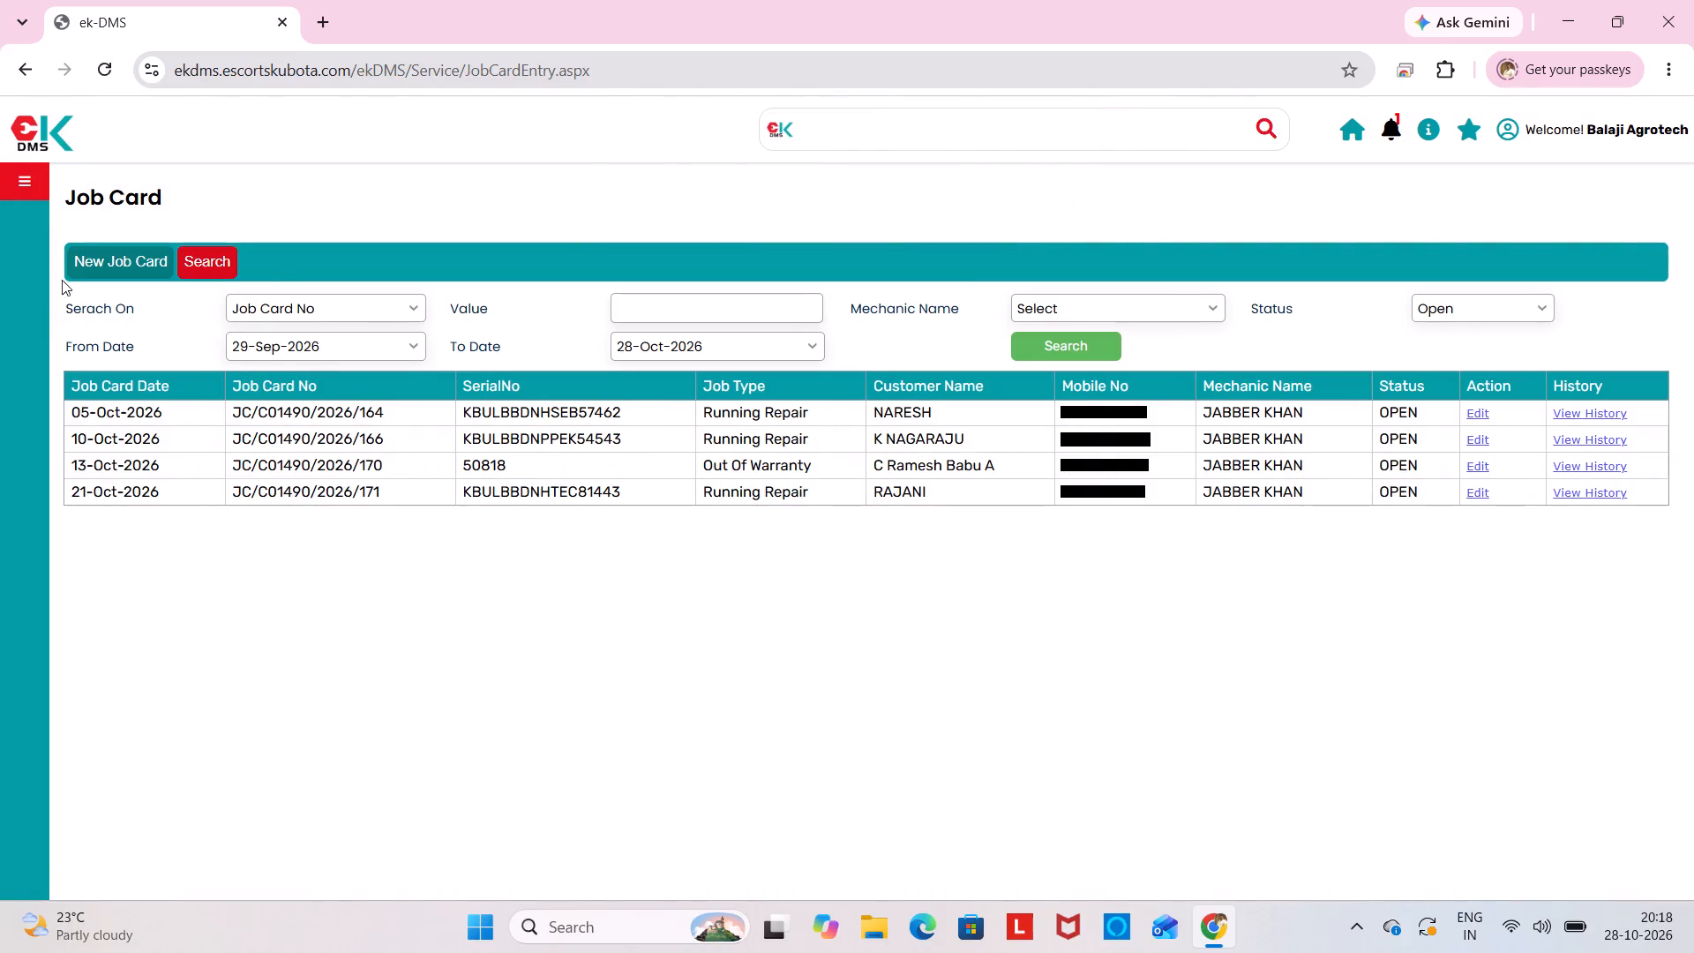
Go to Workshop Bill under the customer service section and start a new bill.
click(37, 180)
click(153, 334)
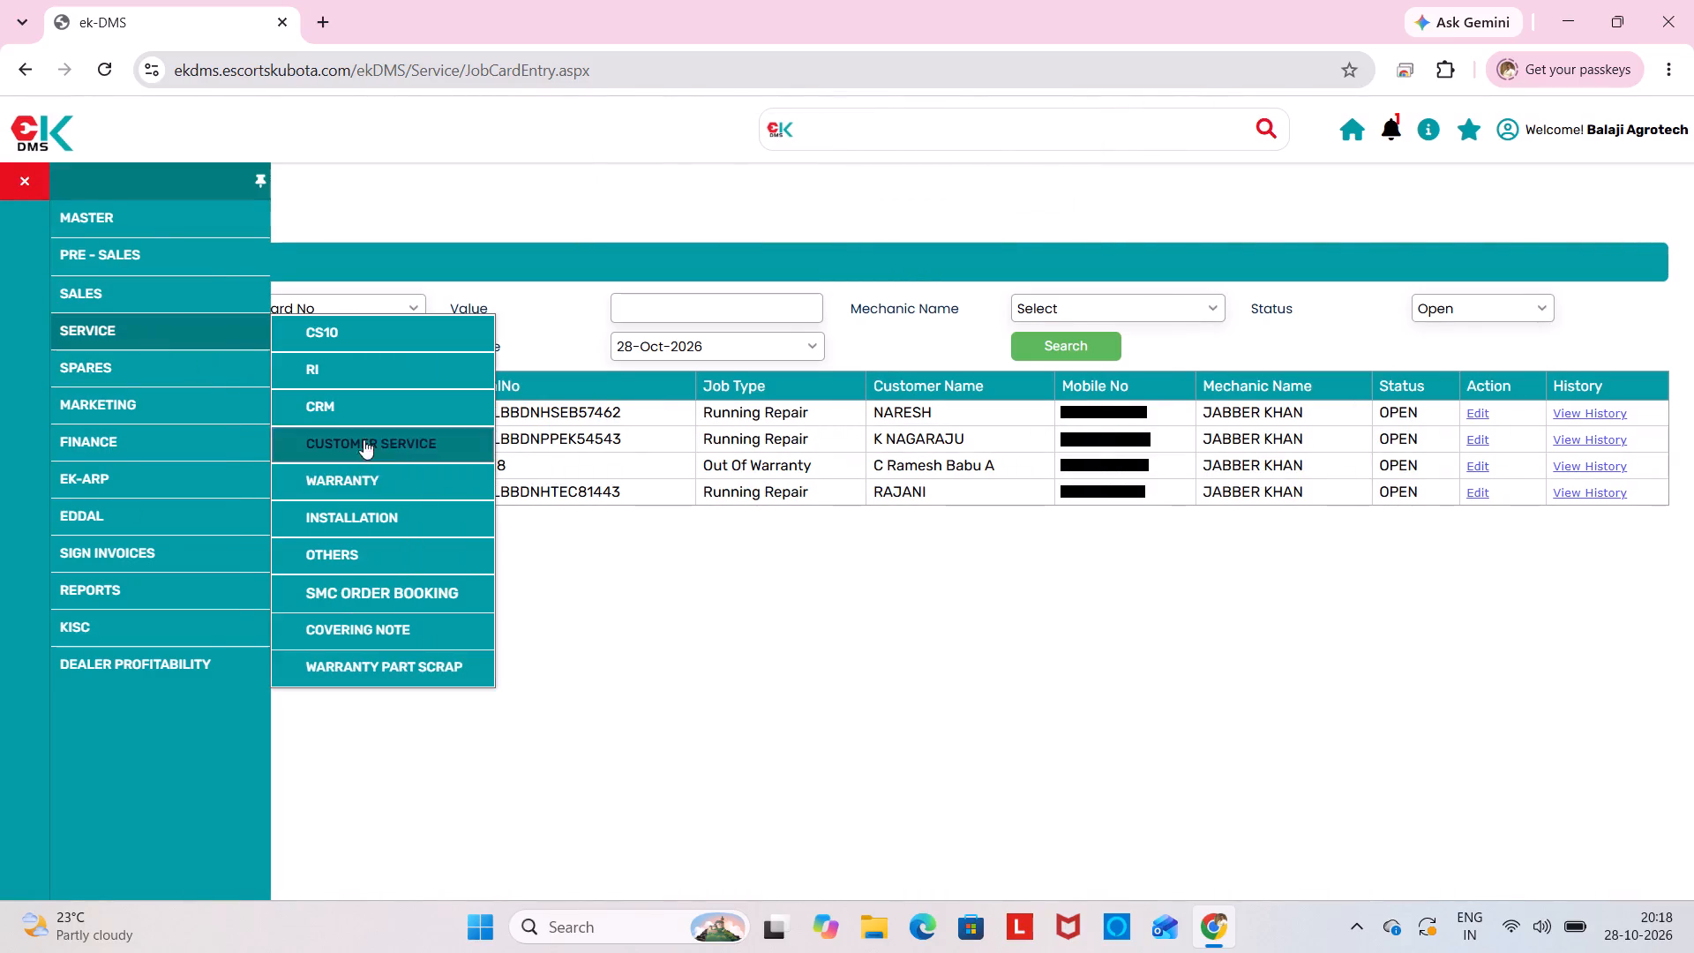
click(435, 458)
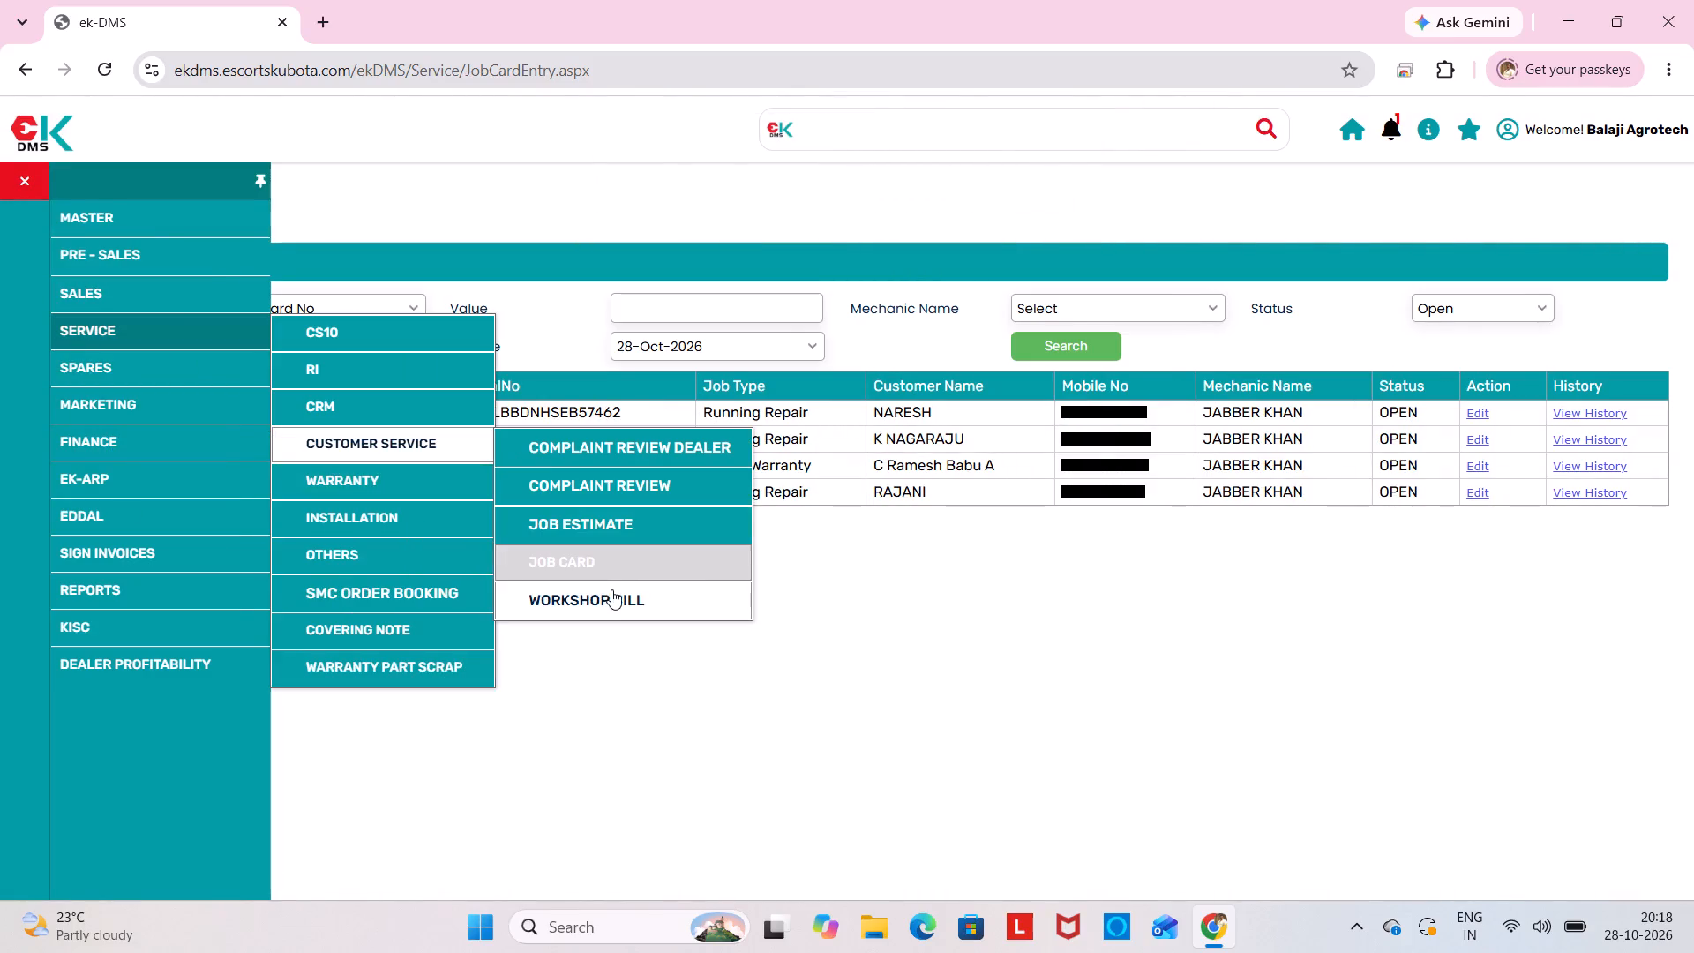
click(611, 589)
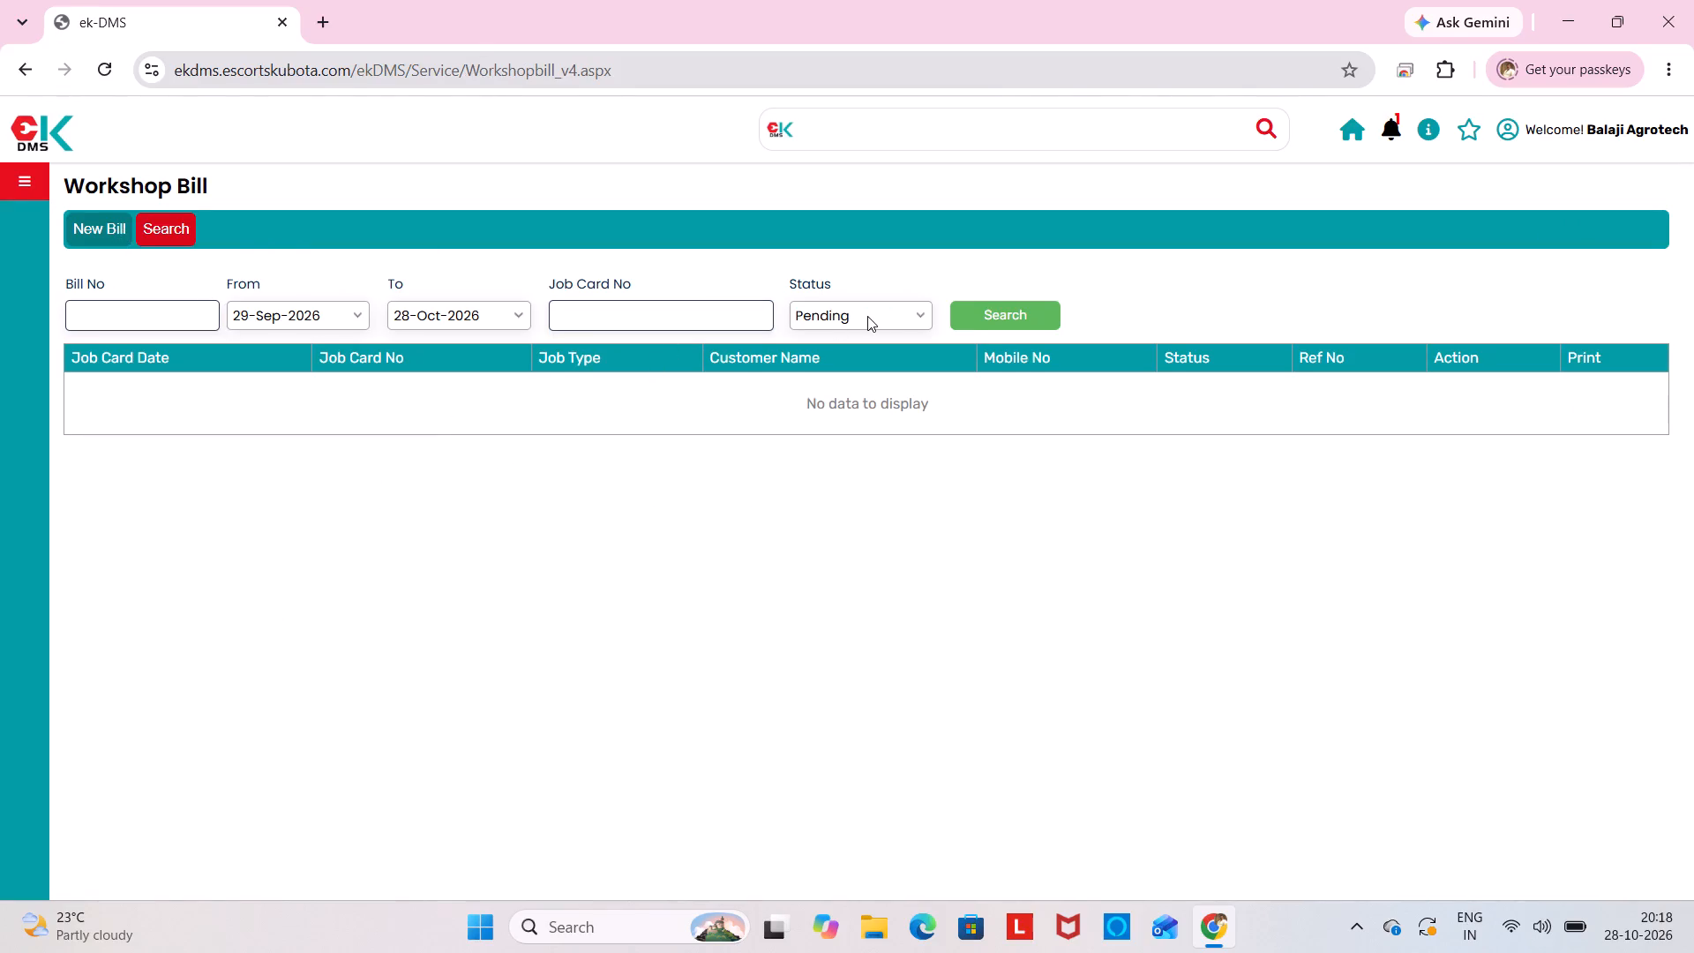
click(101, 231)
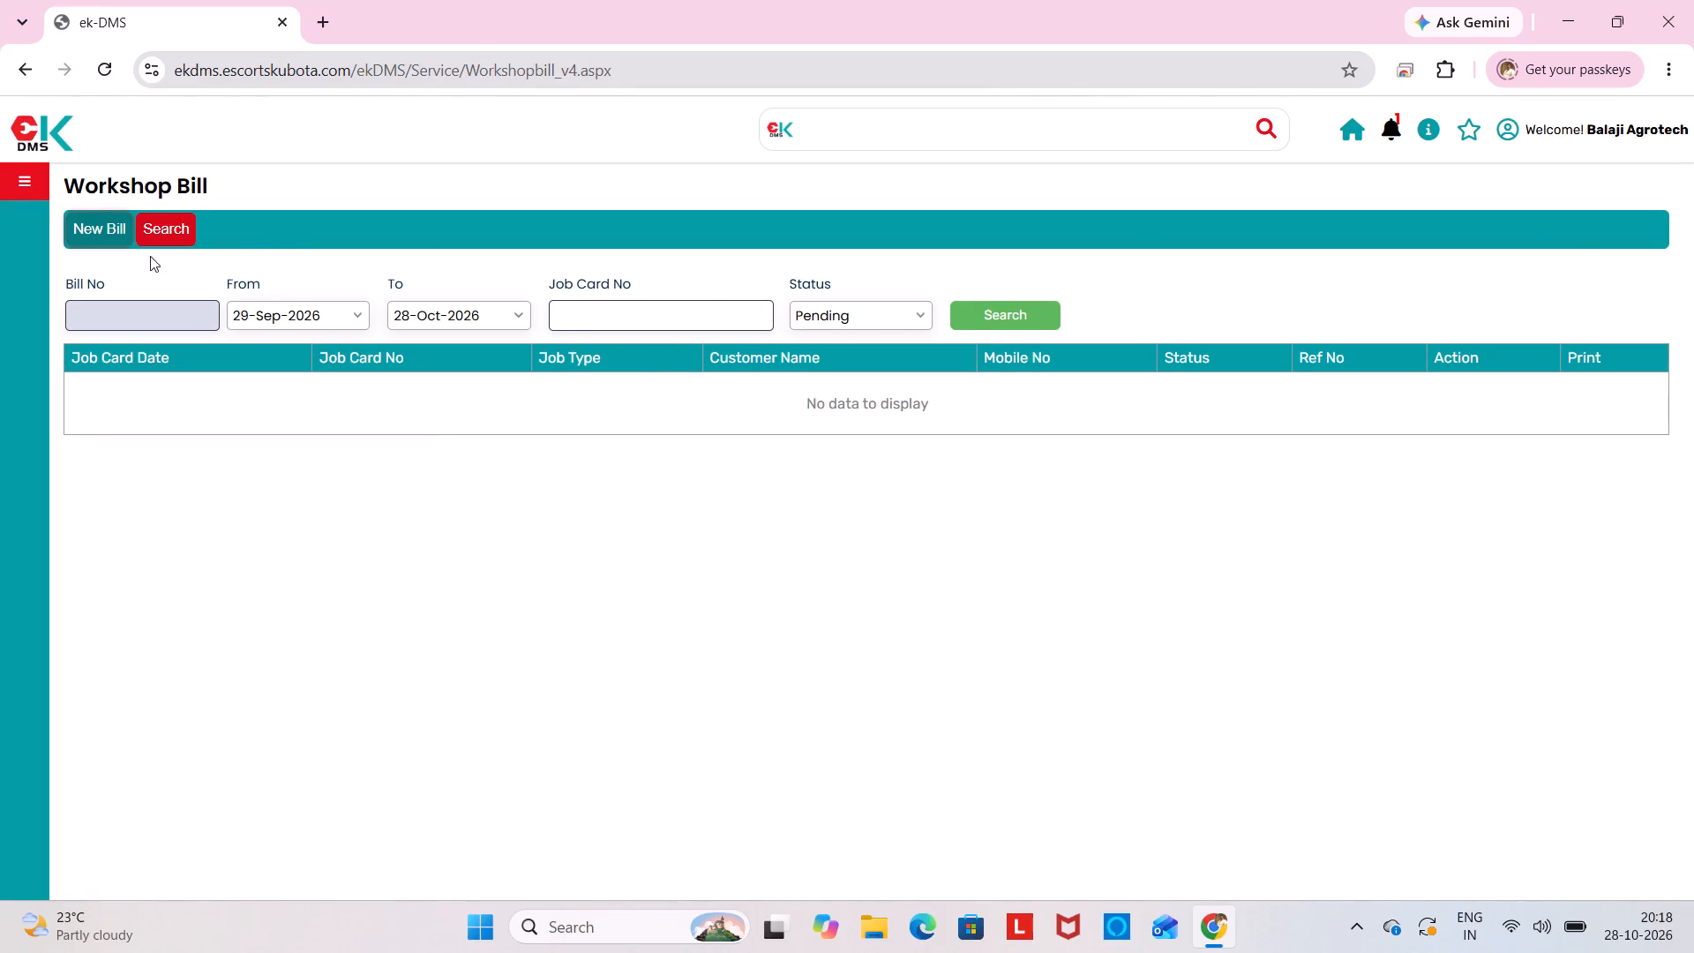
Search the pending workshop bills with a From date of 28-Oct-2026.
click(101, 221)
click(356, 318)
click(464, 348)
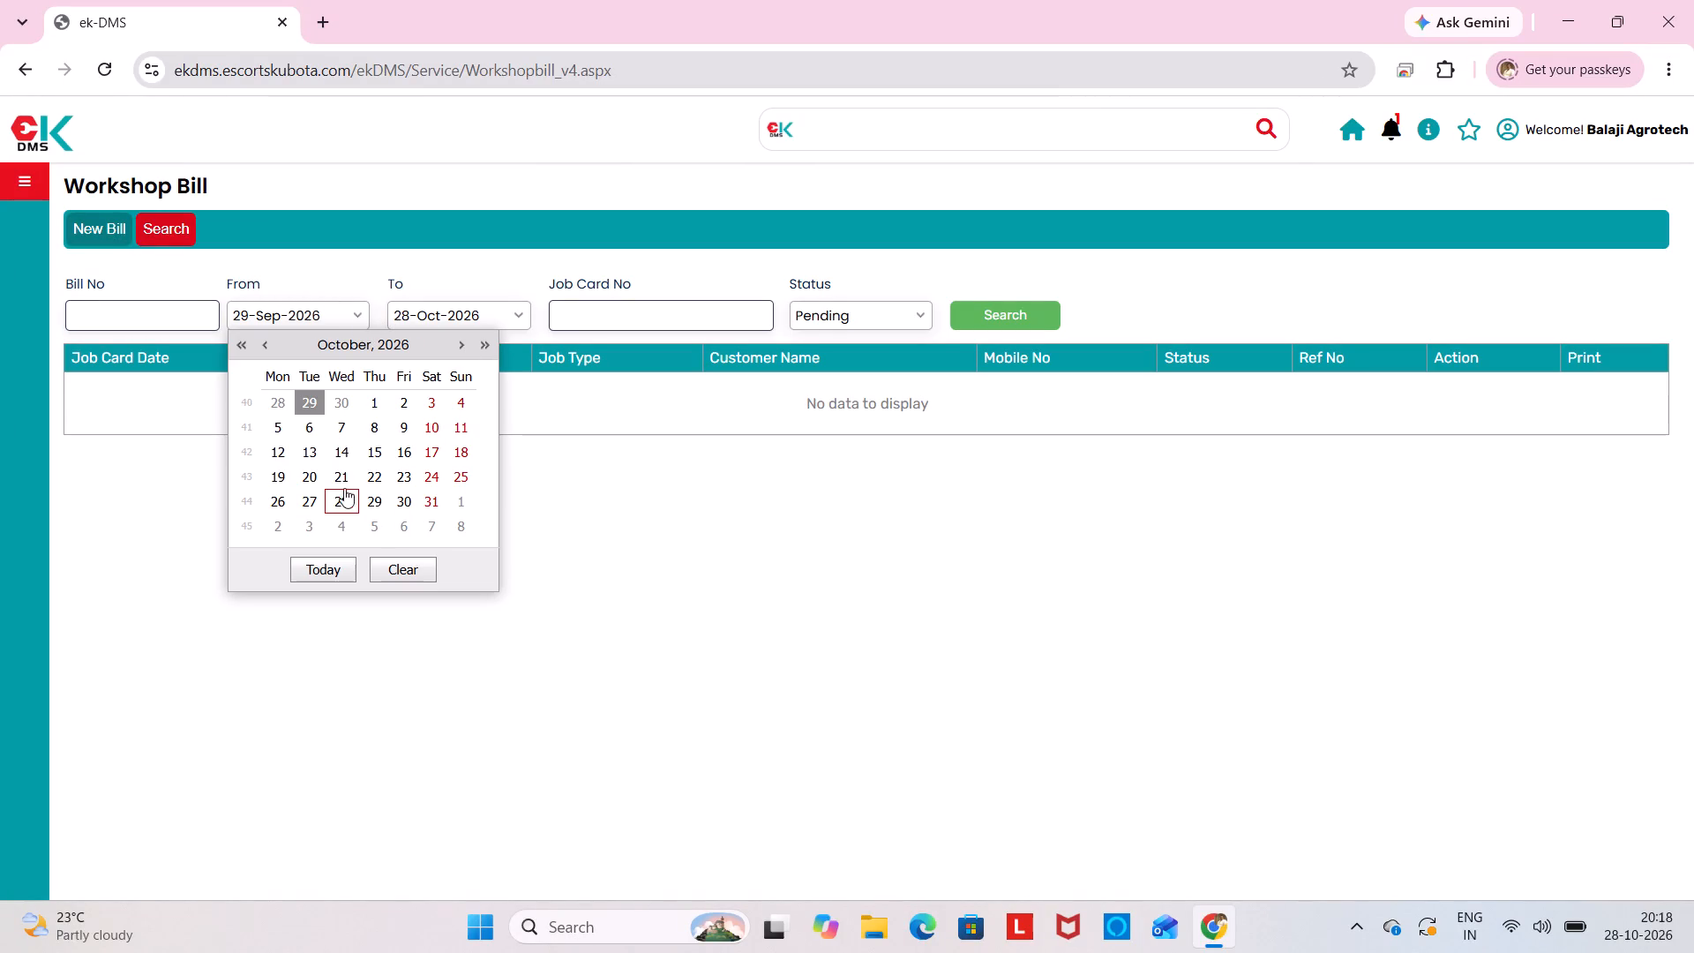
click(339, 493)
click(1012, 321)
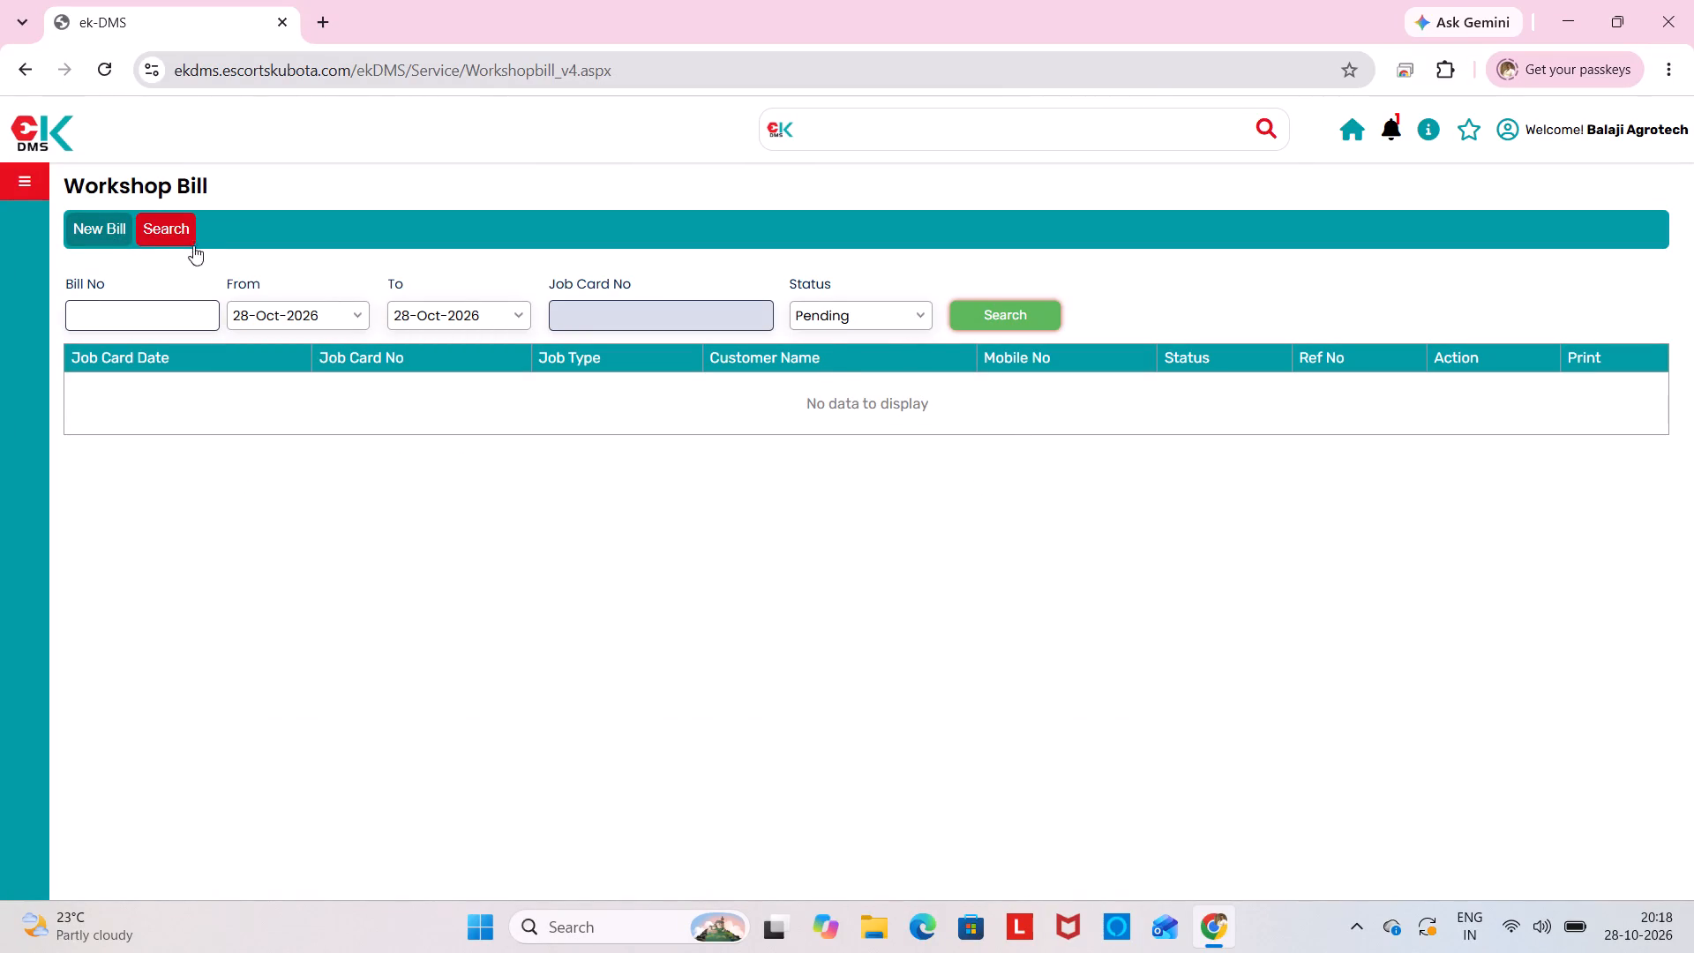
click(356, 310)
click(373, 401)
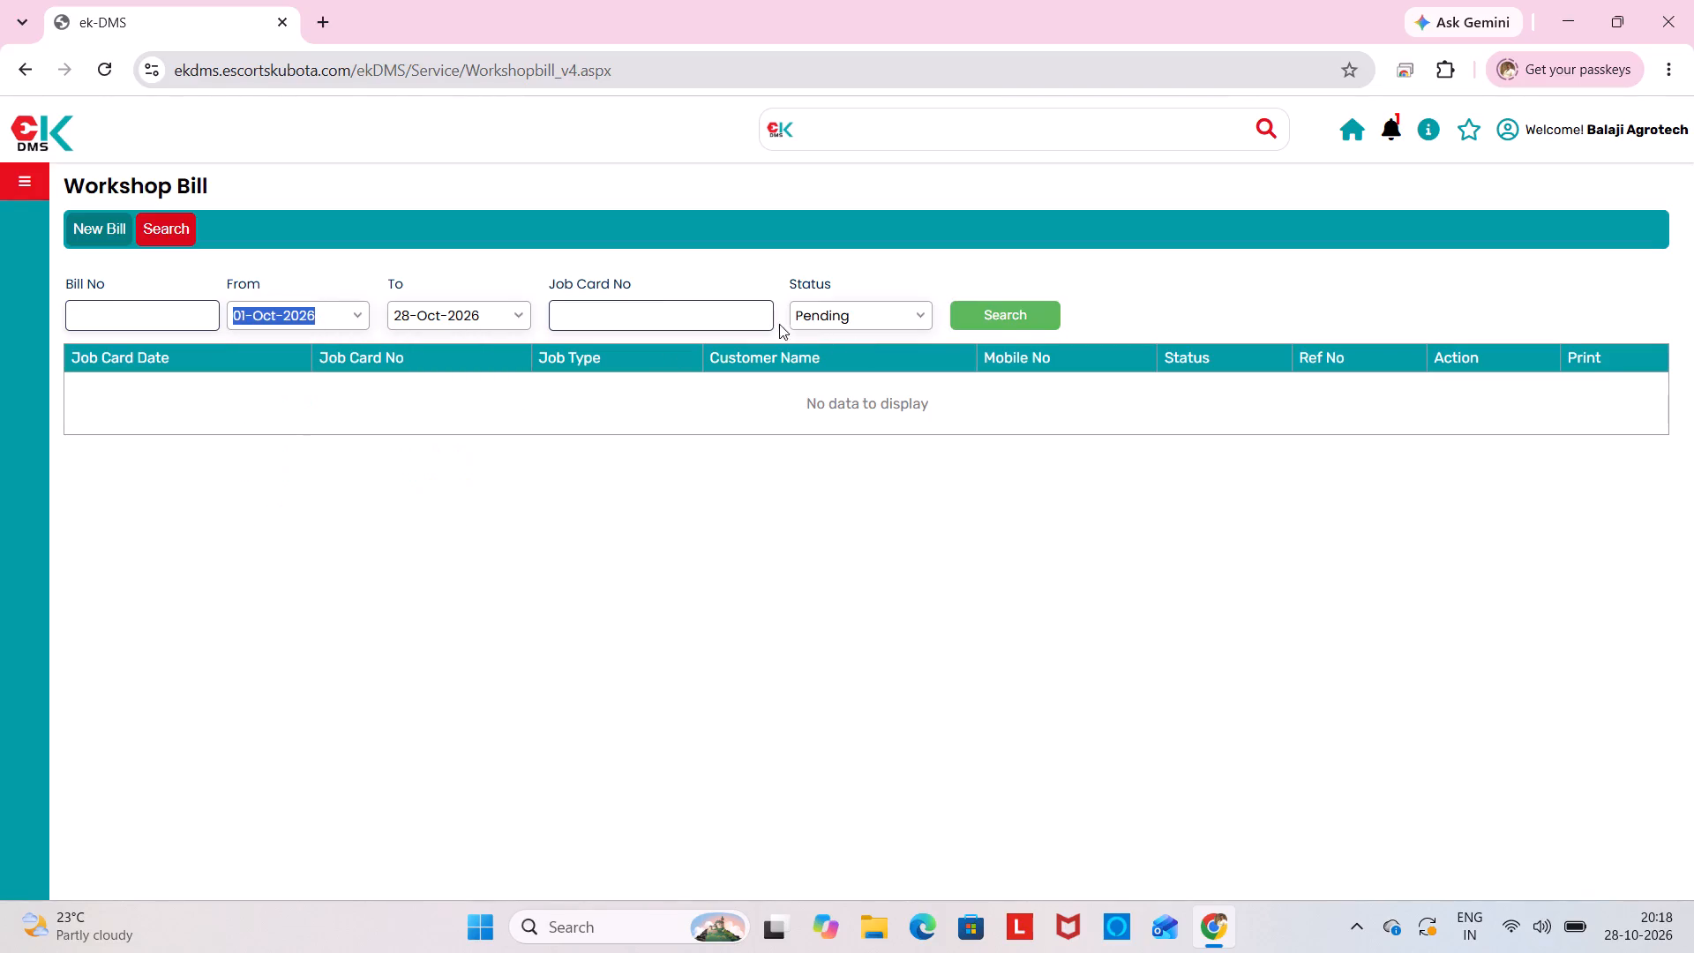
click(998, 310)
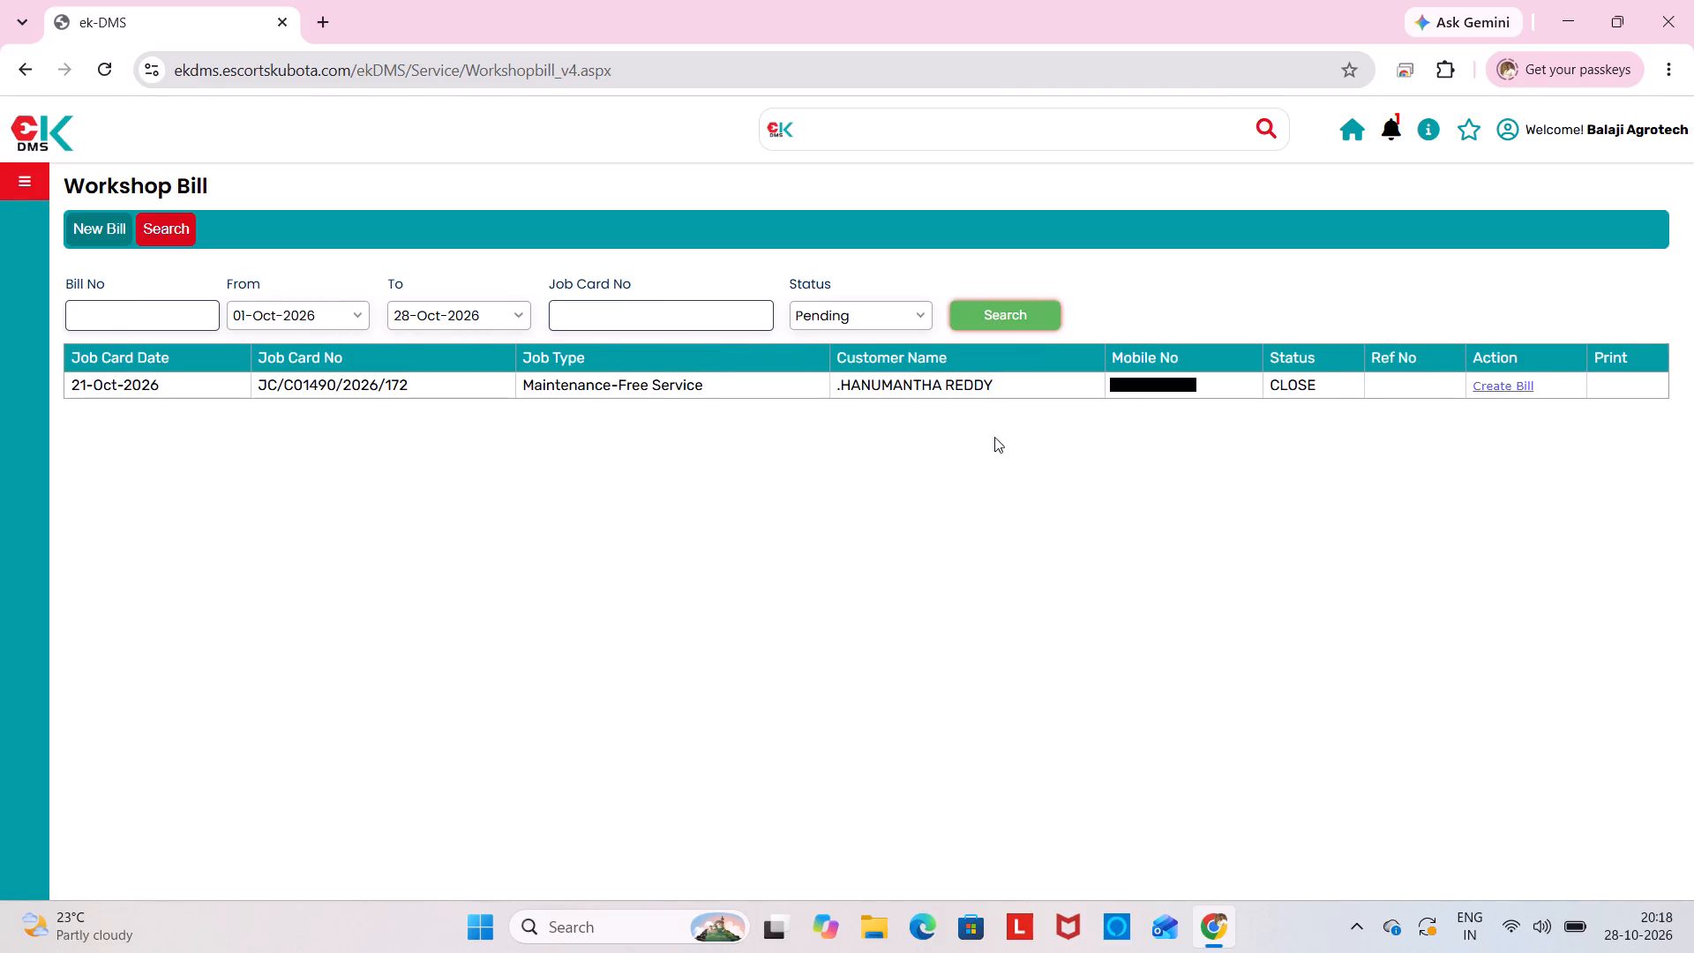
click(1519, 394)
click(1514, 383)
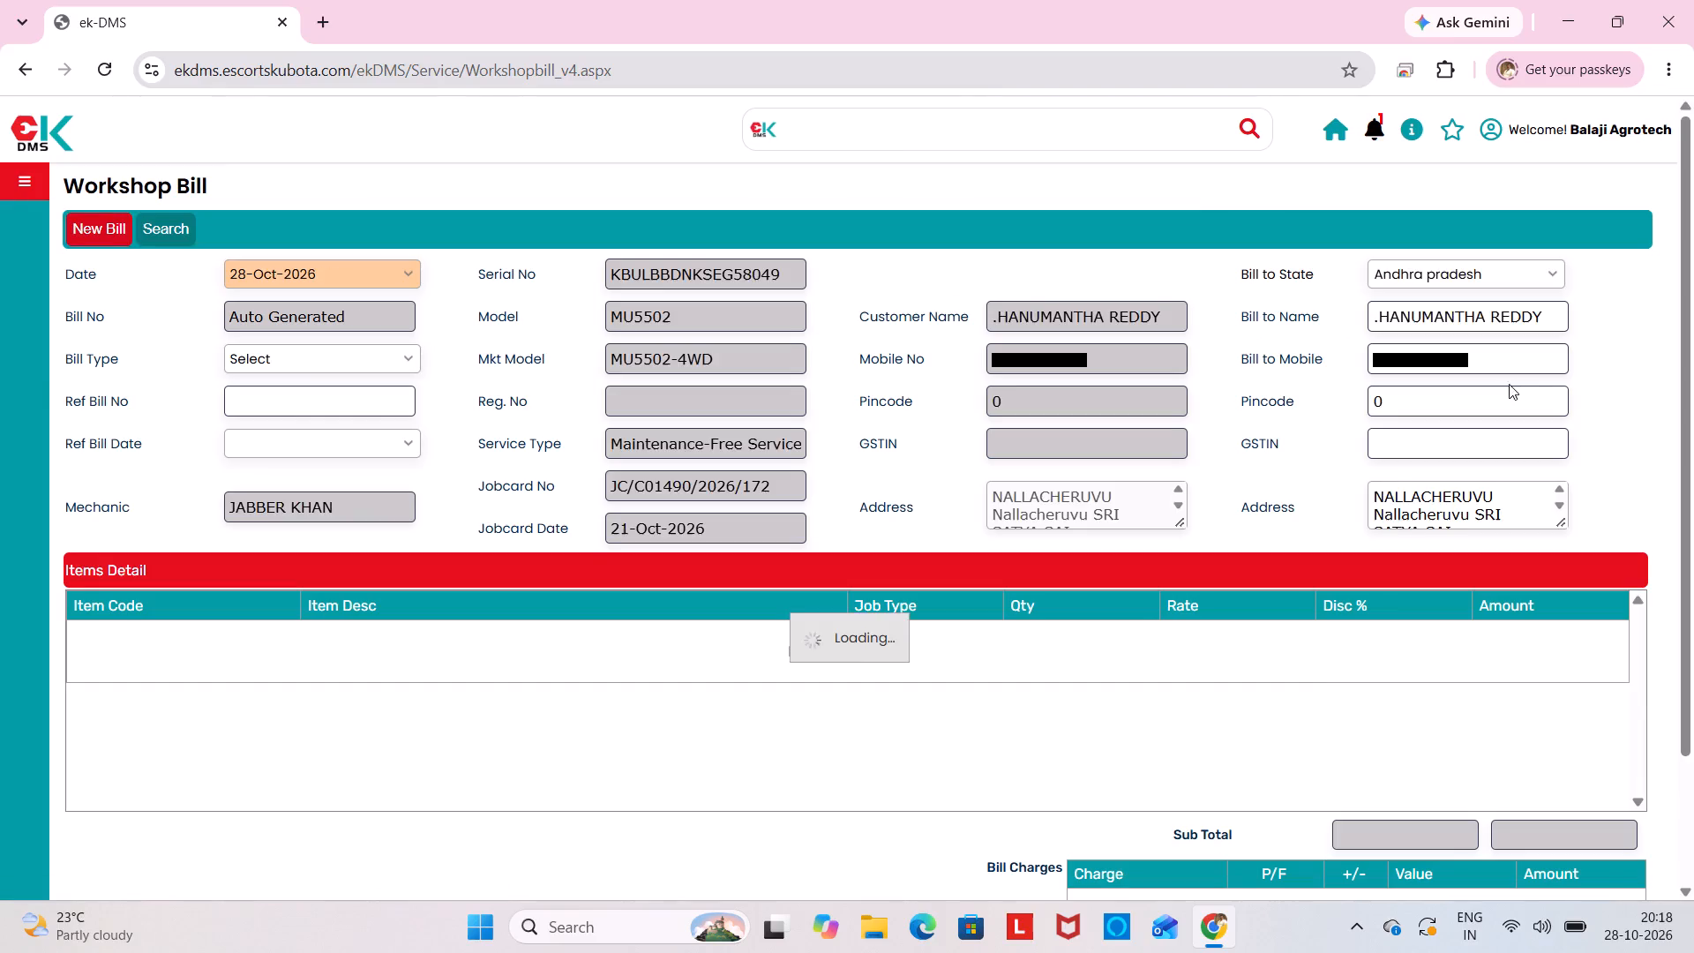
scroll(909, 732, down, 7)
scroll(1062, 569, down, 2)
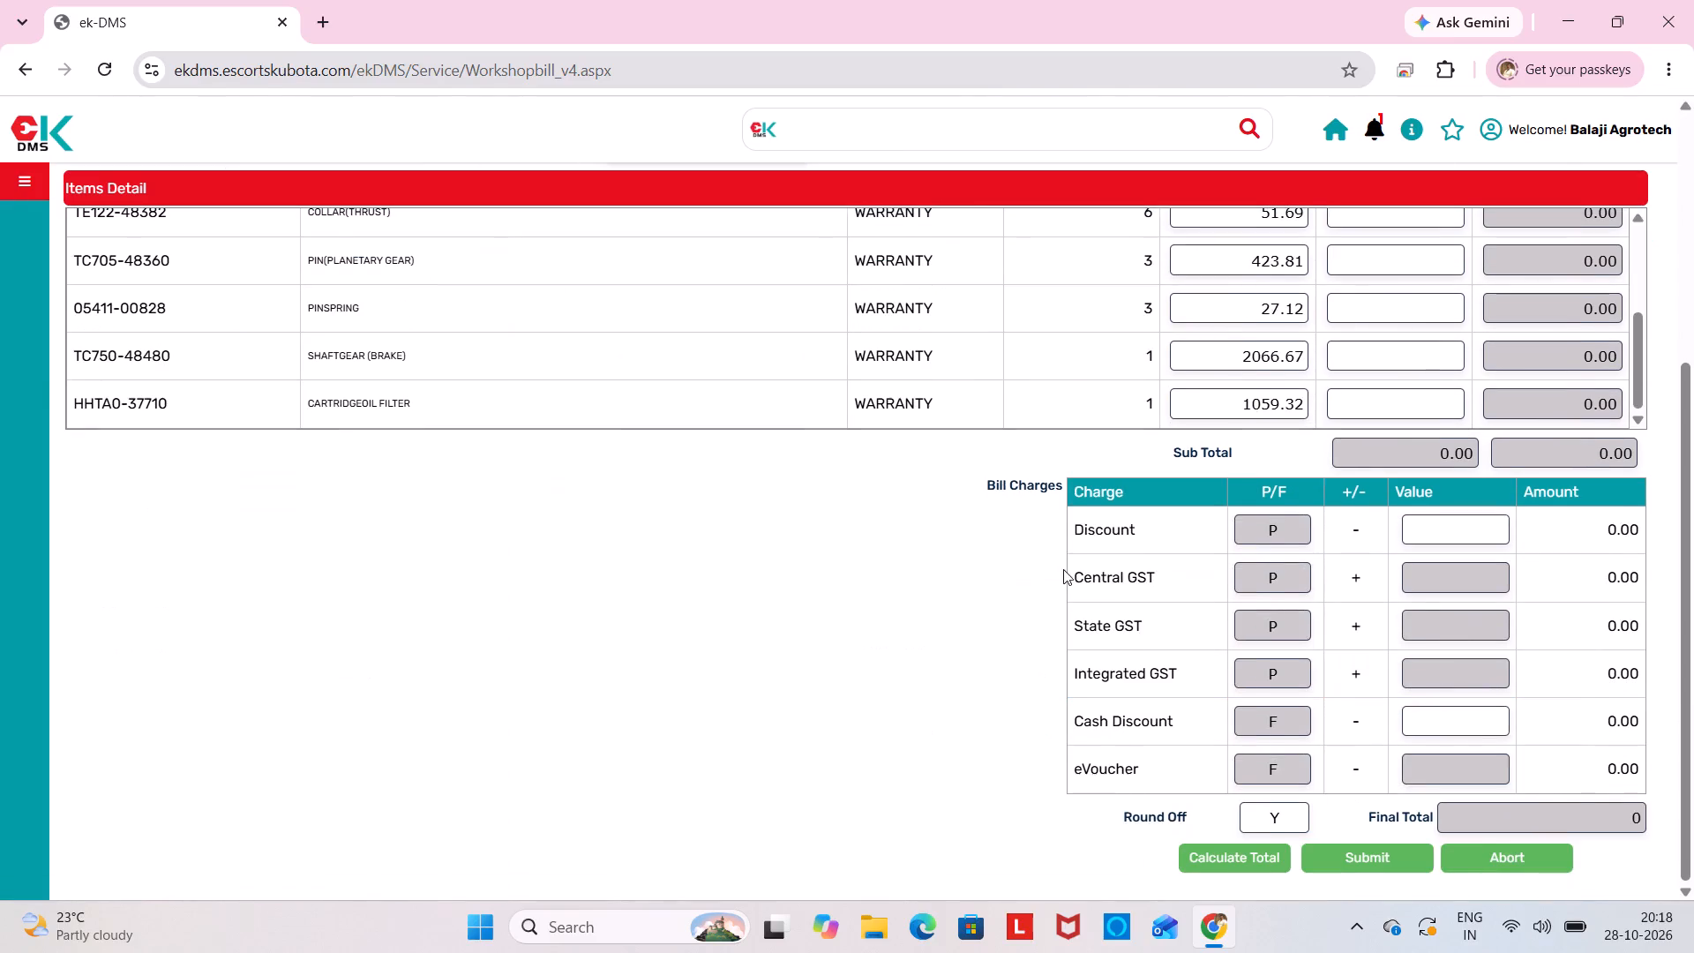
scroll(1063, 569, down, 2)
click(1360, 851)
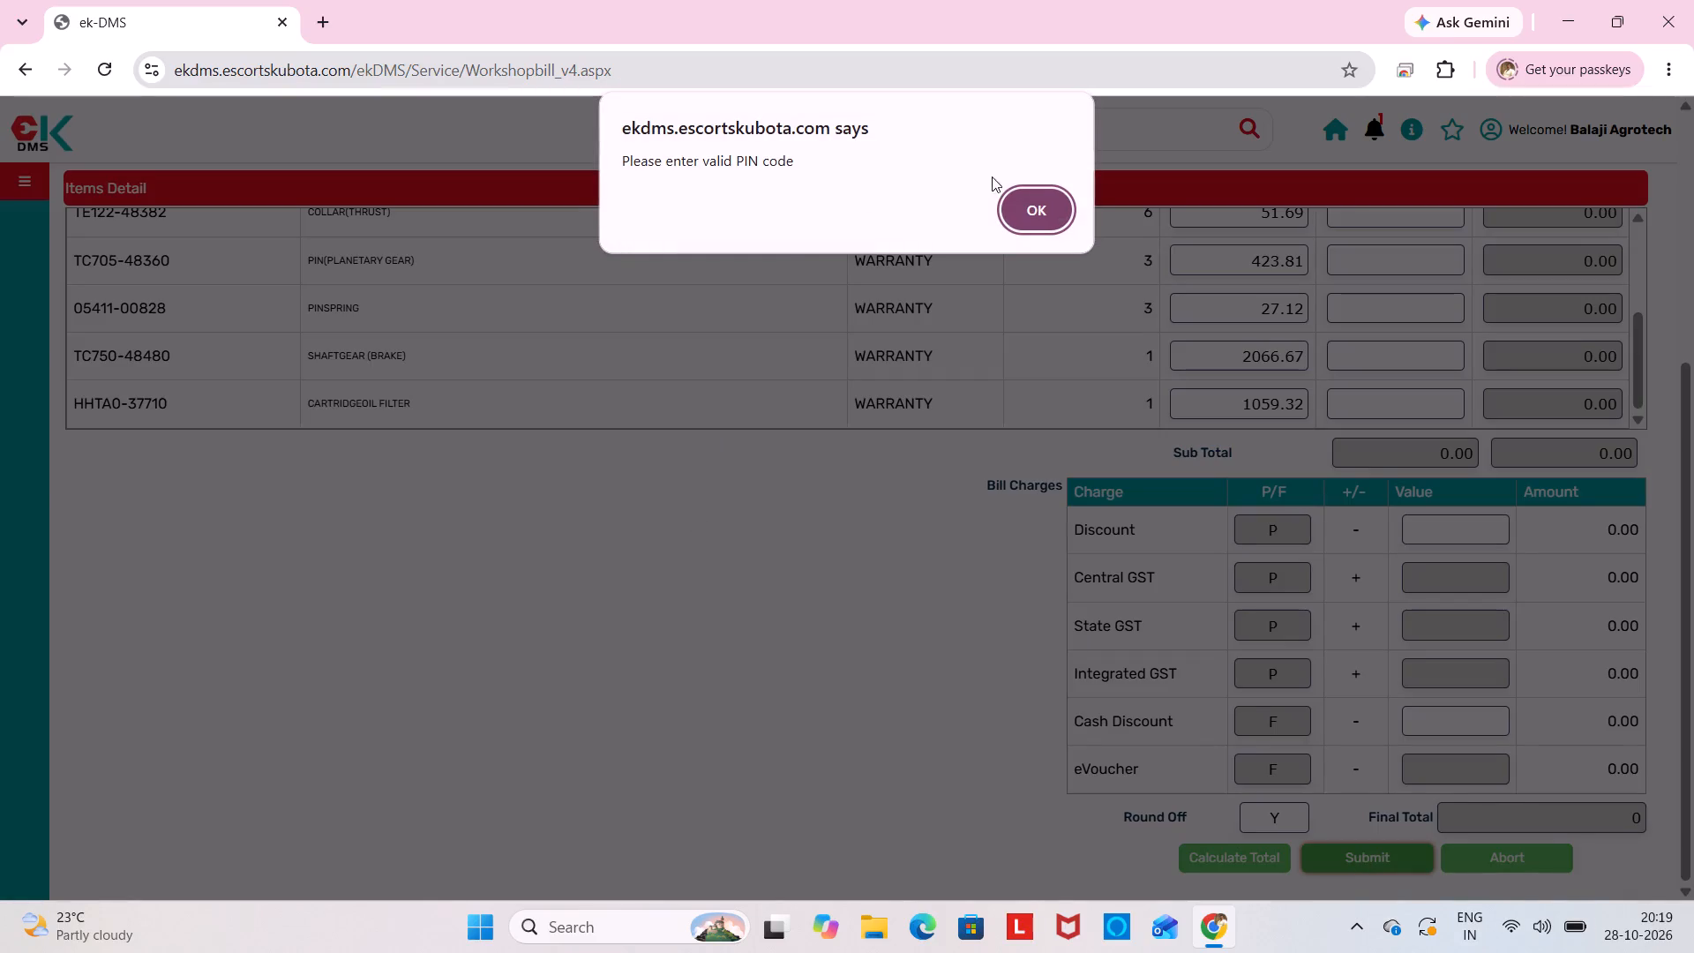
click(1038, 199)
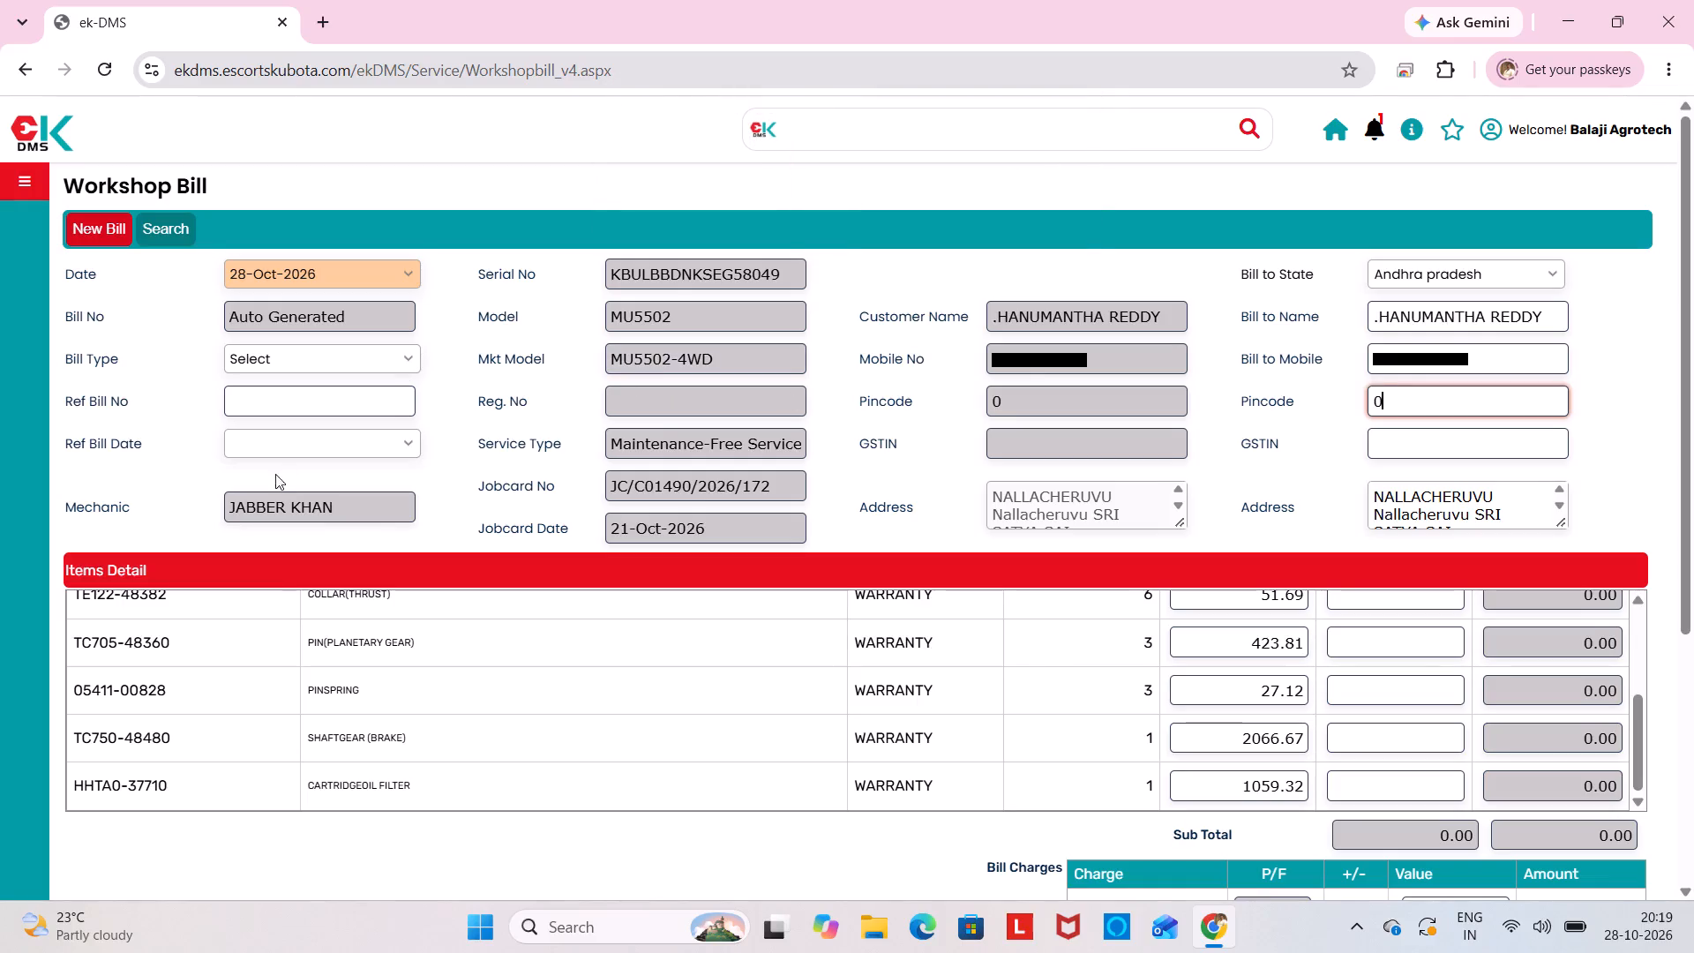
Replace the bill-to pincode with the customer's area code and submit the workshop bill.
click(1428, 405)
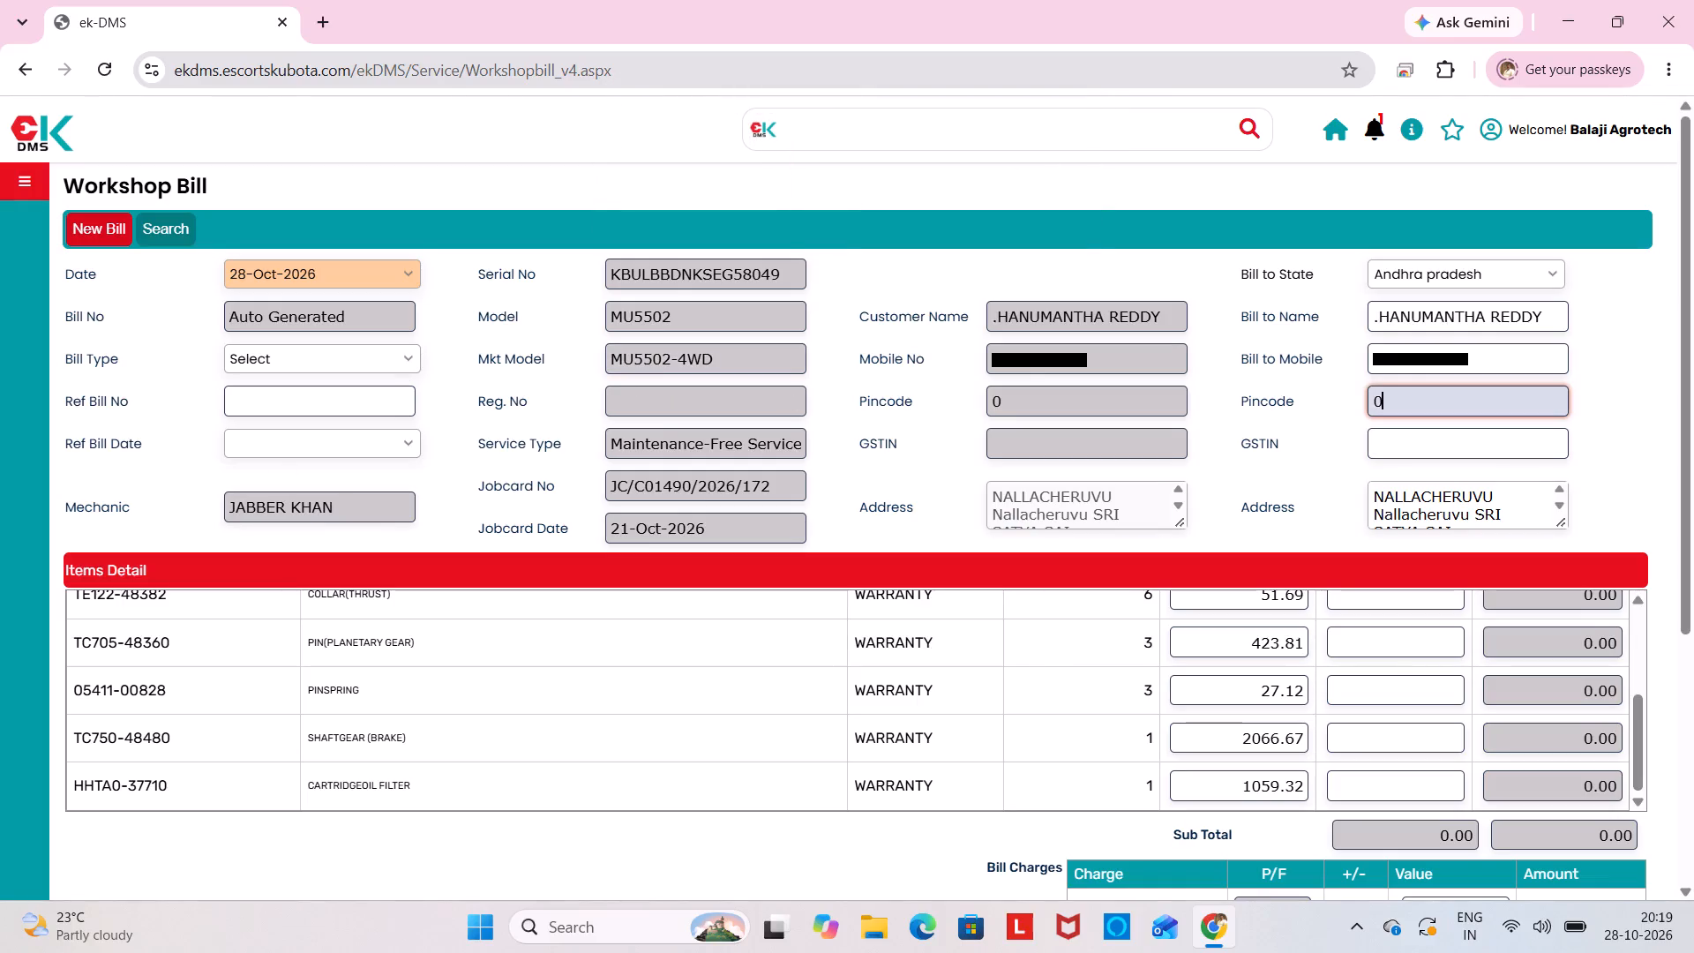
key(BackSpace)
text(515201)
scroll(1265, 417, down, 5)
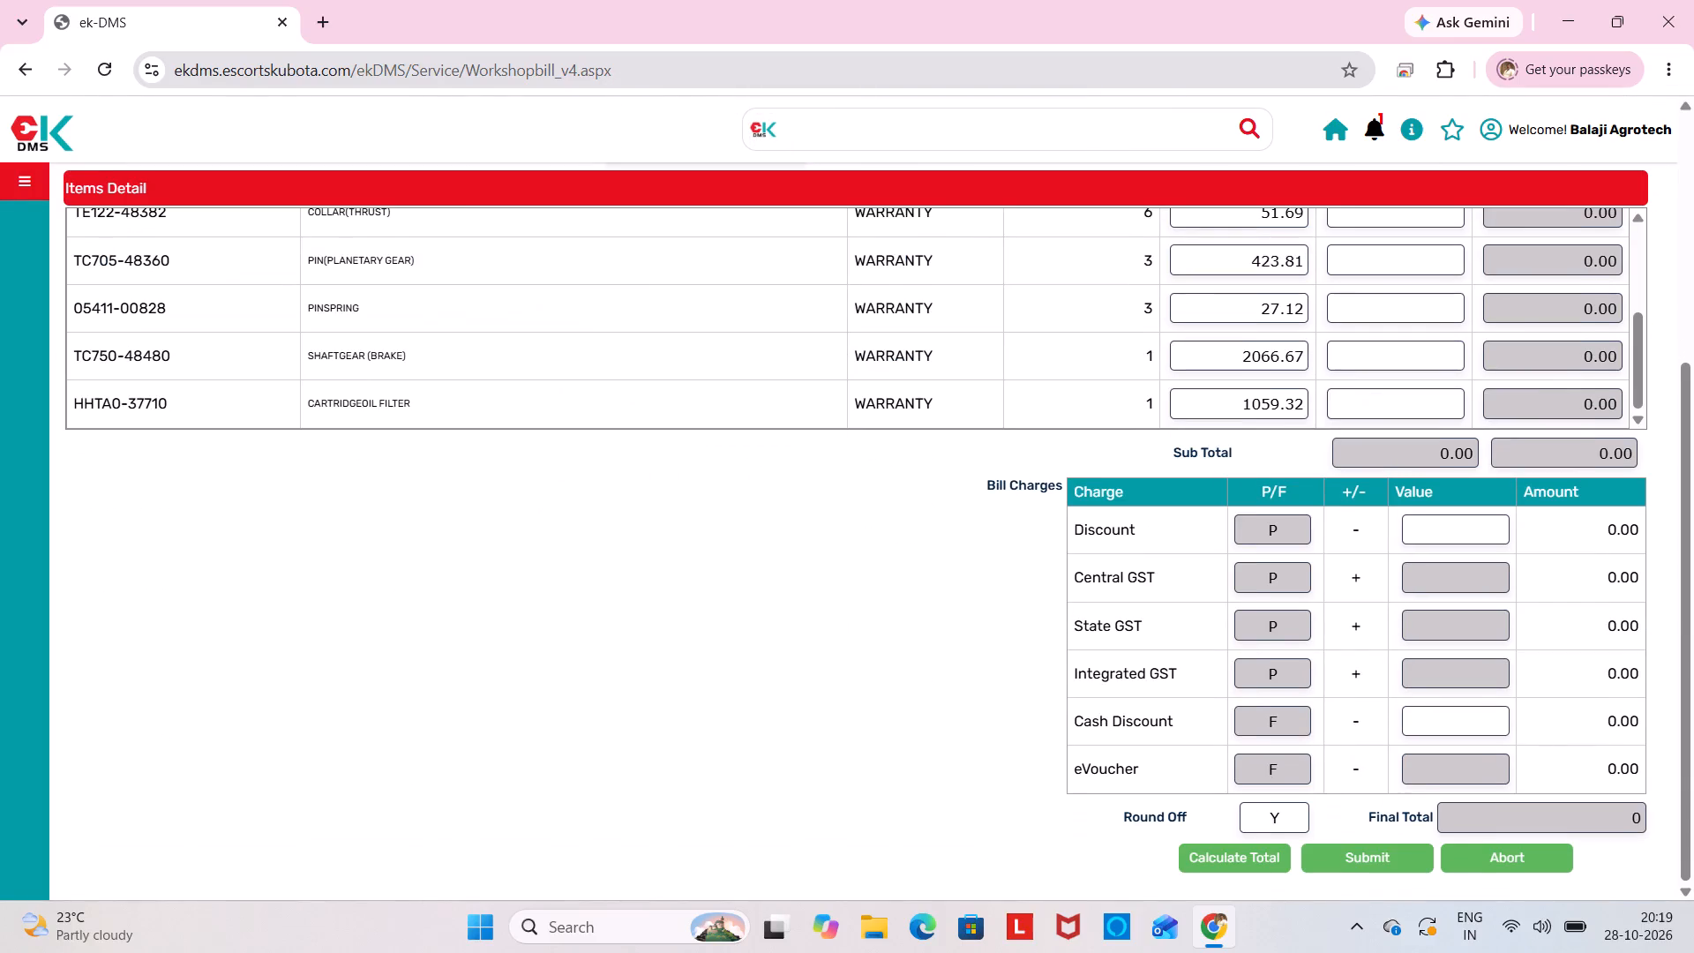
click(1390, 851)
click(1040, 206)
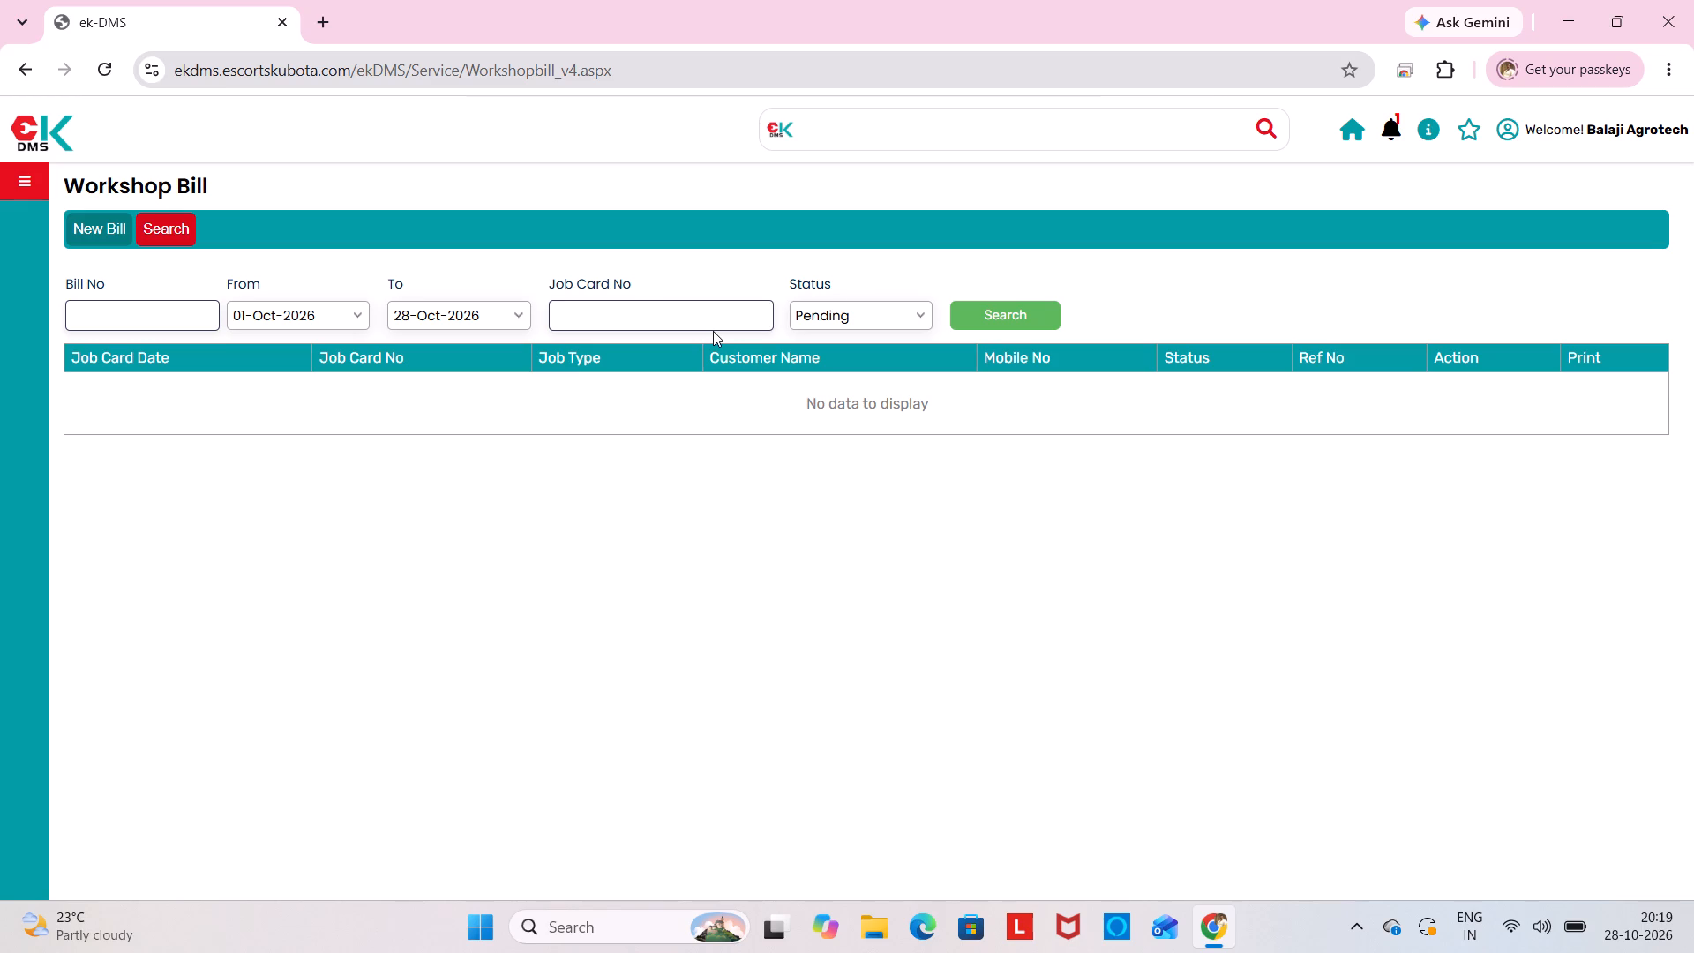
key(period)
key(Return)
Open Warranty Claim from the home page favourites and check the list of pending claims.
click(1357, 134)
click(364, 310)
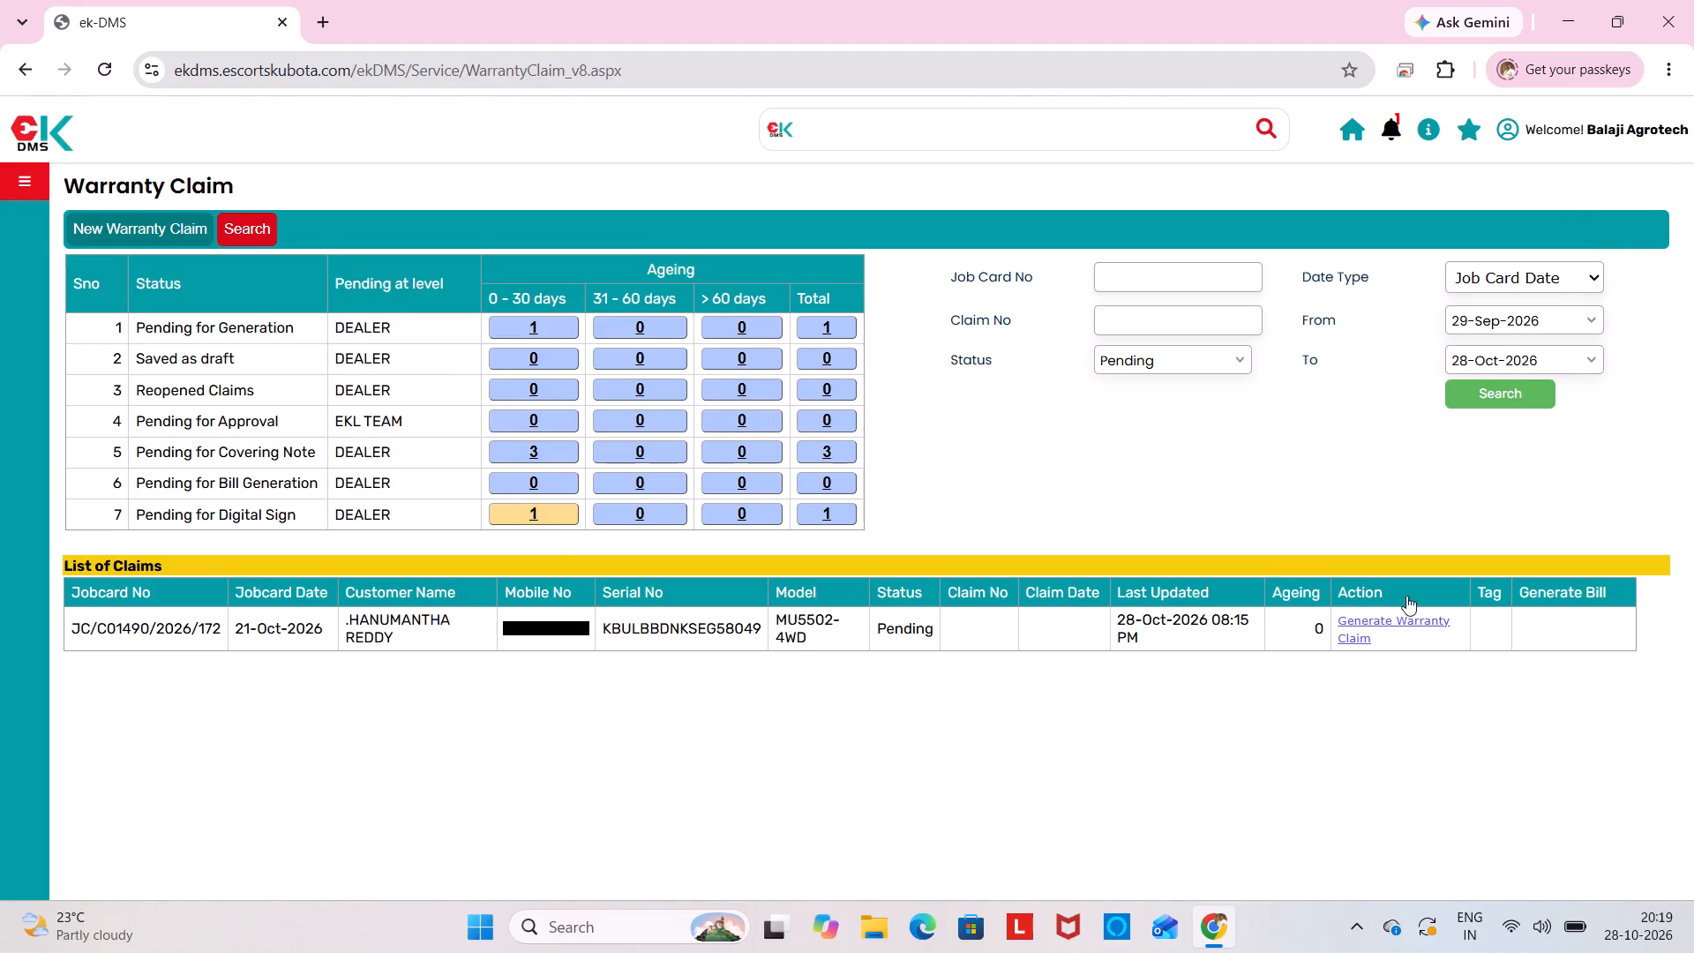
click(261, 224)
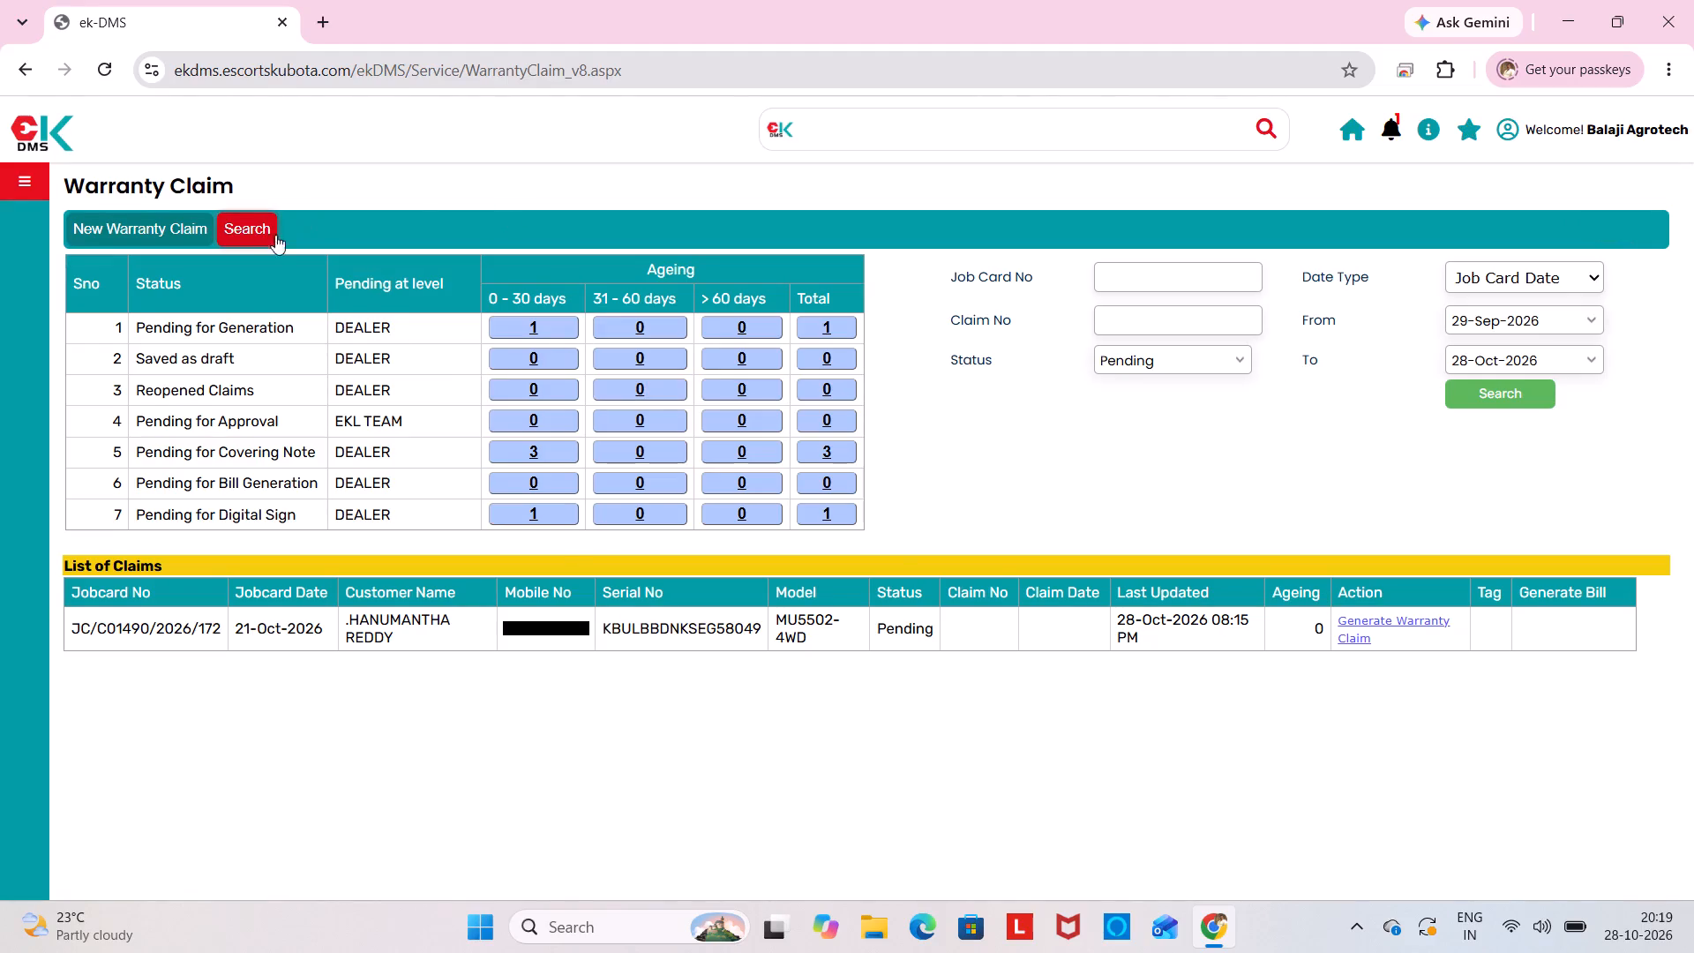
click(1338, 131)
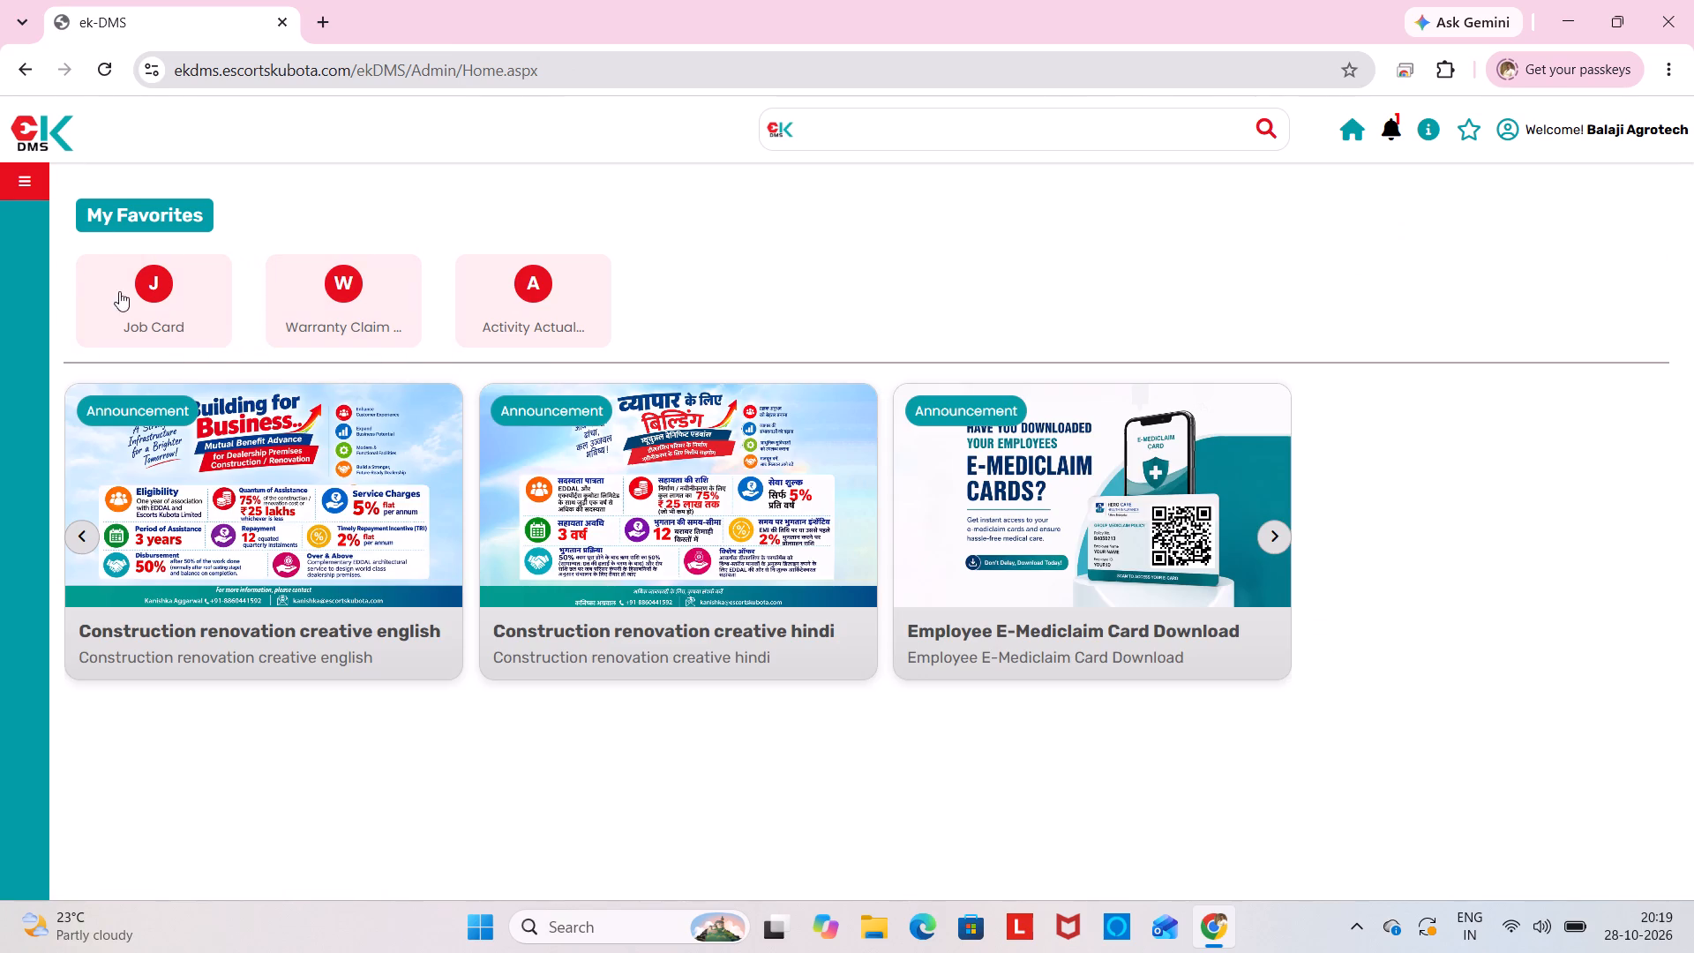
click(137, 307)
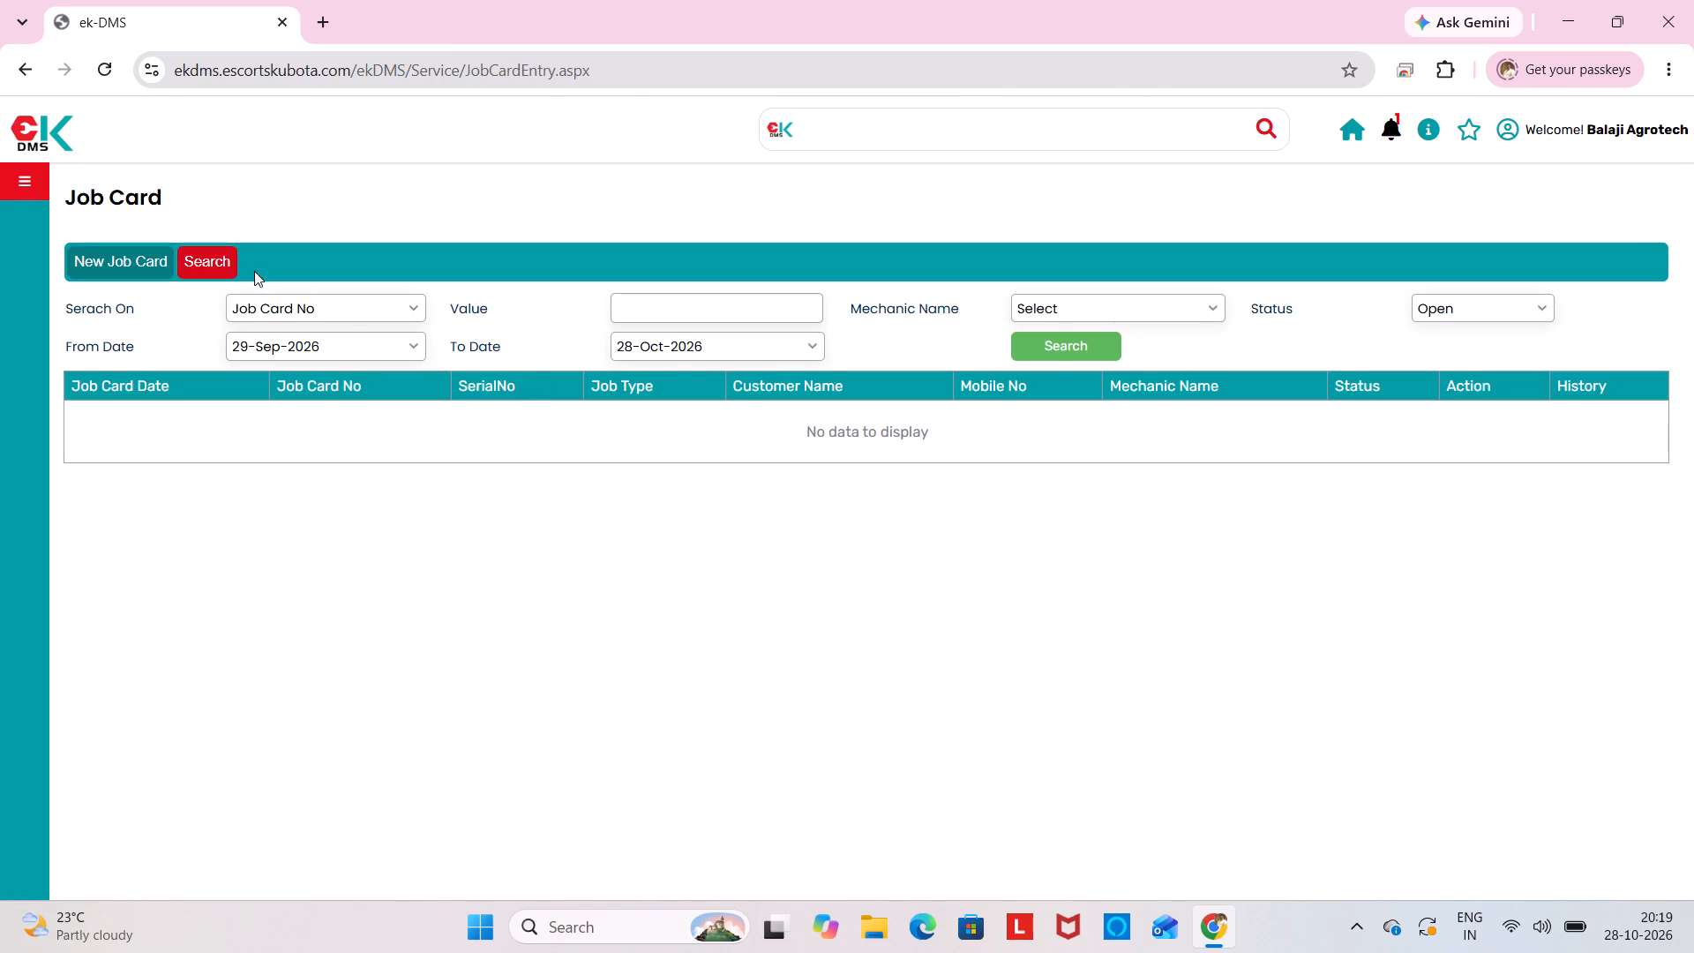
click(1061, 347)
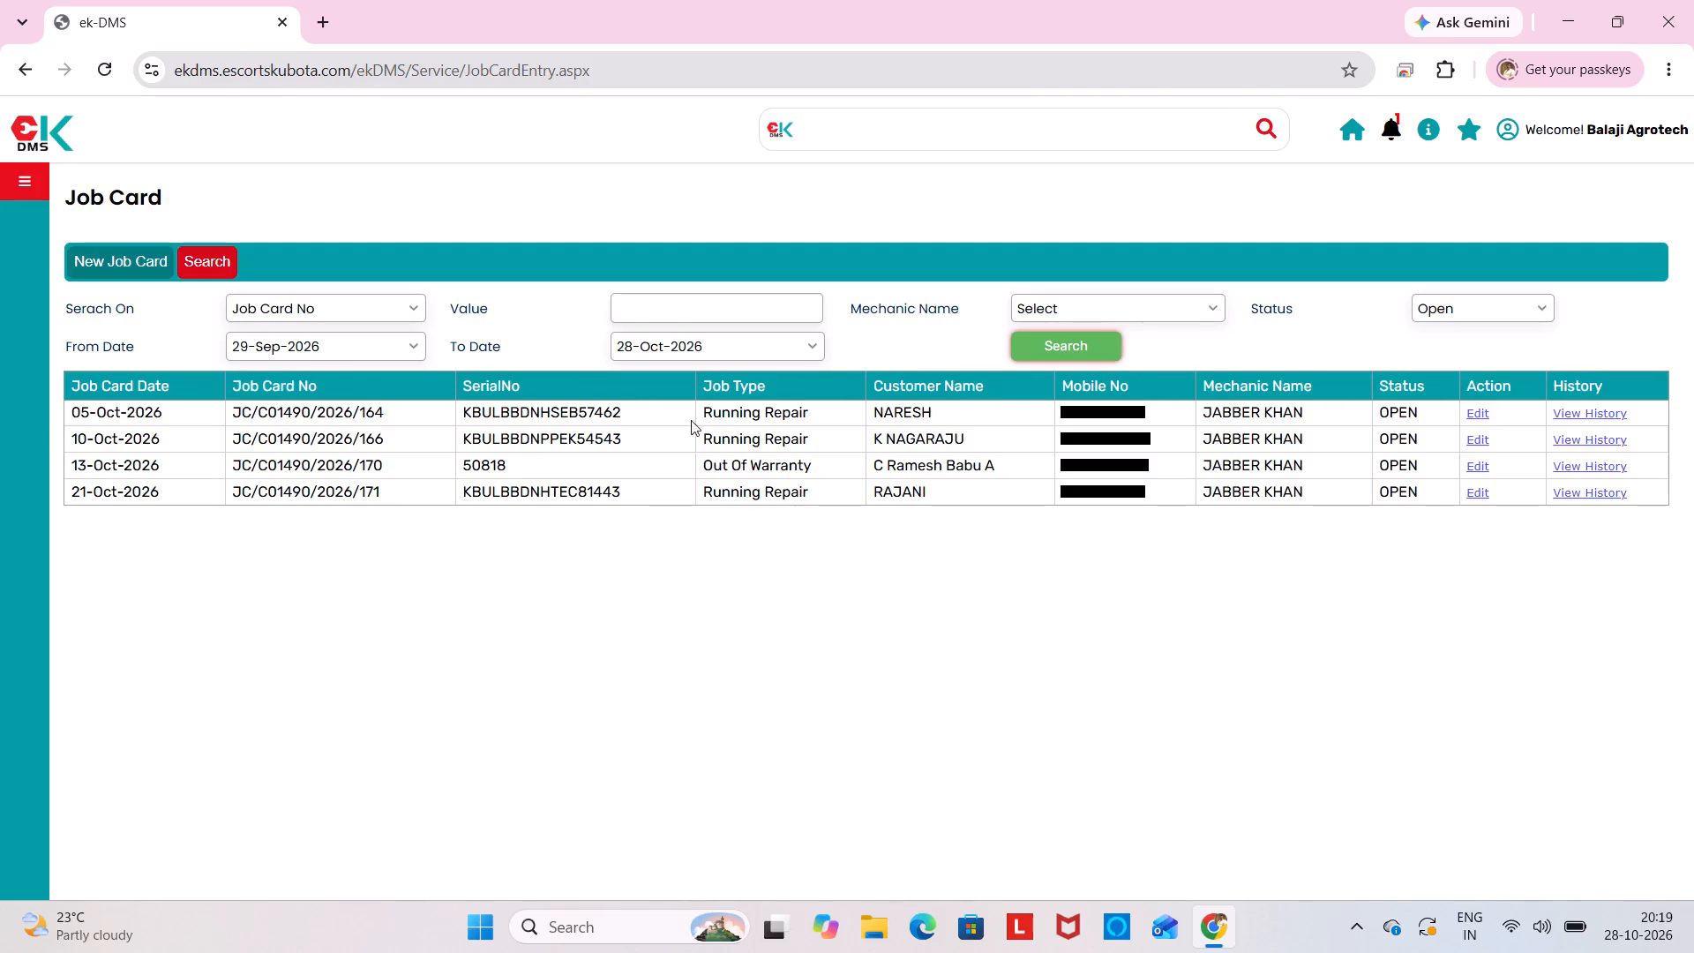
click(1483, 415)
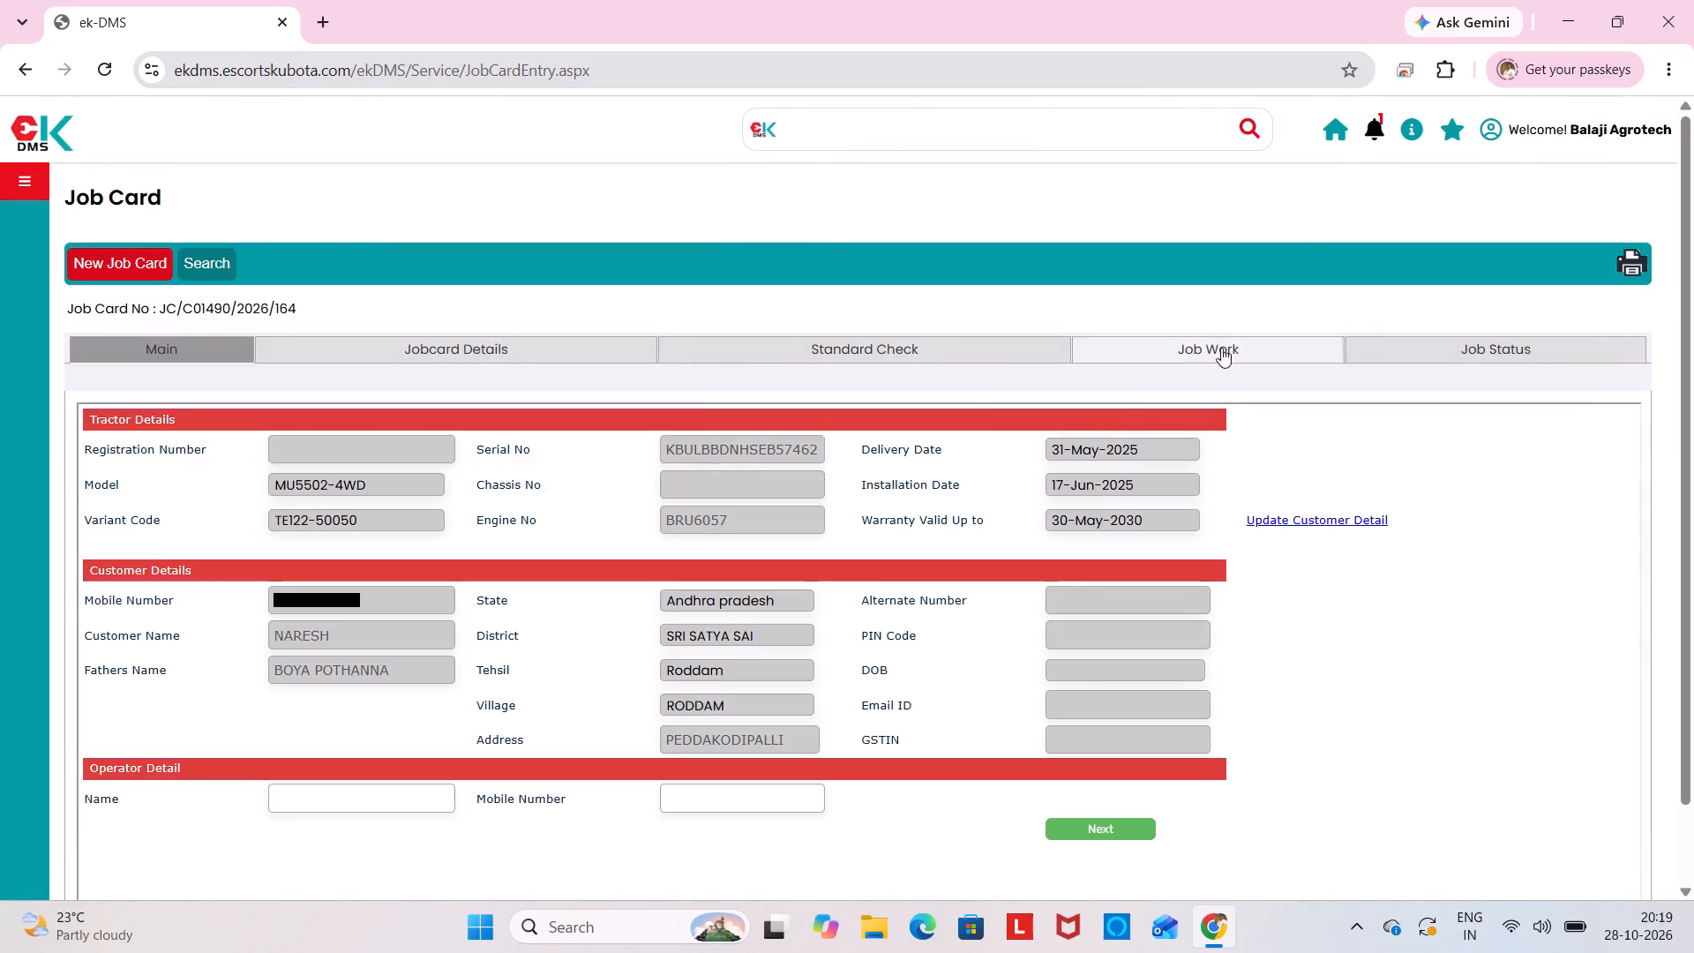
click(1221, 348)
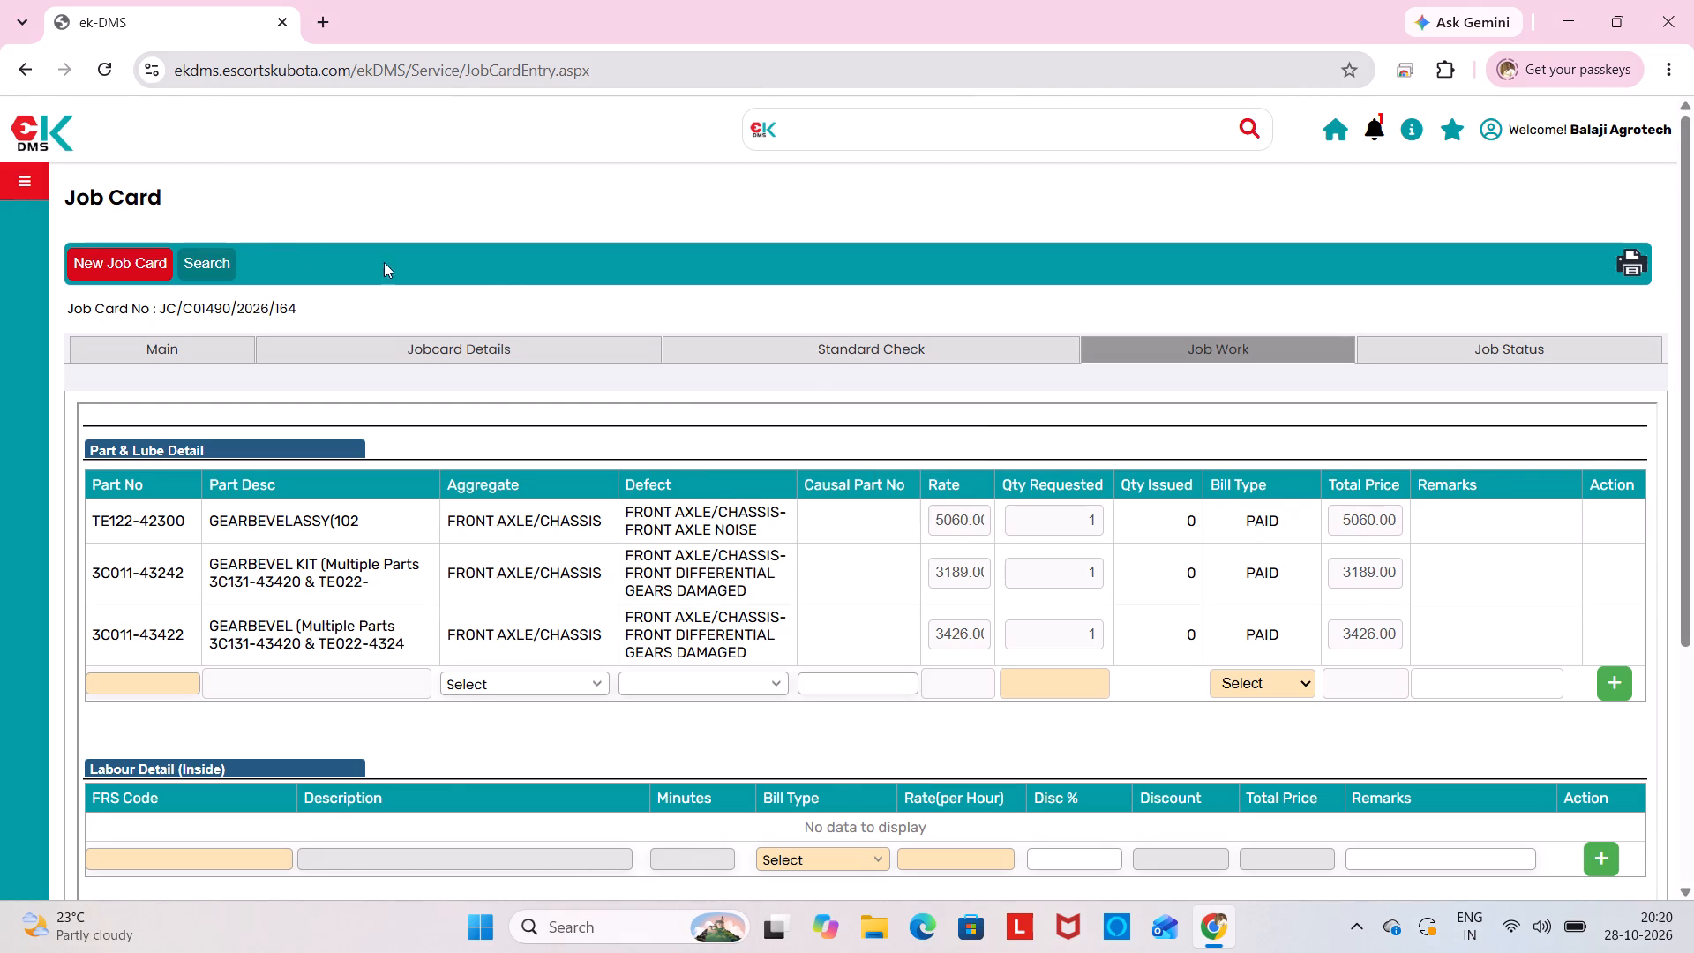
Examine the Job Work details of job card JC/C01490/2026/166 and return to the open job card list.
click(223, 252)
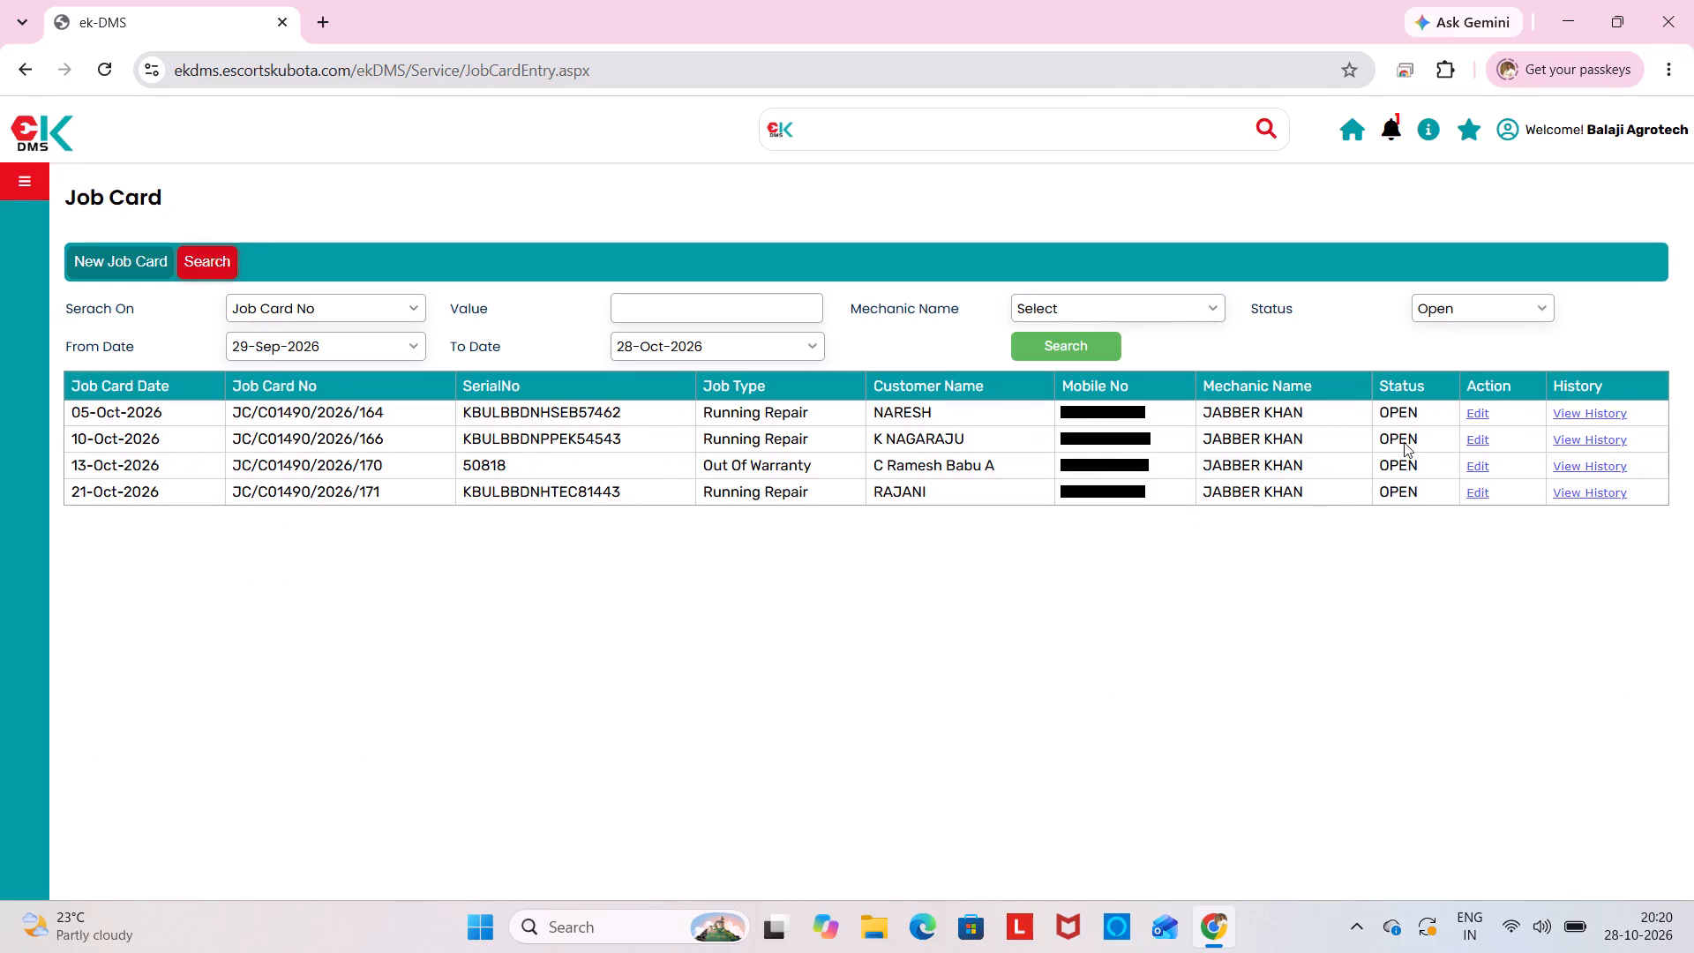
click(1480, 430)
click(1473, 437)
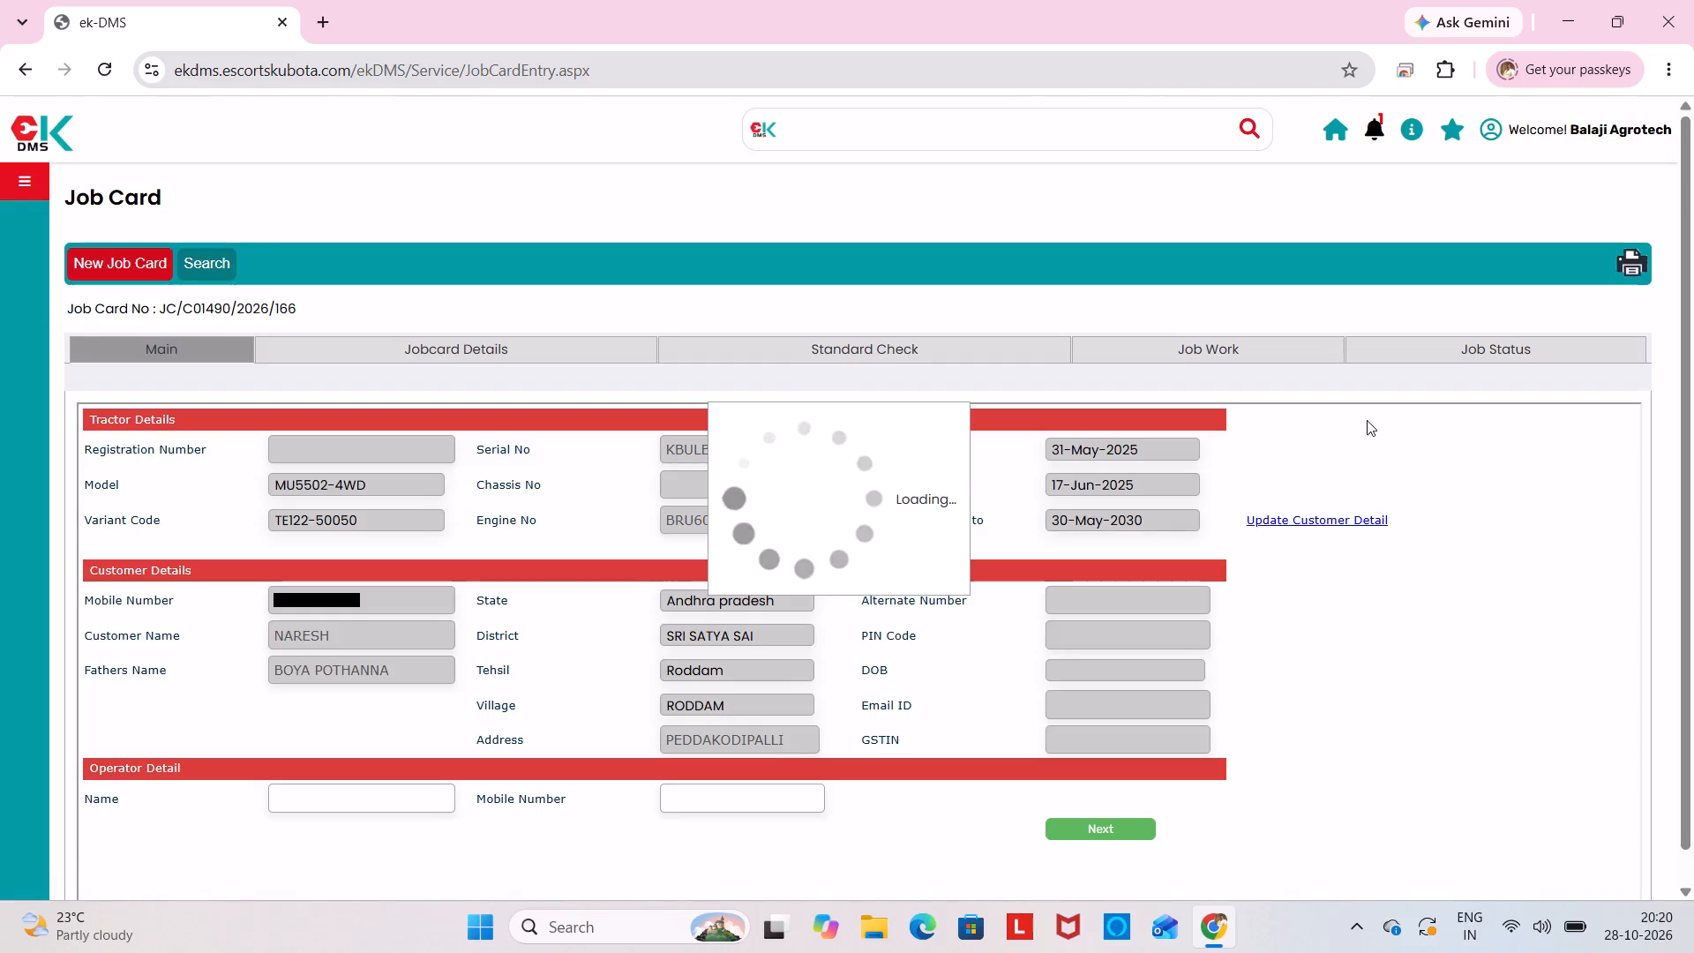
click(1164, 345)
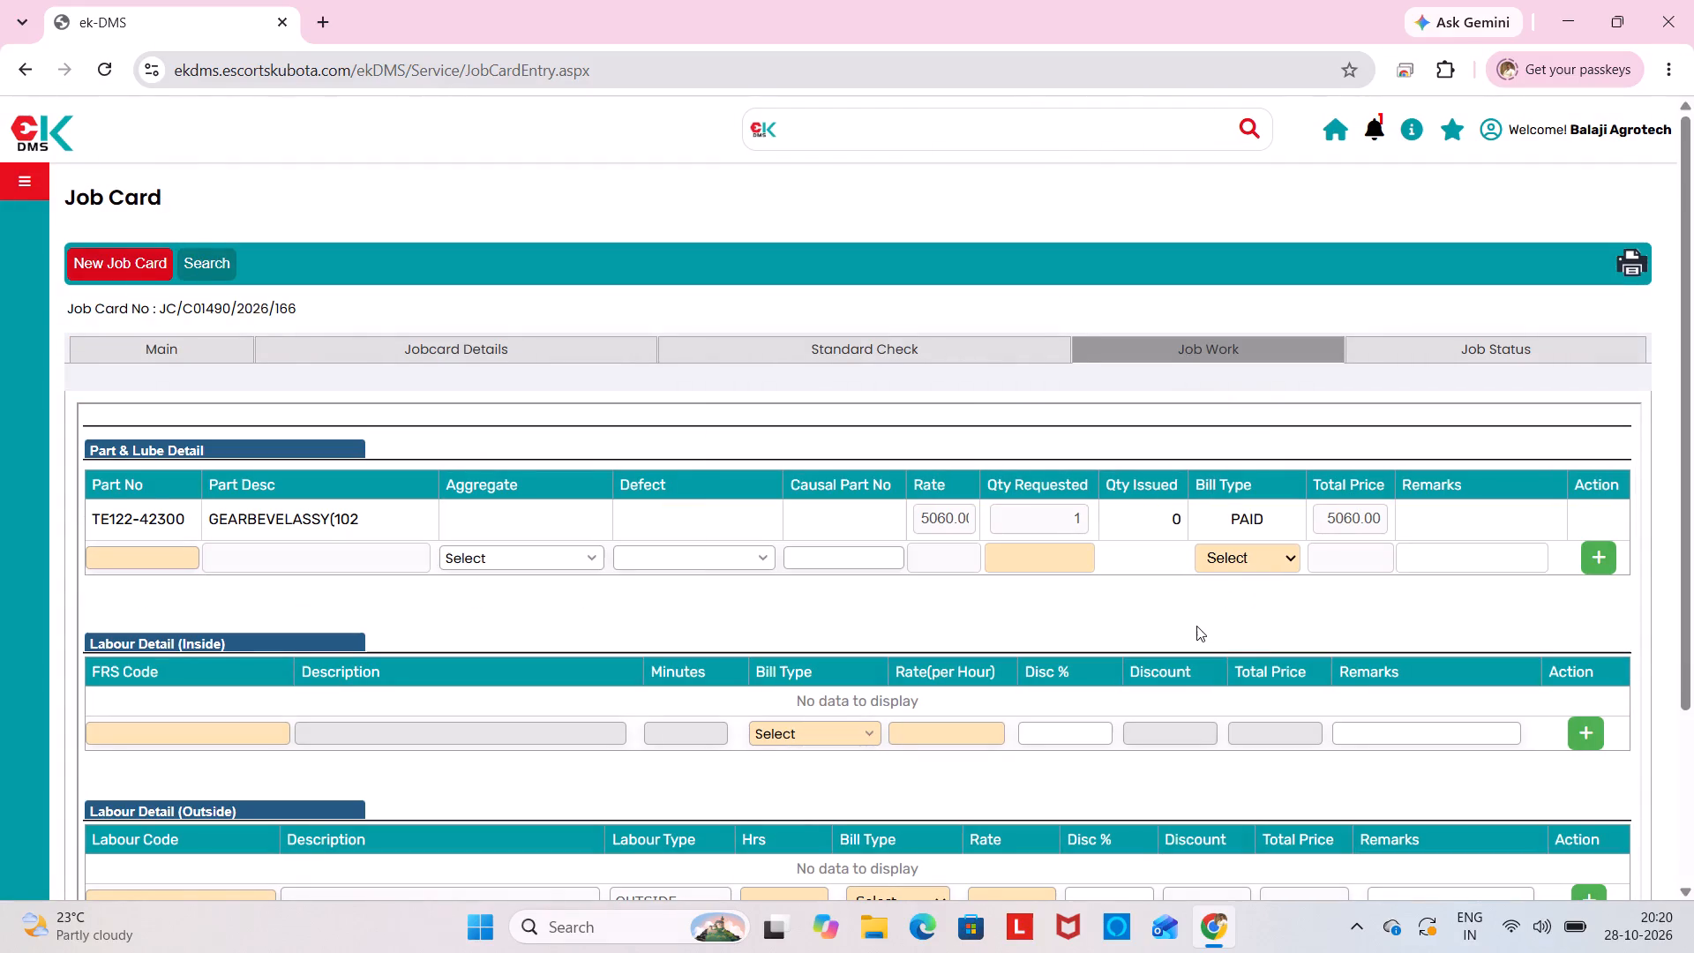
click(174, 249)
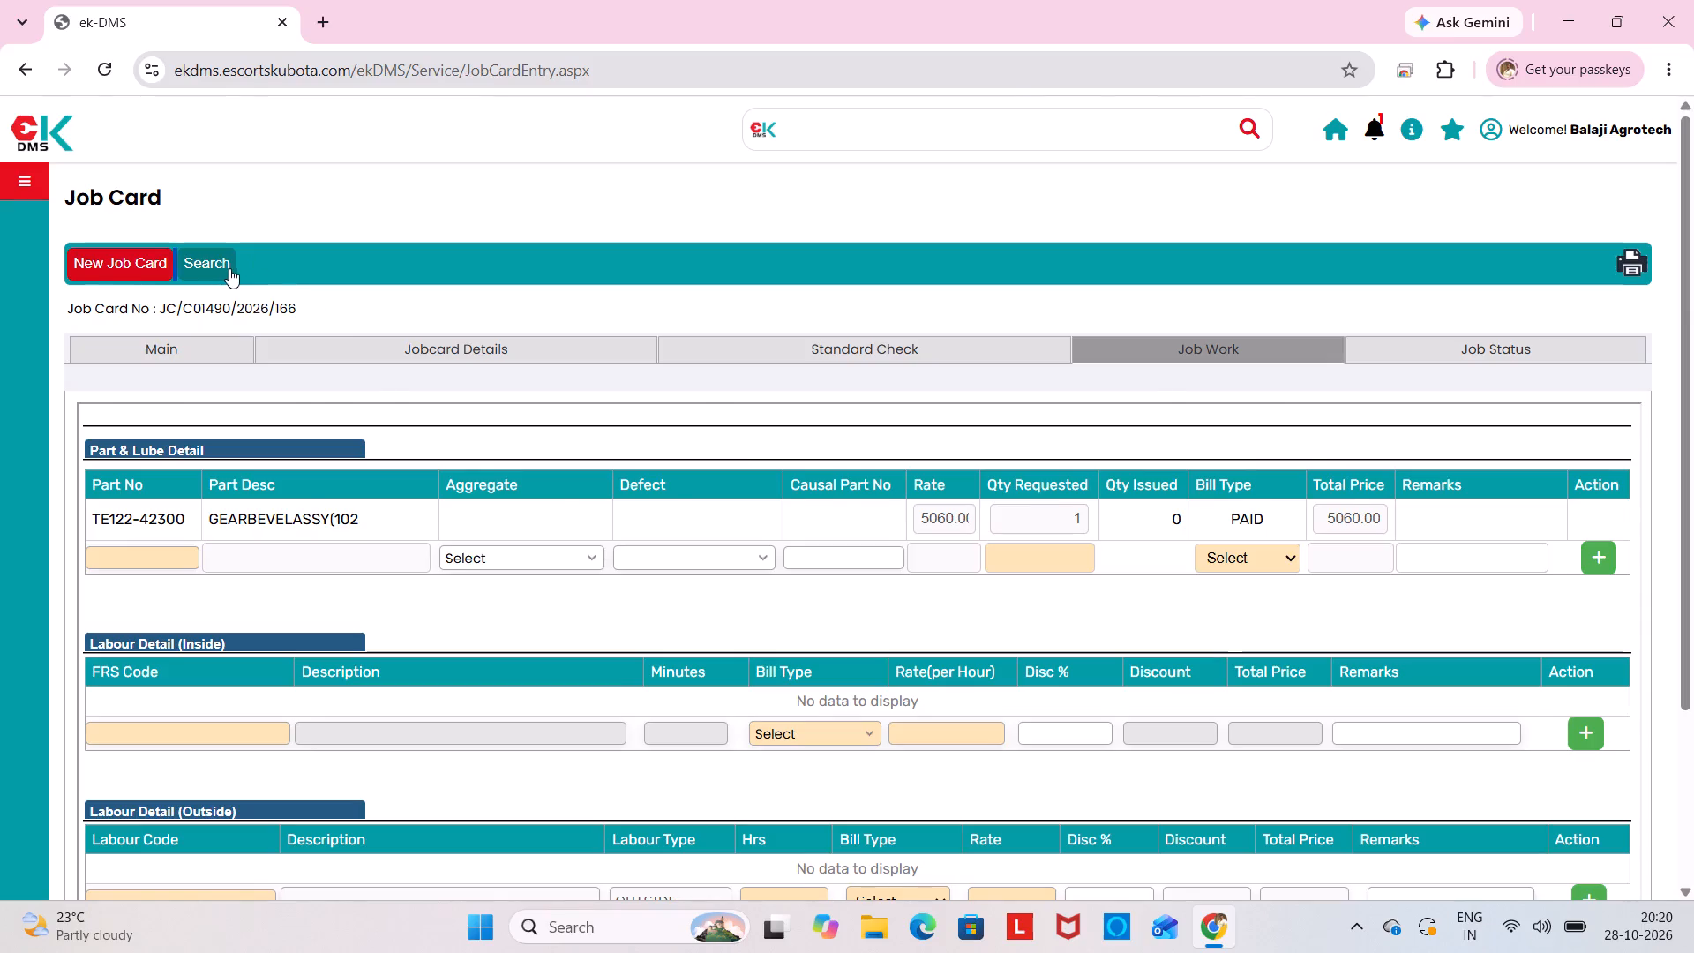
click(229, 268)
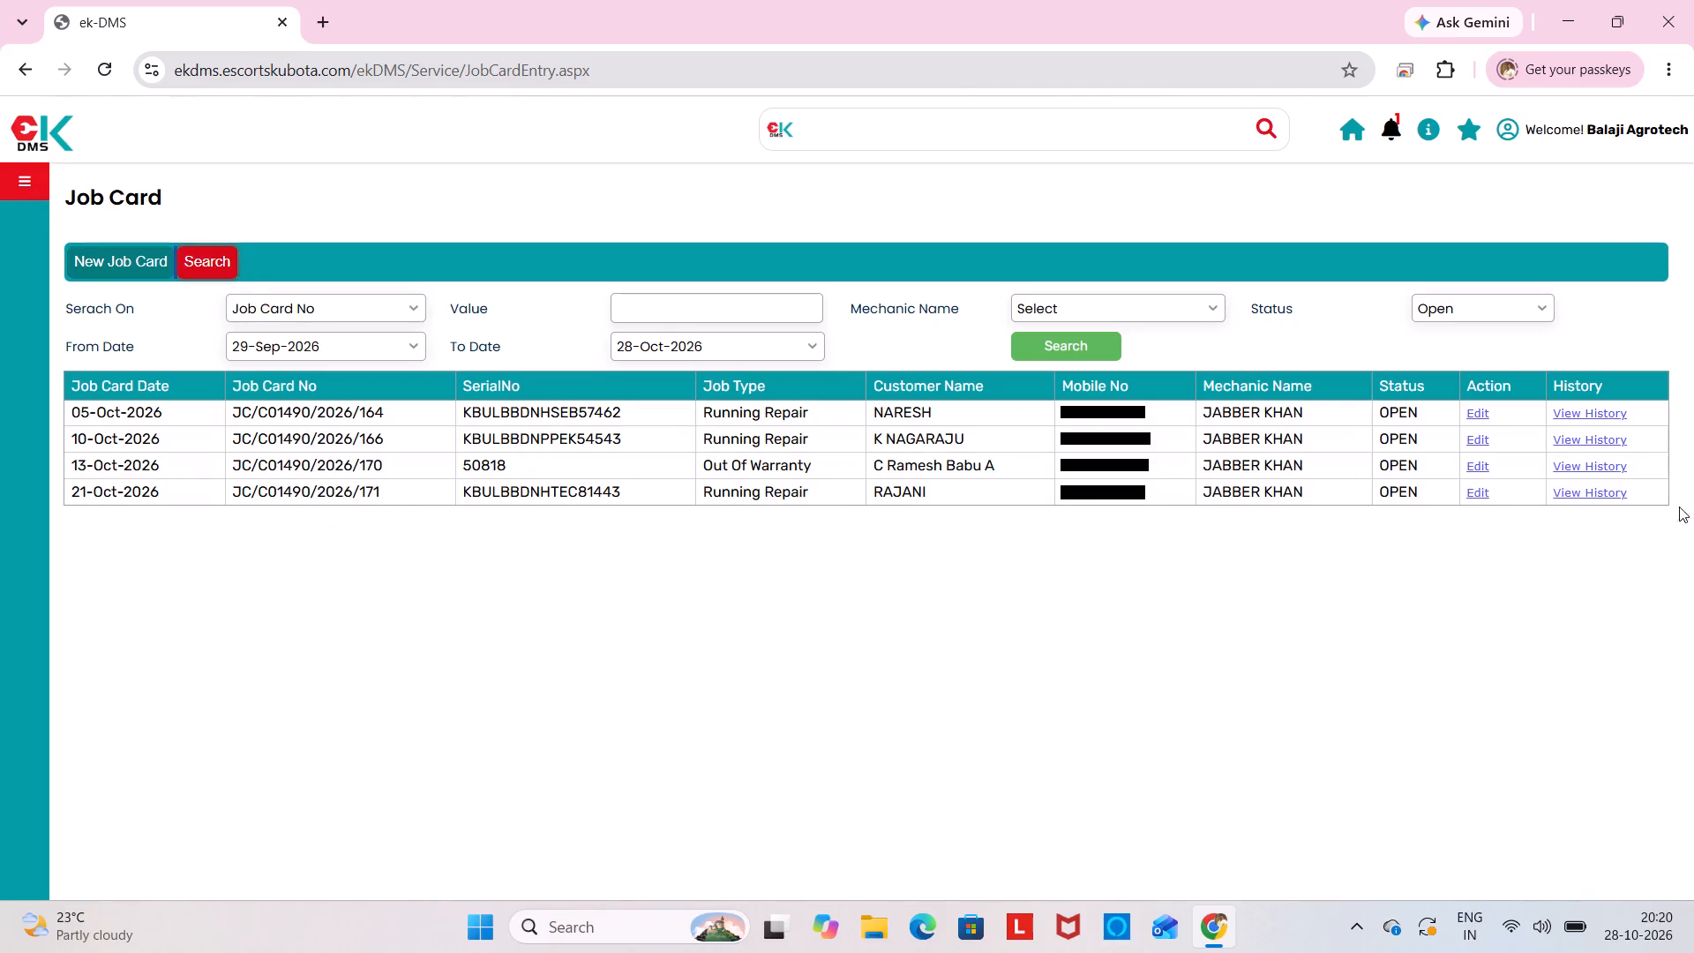
drag(1459, 492, 1468, 491)
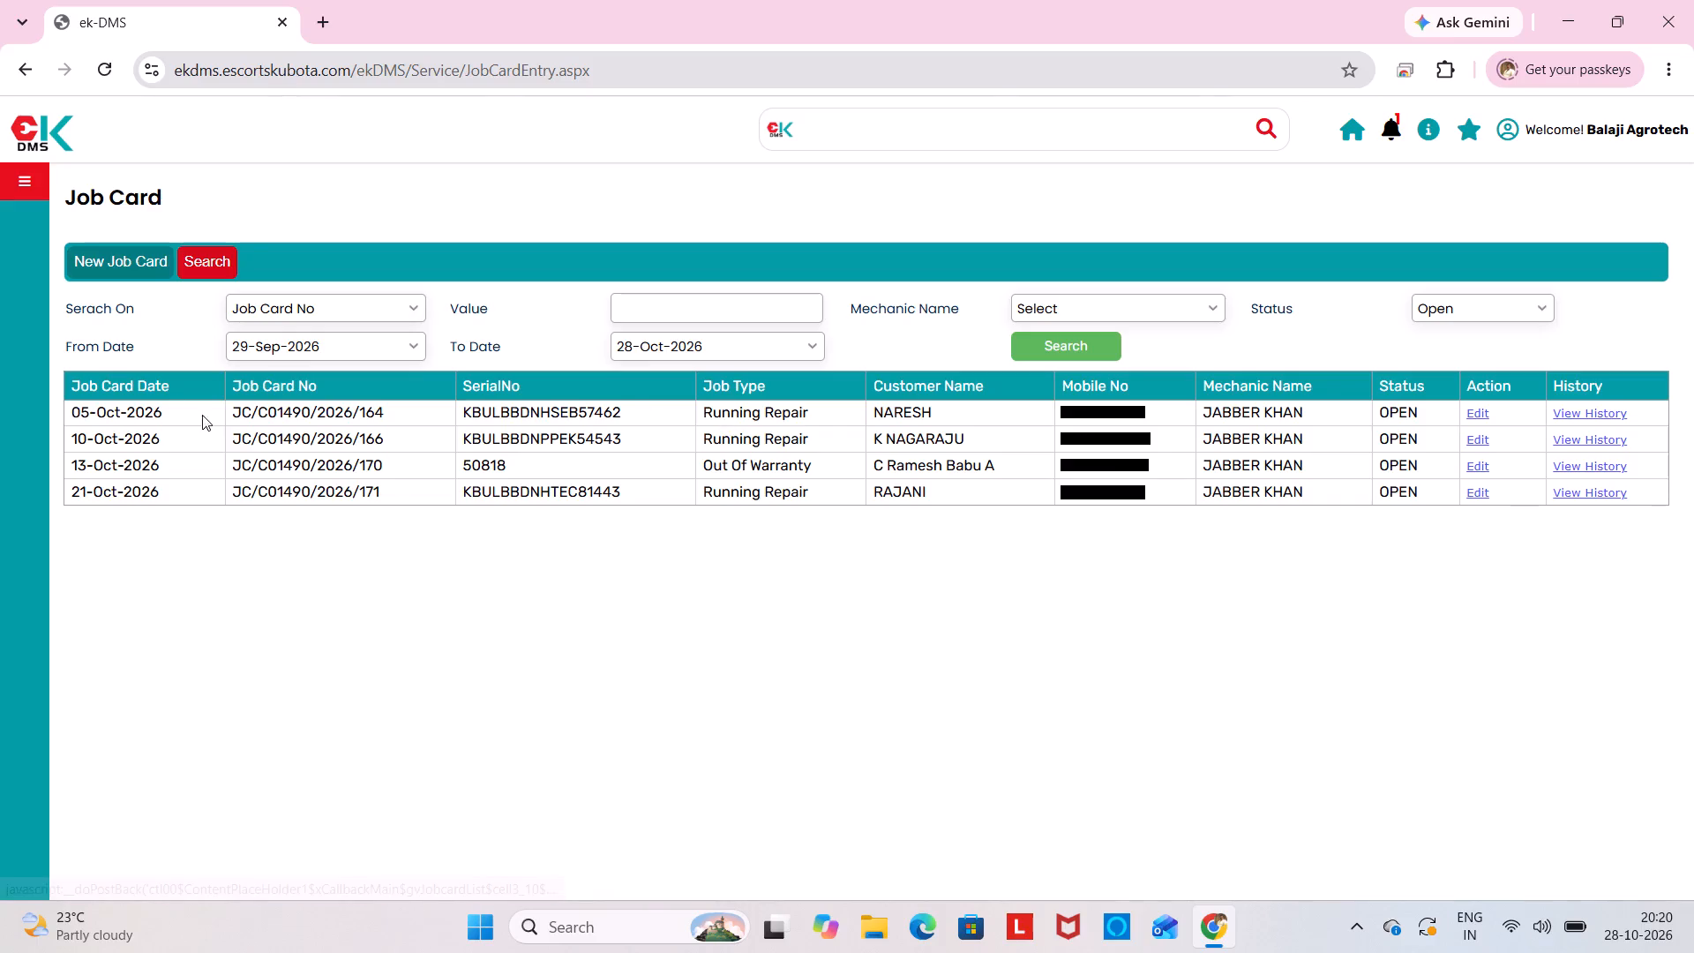
Create a new Part Issue for job card JC/C01490/2026/164 against Stock and submit it.
click(25, 185)
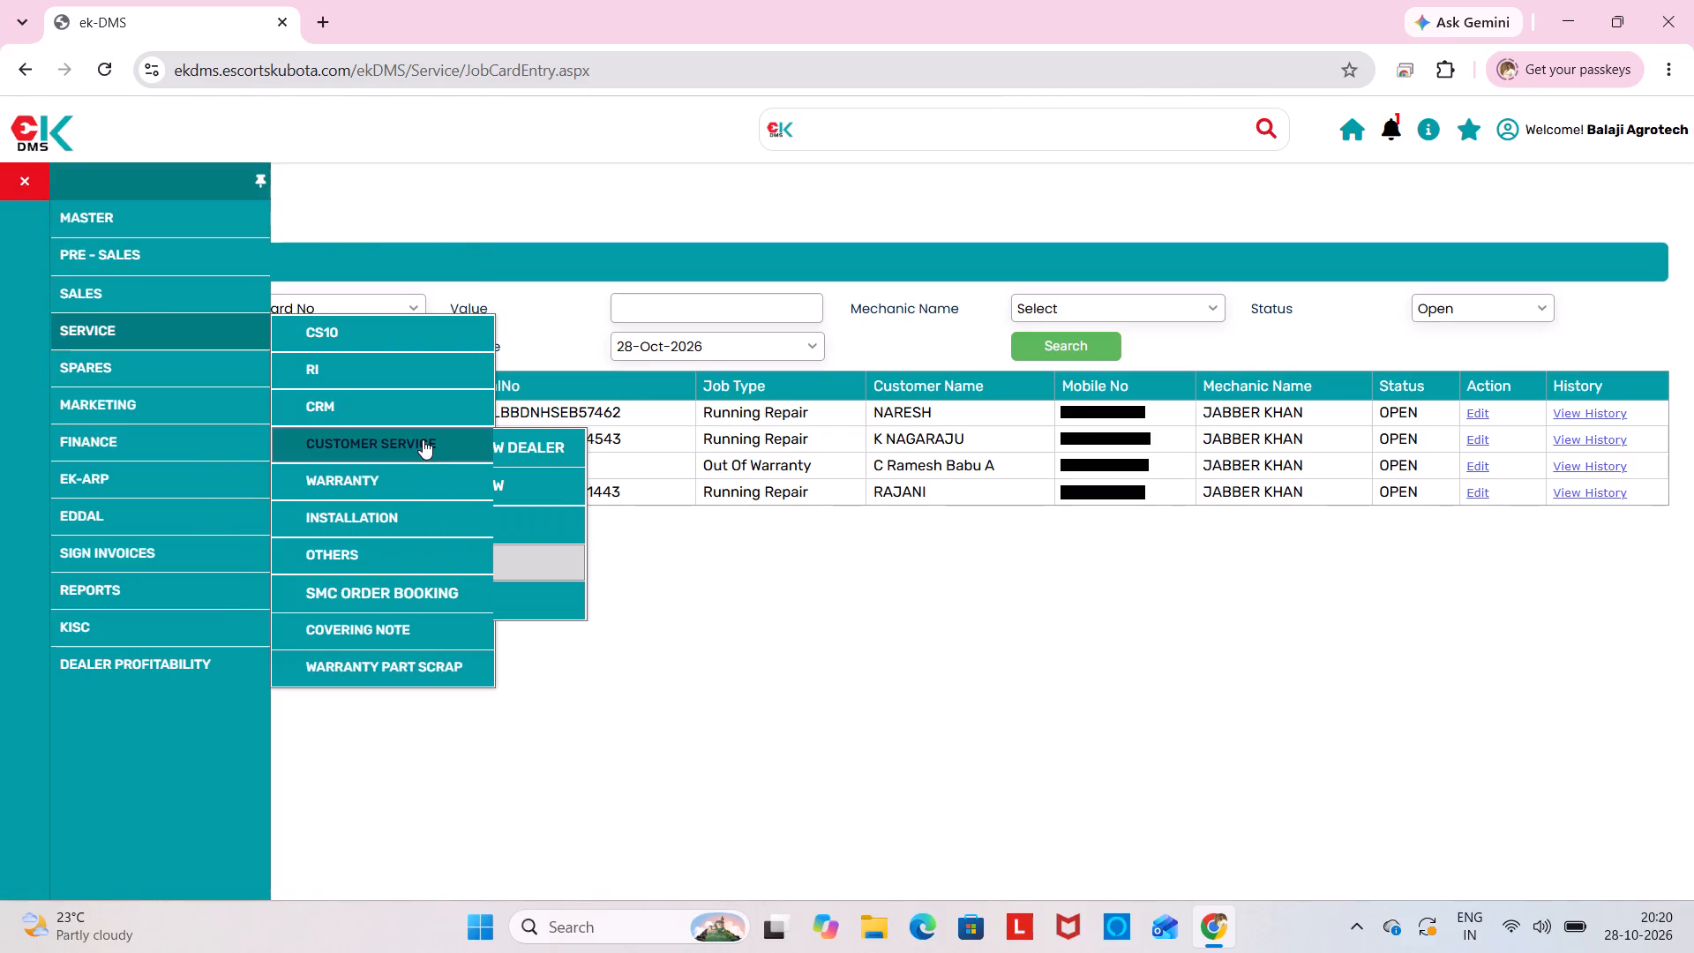
click(217, 382)
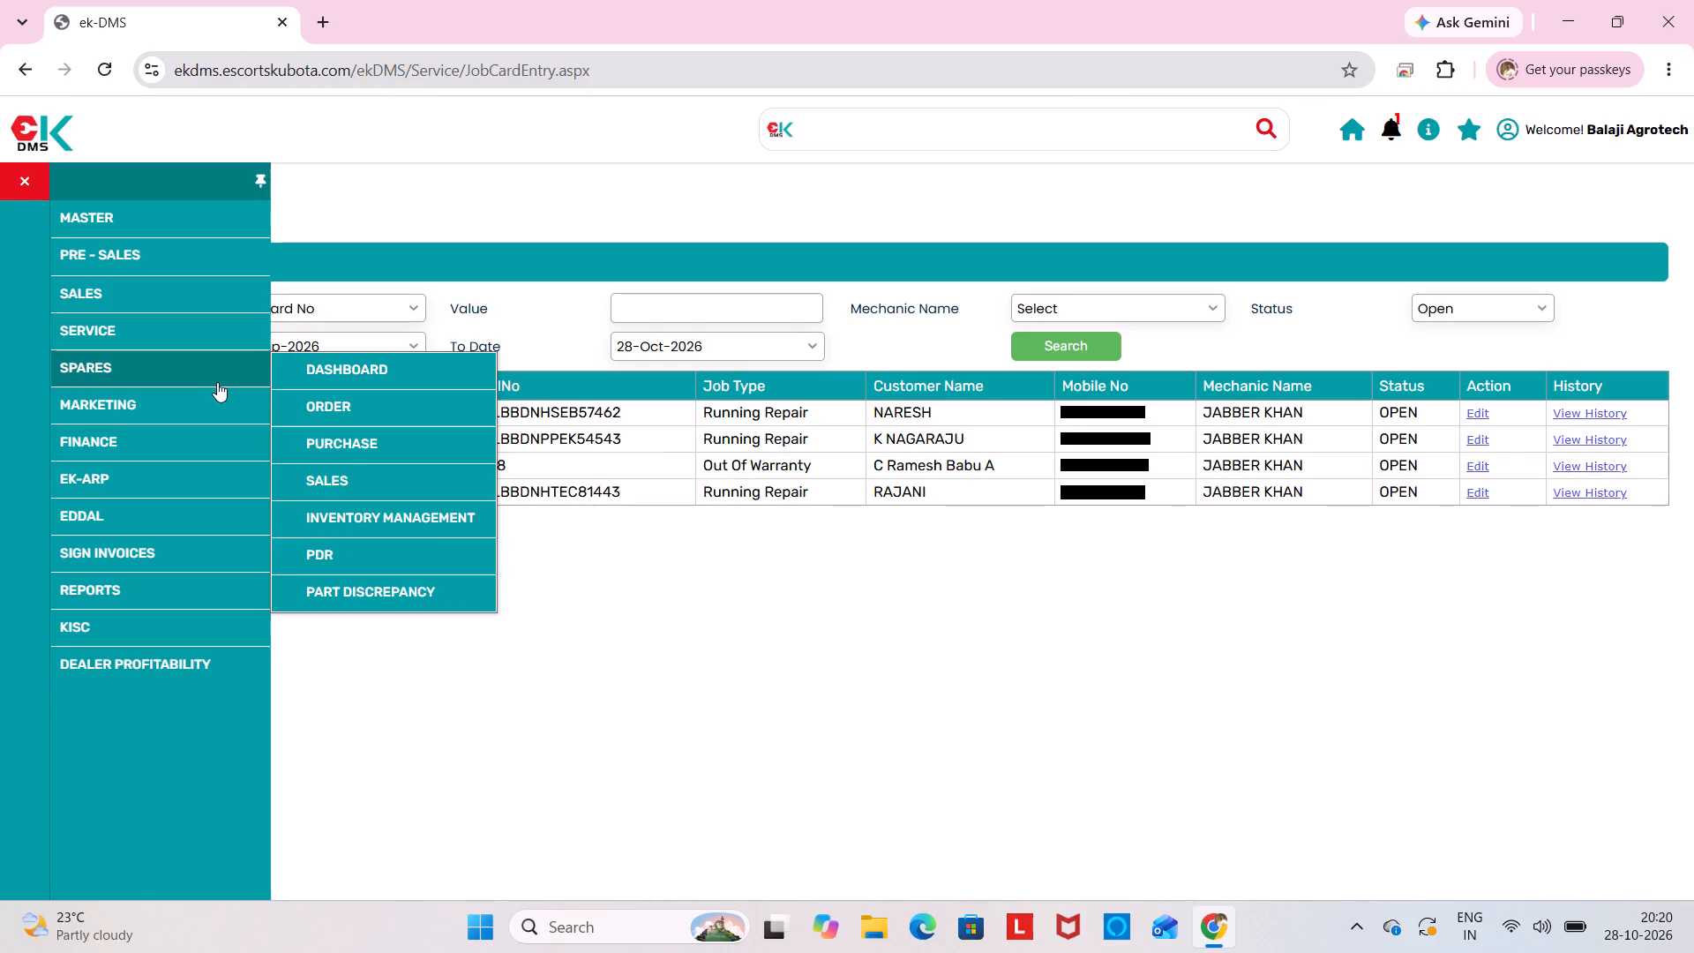
click(435, 507)
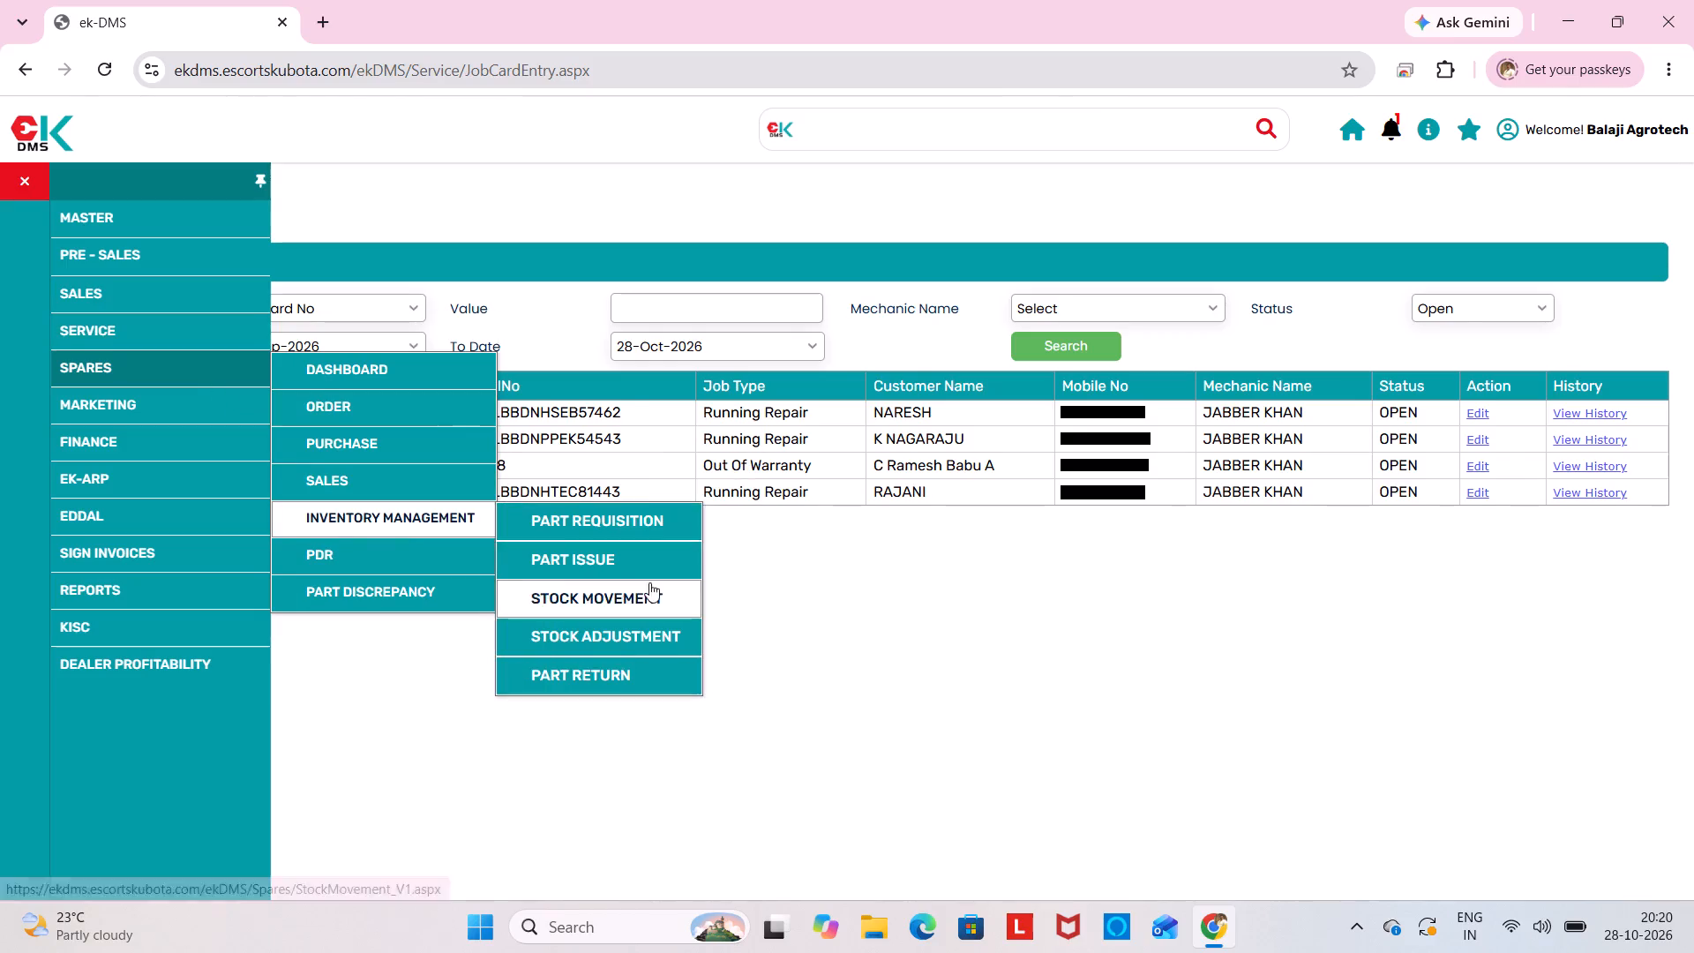
click(635, 568)
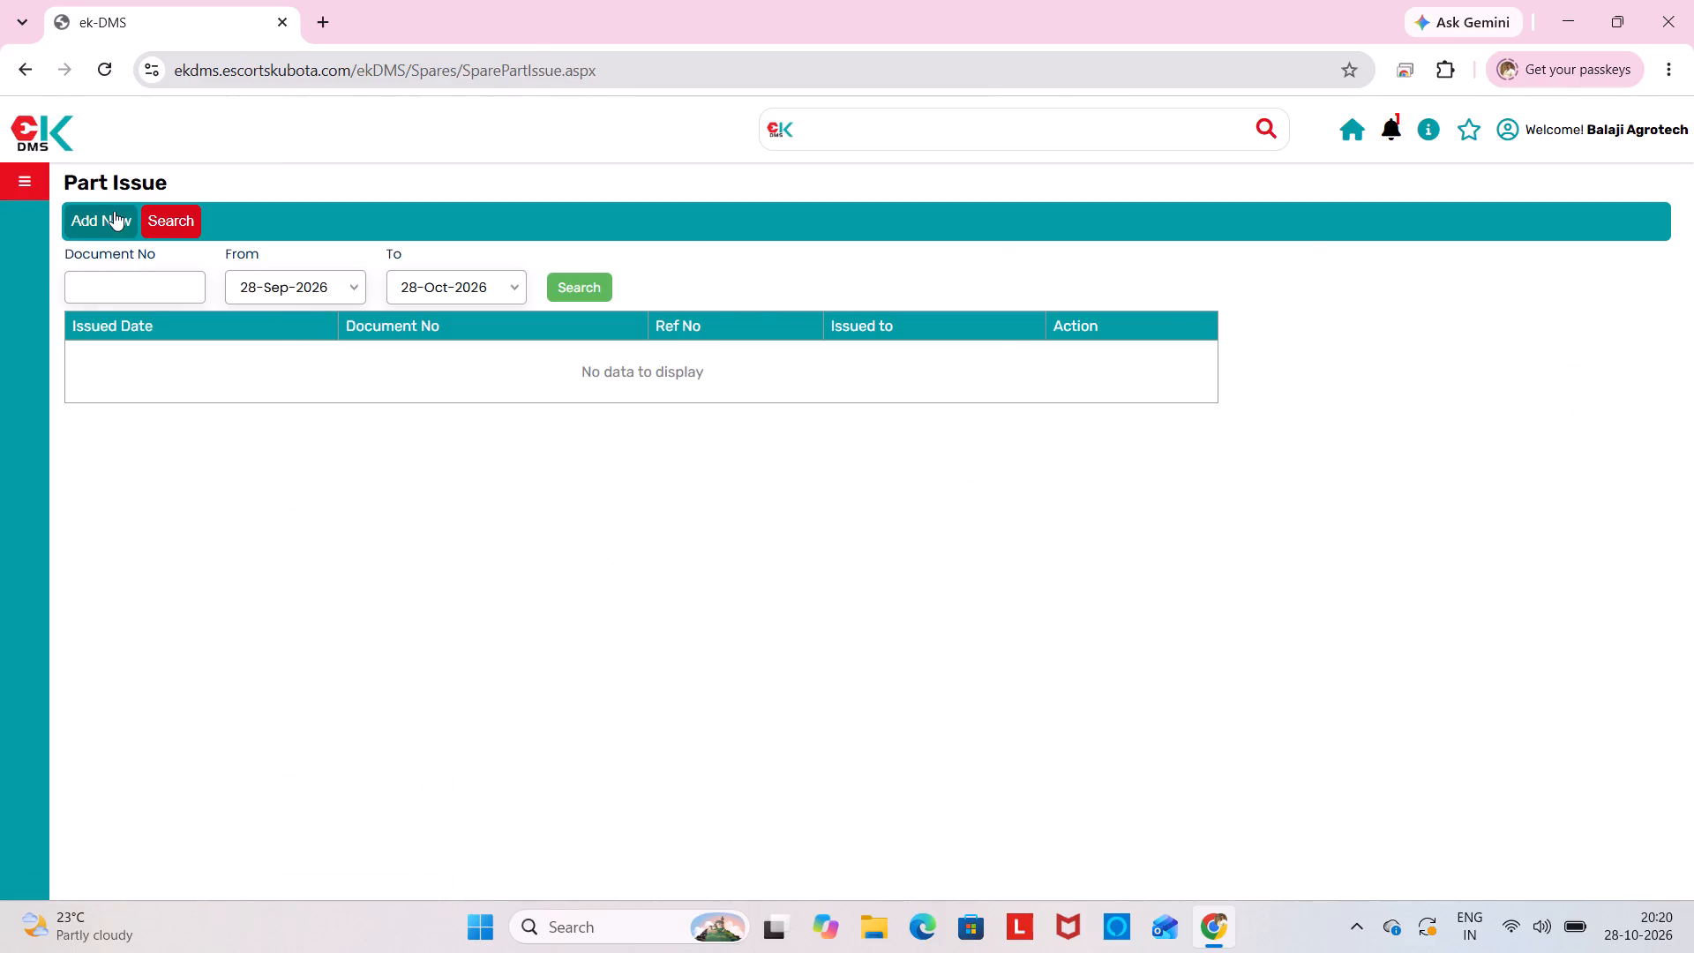
click(123, 213)
click(614, 304)
click(626, 344)
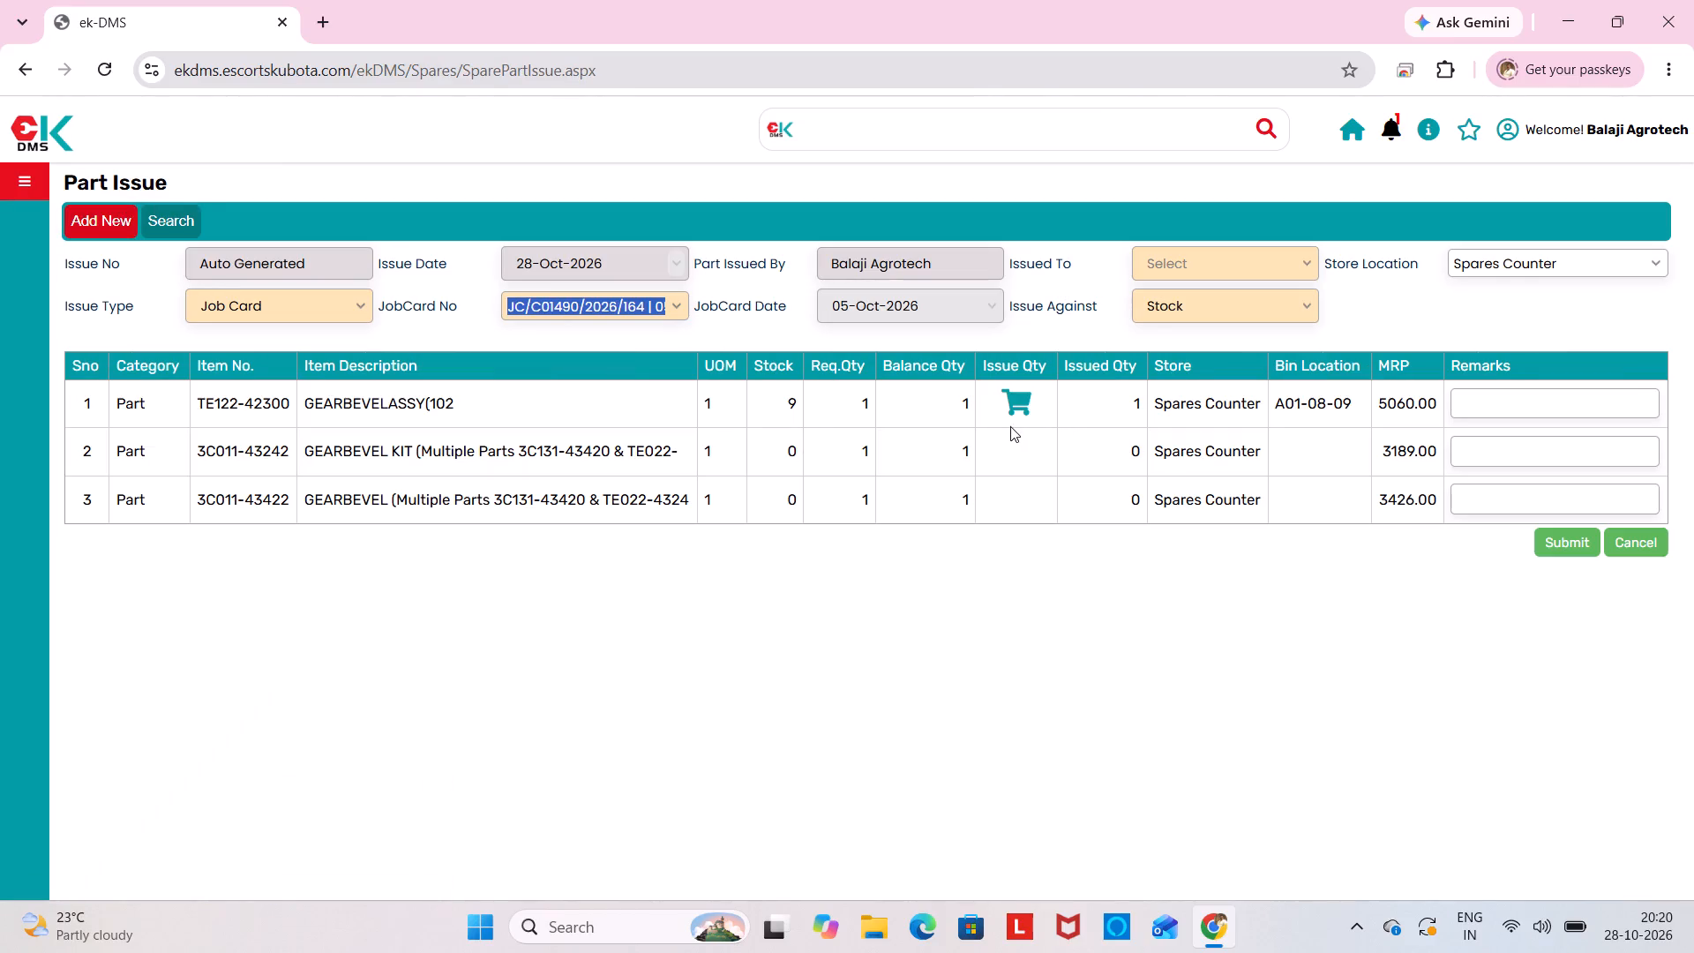
click(1562, 535)
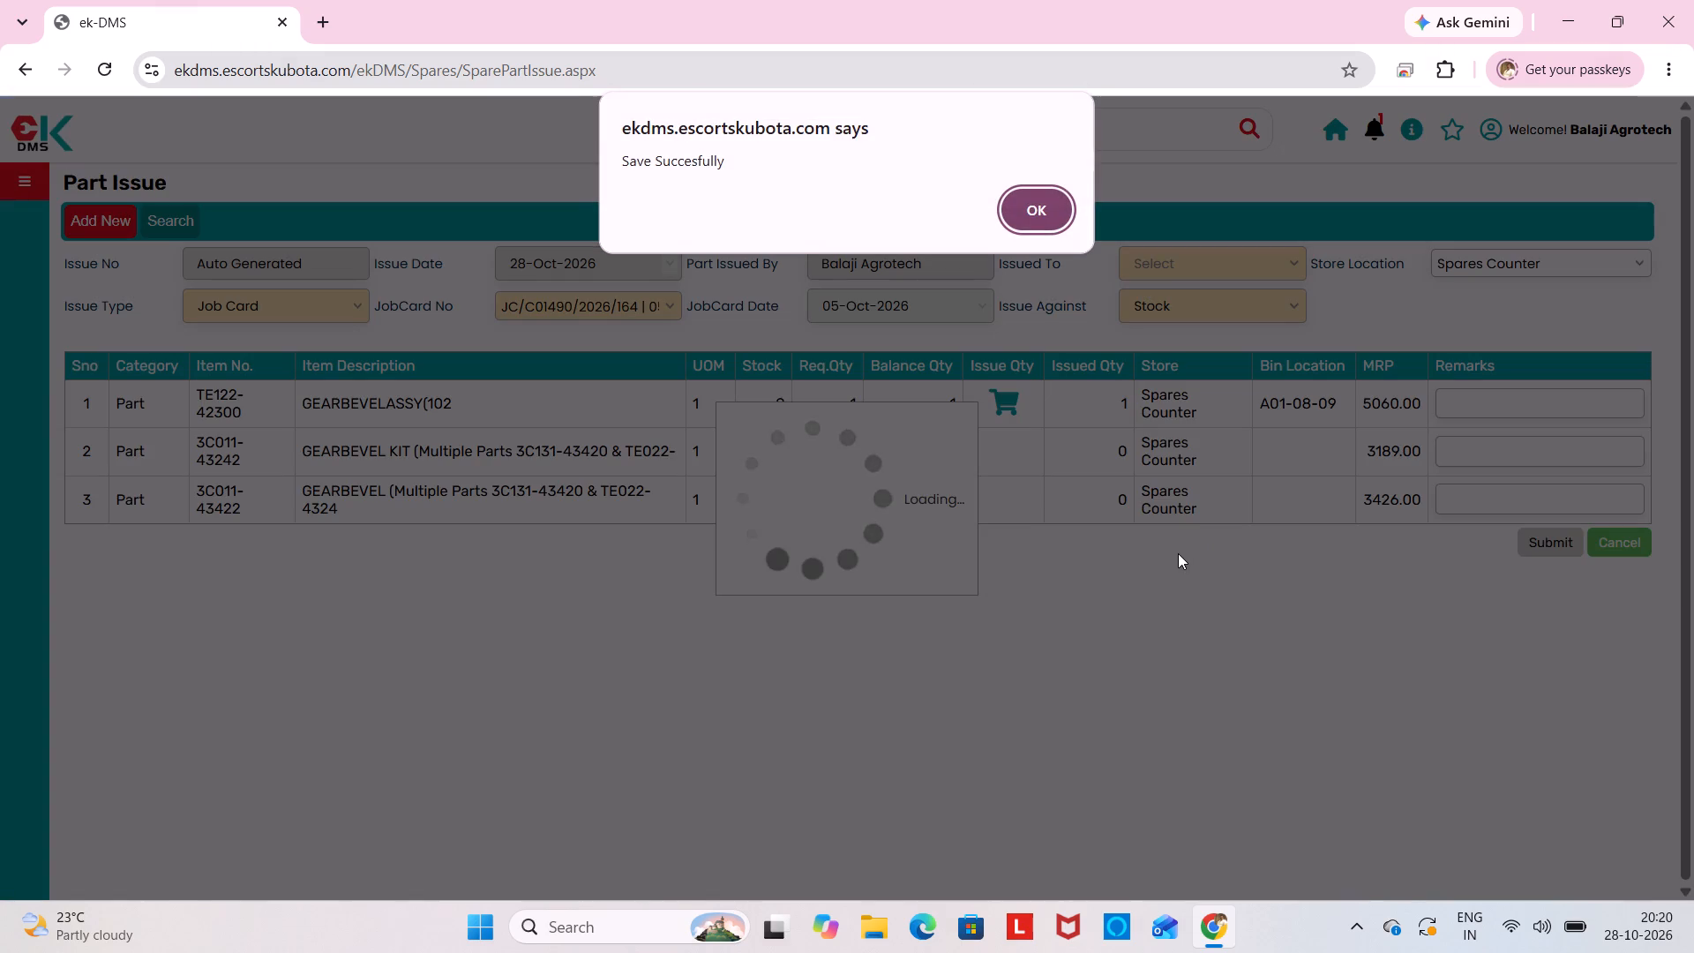
click(1052, 197)
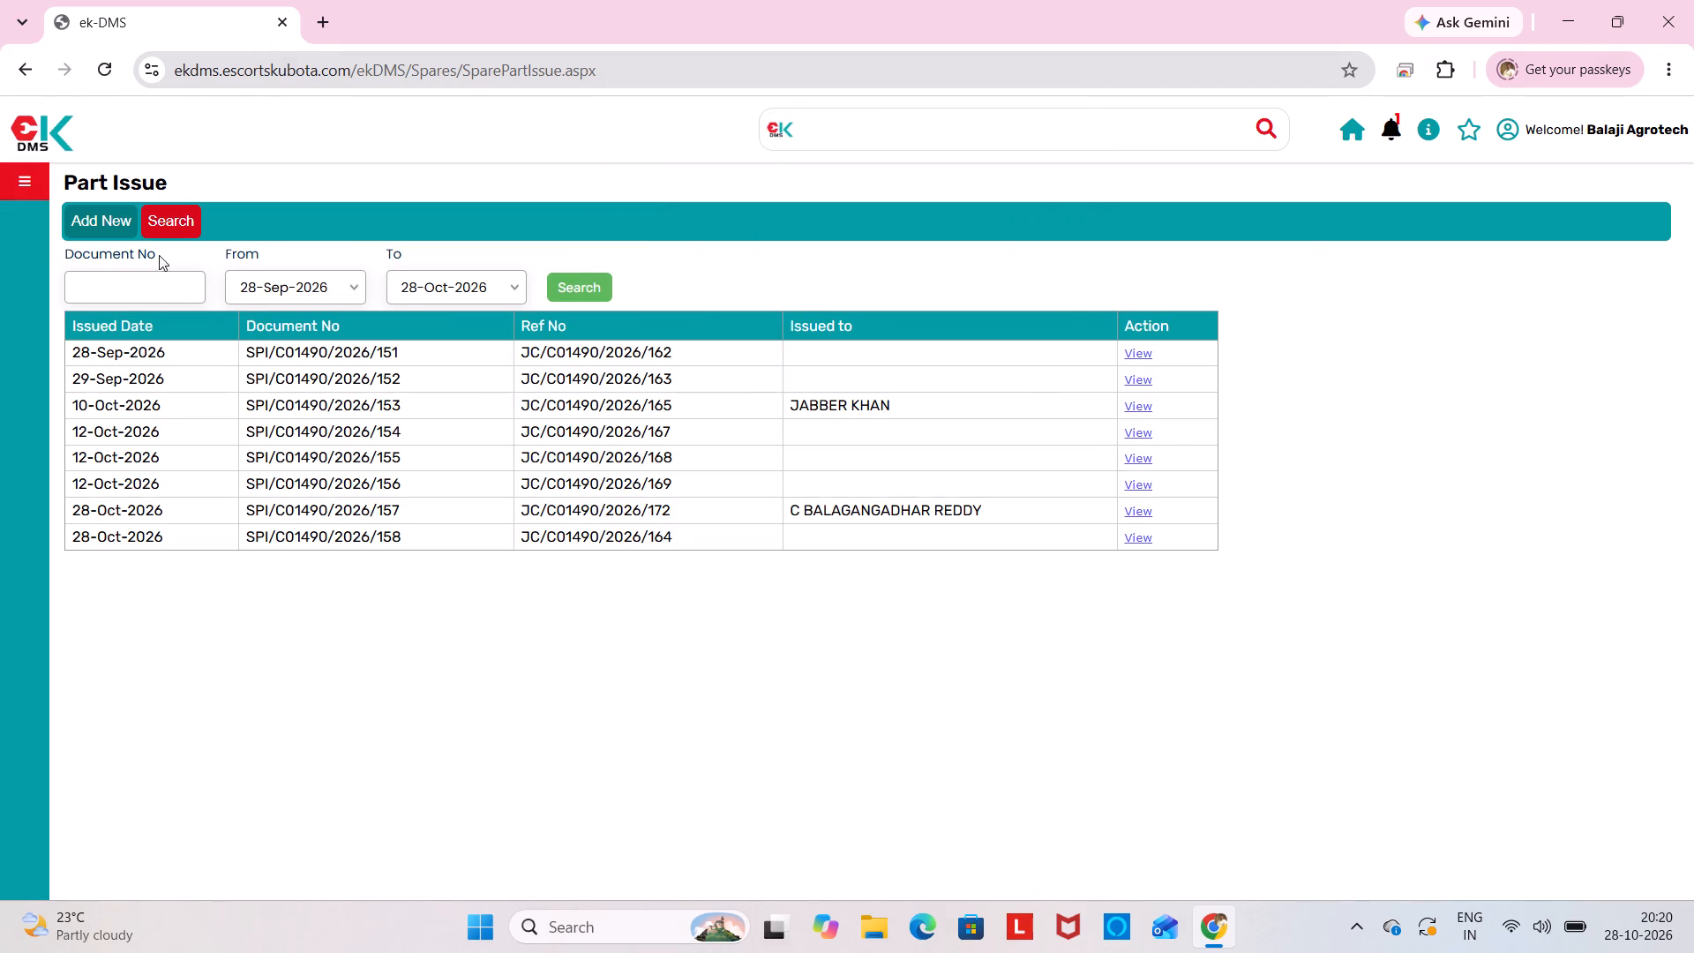
Start another Part Issue for job card JC/C01490/2026/164 against Stock and try to submit it.
click(129, 221)
click(613, 313)
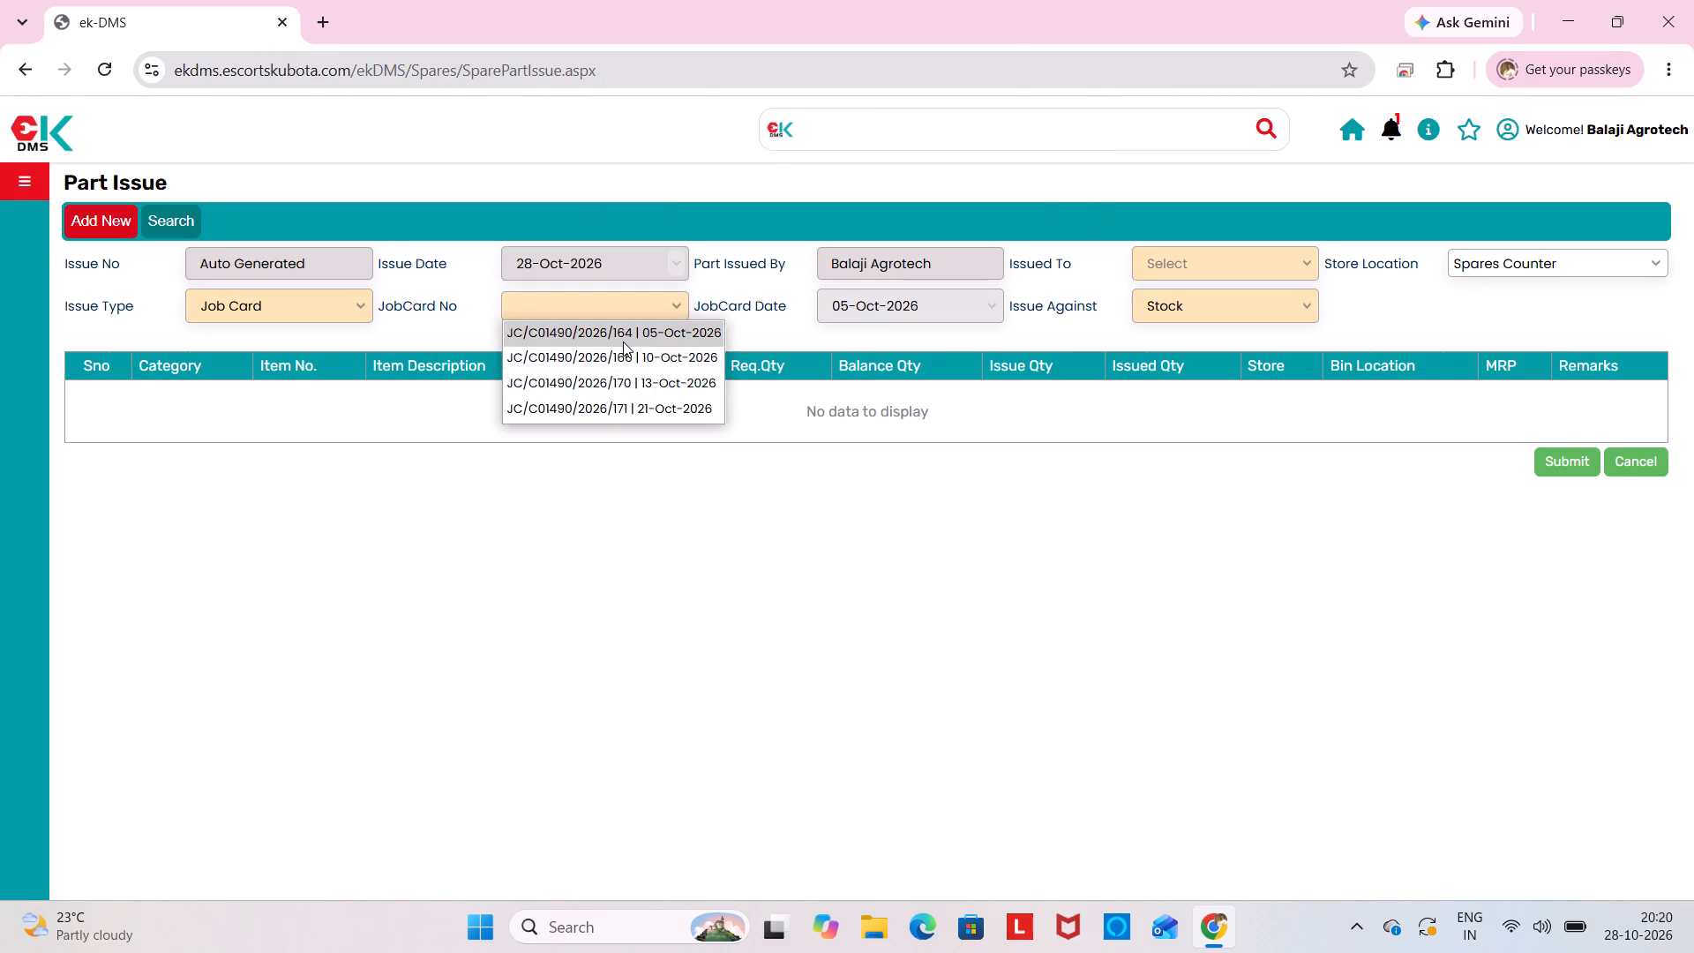
click(623, 341)
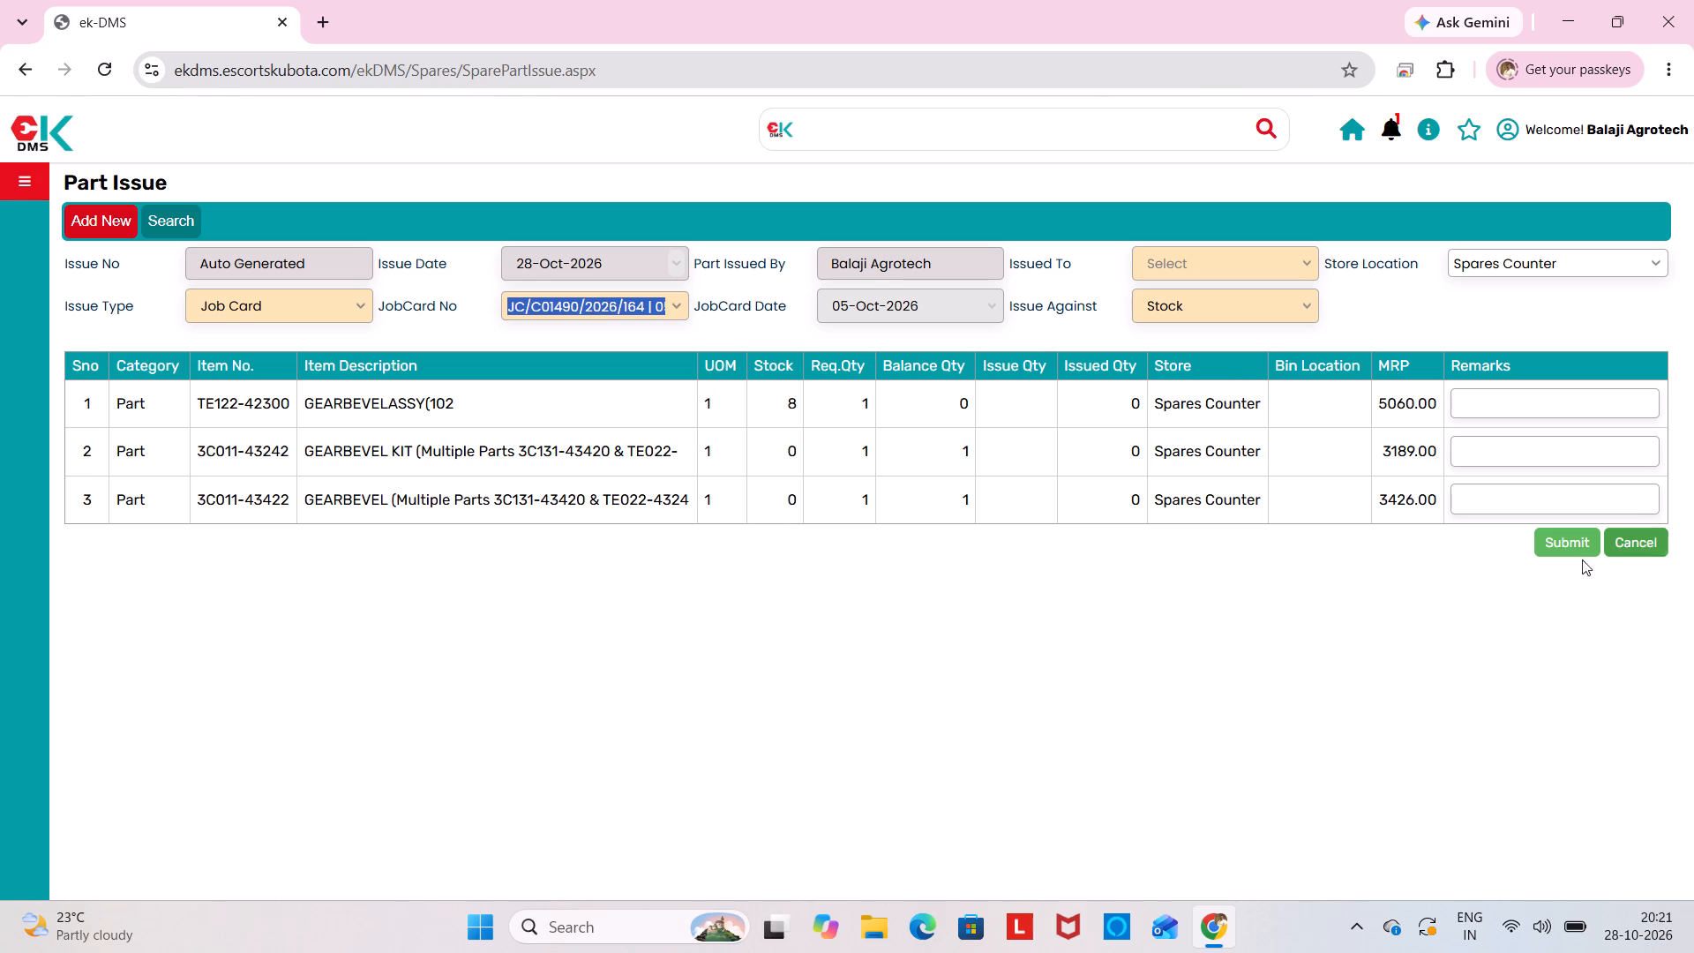
click(1515, 548)
click(1555, 540)
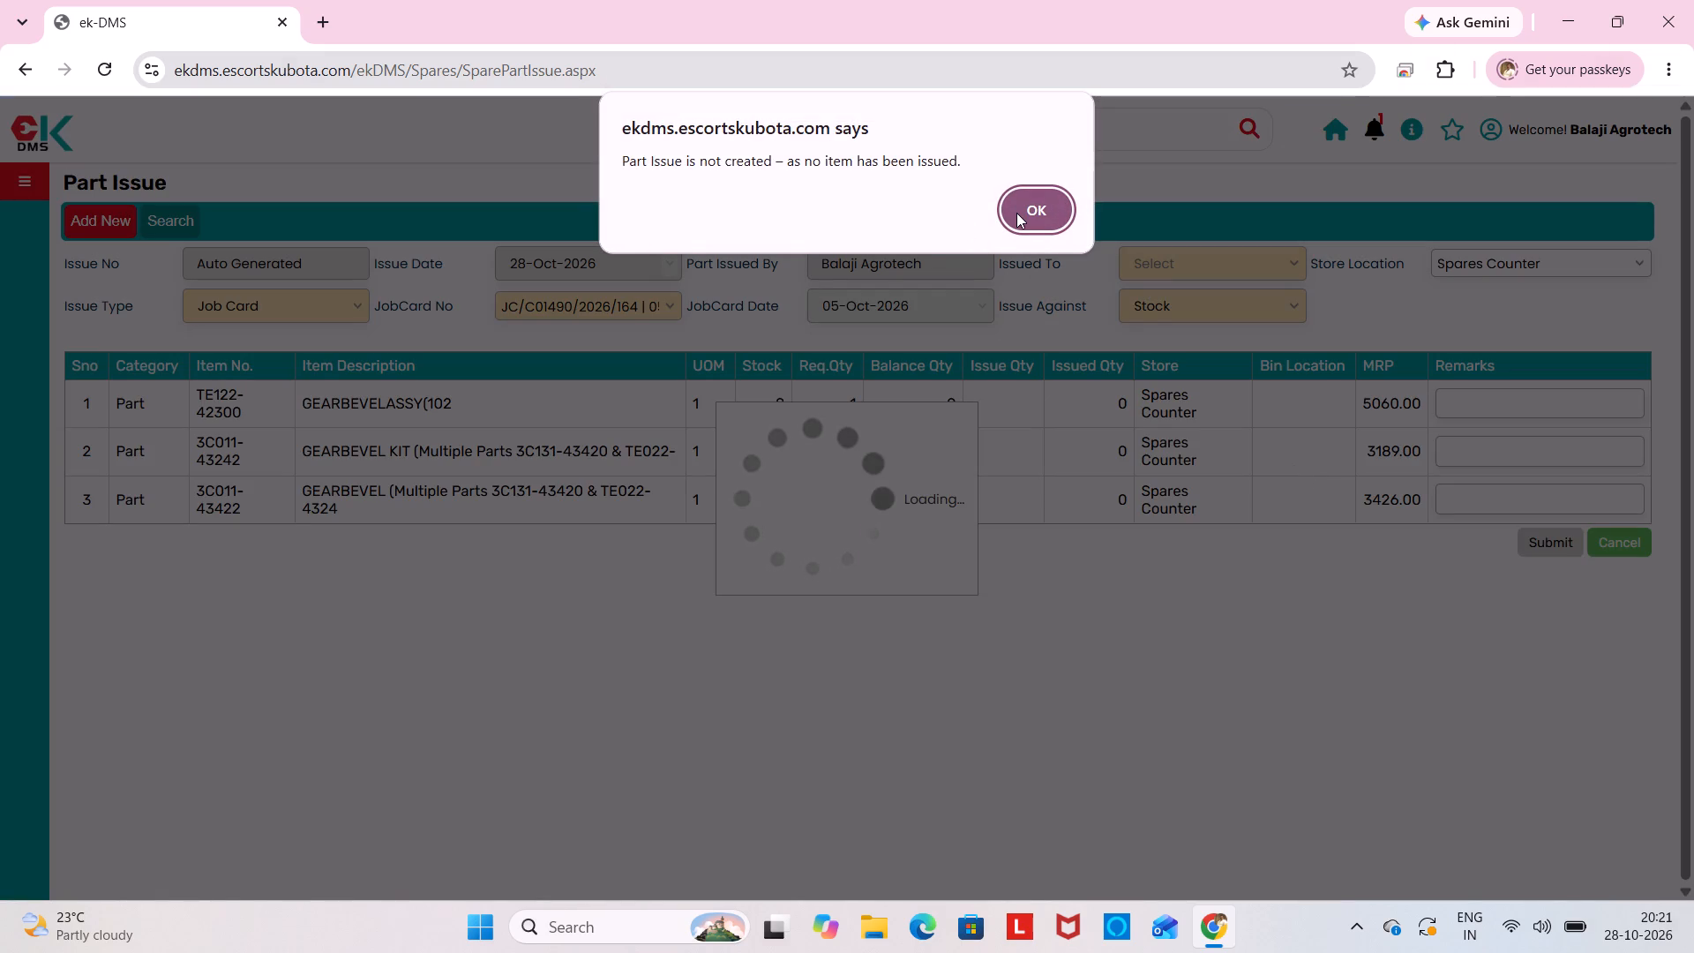
click(1016, 213)
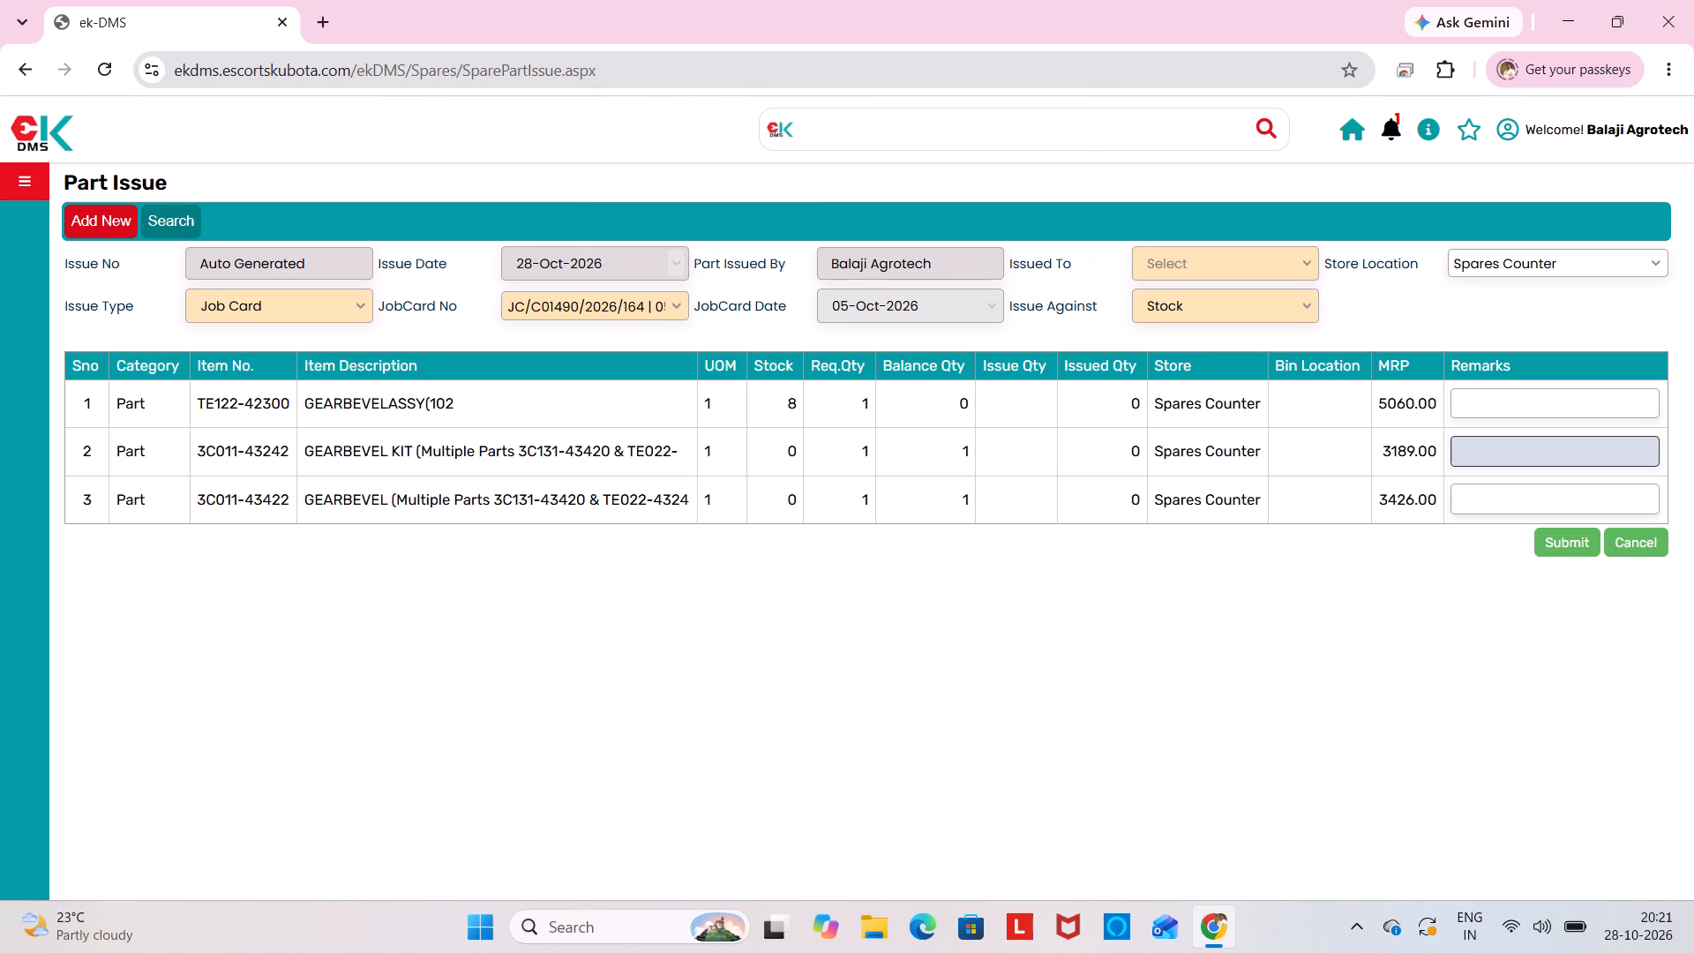
click(1537, 537)
click(1049, 191)
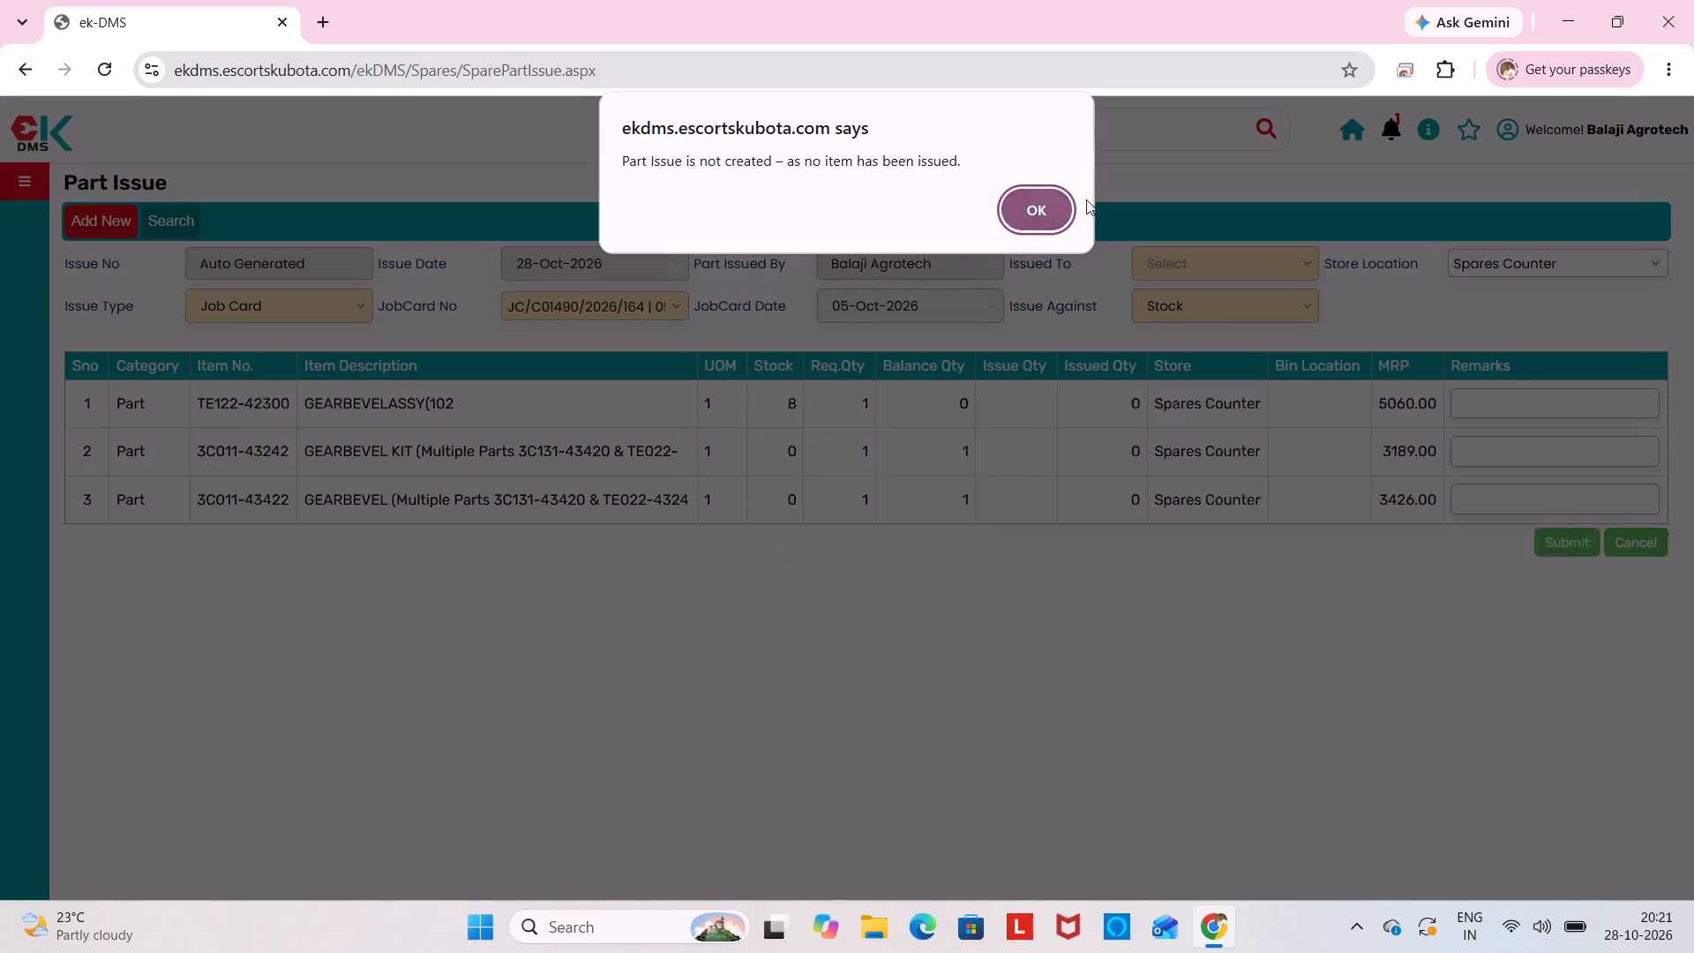
Choose the recipient the parts are issued to and try submitting the JC/C01490/2026/164 Part Issue again.
click(1242, 272)
click(1239, 439)
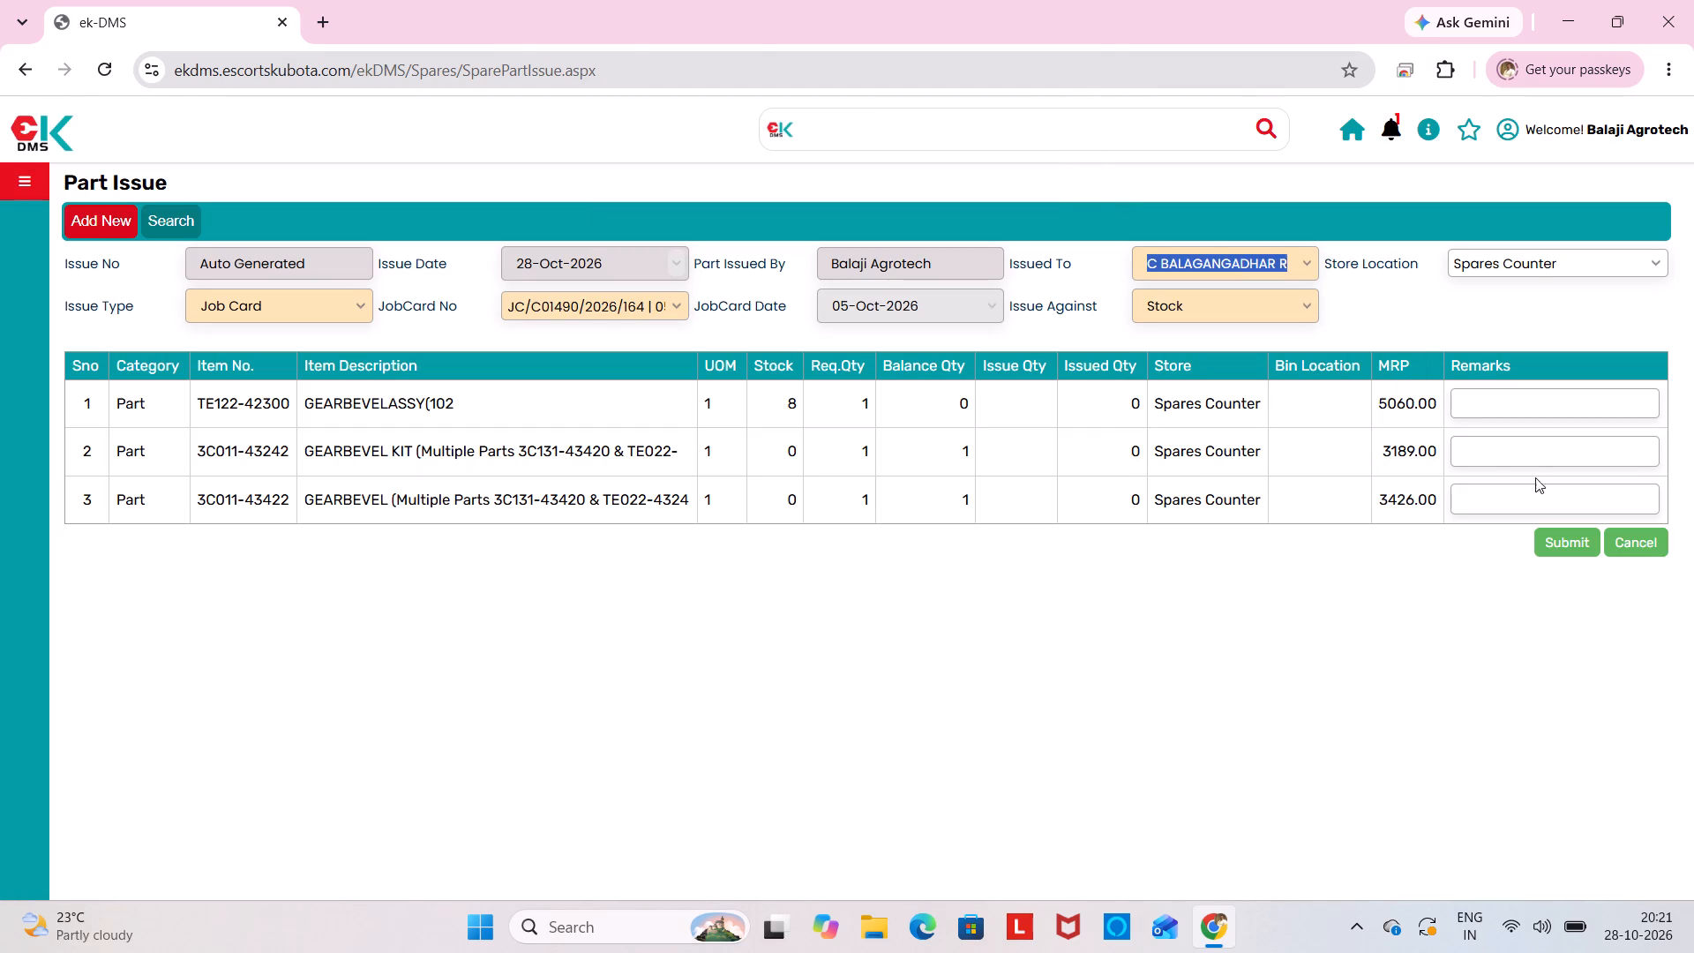
click(1555, 563)
click(1540, 548)
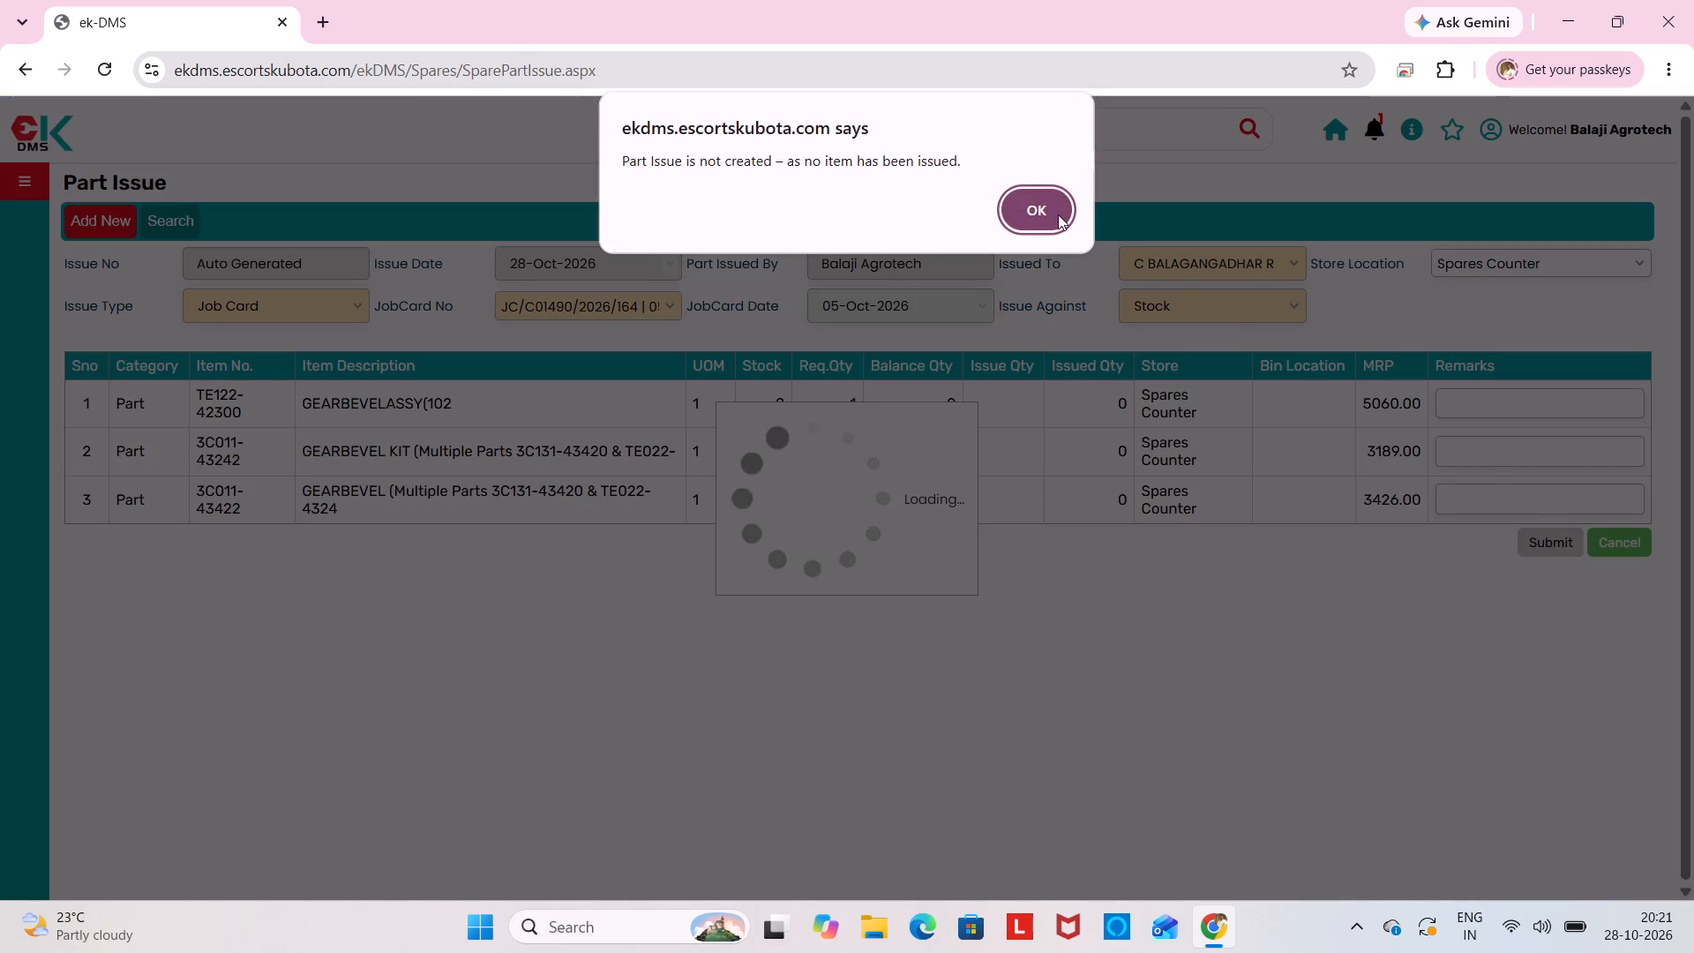
click(1046, 203)
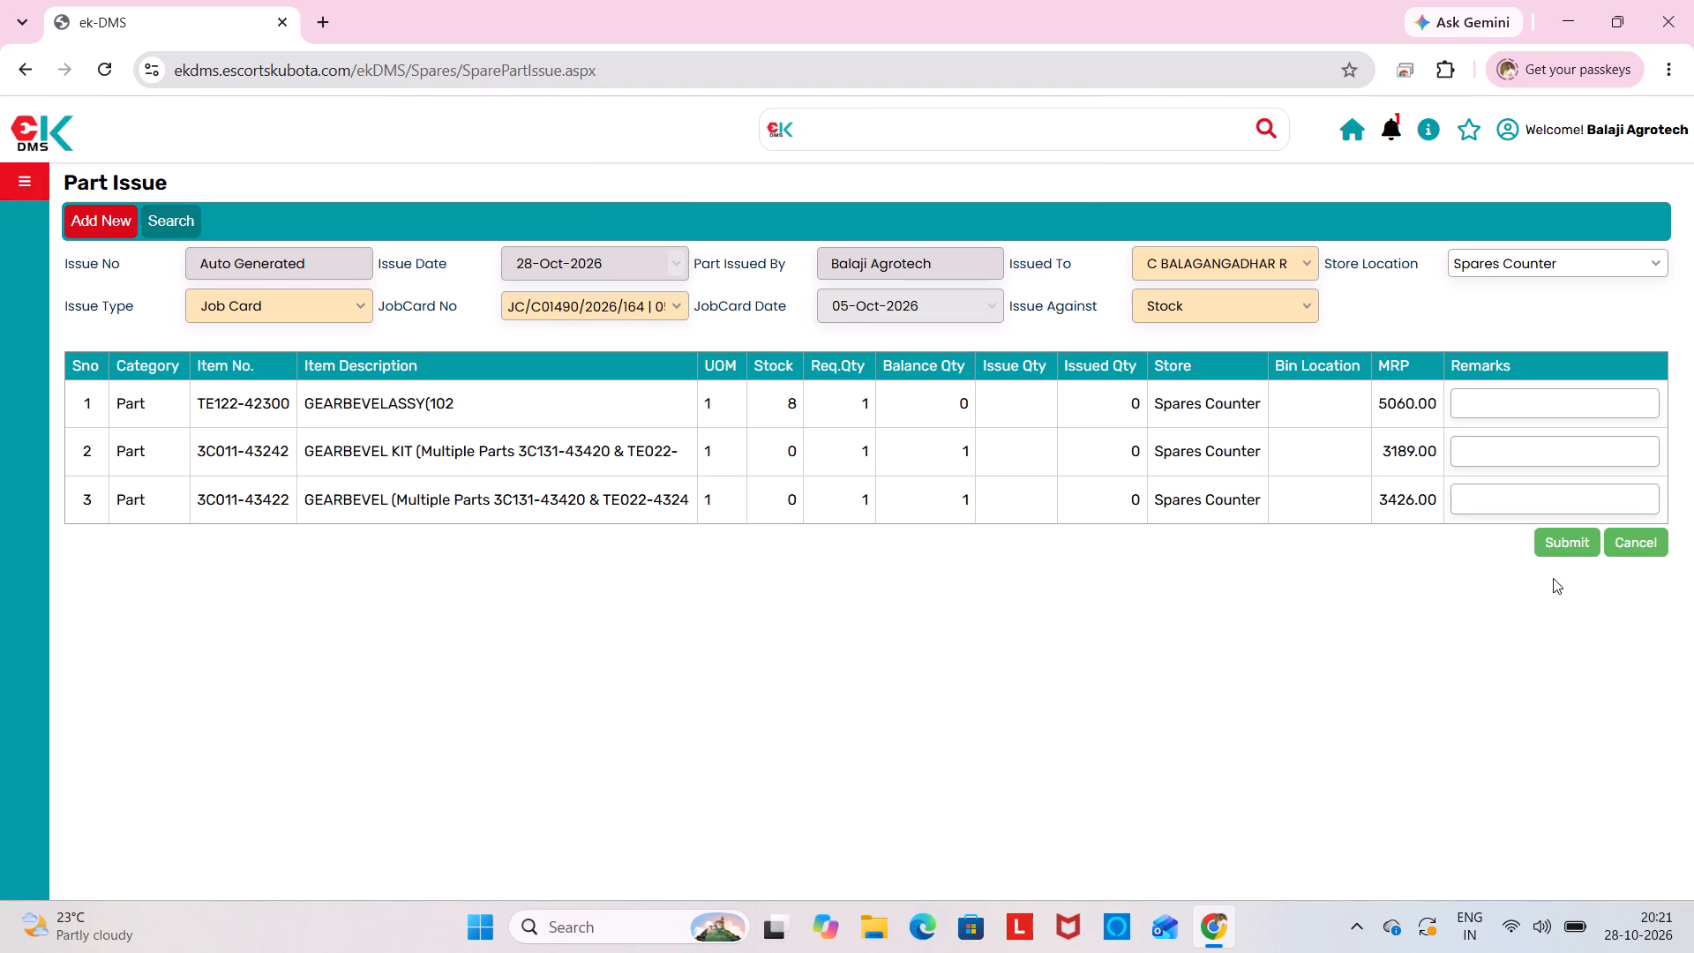
click(1544, 545)
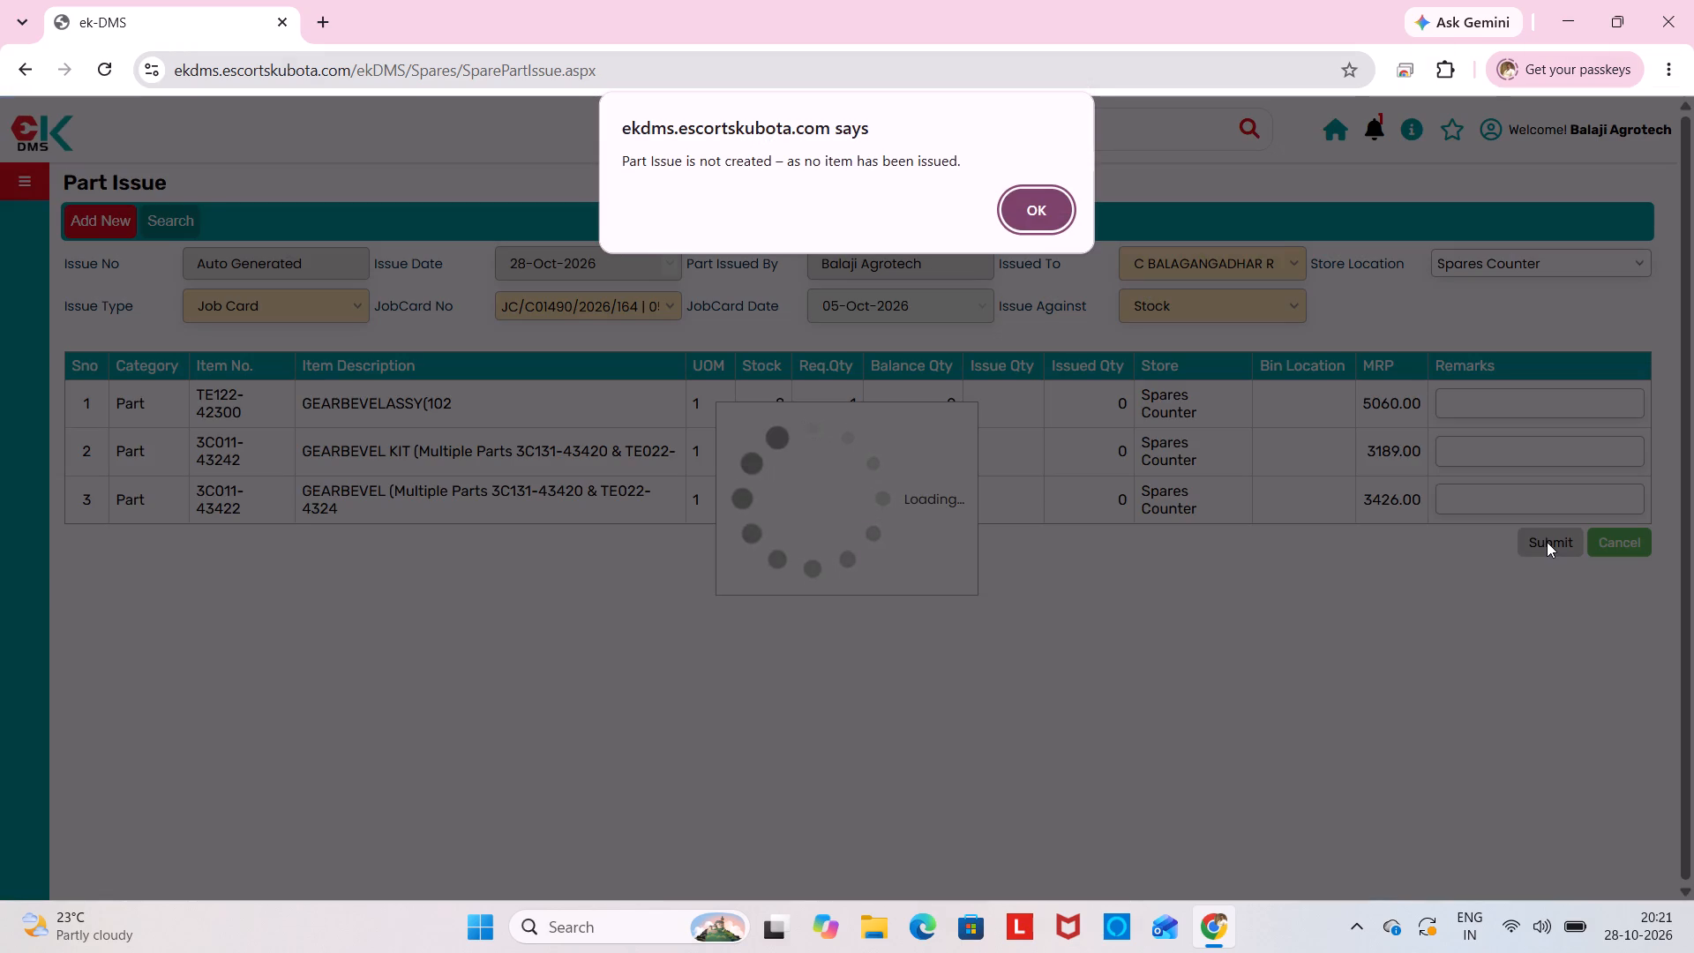
Capture a full-screen screenshot of the Part Issue page with its alert message and dismiss the alert.
key(shift+super+s)
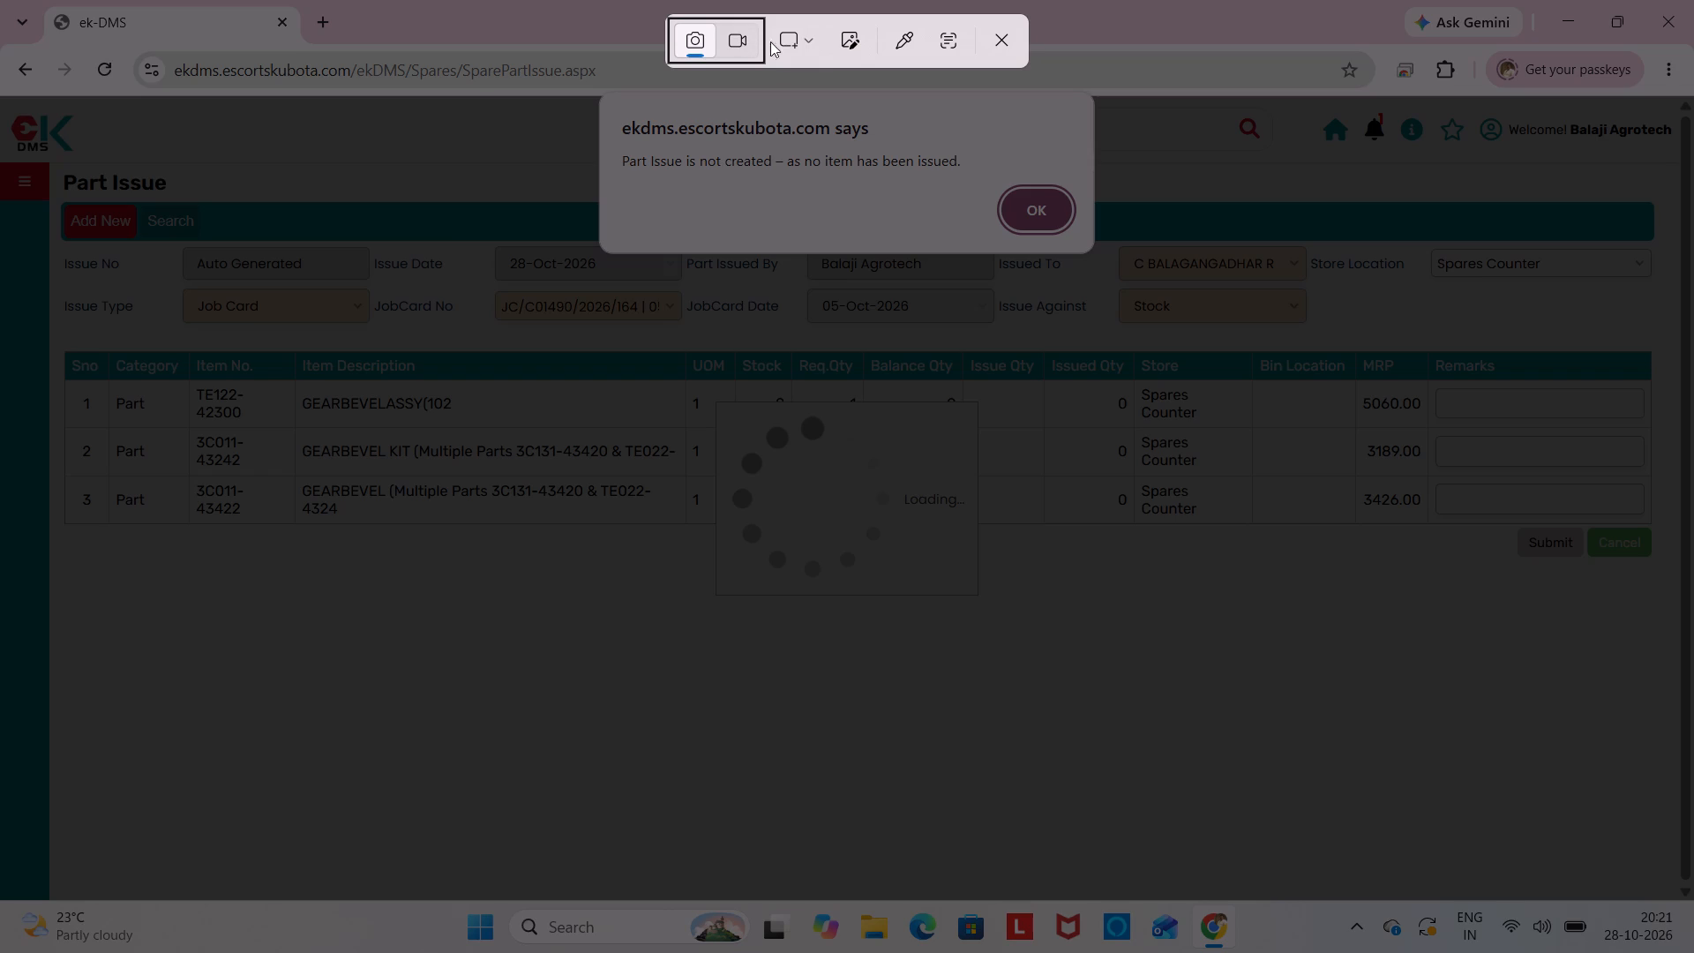
click(810, 39)
click(801, 128)
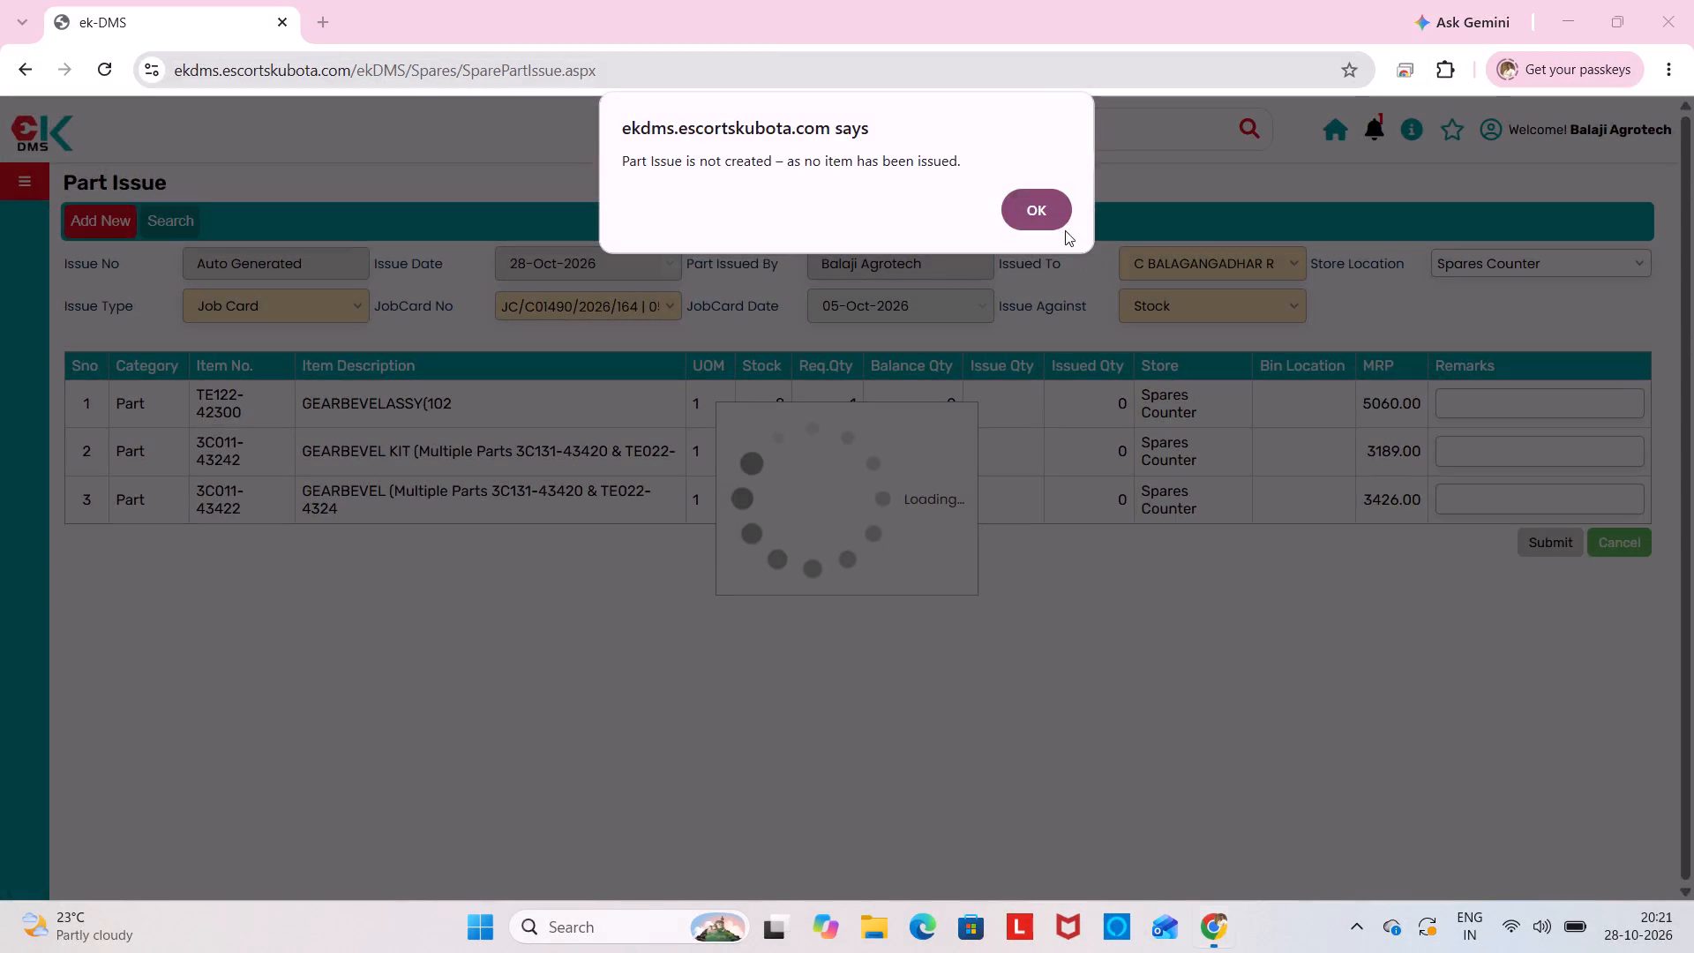
click(1048, 202)
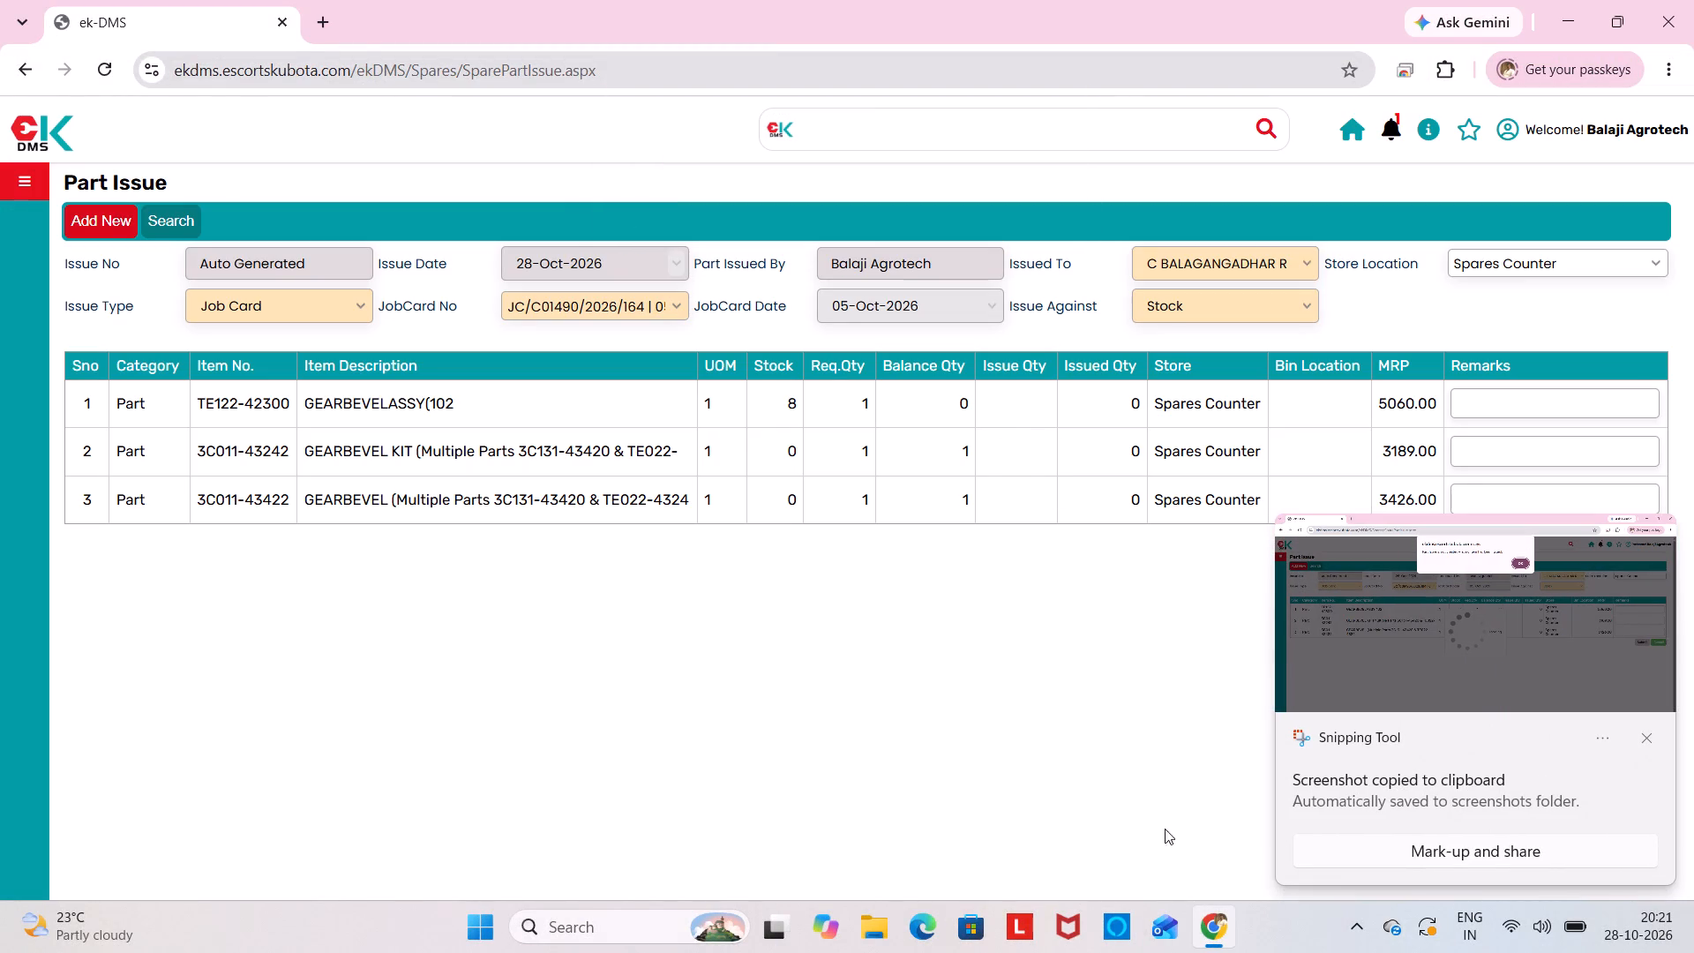
Search for WhatsApp on the computer and open it.
click(596, 931)
drag(596, 930, 596, 922)
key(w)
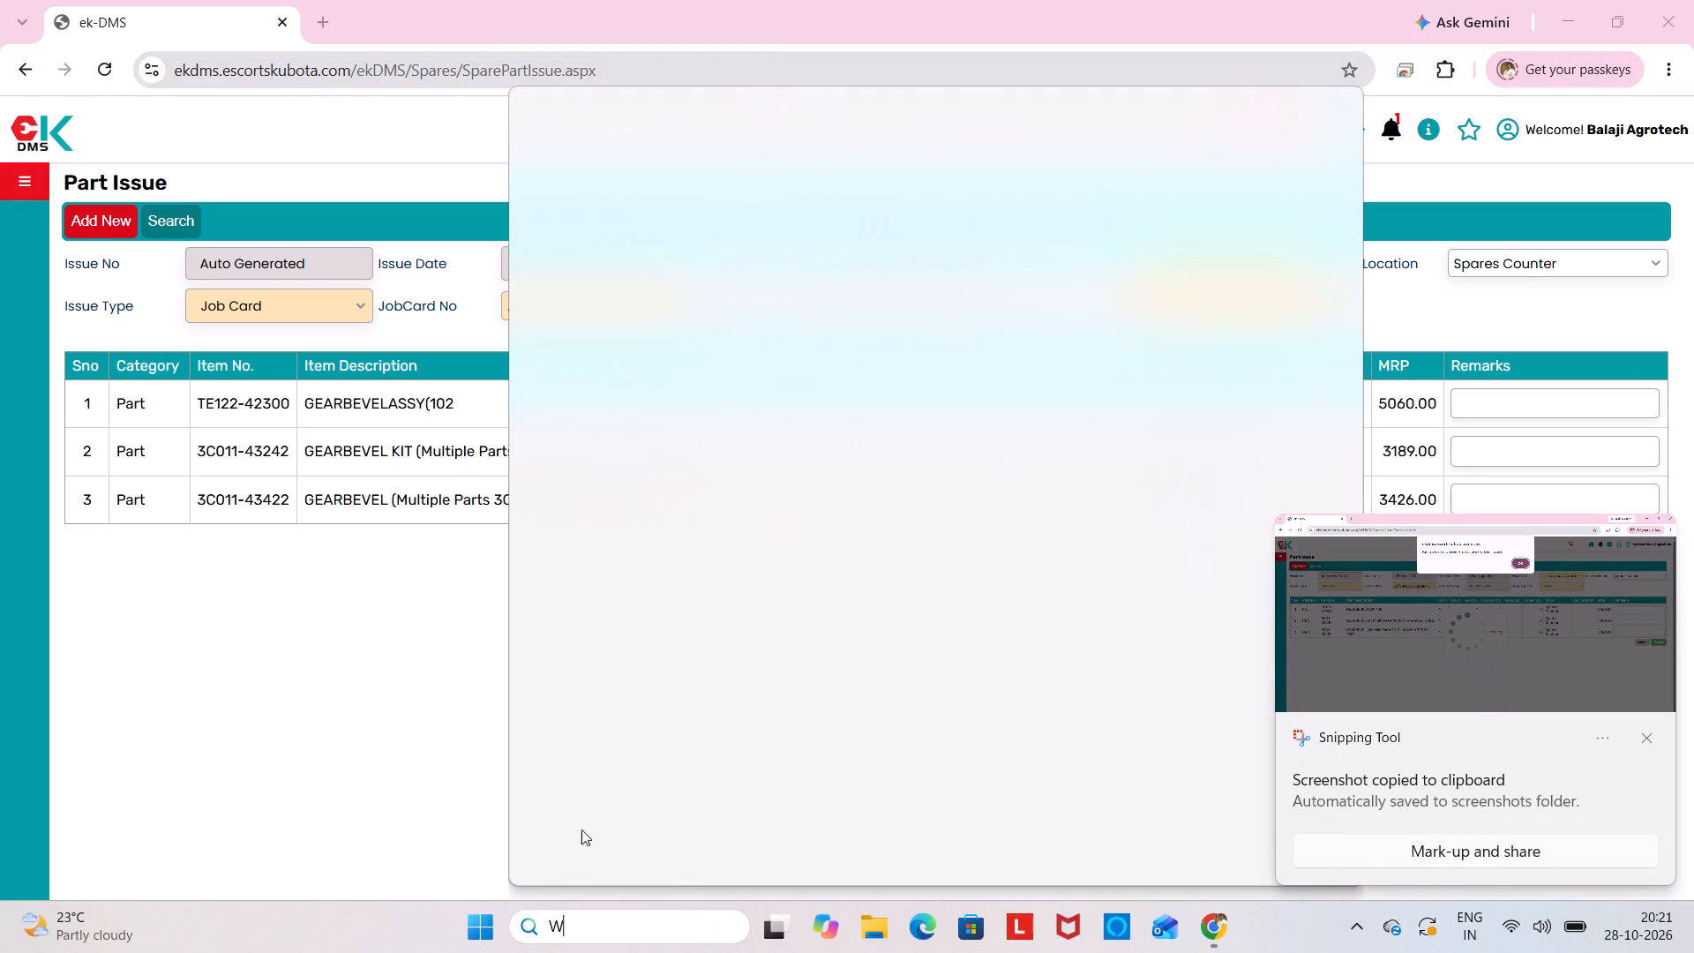
click(643, 256)
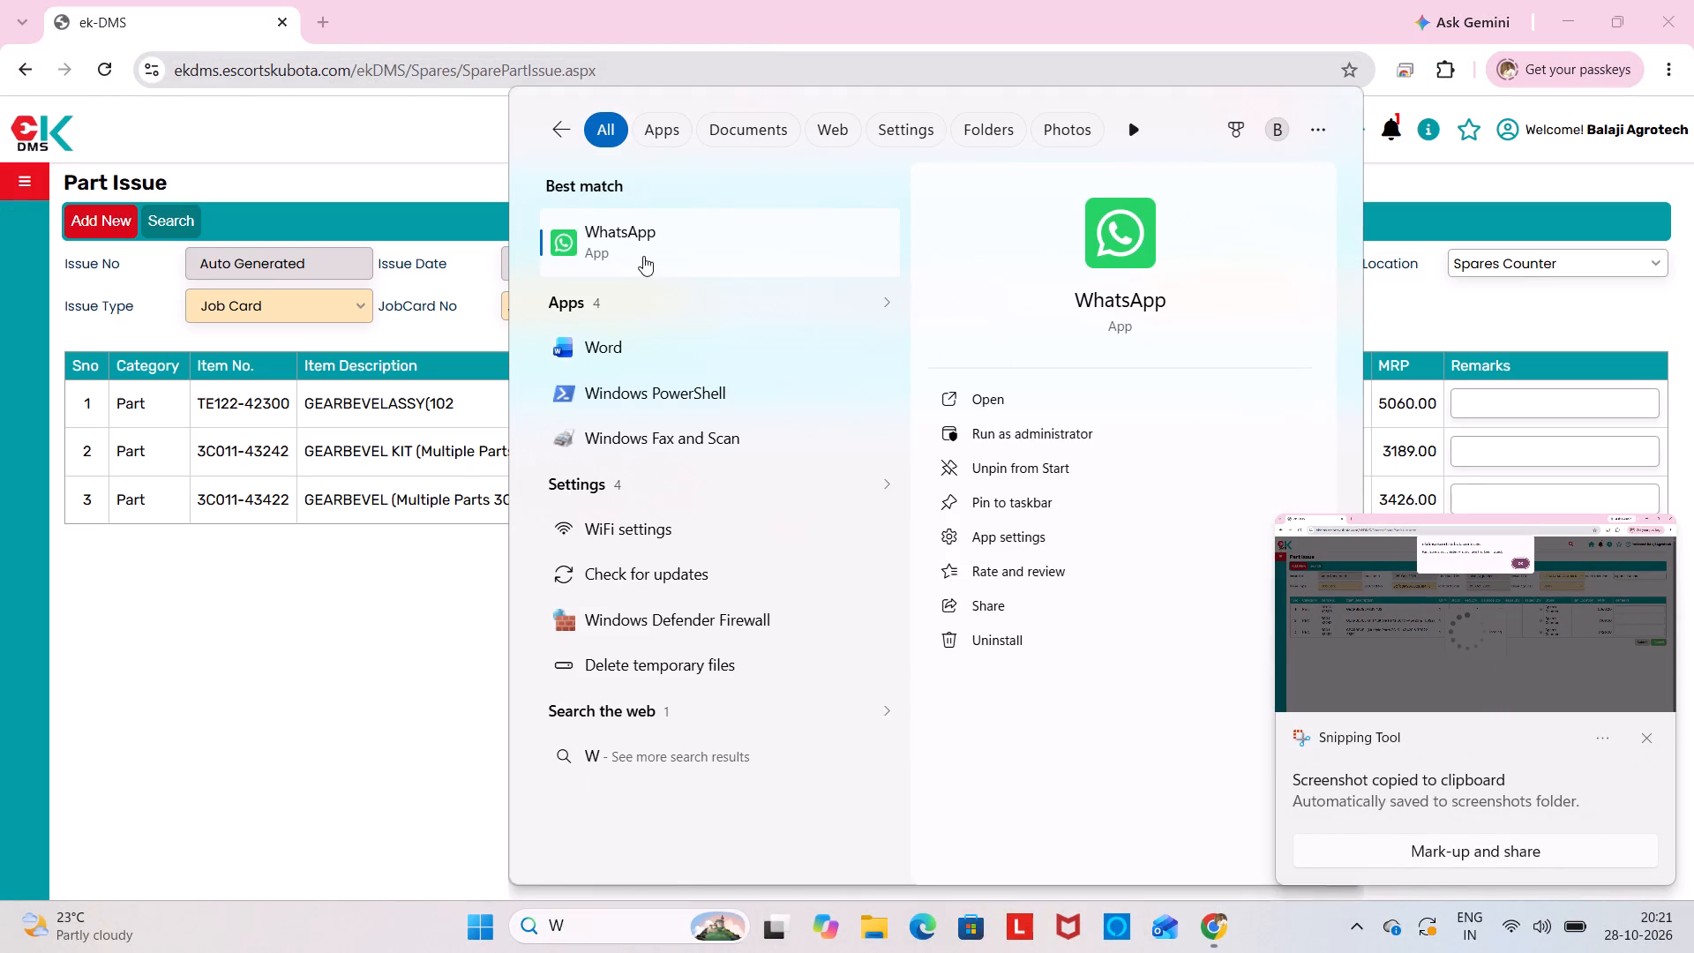
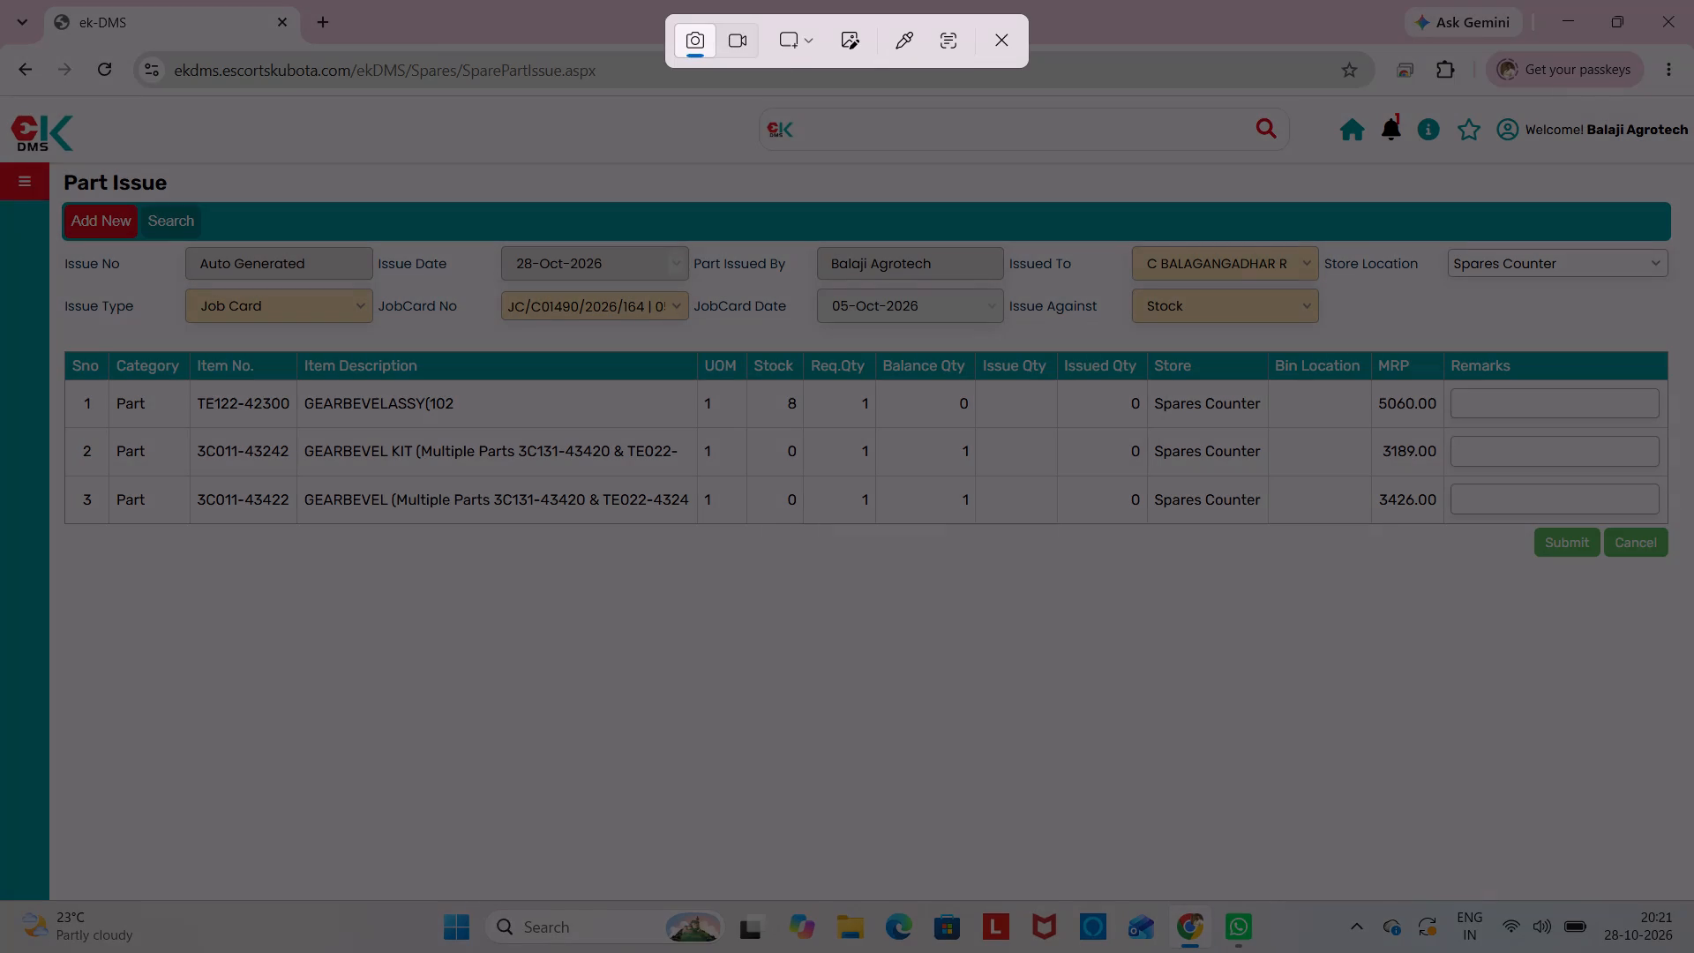
Capture a full-screen screenshot of the Part Issue page showing the JC/C01490/2026/164 parts list.
click(807, 42)
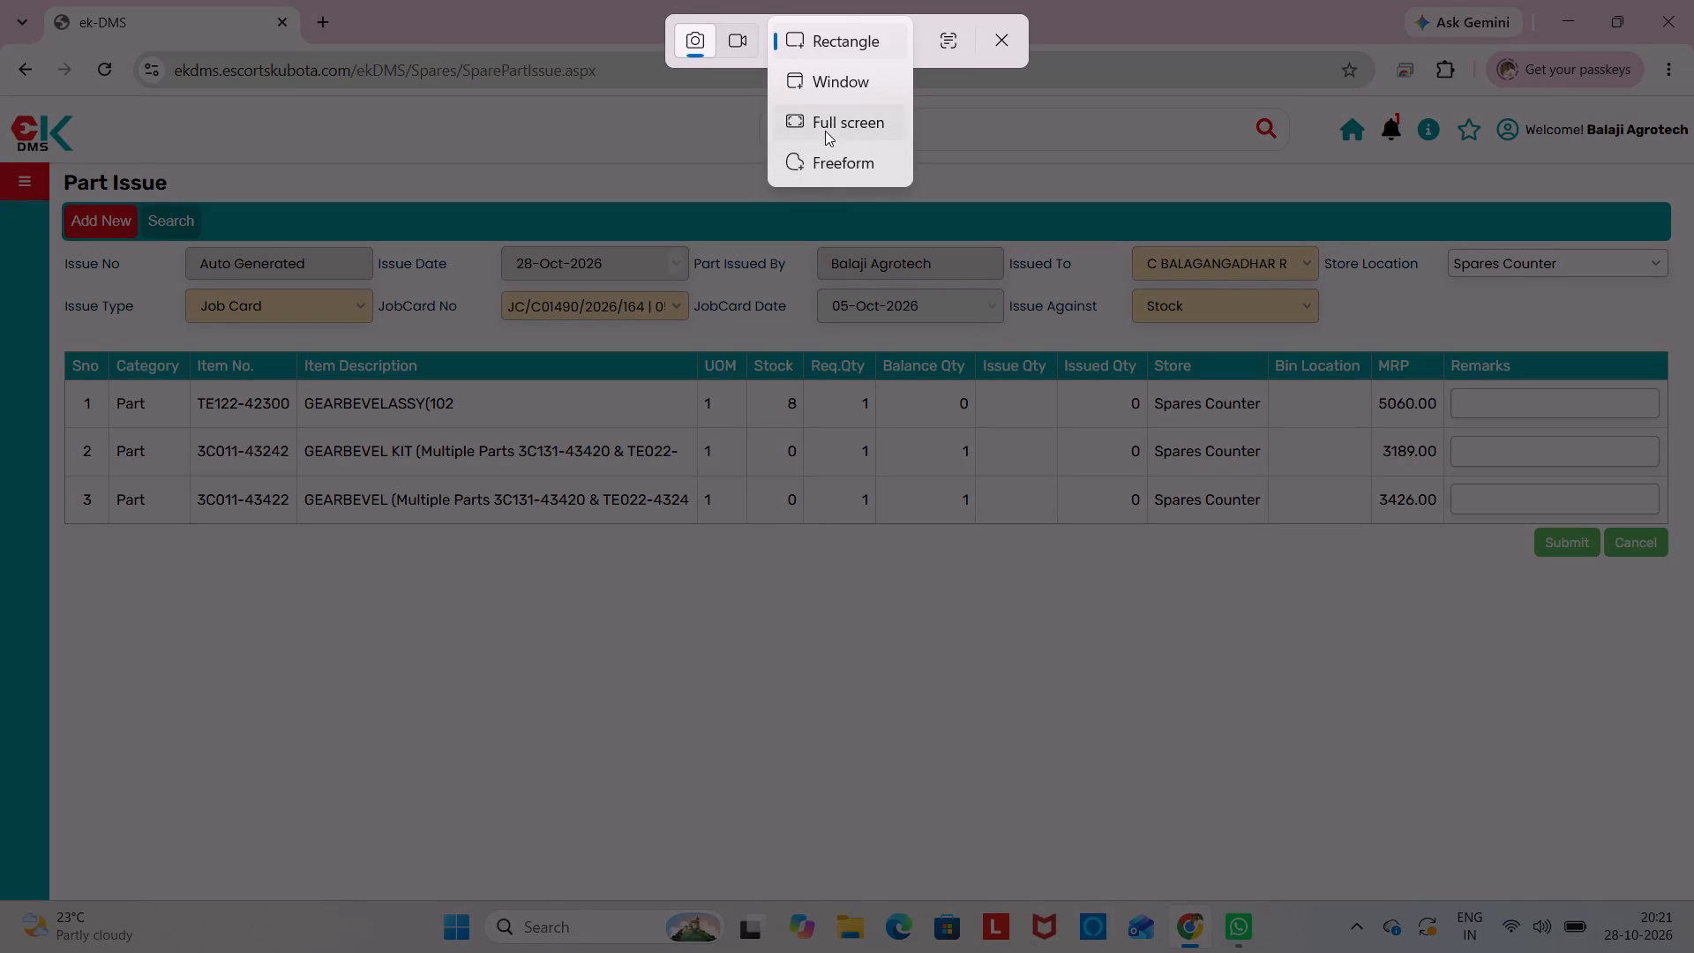
click(825, 131)
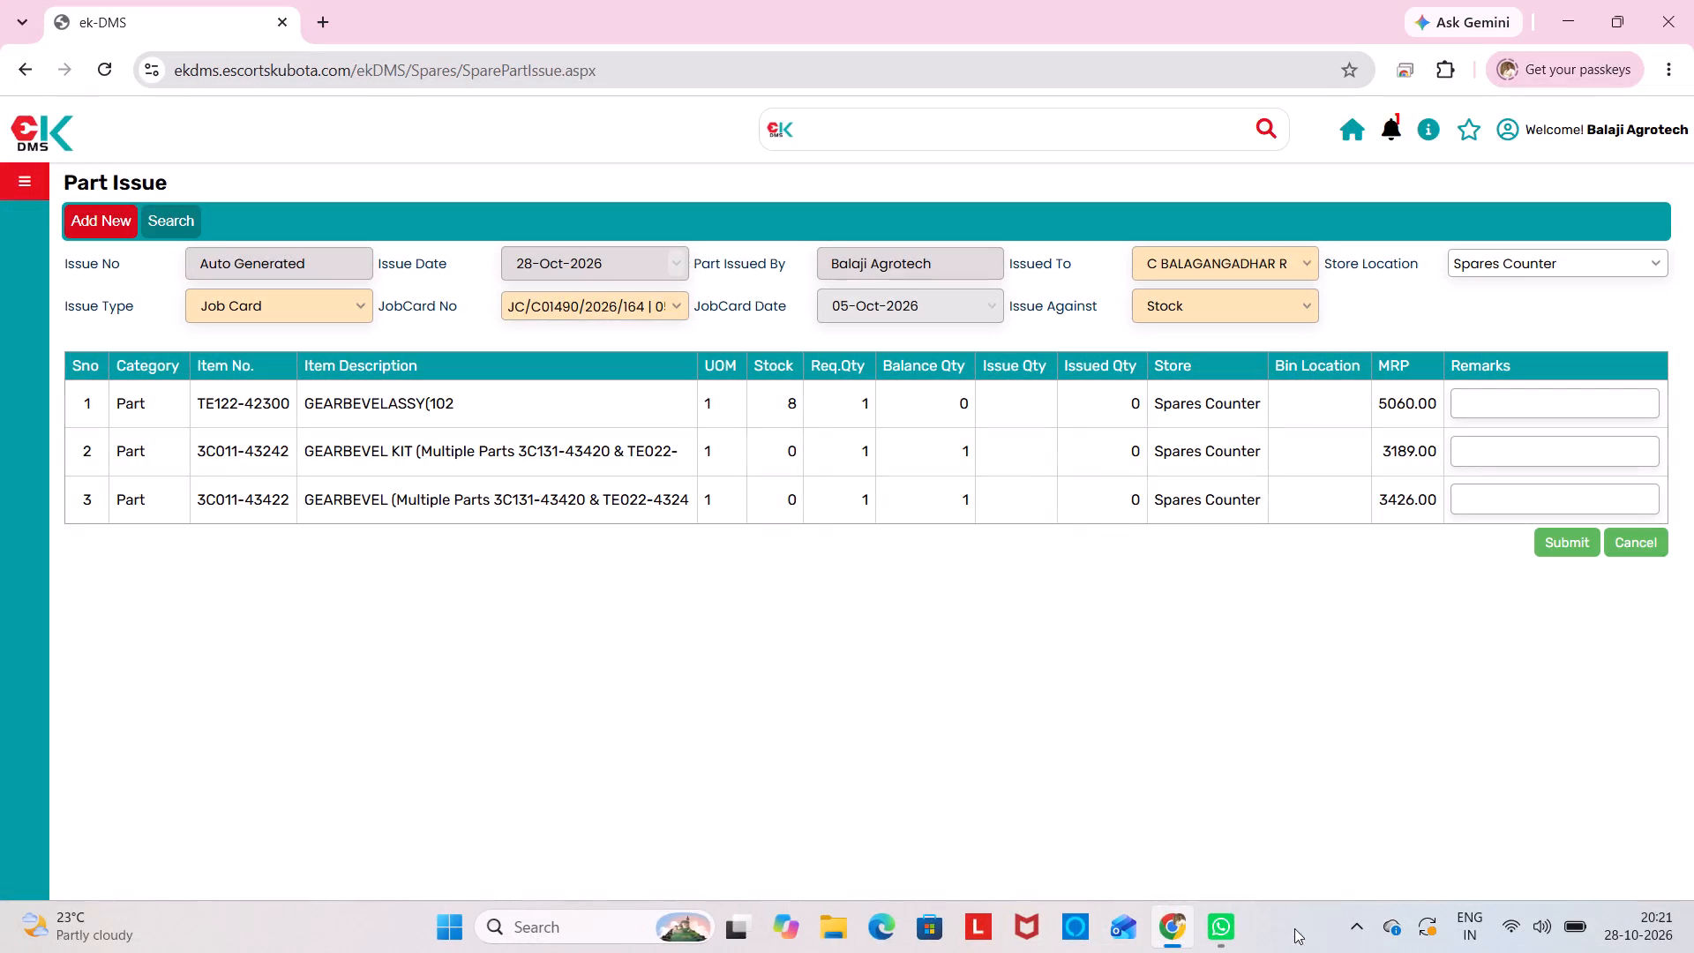
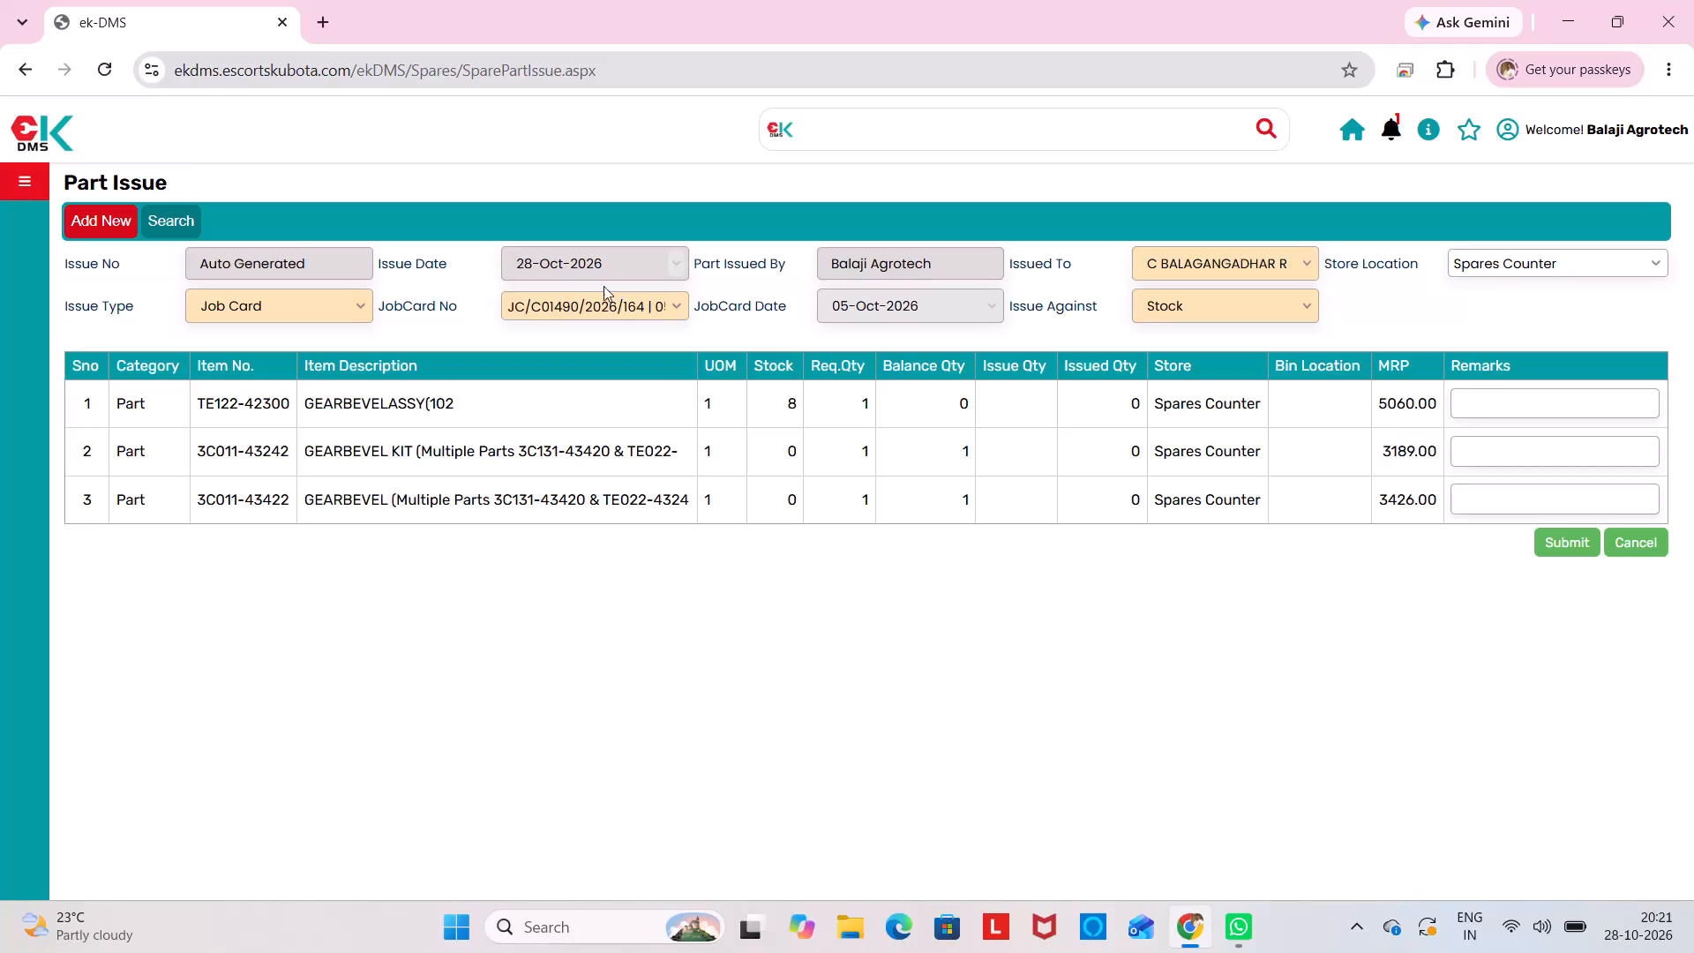
Issue one TE122-42300 from the 4752.00 stock at Spares Counter against job card JC/C01490/2026/166 and submit the part issue.
click(188, 221)
click(80, 218)
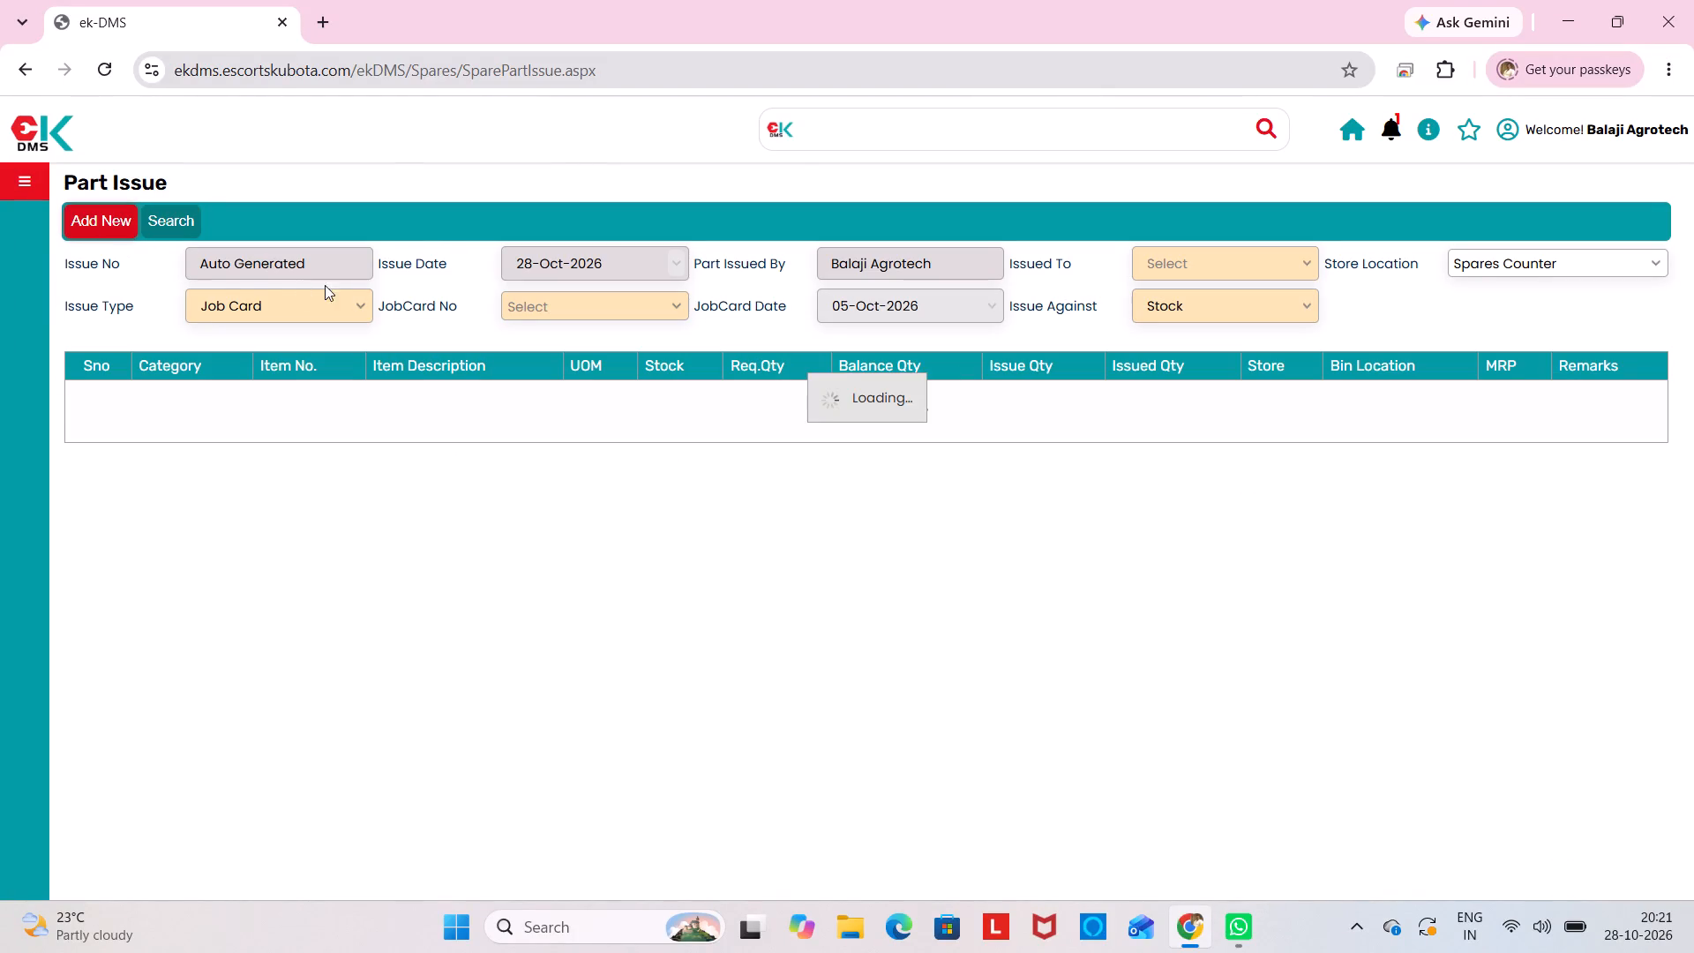
click(576, 308)
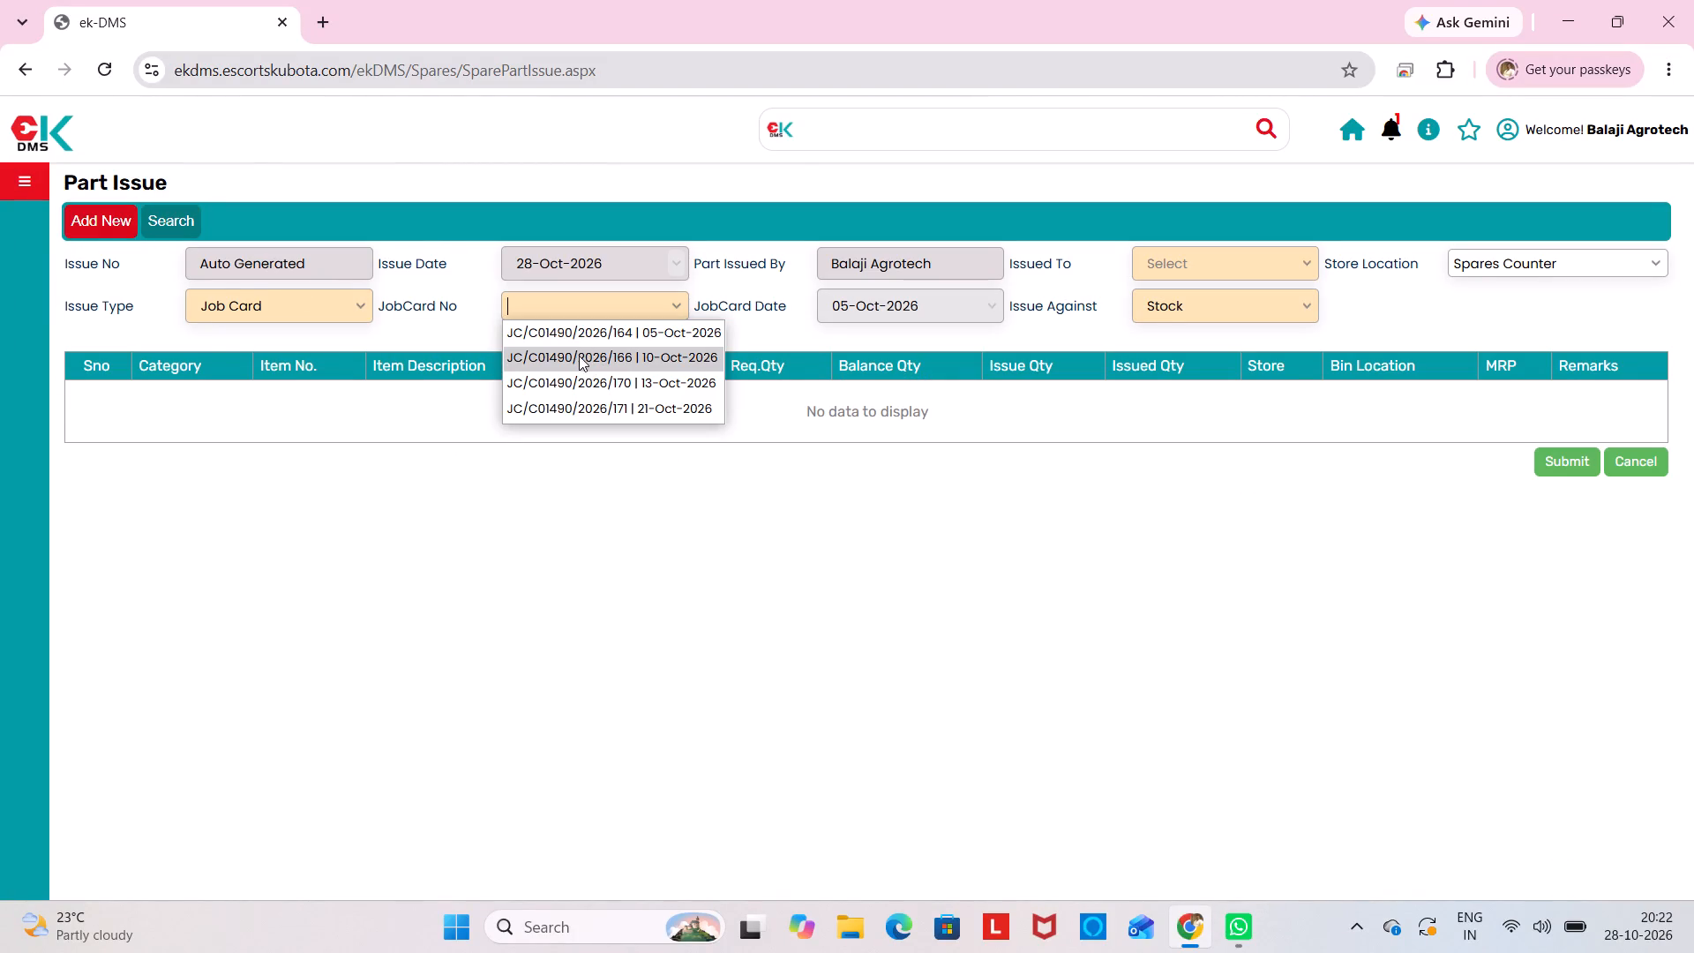
click(579, 356)
click(897, 397)
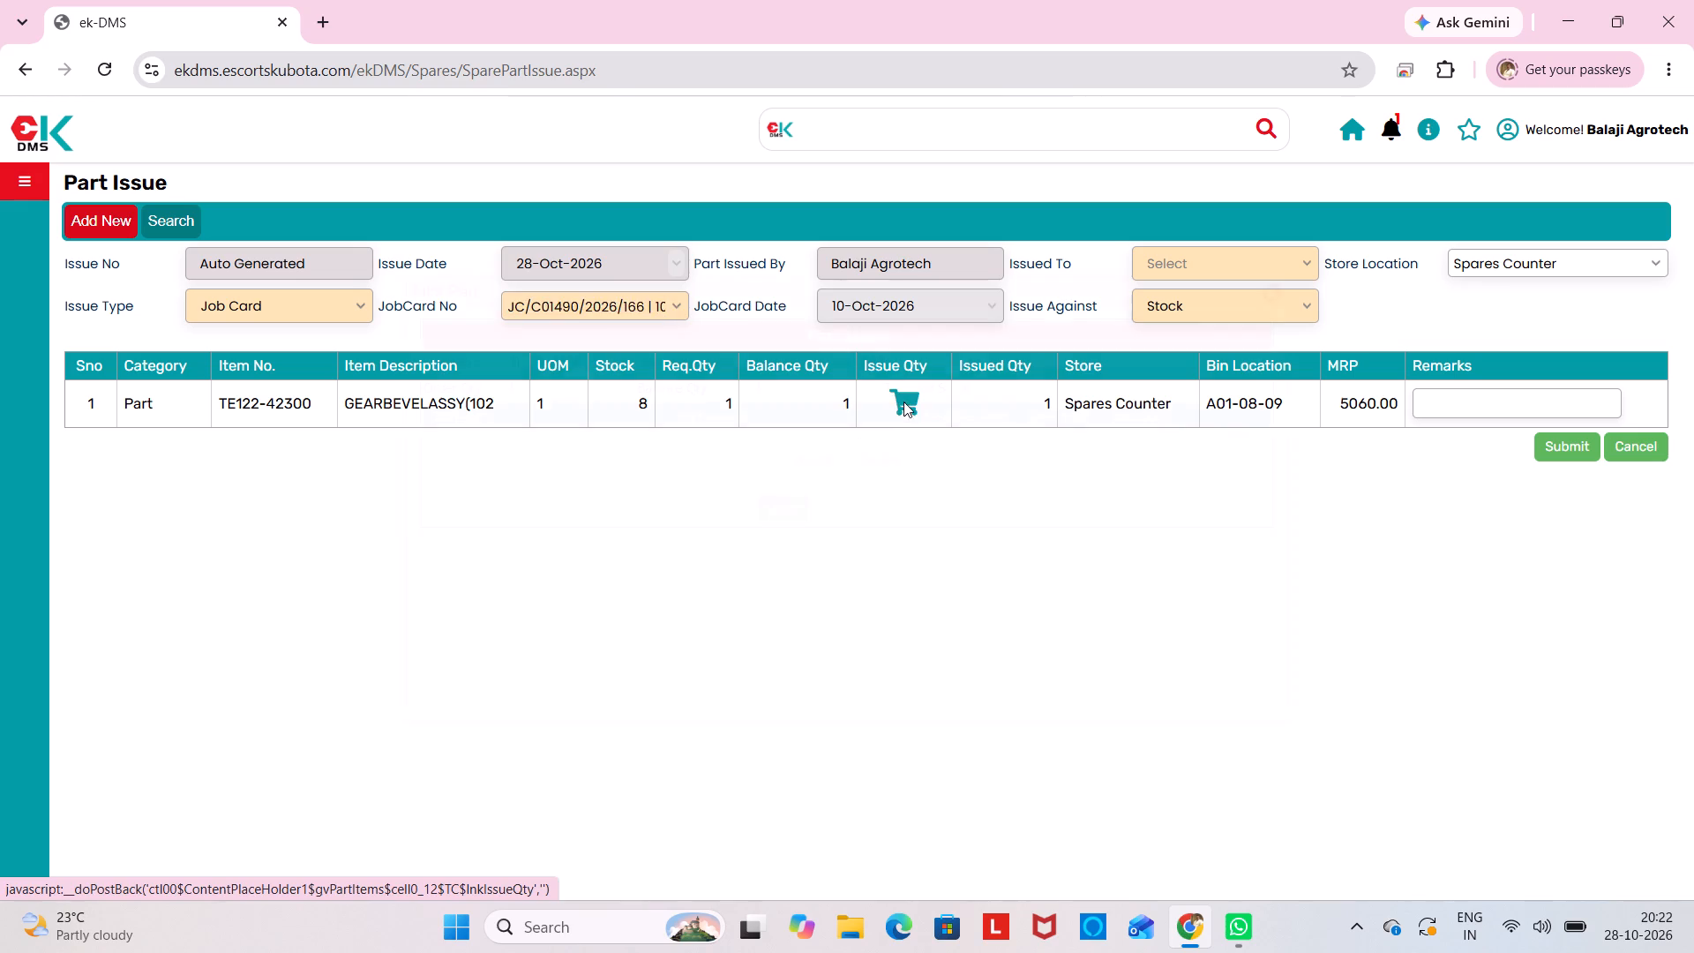
click(1198, 484)
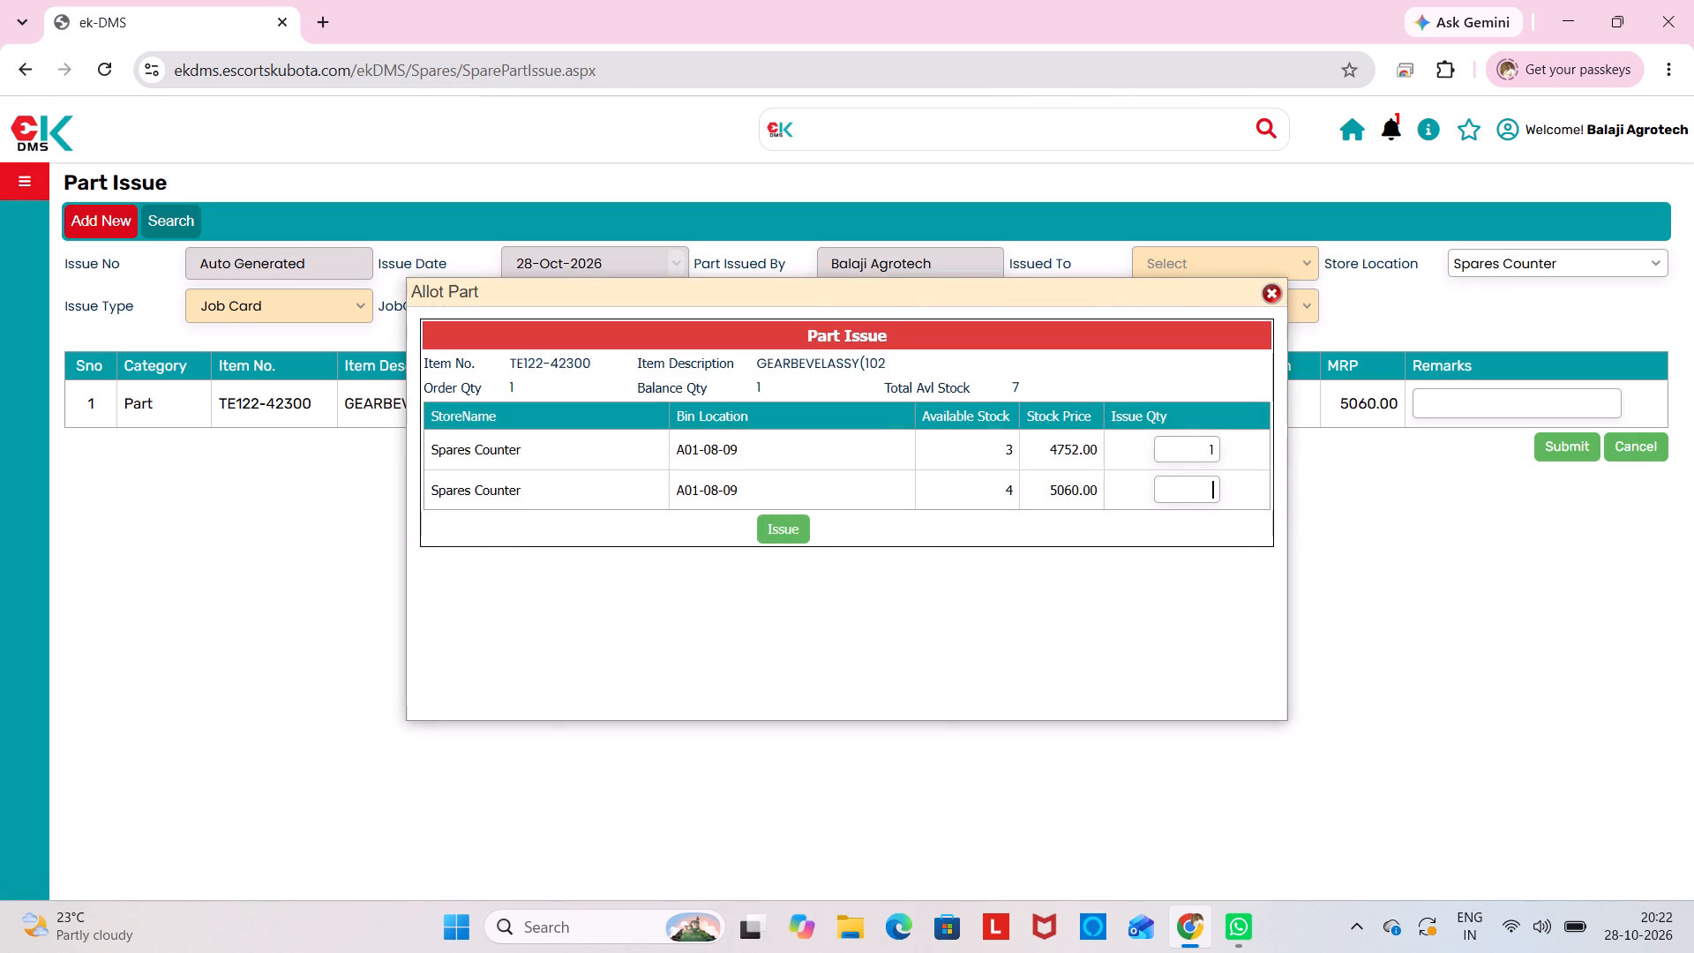
click(1195, 453)
click(792, 523)
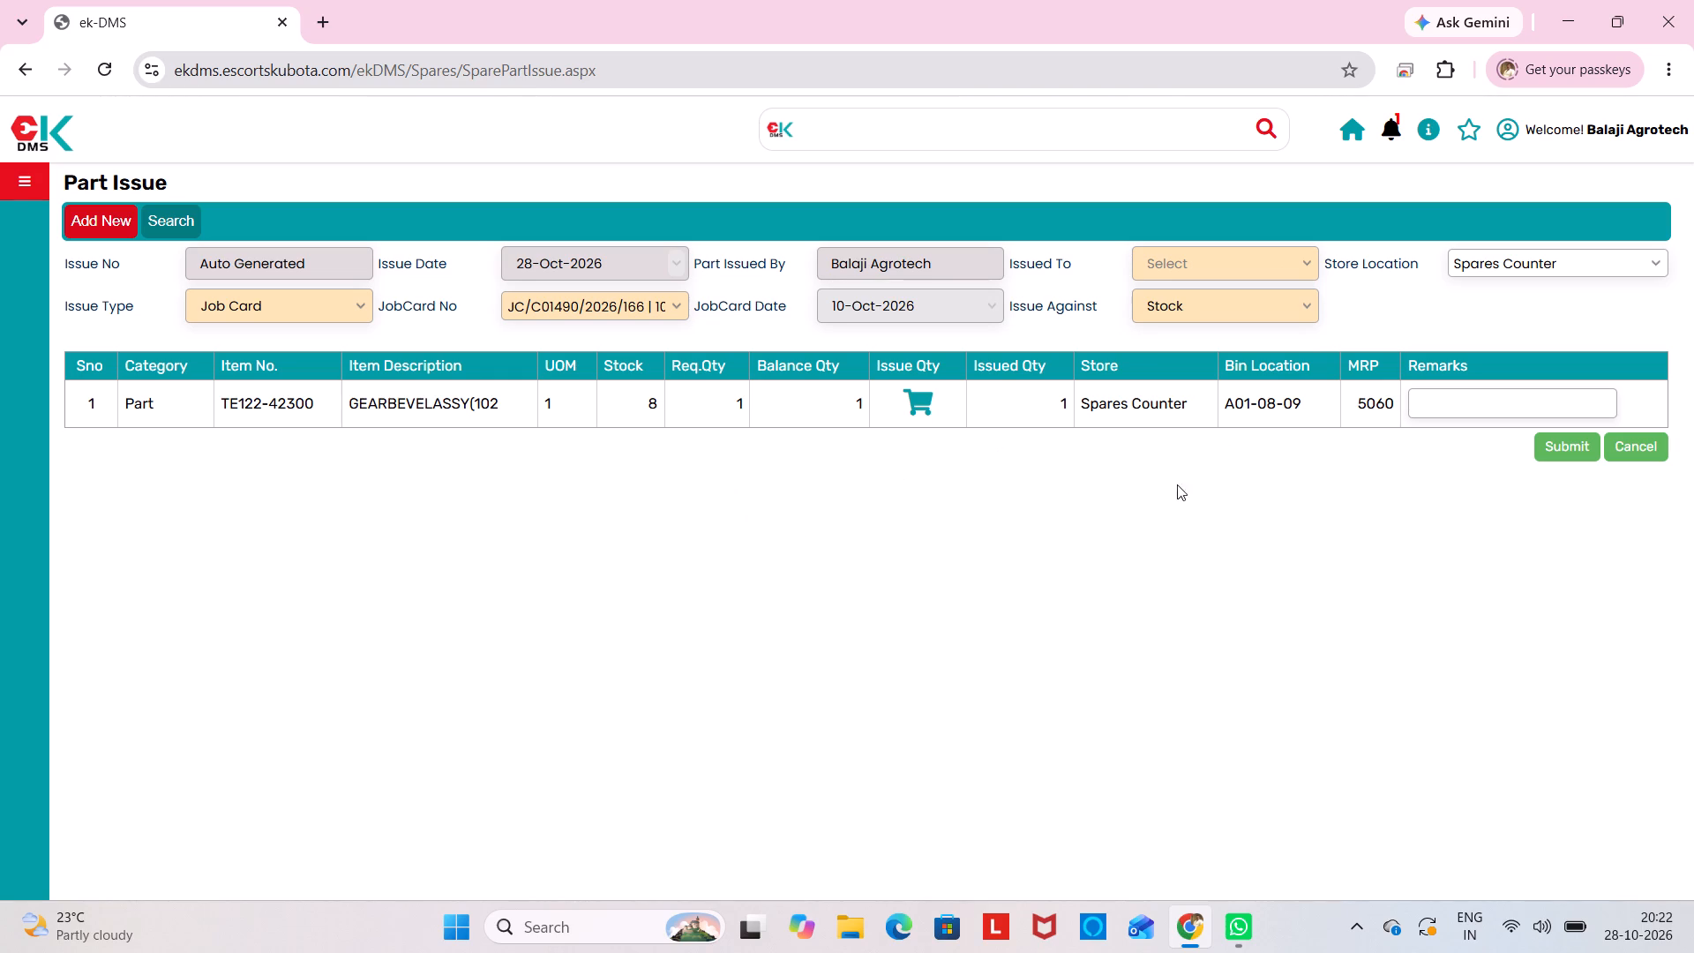
click(1556, 439)
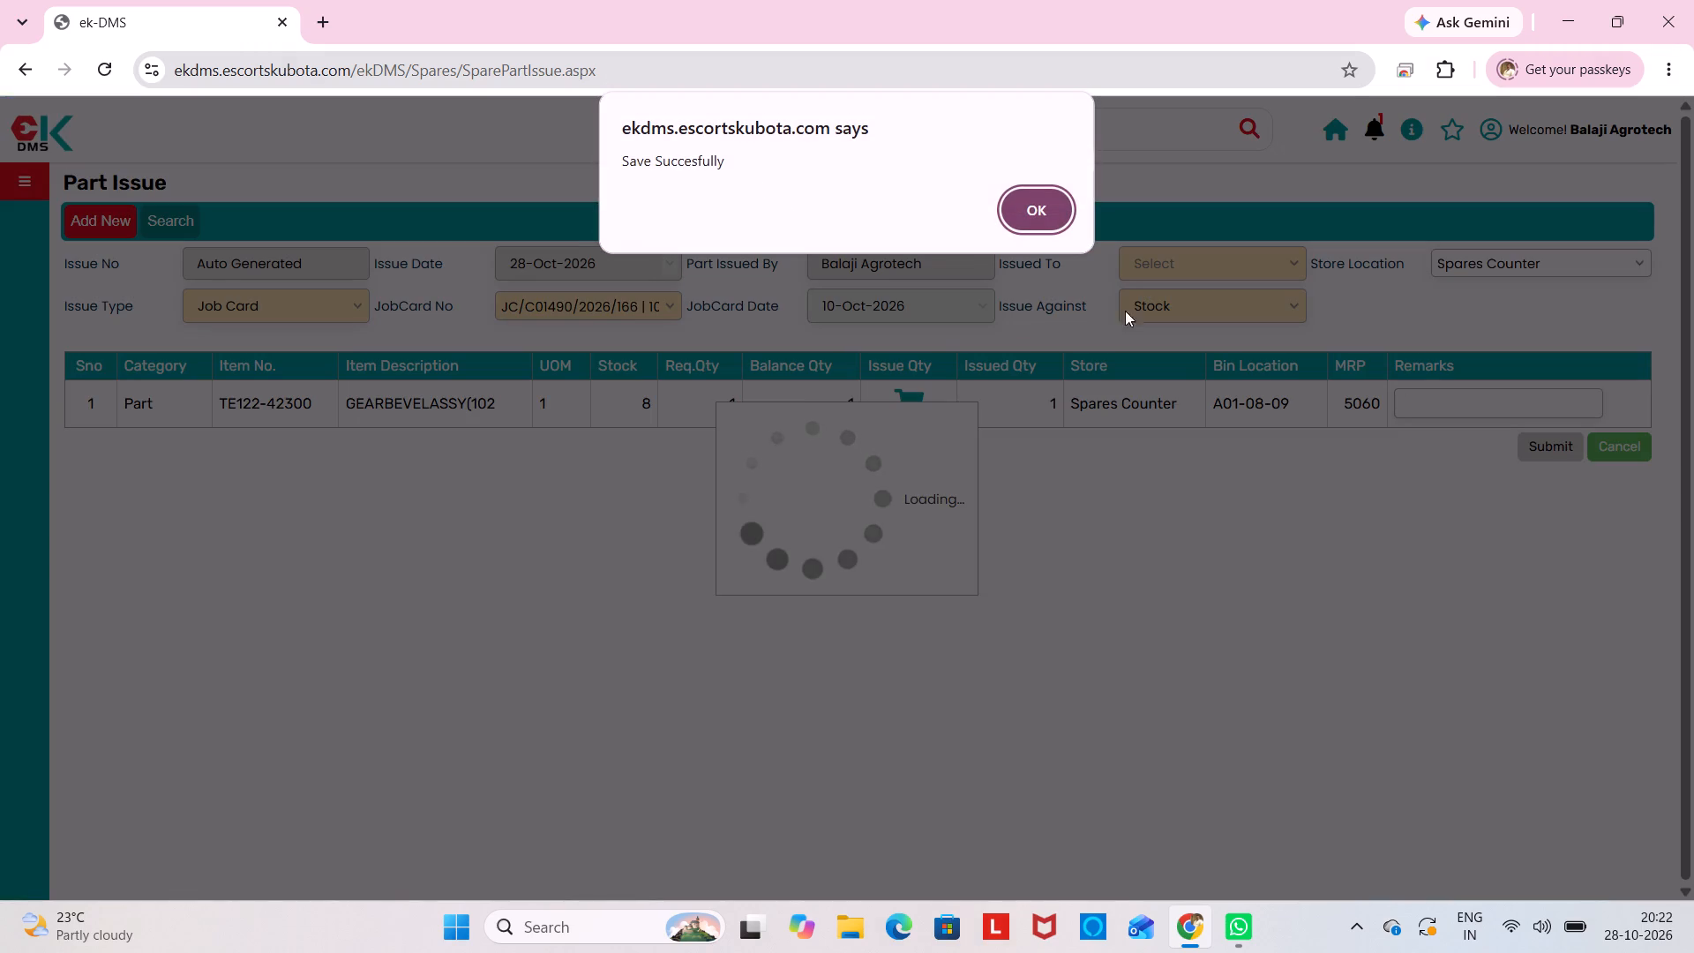
click(1051, 189)
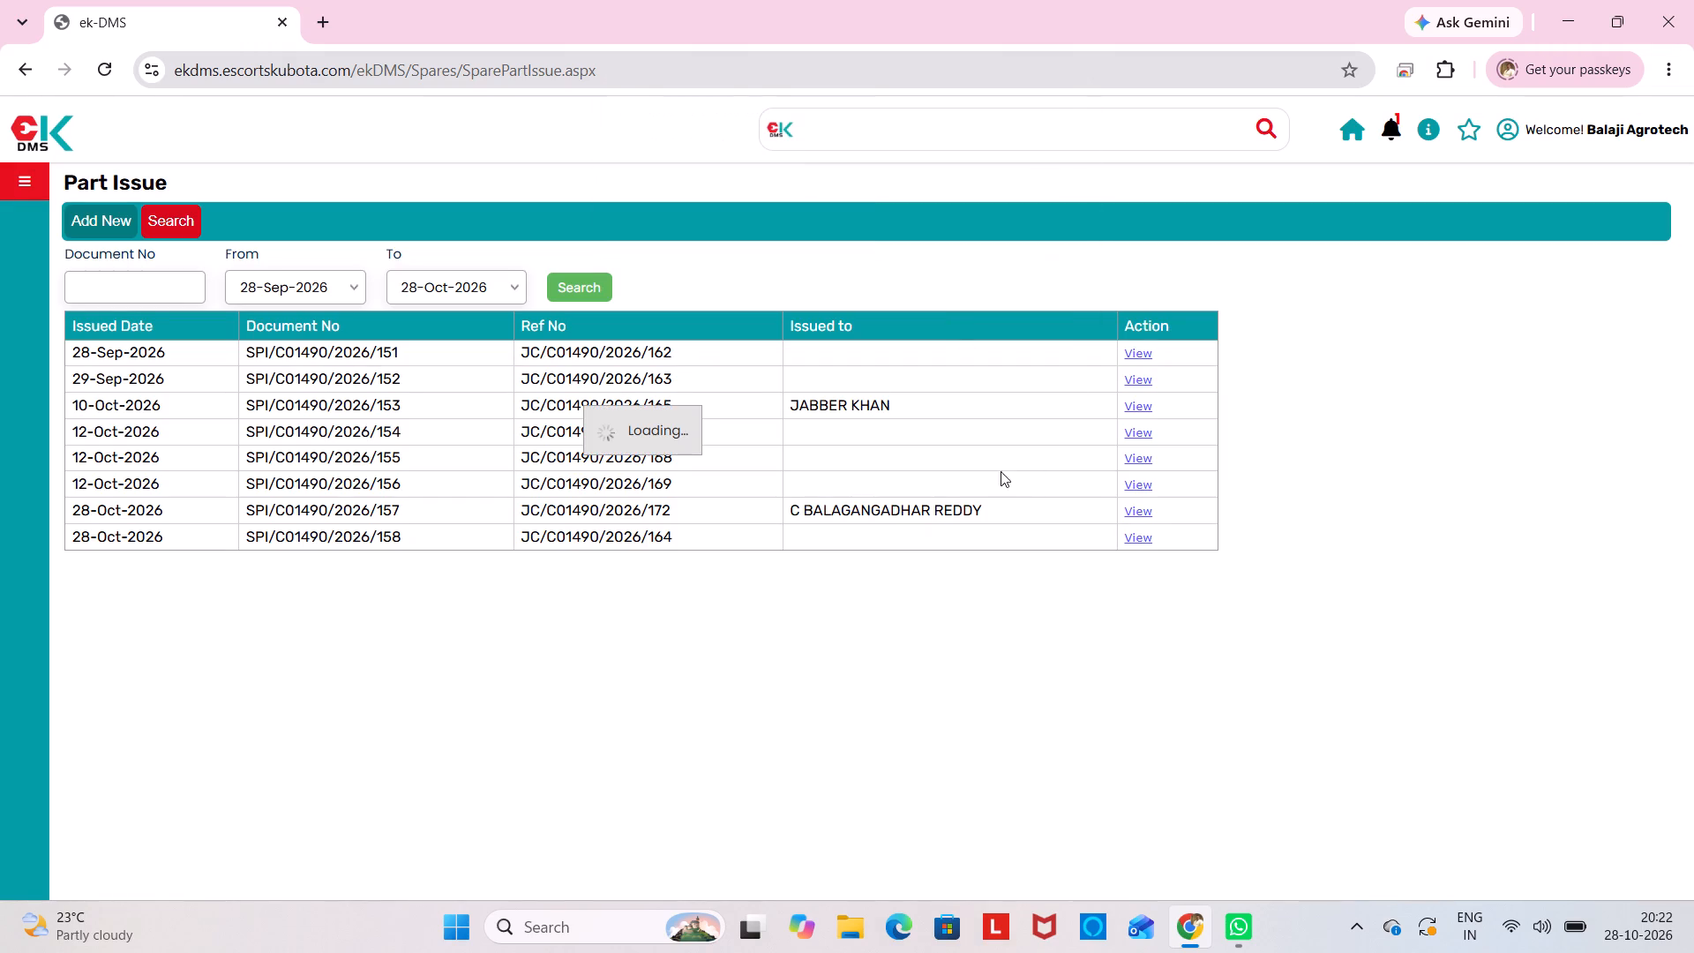
Start a new part issue and examine the parts lists of job cards JC/C01490/2026/166, JC/C01490/2026/170 and JC/C01490/2026/171.
click(81, 221)
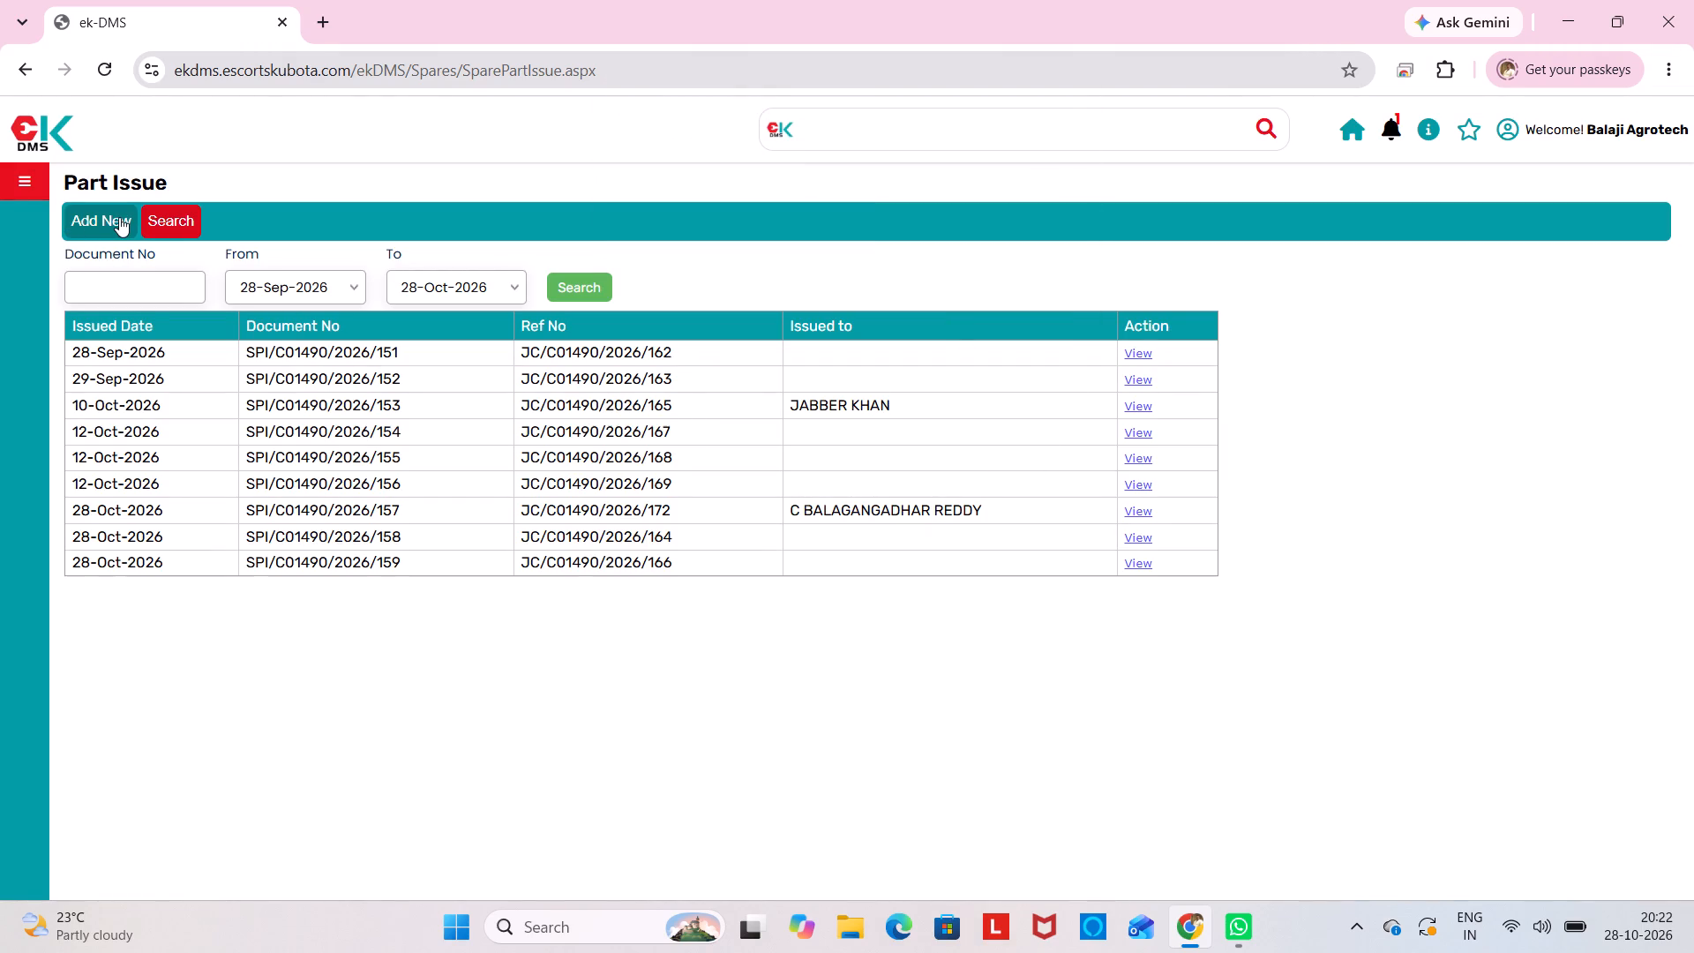
click(119, 217)
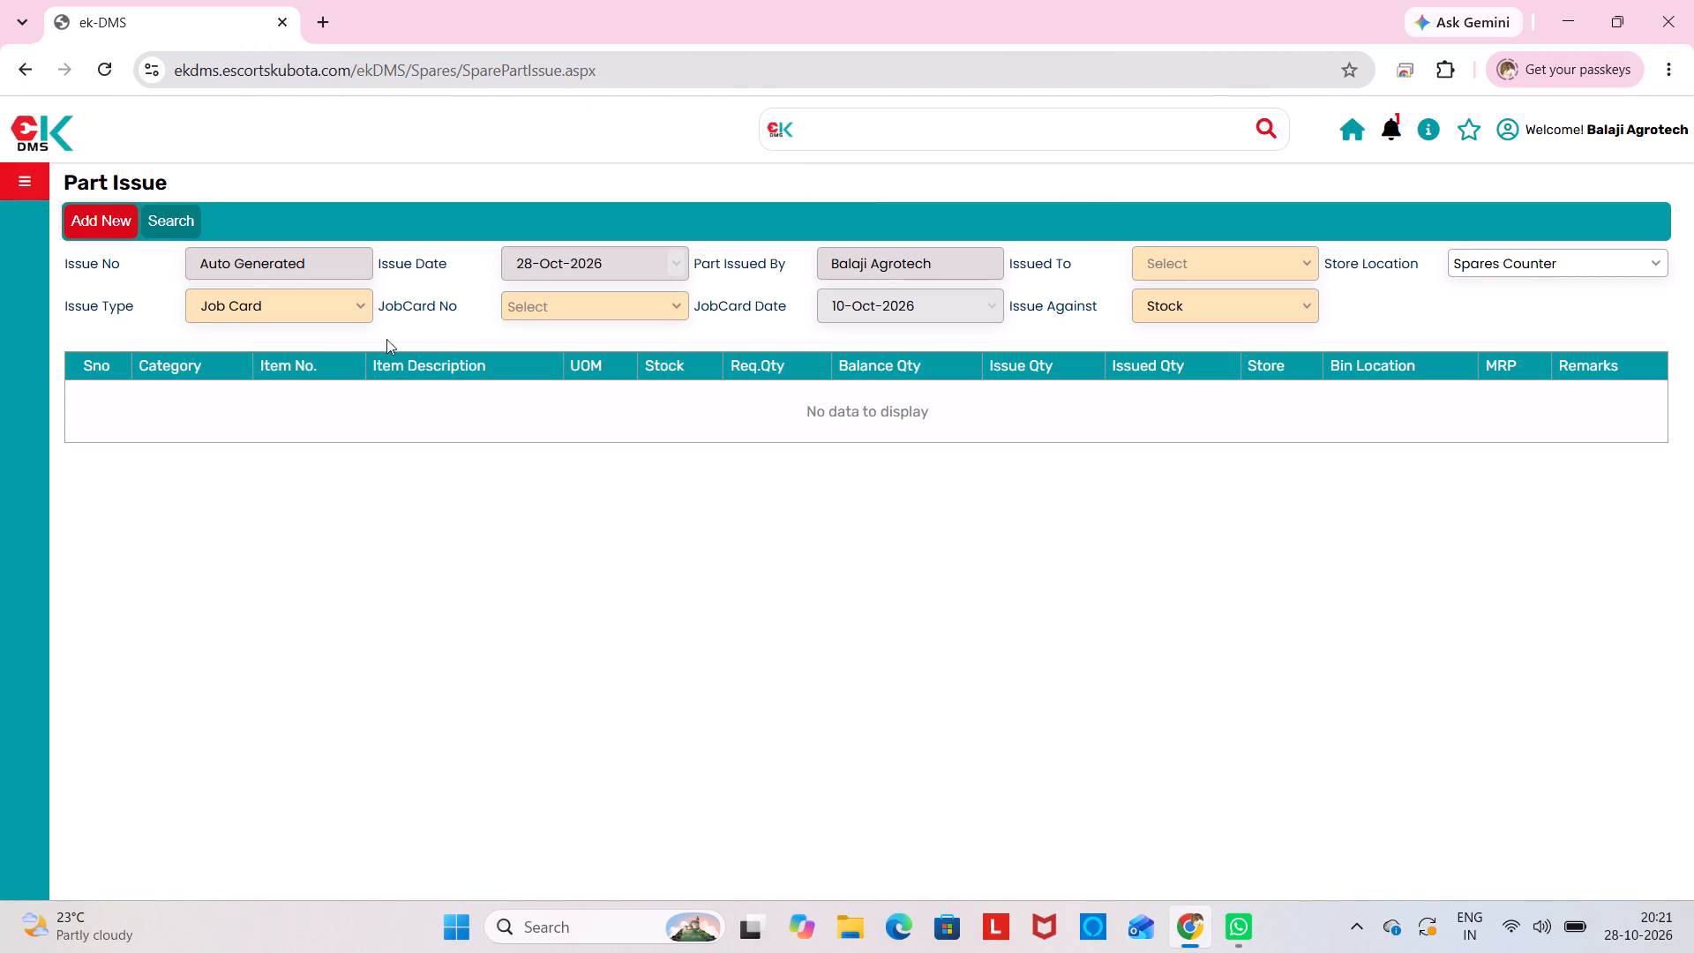
click(653, 310)
double_click(671, 304)
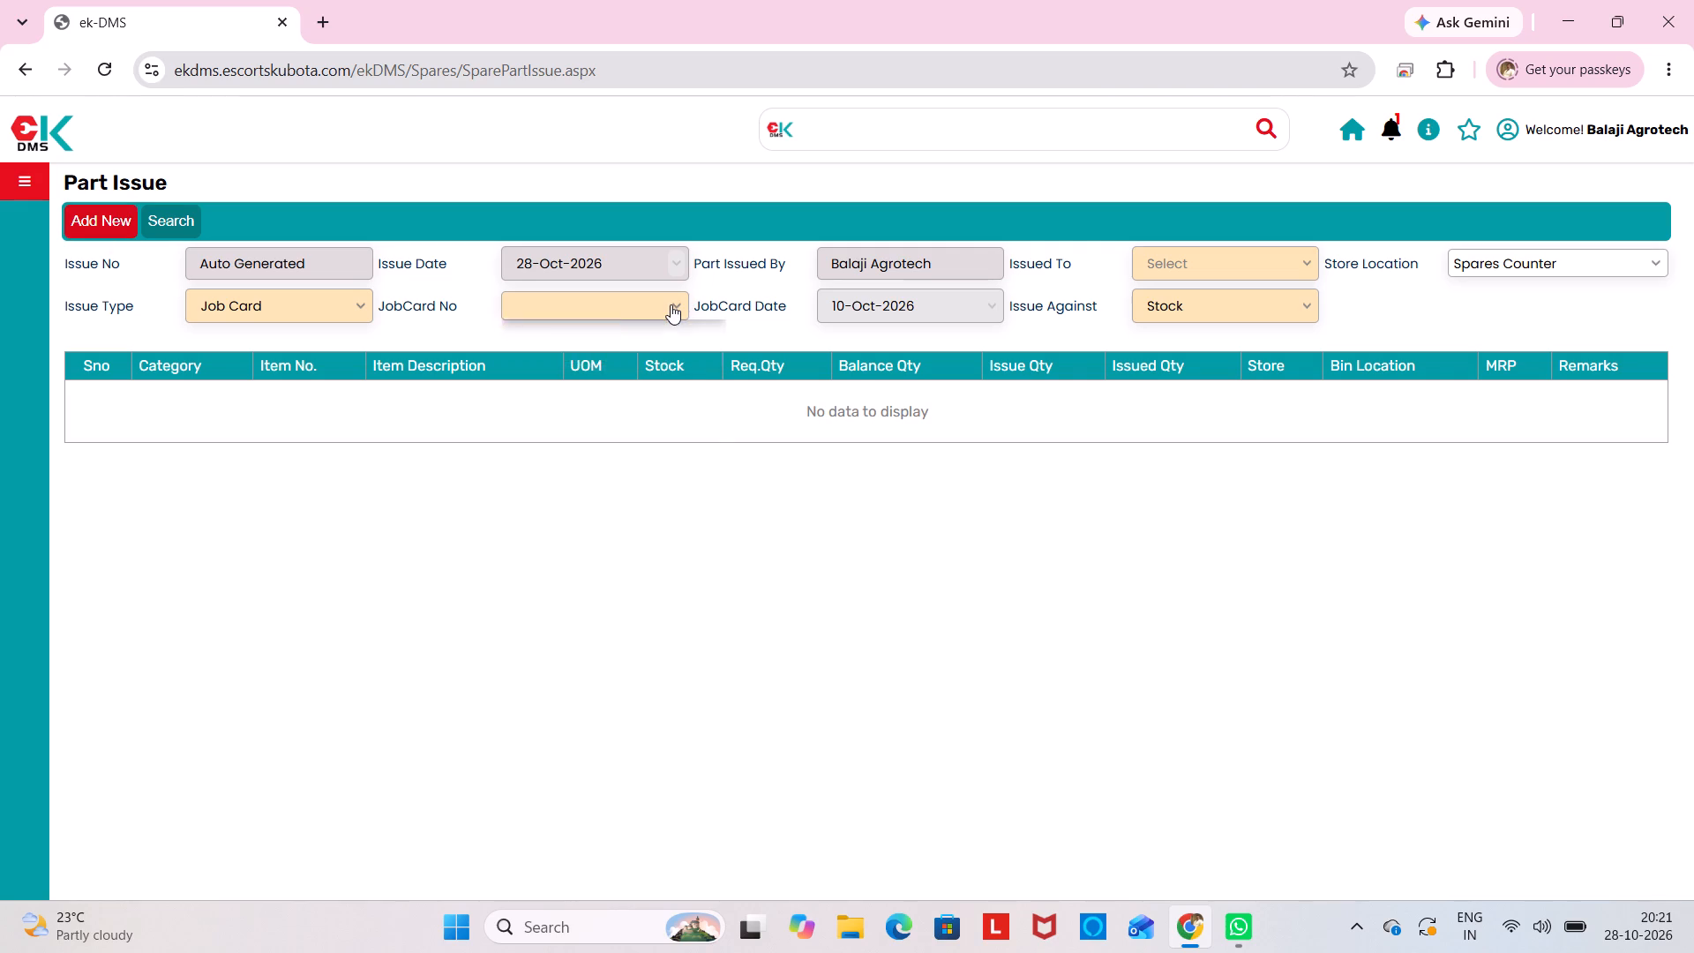
click(653, 356)
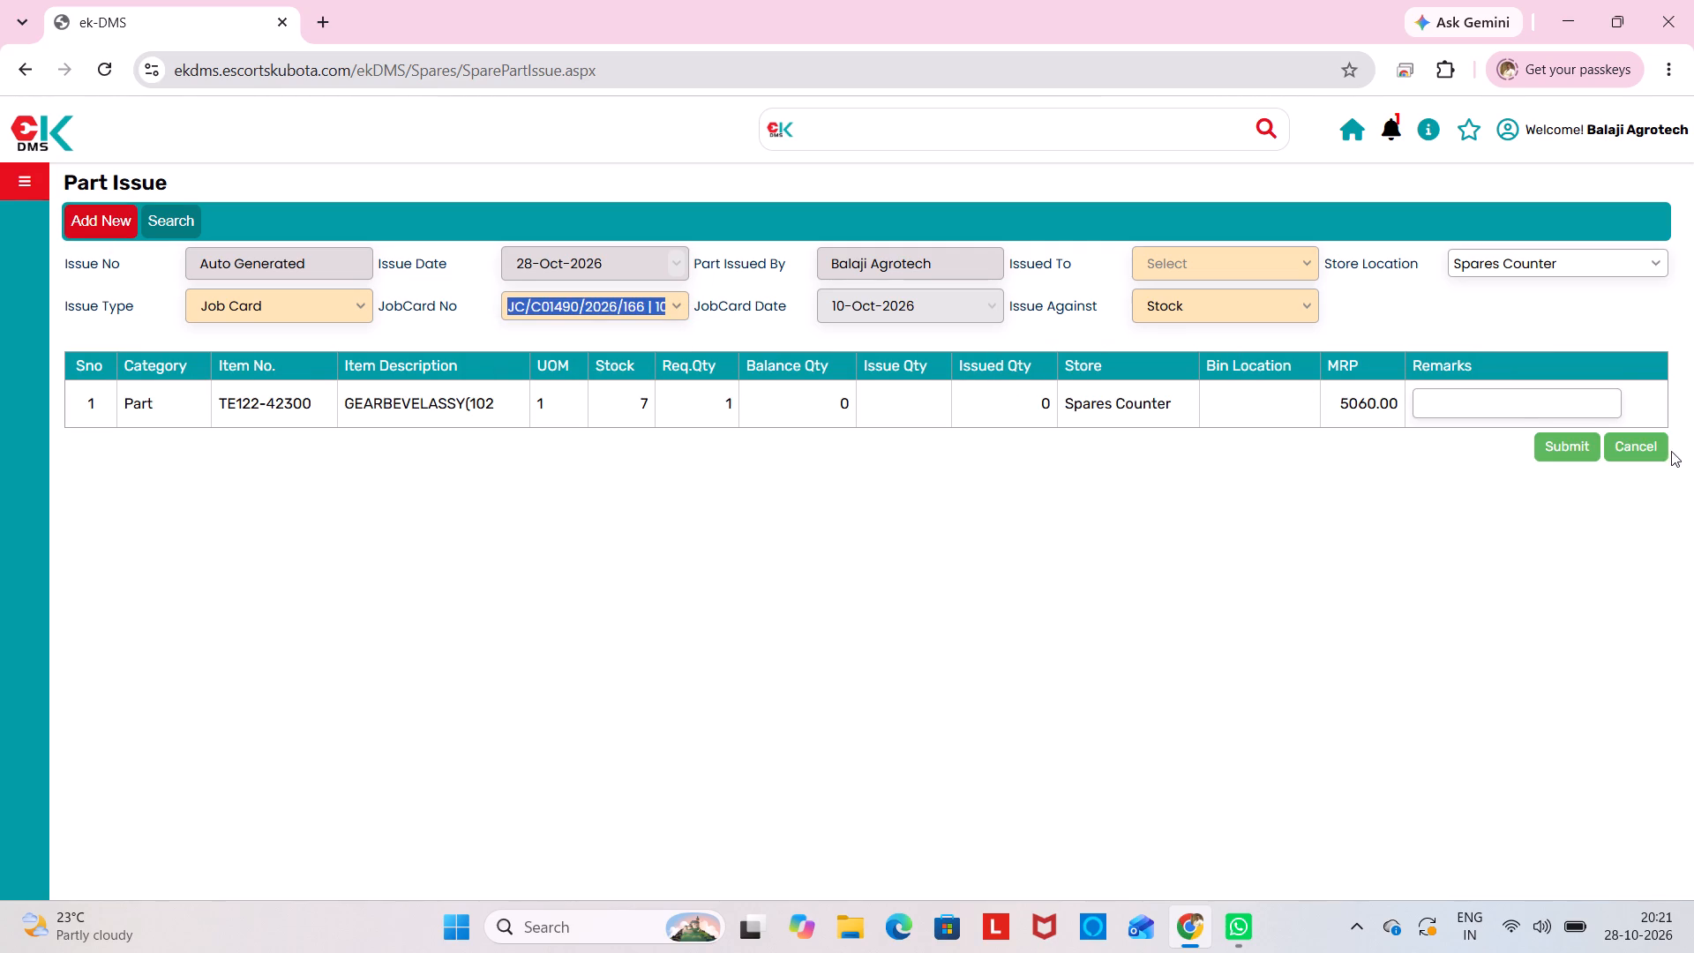
click(677, 302)
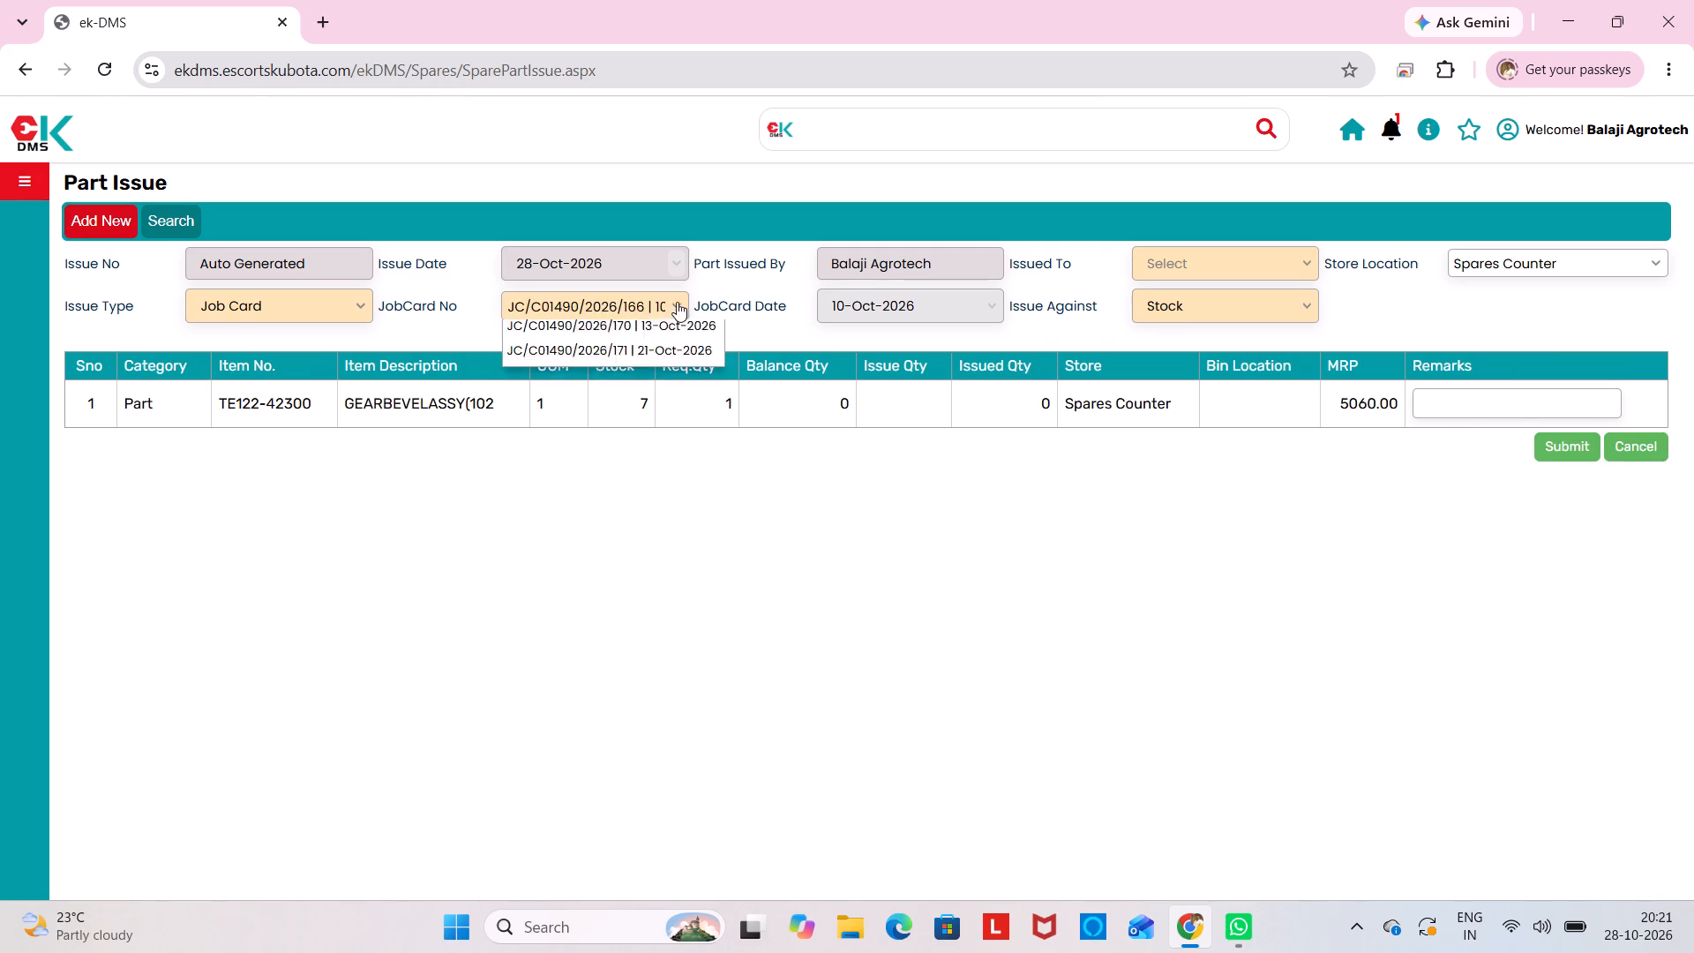
click(650, 379)
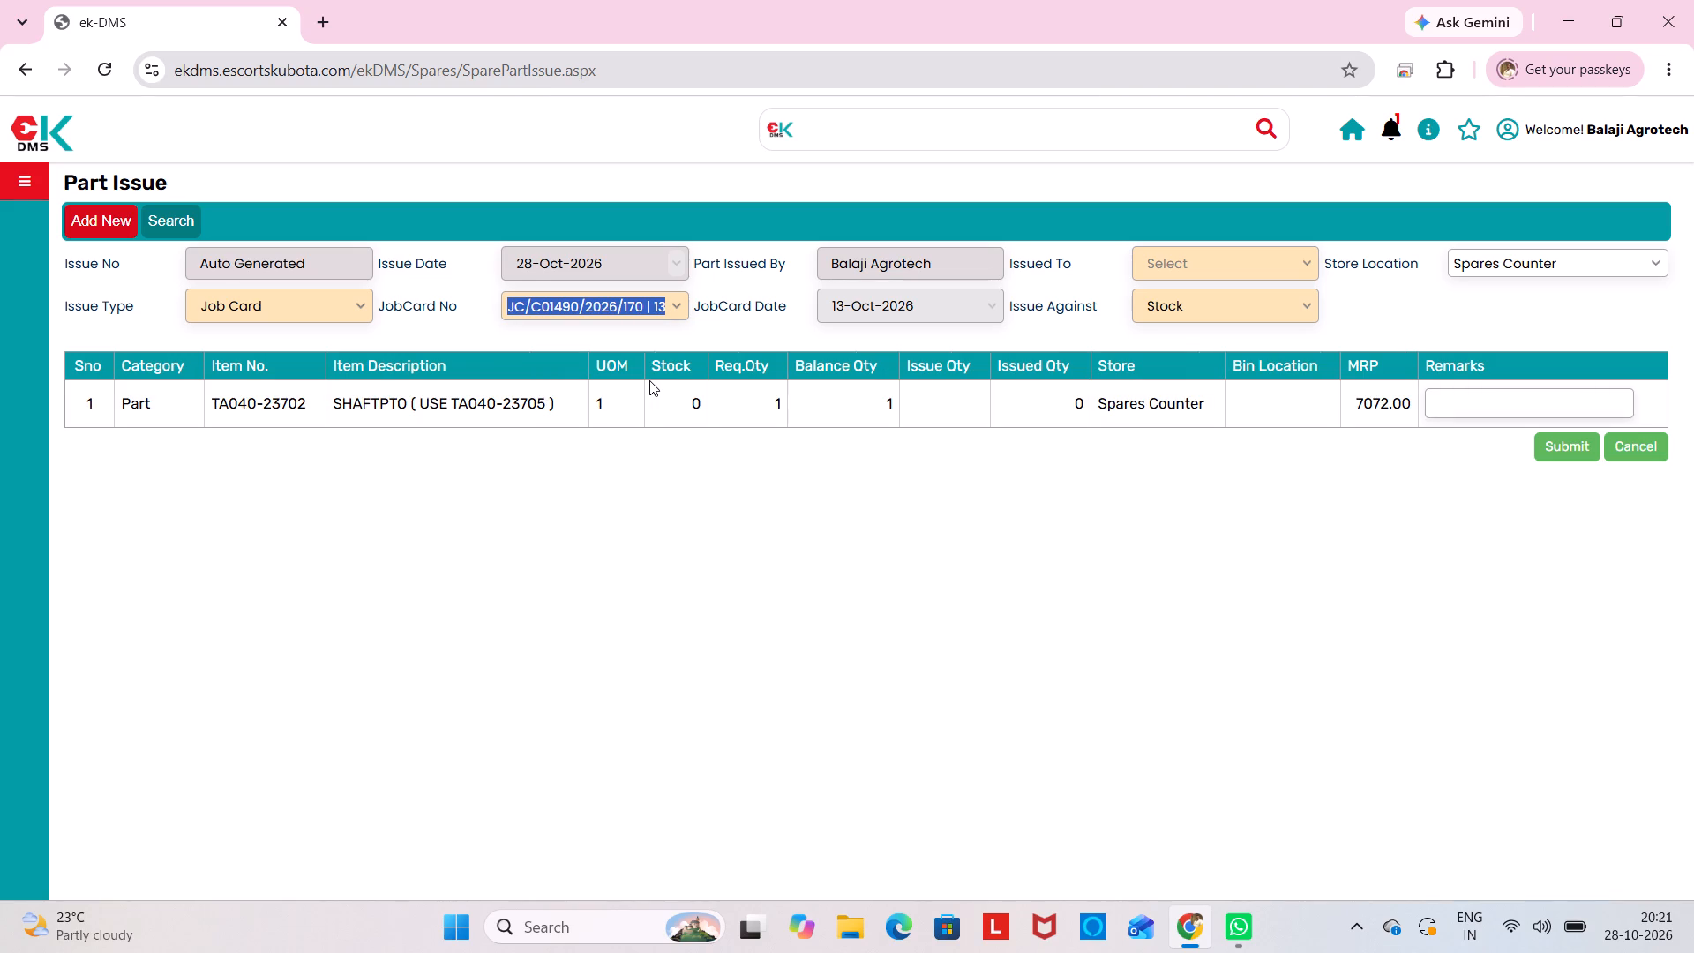
click(674, 314)
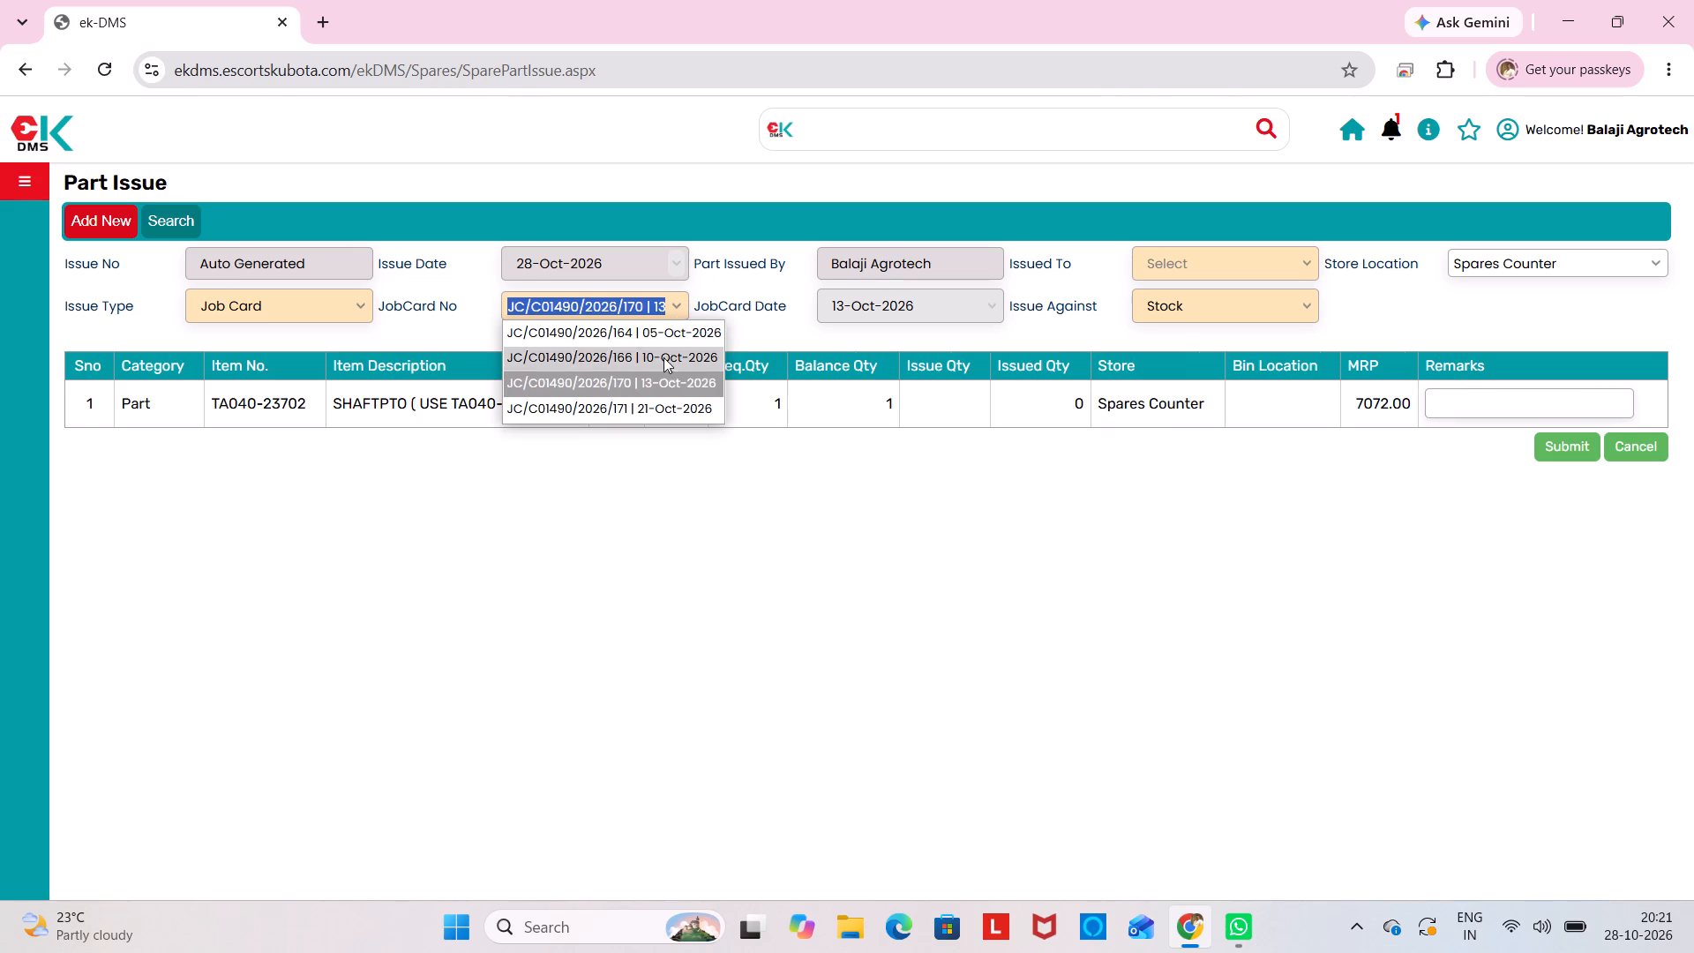
click(636, 409)
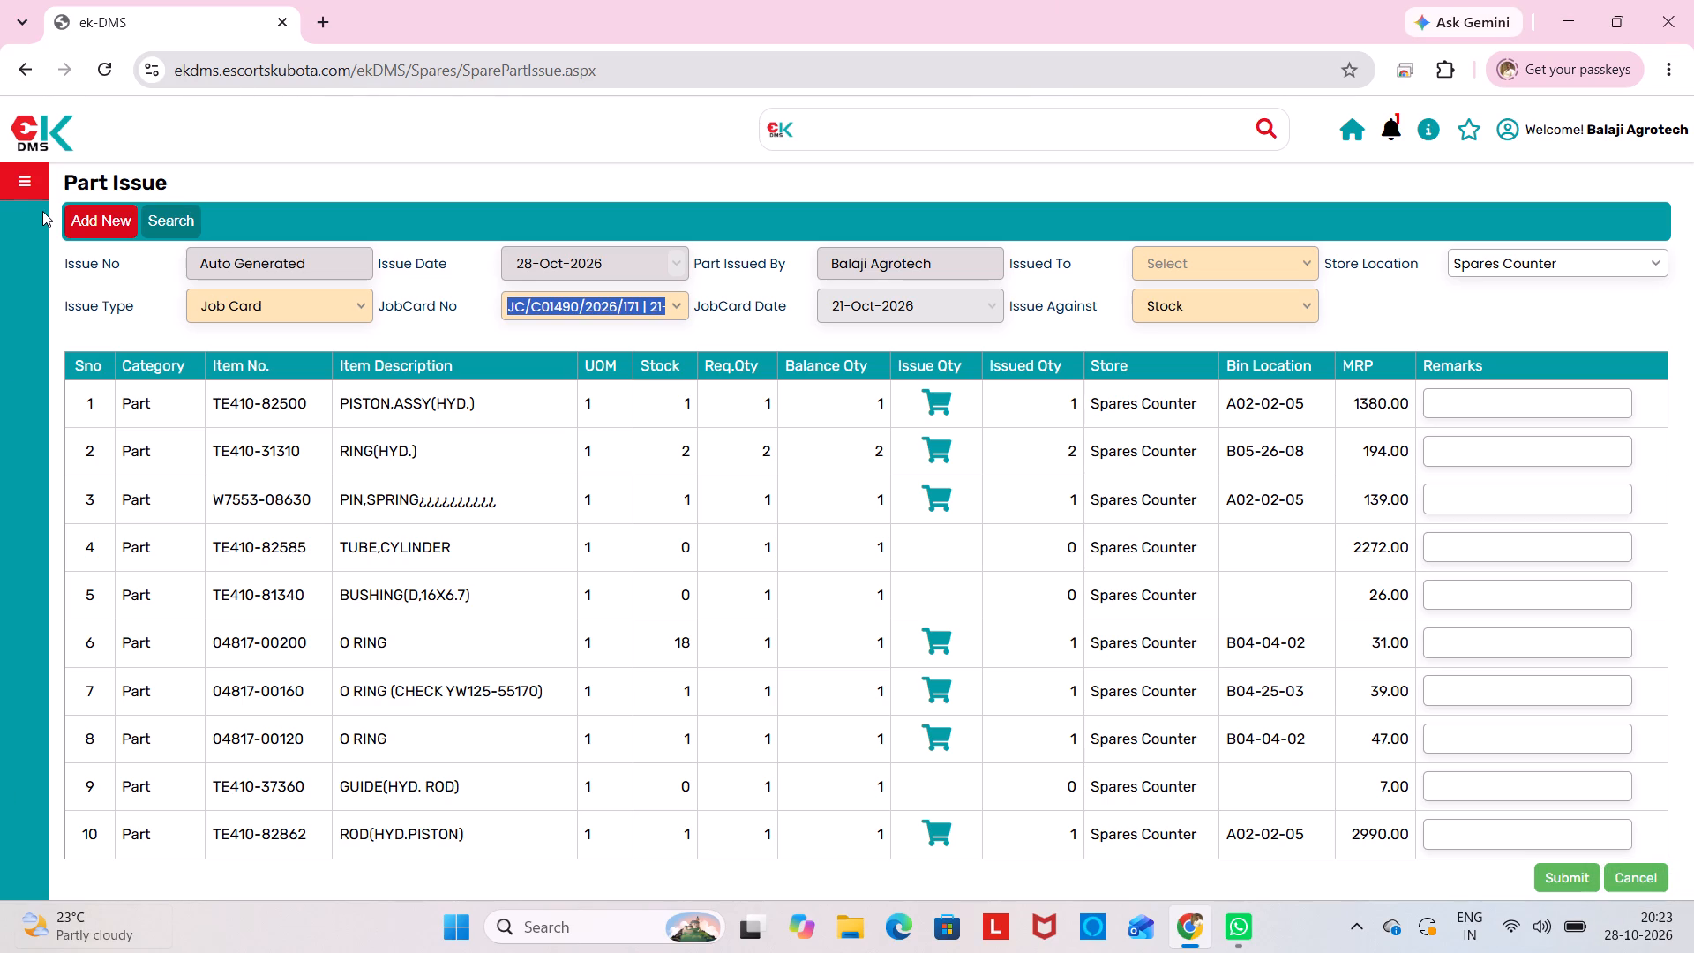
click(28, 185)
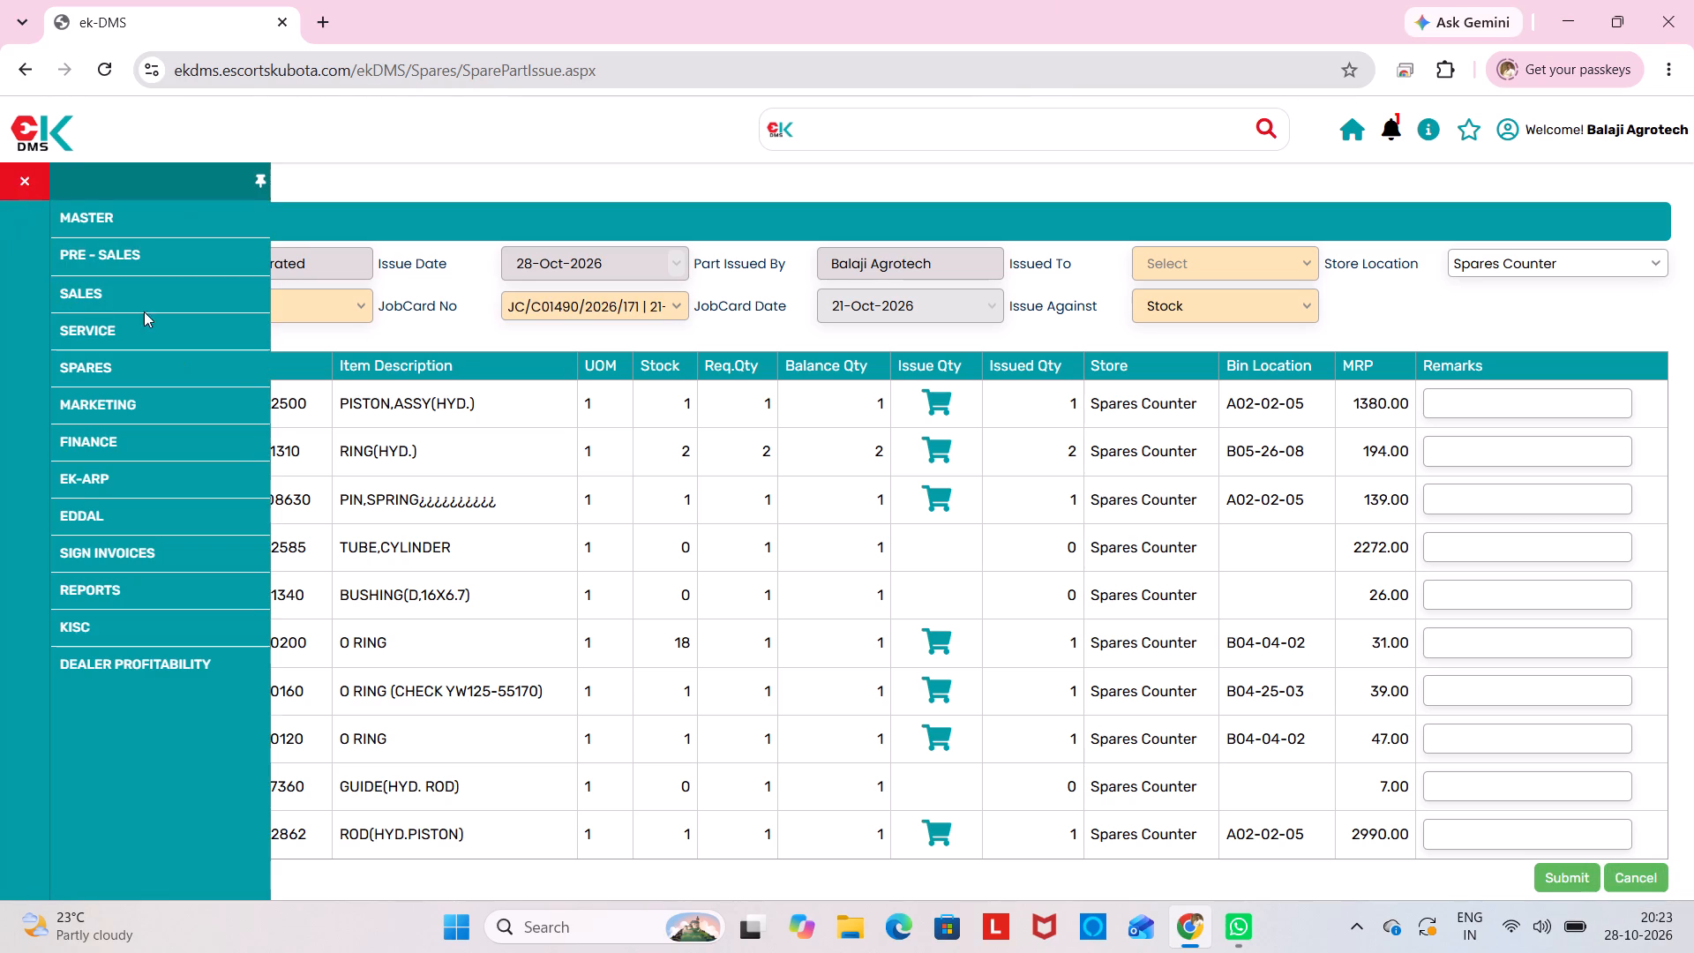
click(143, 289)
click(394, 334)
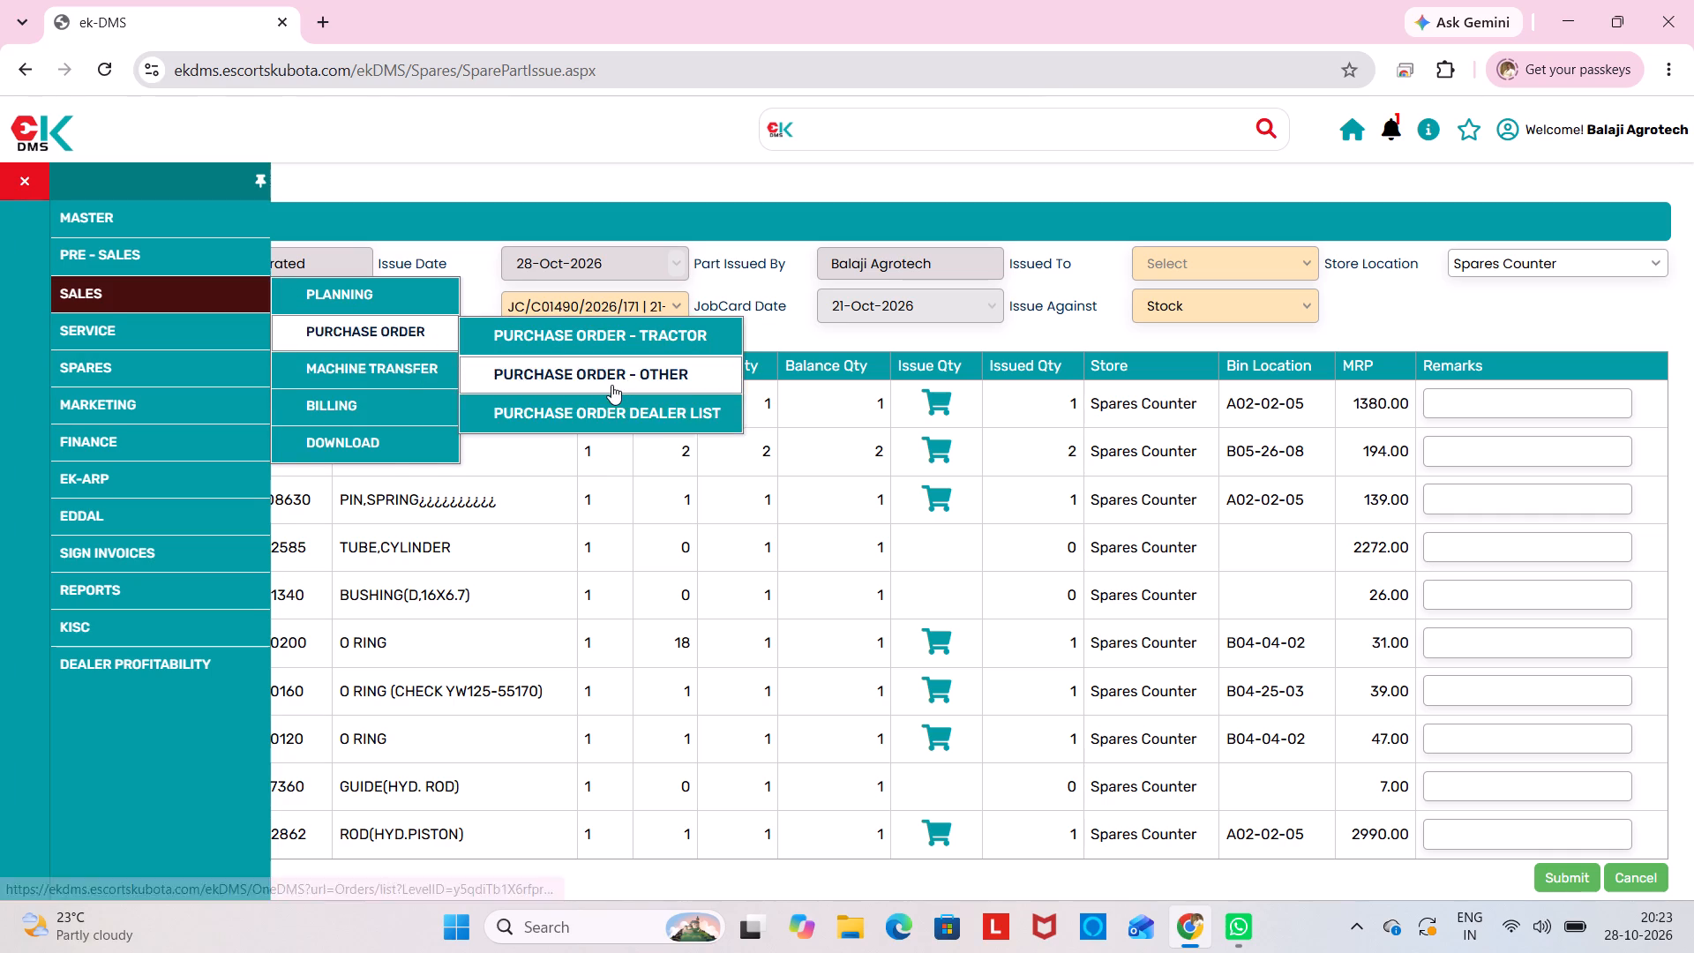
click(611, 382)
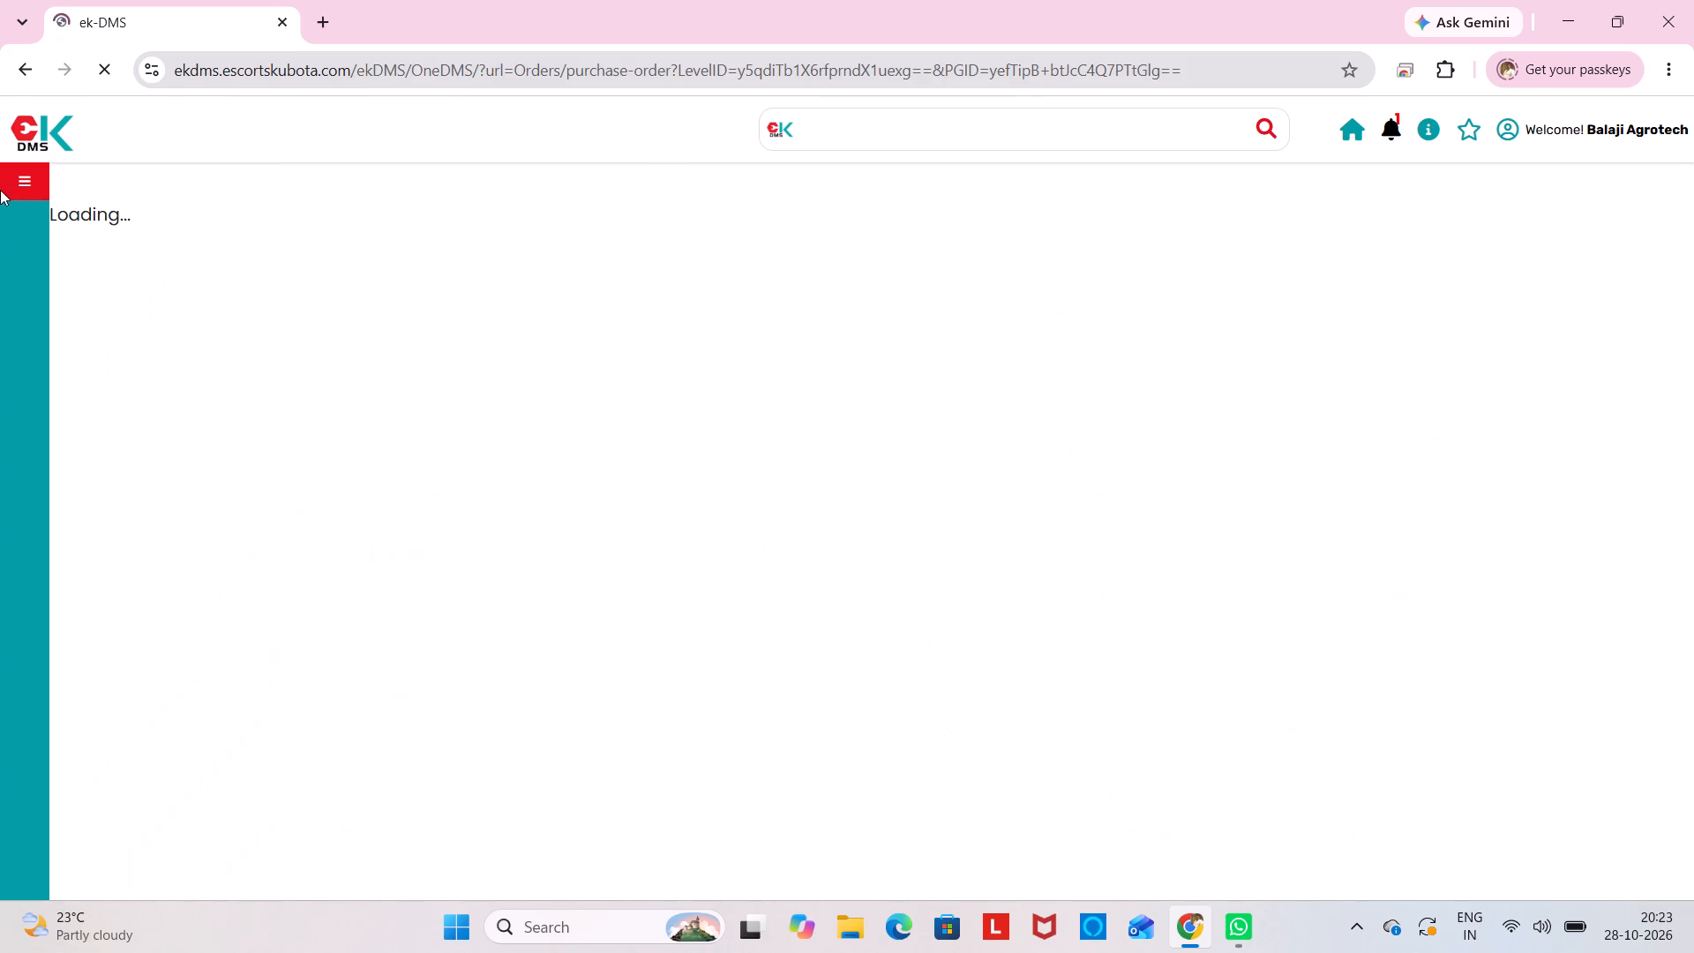
Open the Purchase Order - Tractor form from the sales section.
click(4, 191)
click(193, 298)
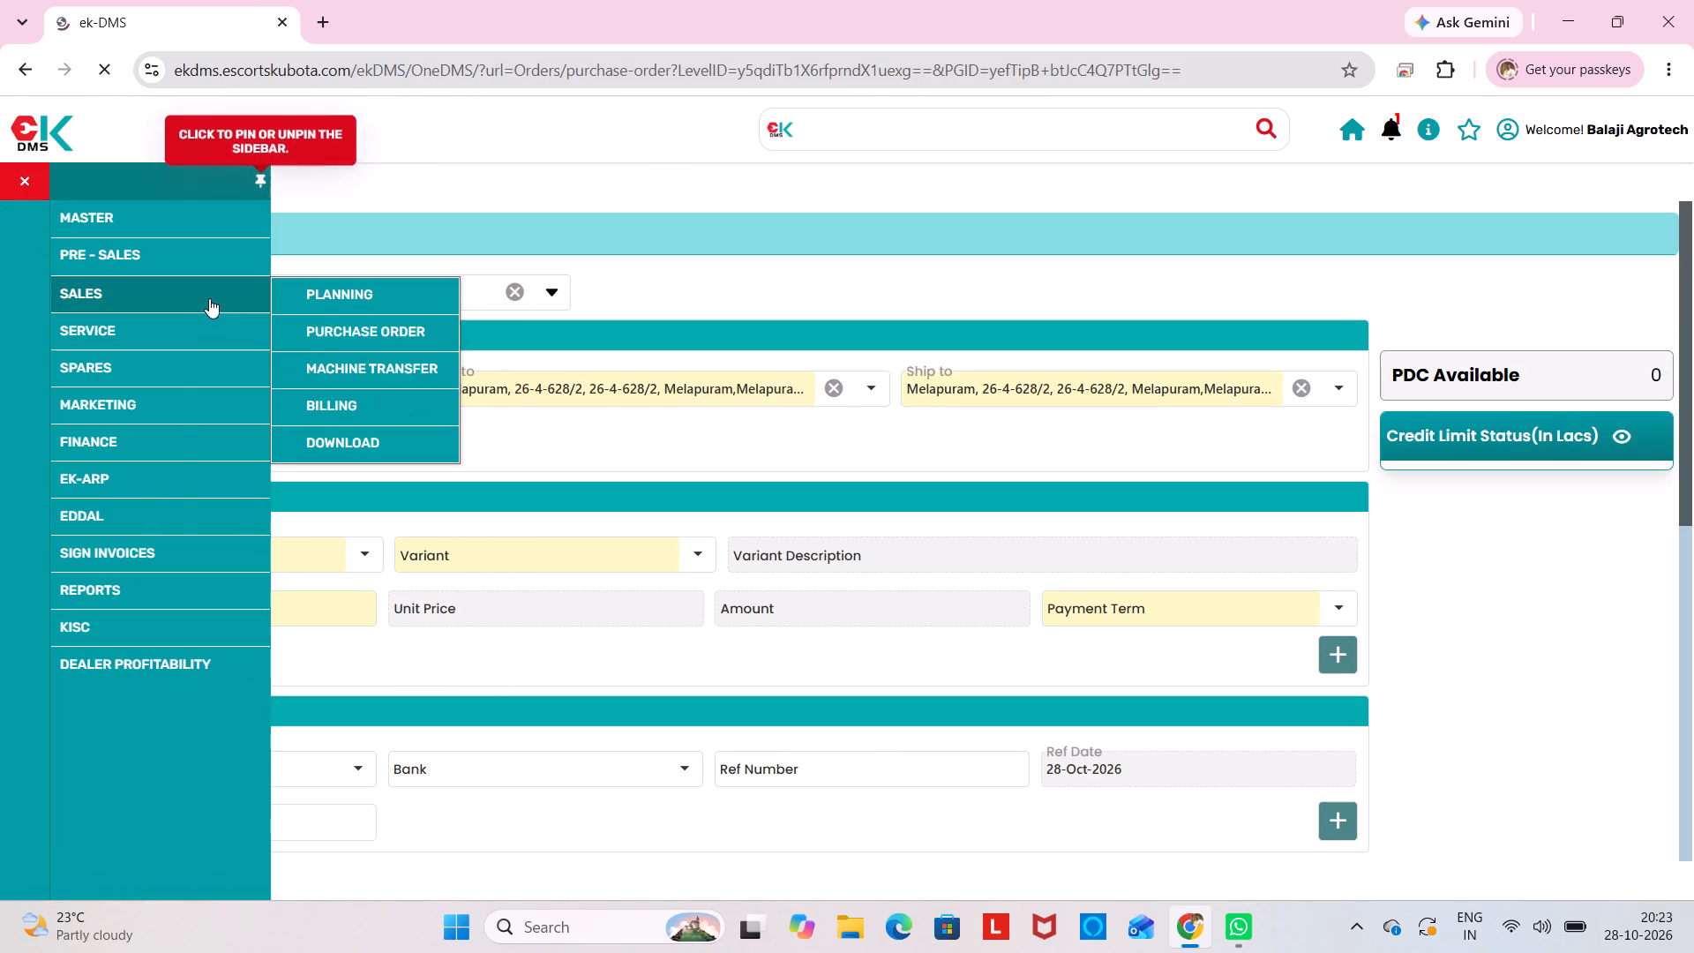
click(419, 334)
click(579, 347)
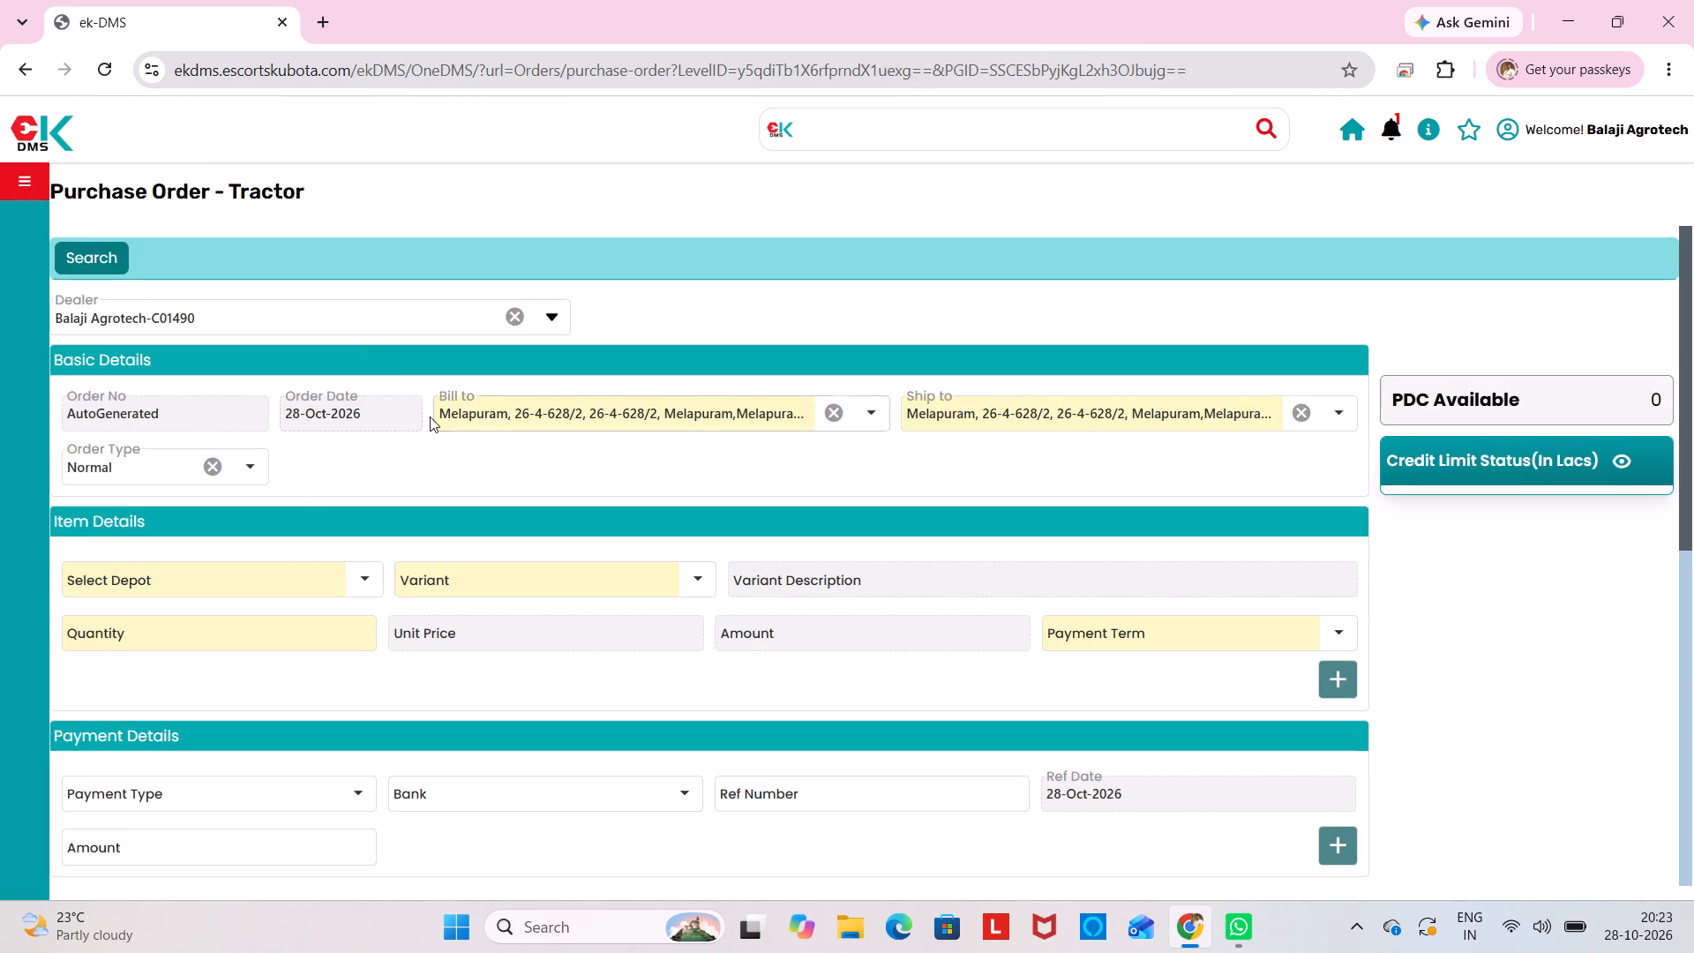
Set the order item's depot to ANANTAPUR and its variant to TE512-50530-MU5002-4WD-Dual, searching the variants for 5002.
click(262, 577)
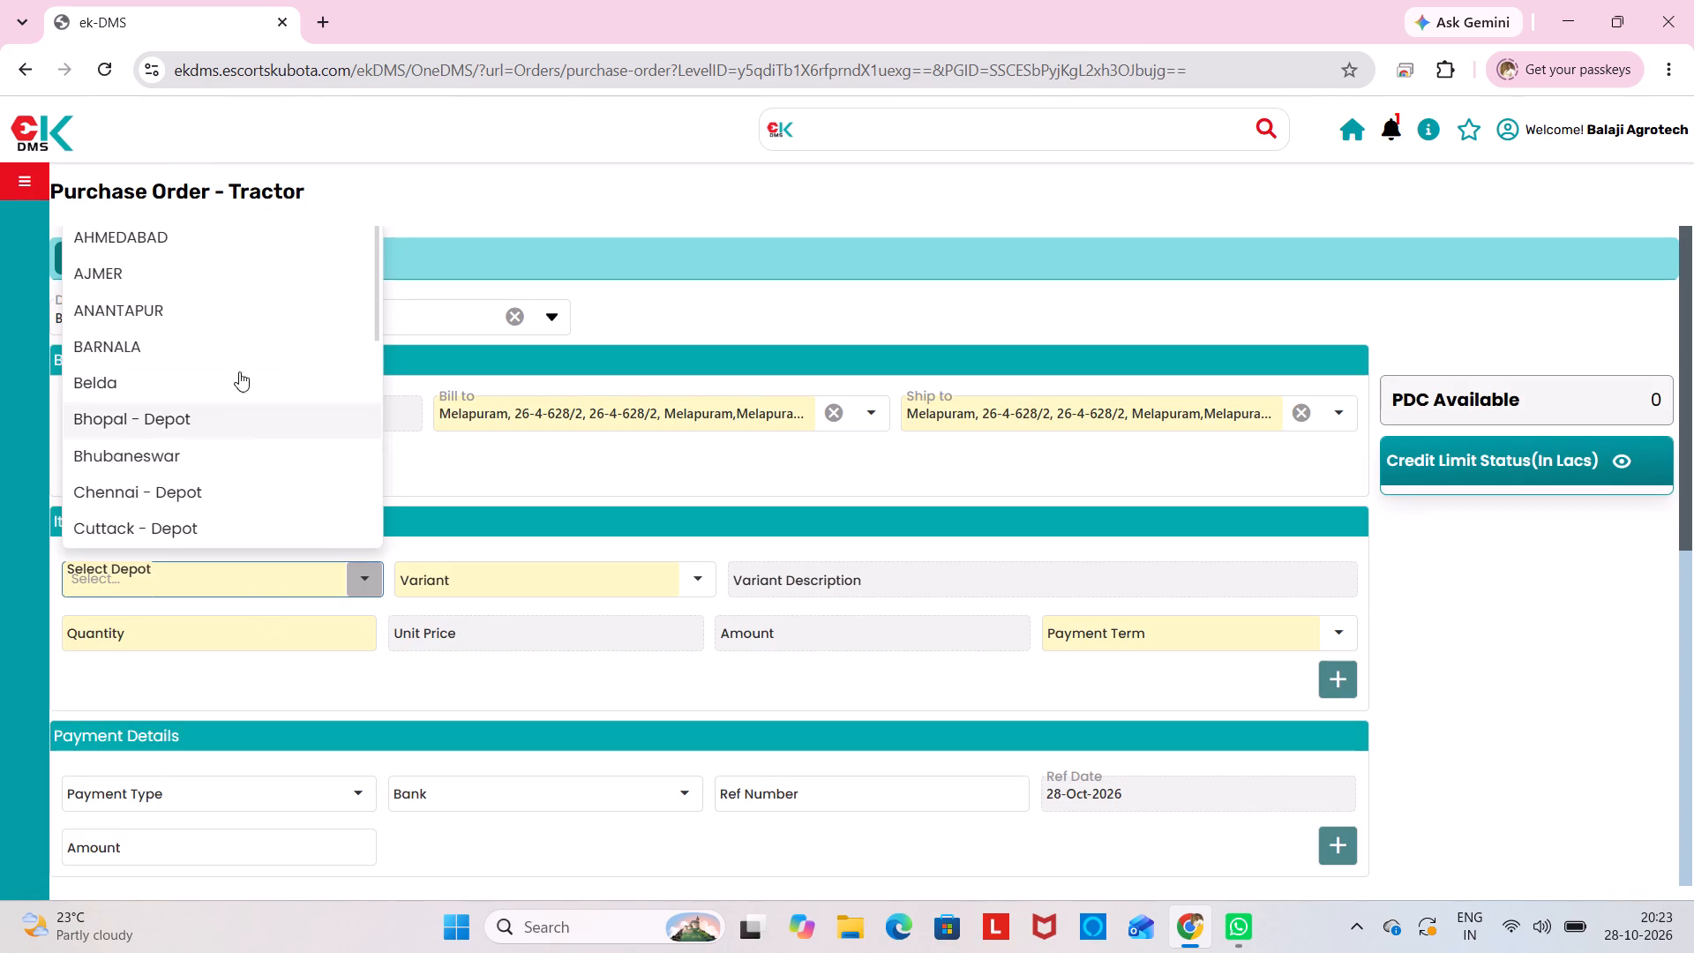
click(221, 322)
click(483, 586)
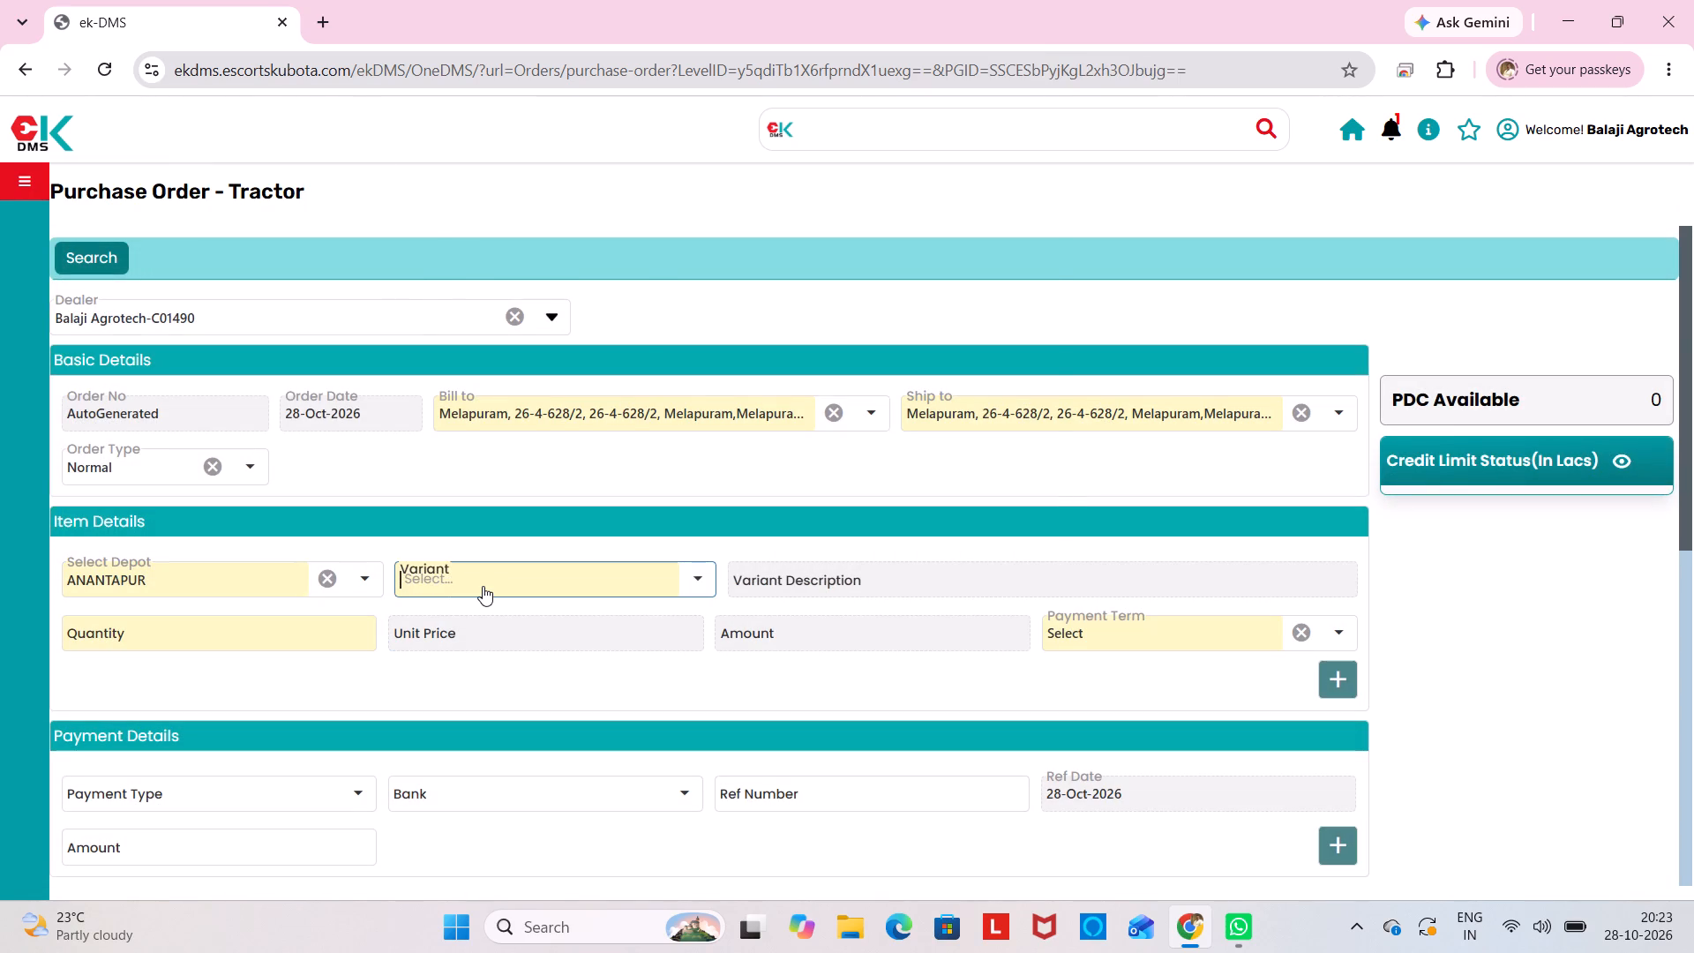
key(5)
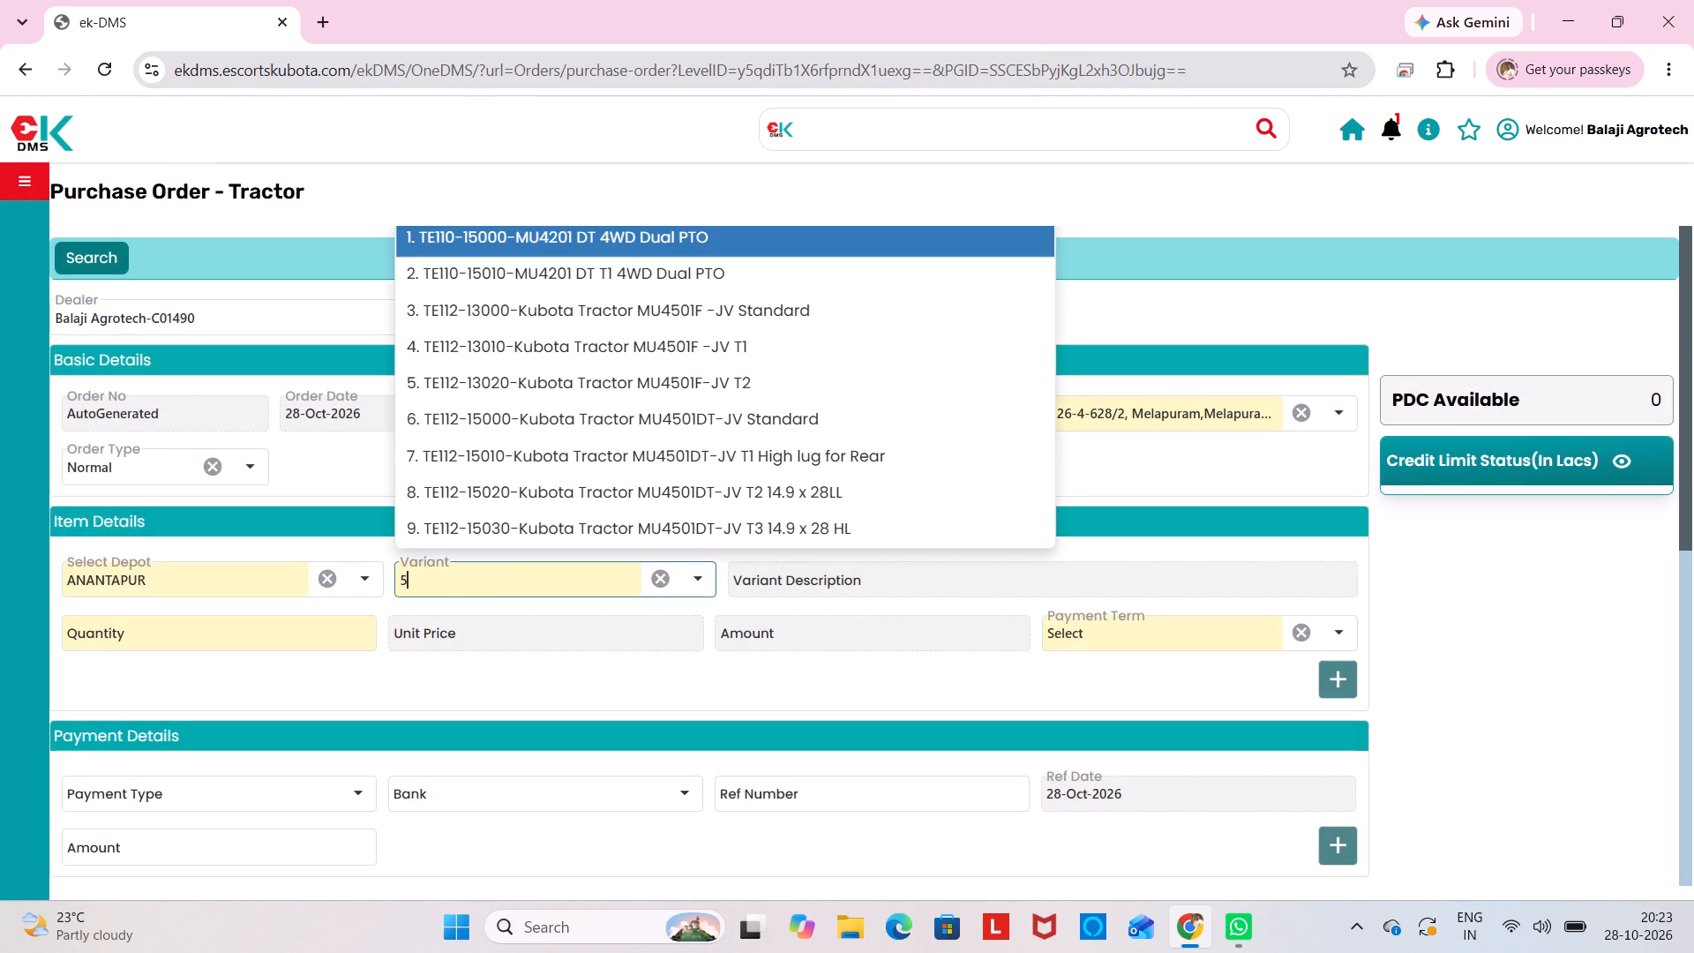
key(BackSpace)
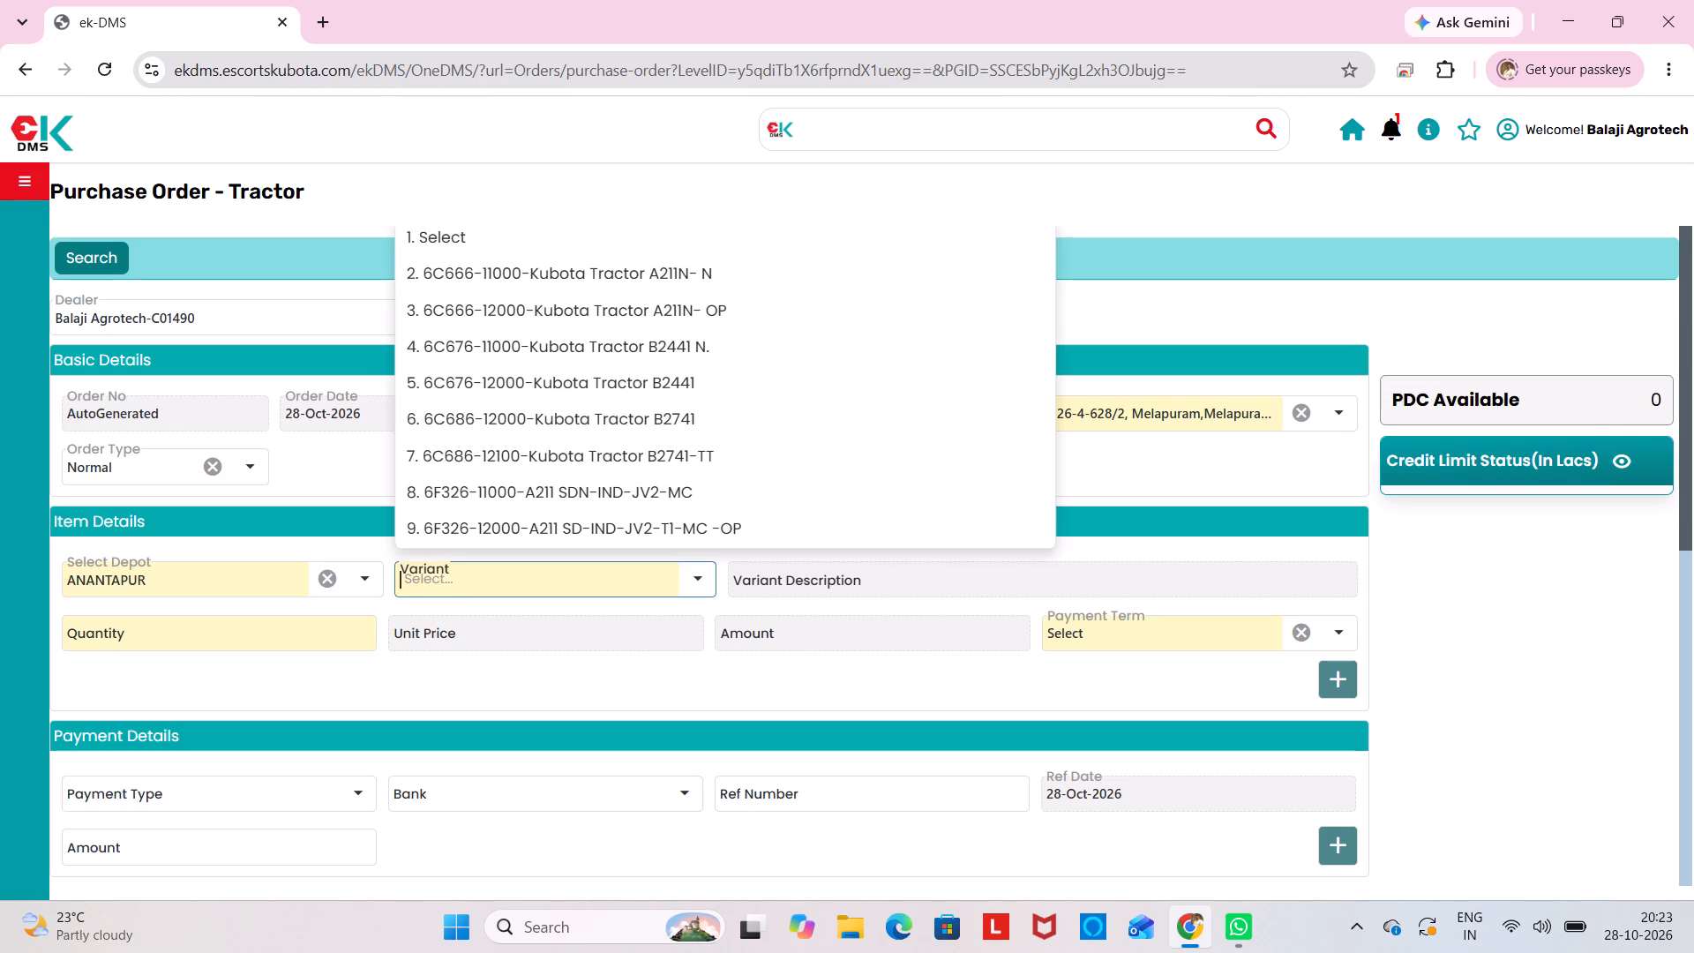
text(502)
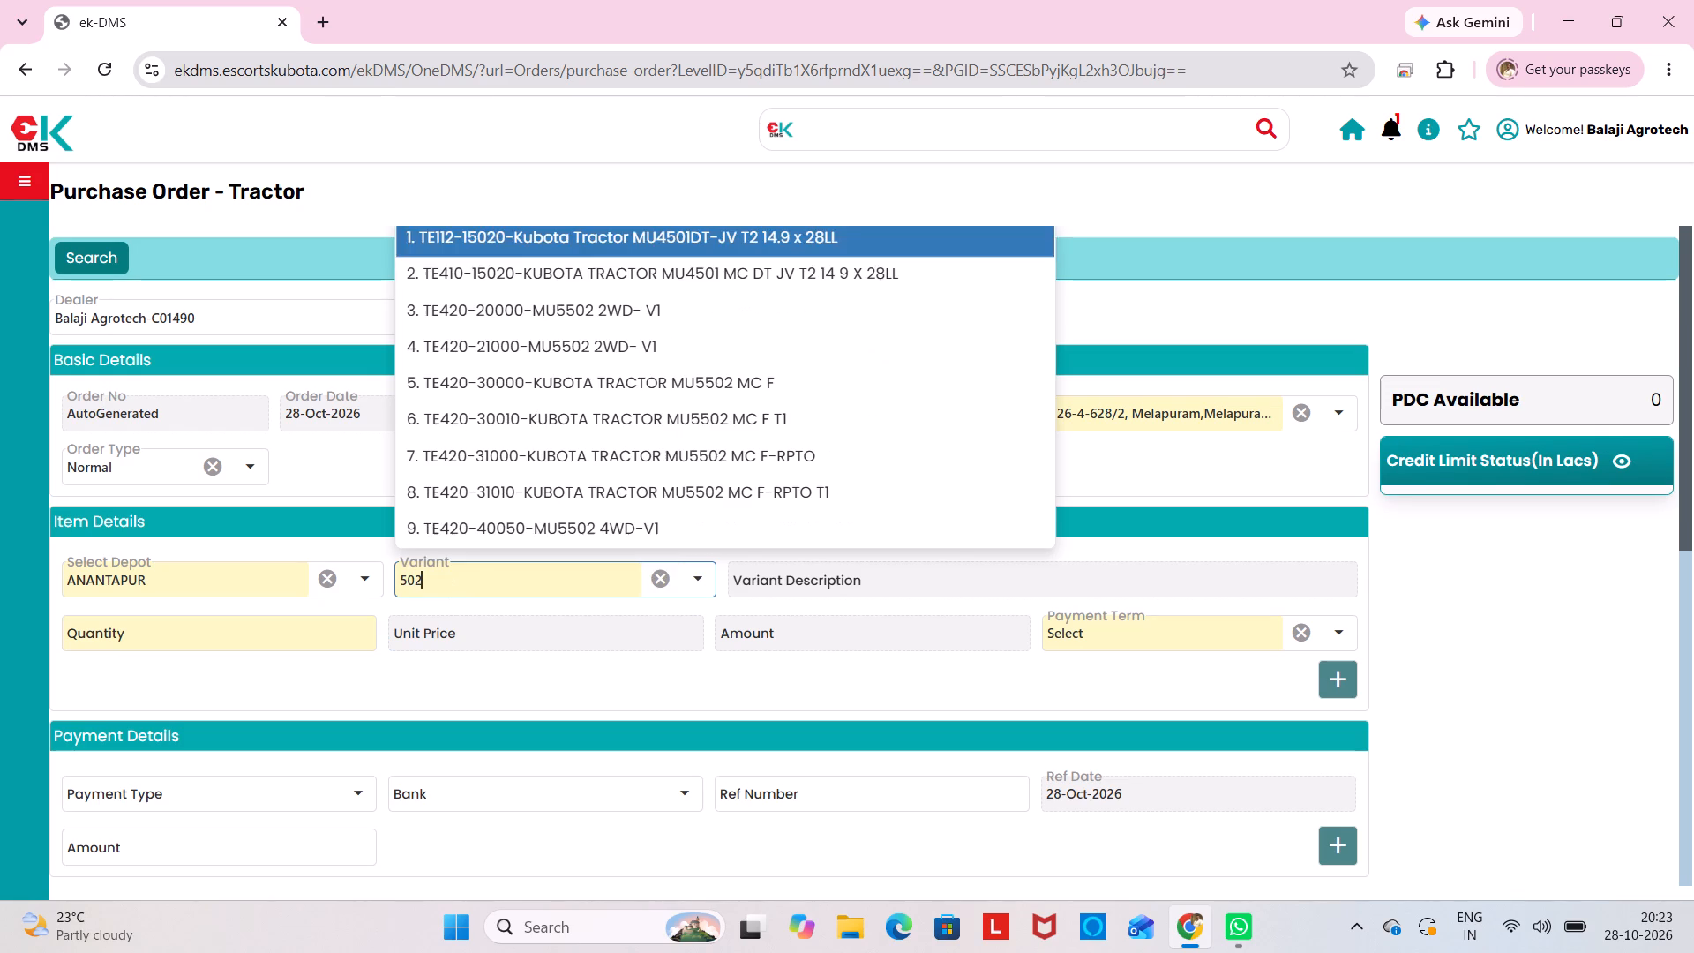
key(BackSpace)
text(02)
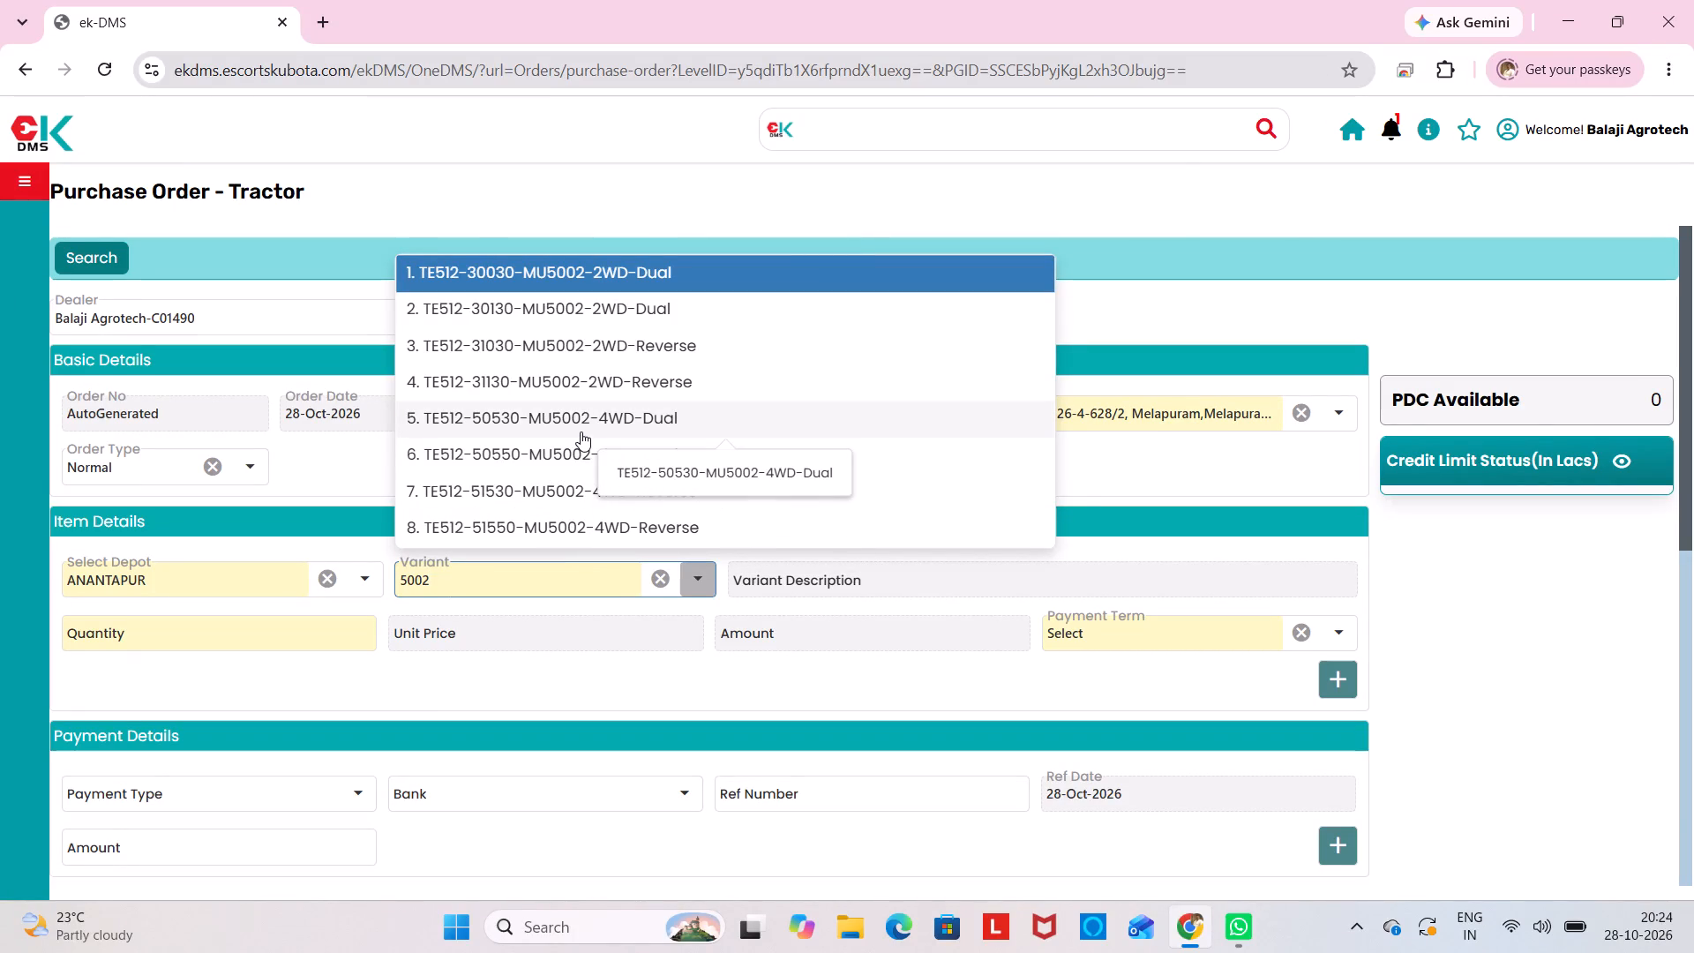
click(581, 431)
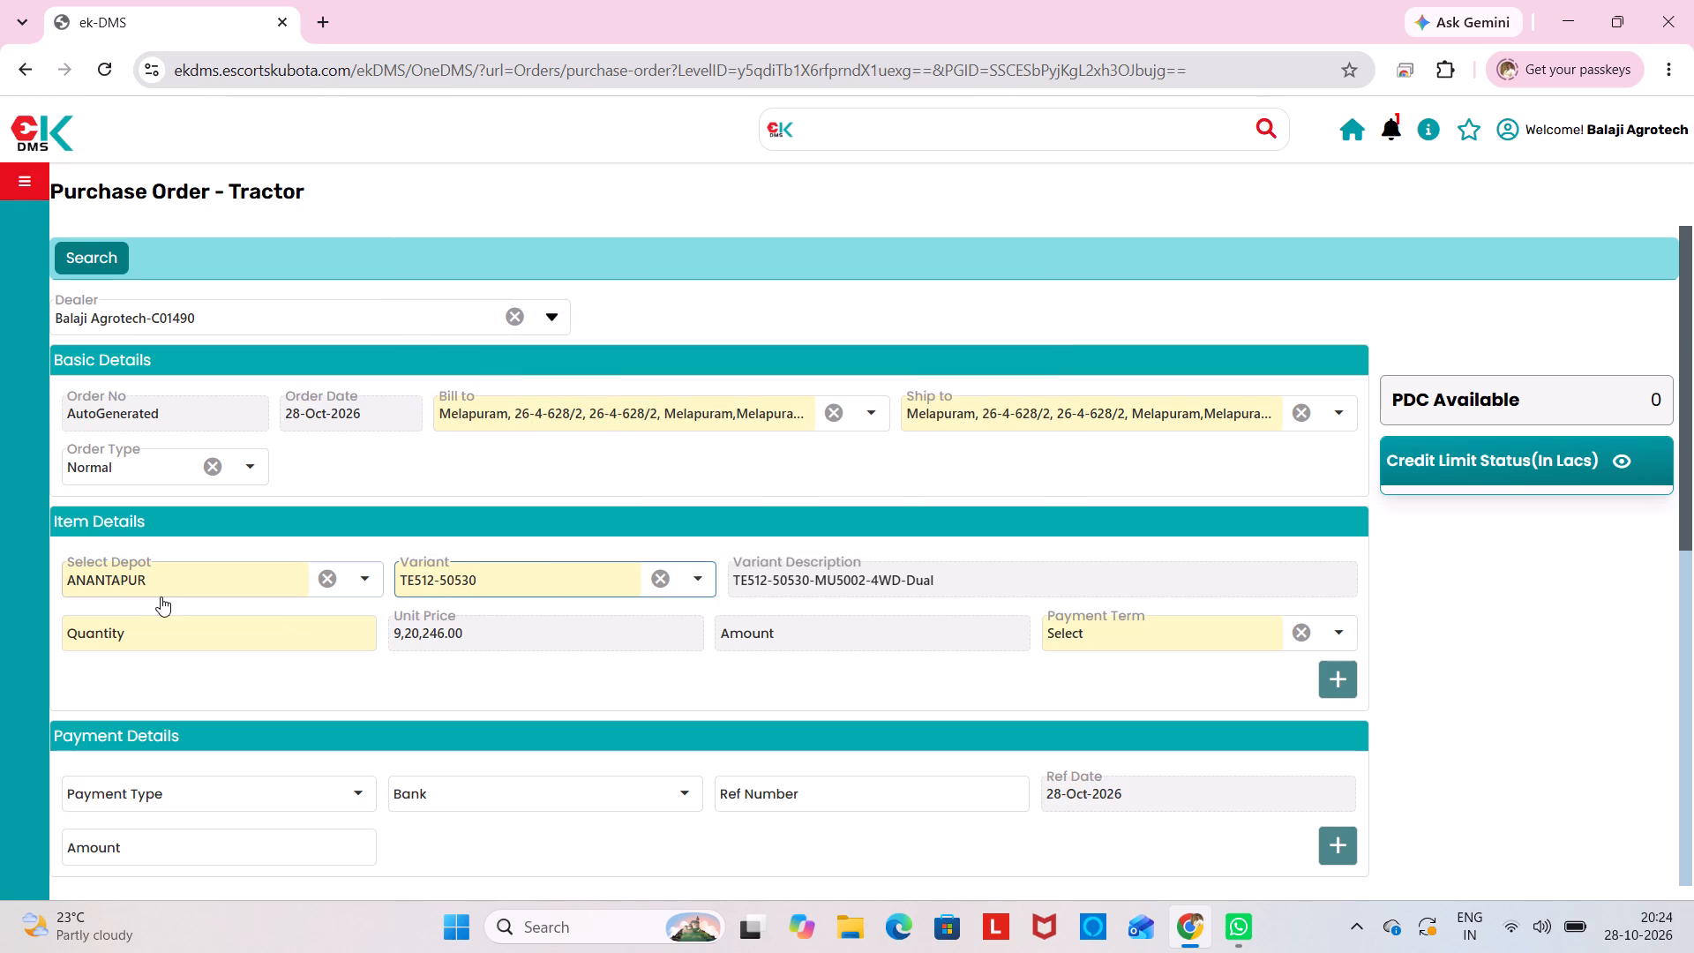
Set quantity 1 and payment term CASH for the tractor, and add the item to the purchase order.
click(135, 634)
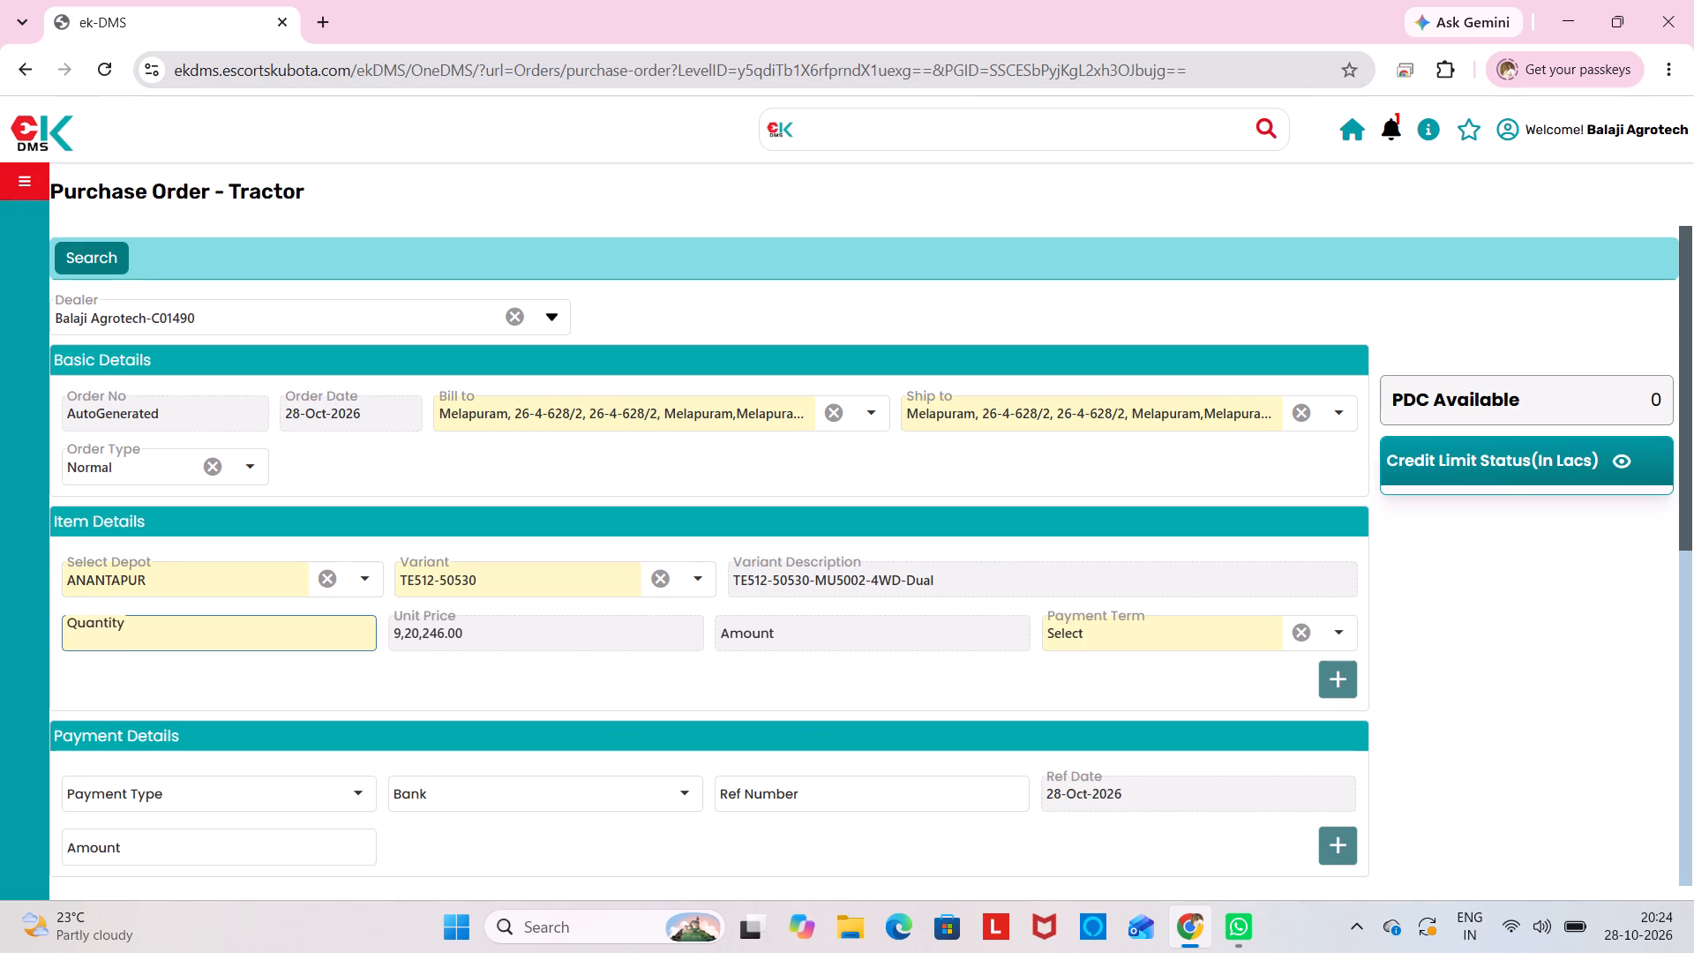
click(139, 633)
key(1)
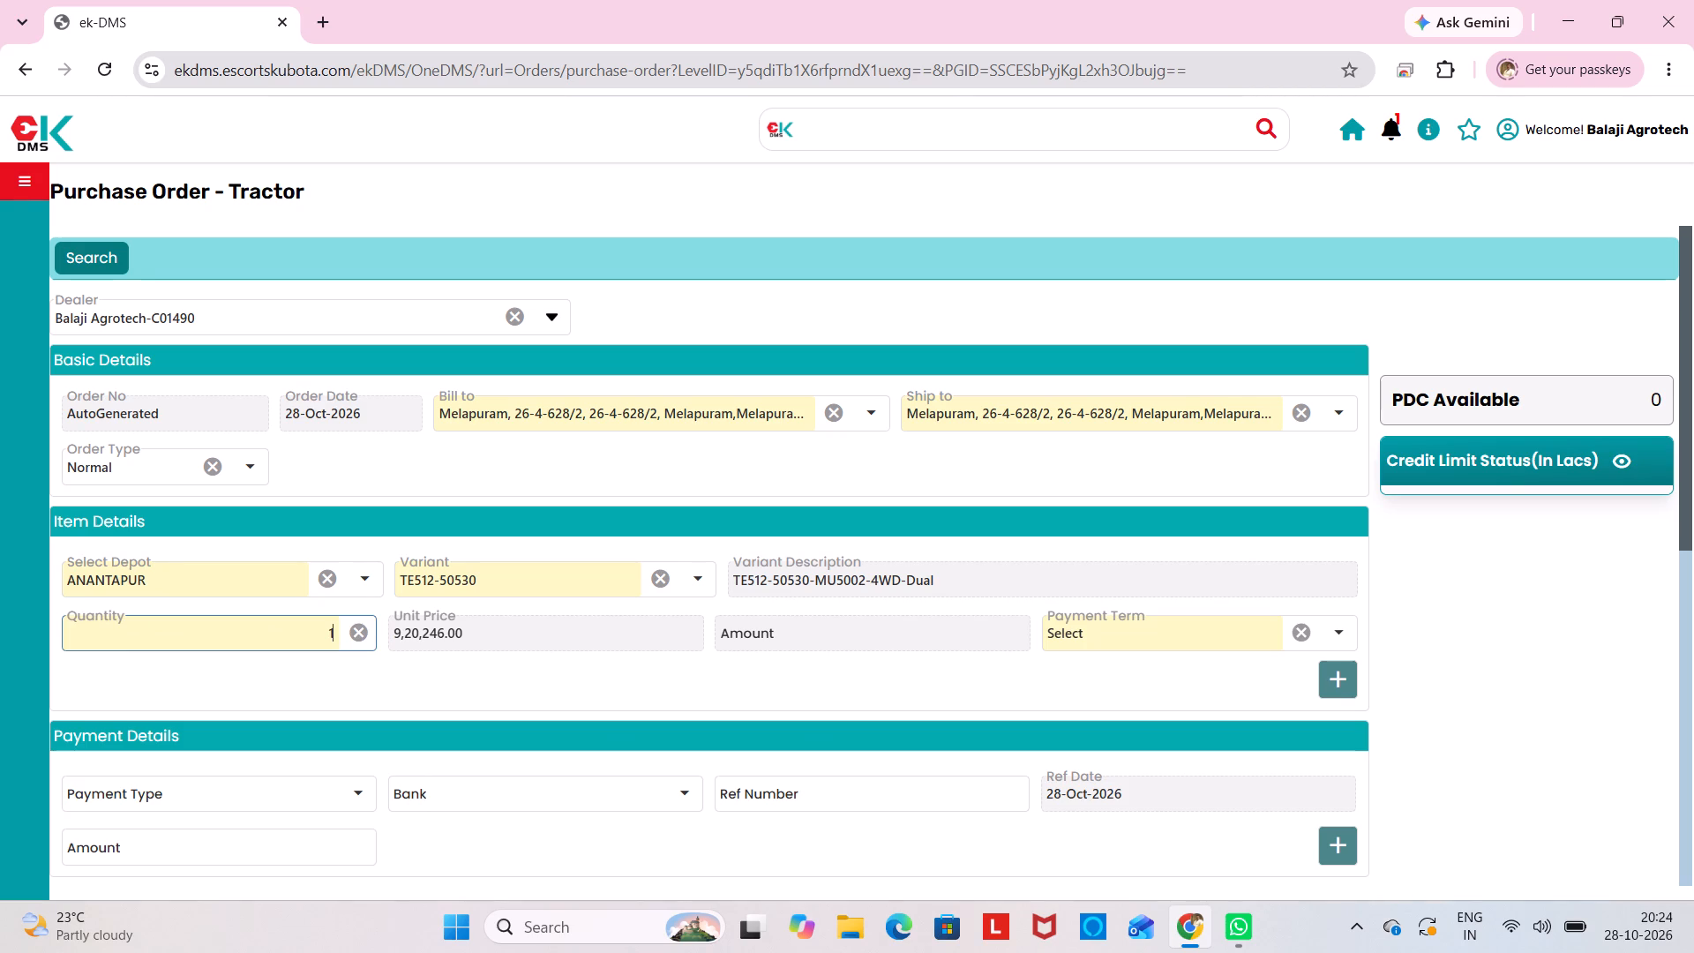
click(1086, 622)
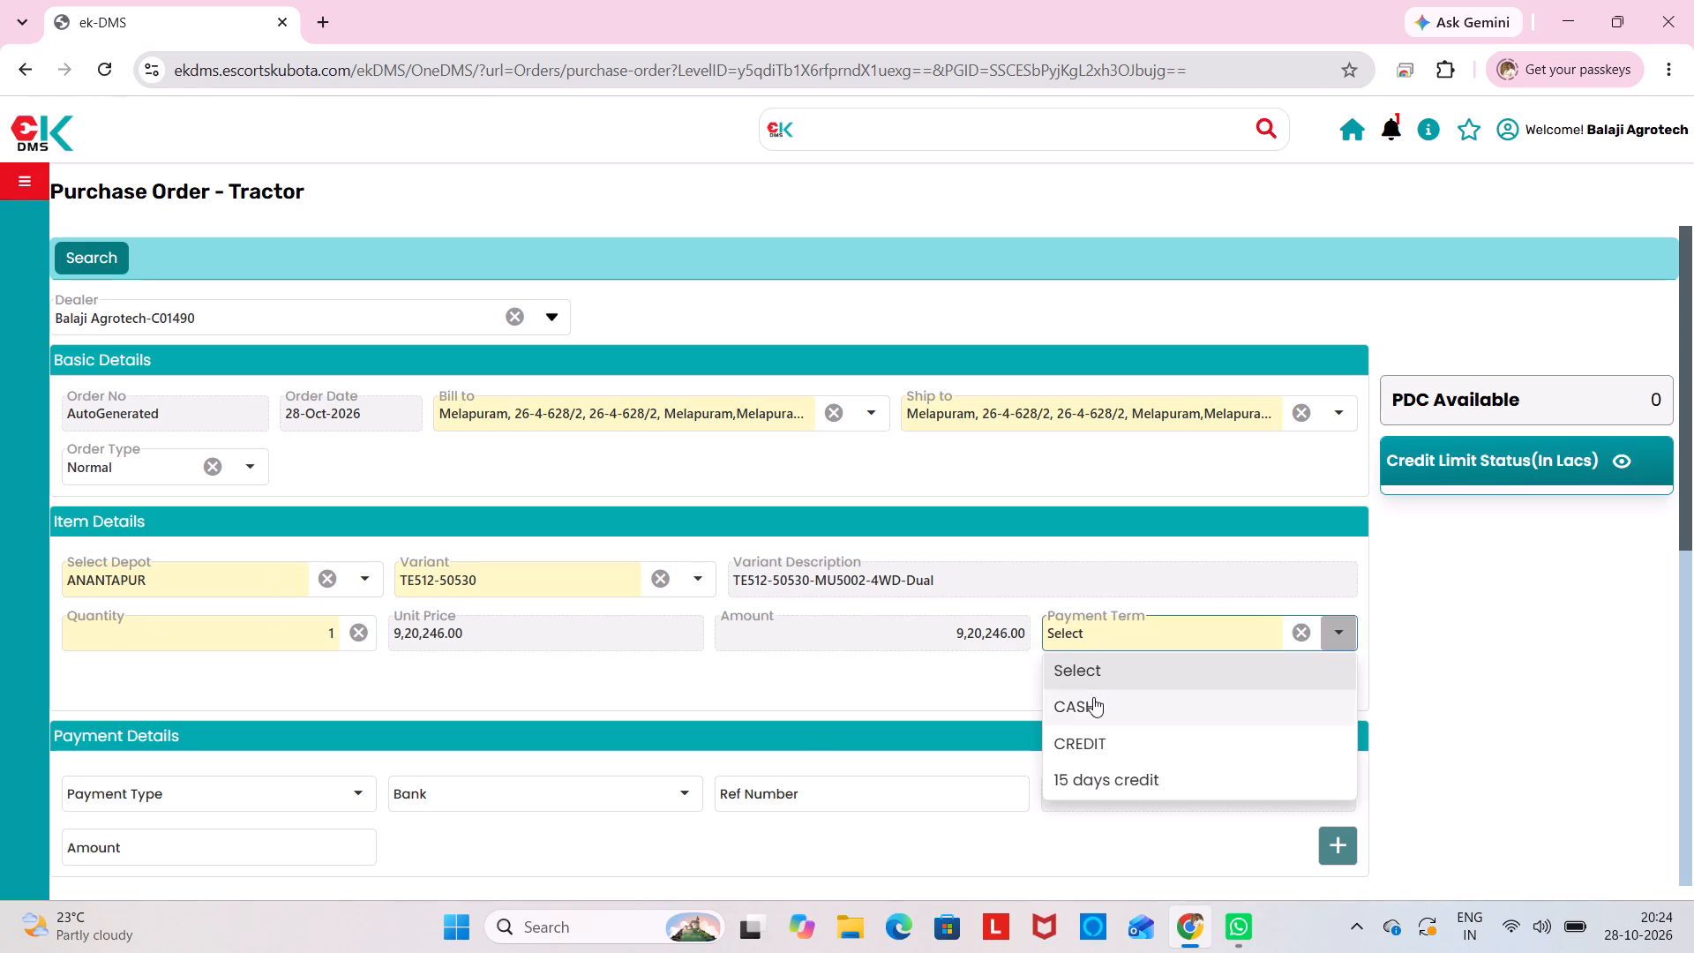
click(1095, 702)
click(1350, 677)
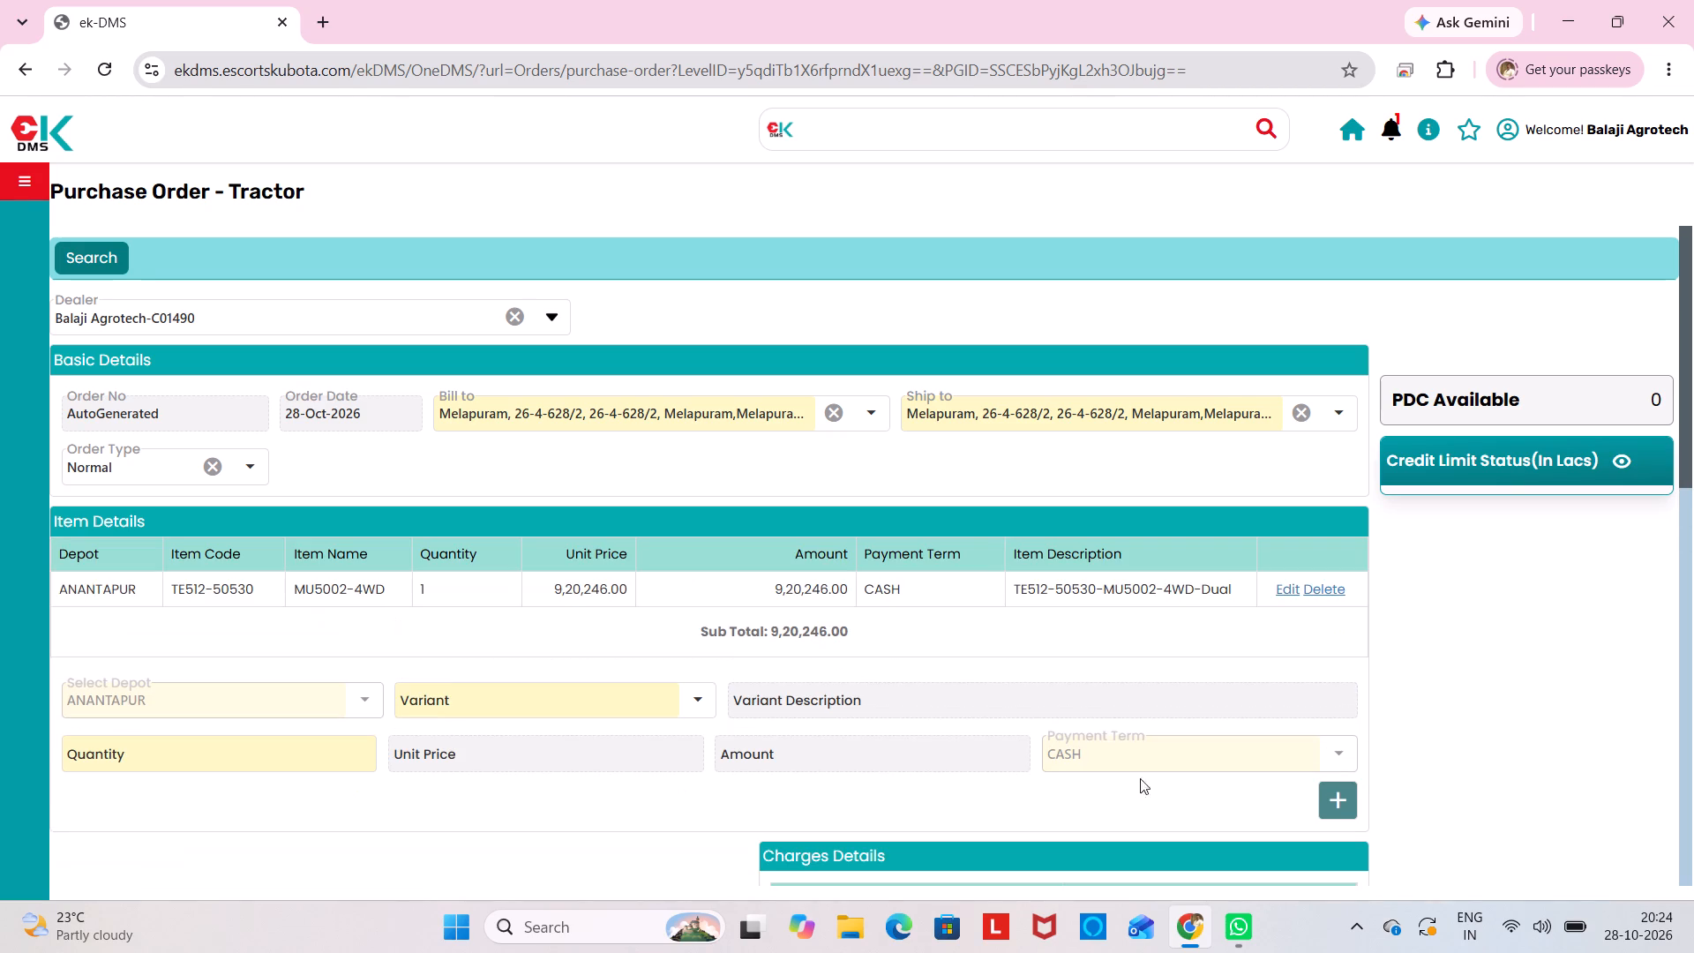
Answer Yes to whether there is any special request on the purchase order.
scroll(765, 694, down, 4)
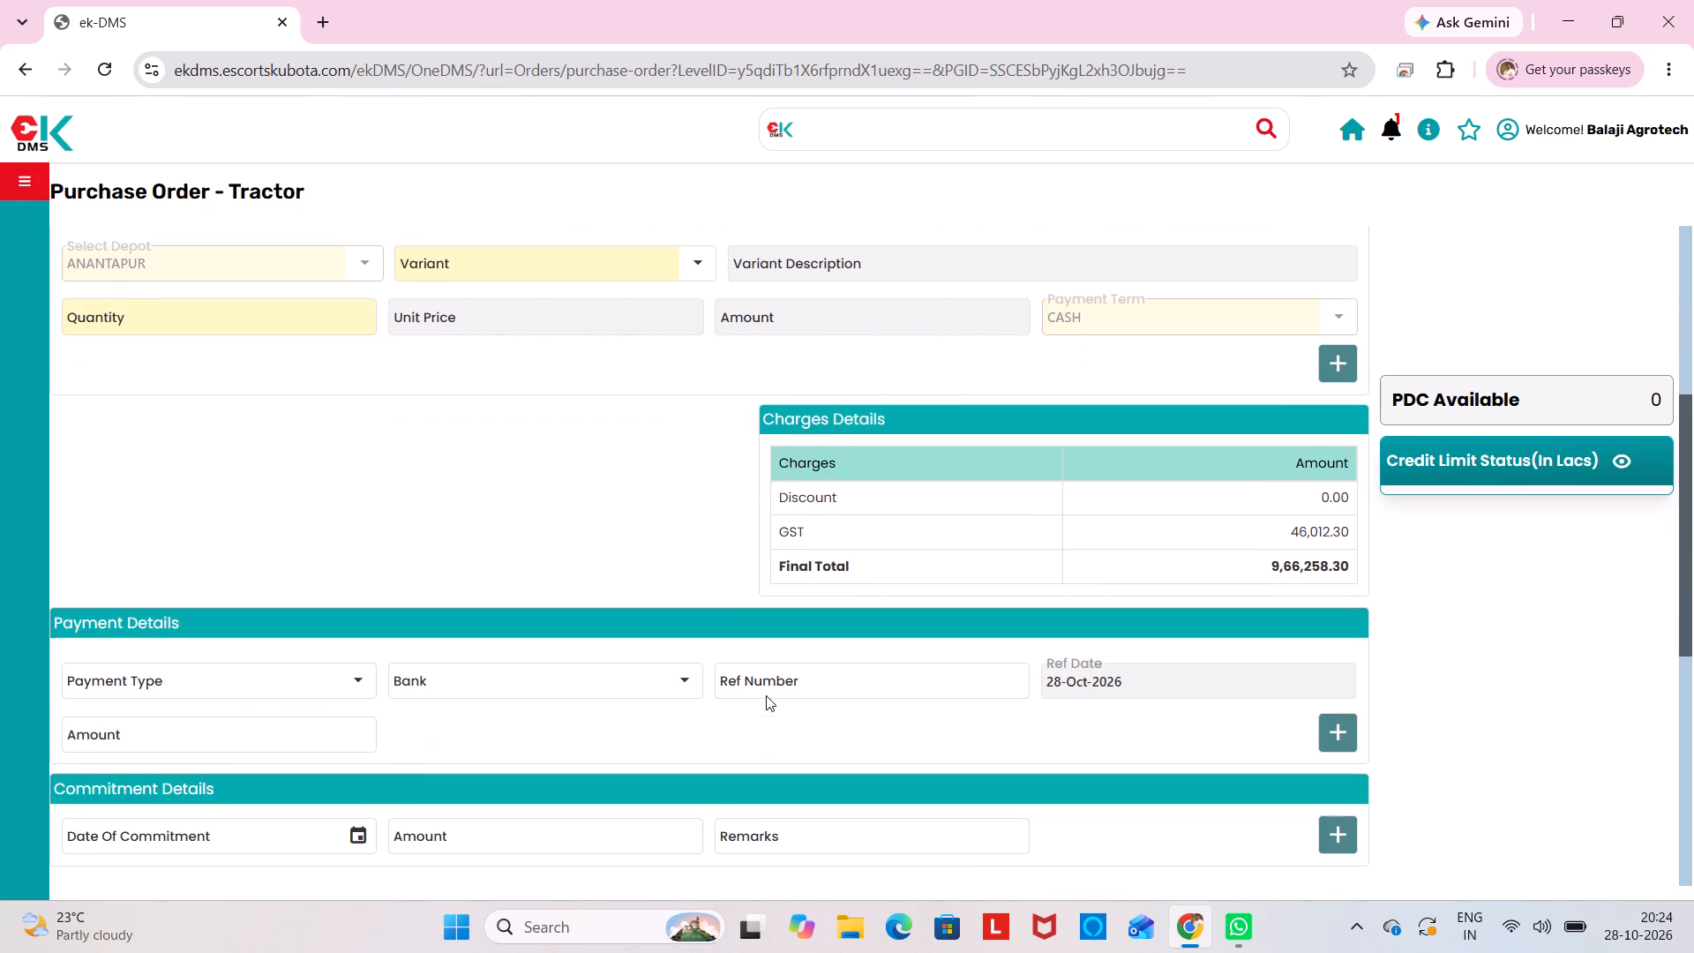
scroll(775, 703, down, 3)
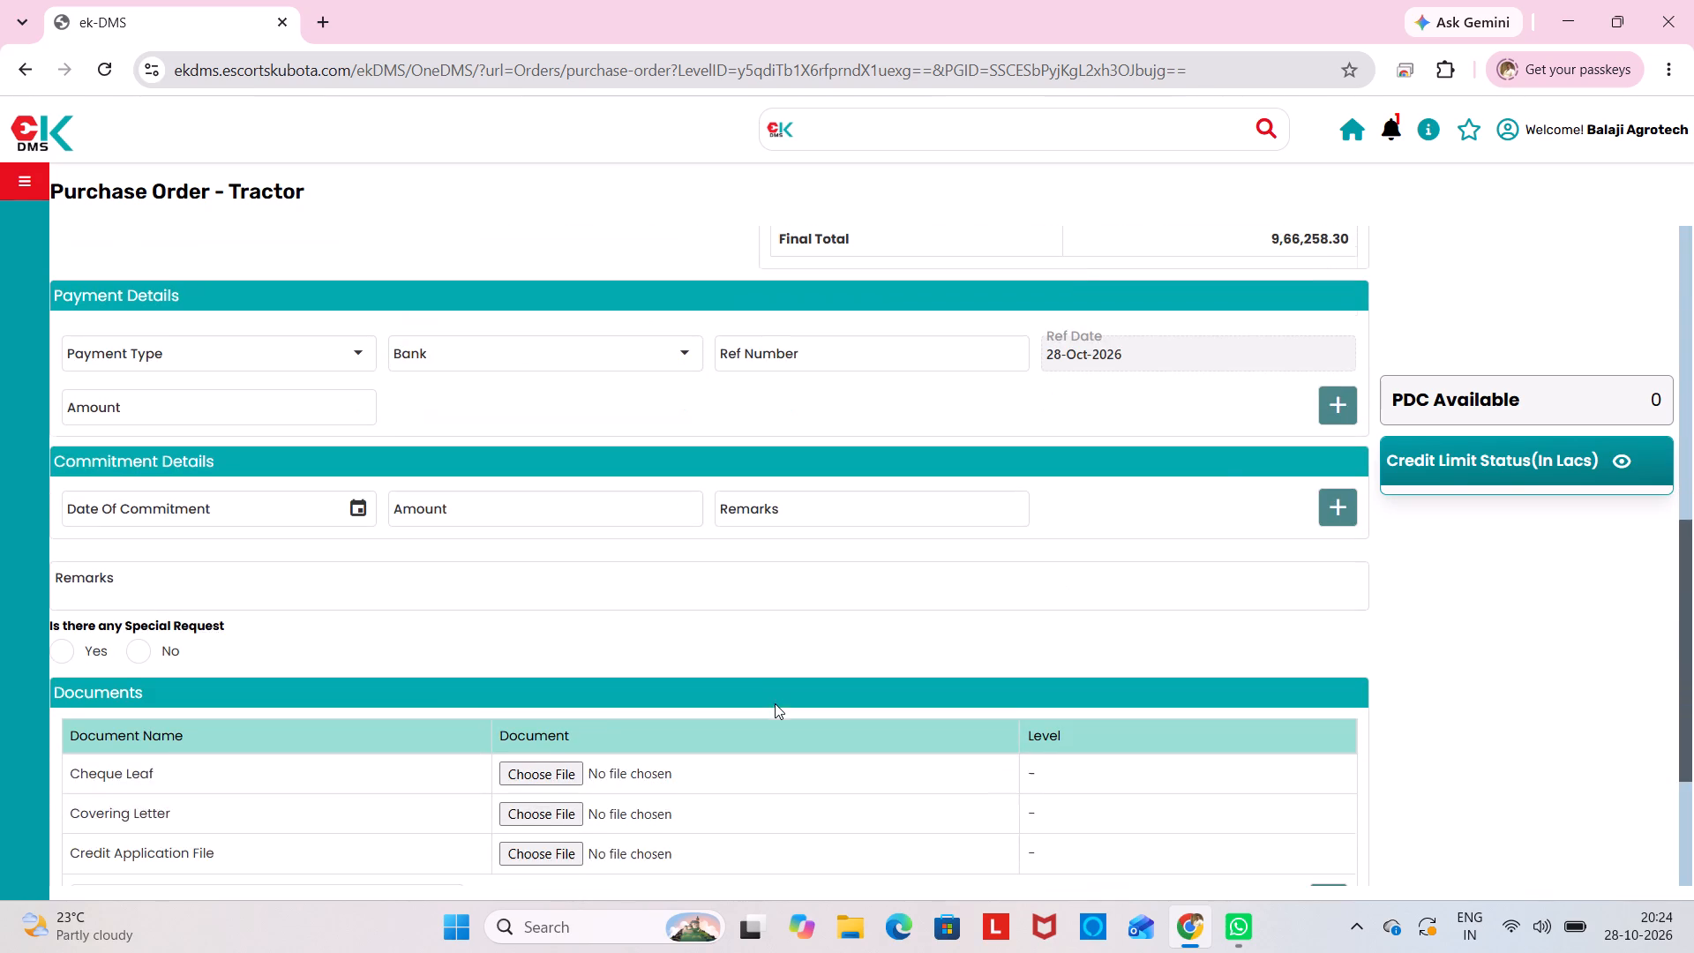
click(102, 641)
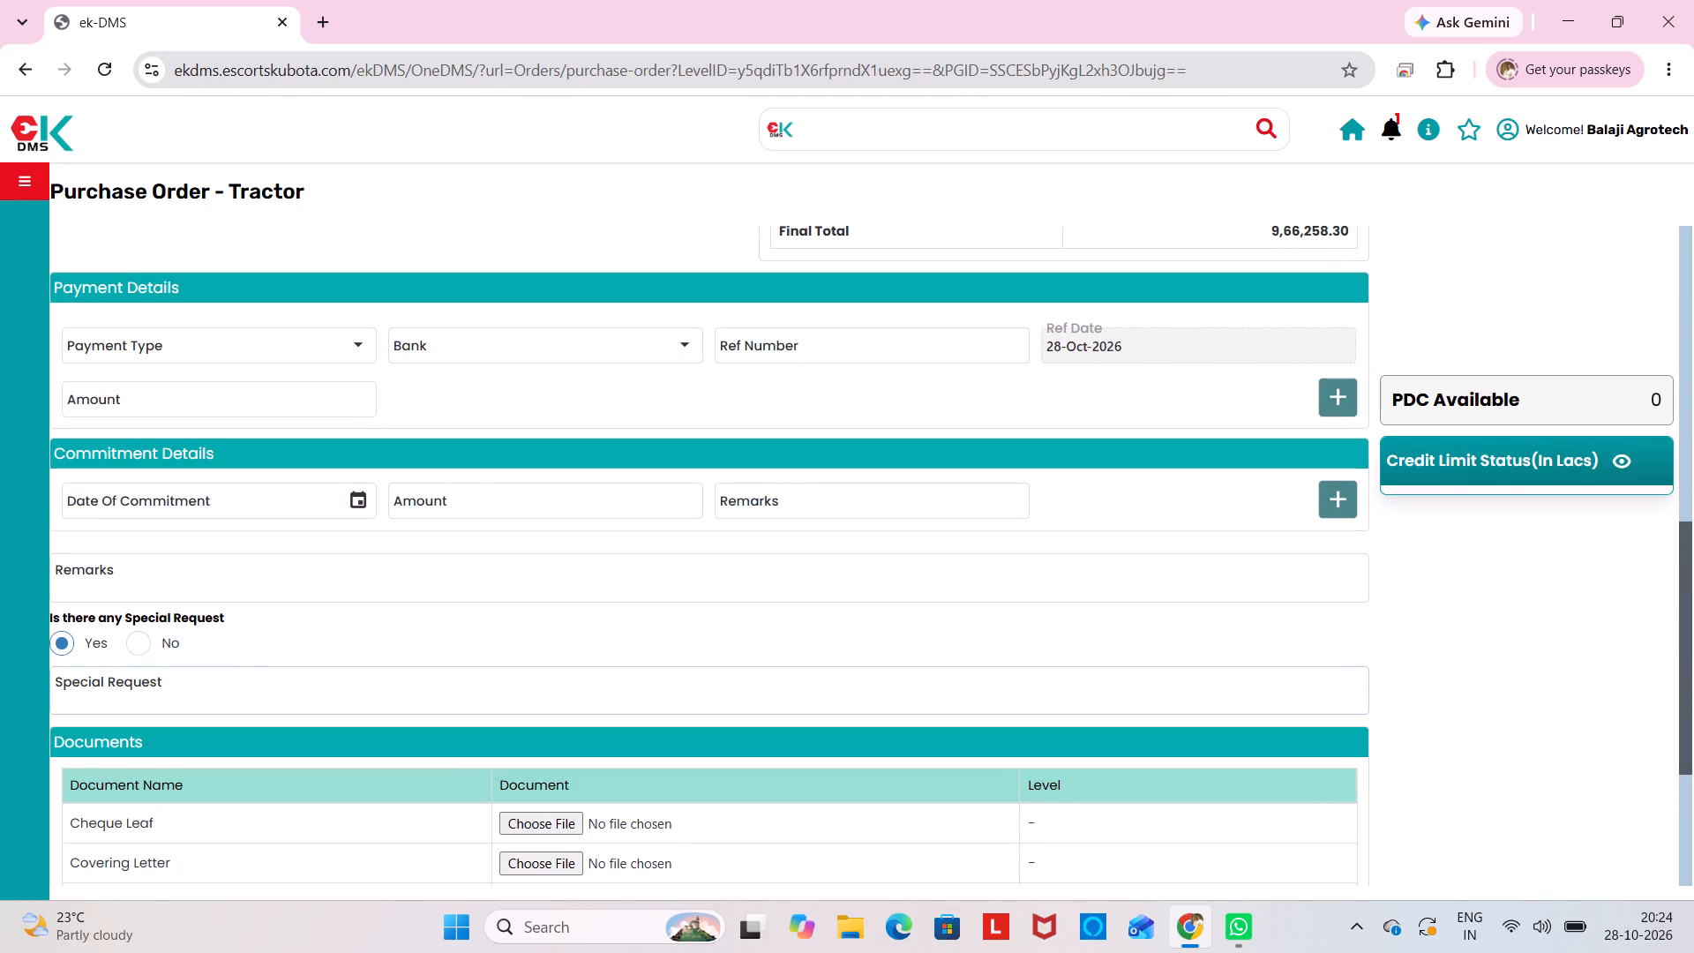
Enter the special request PLEASE BILL 2026 MODEL on the tractor purchase order.
click(253, 676)
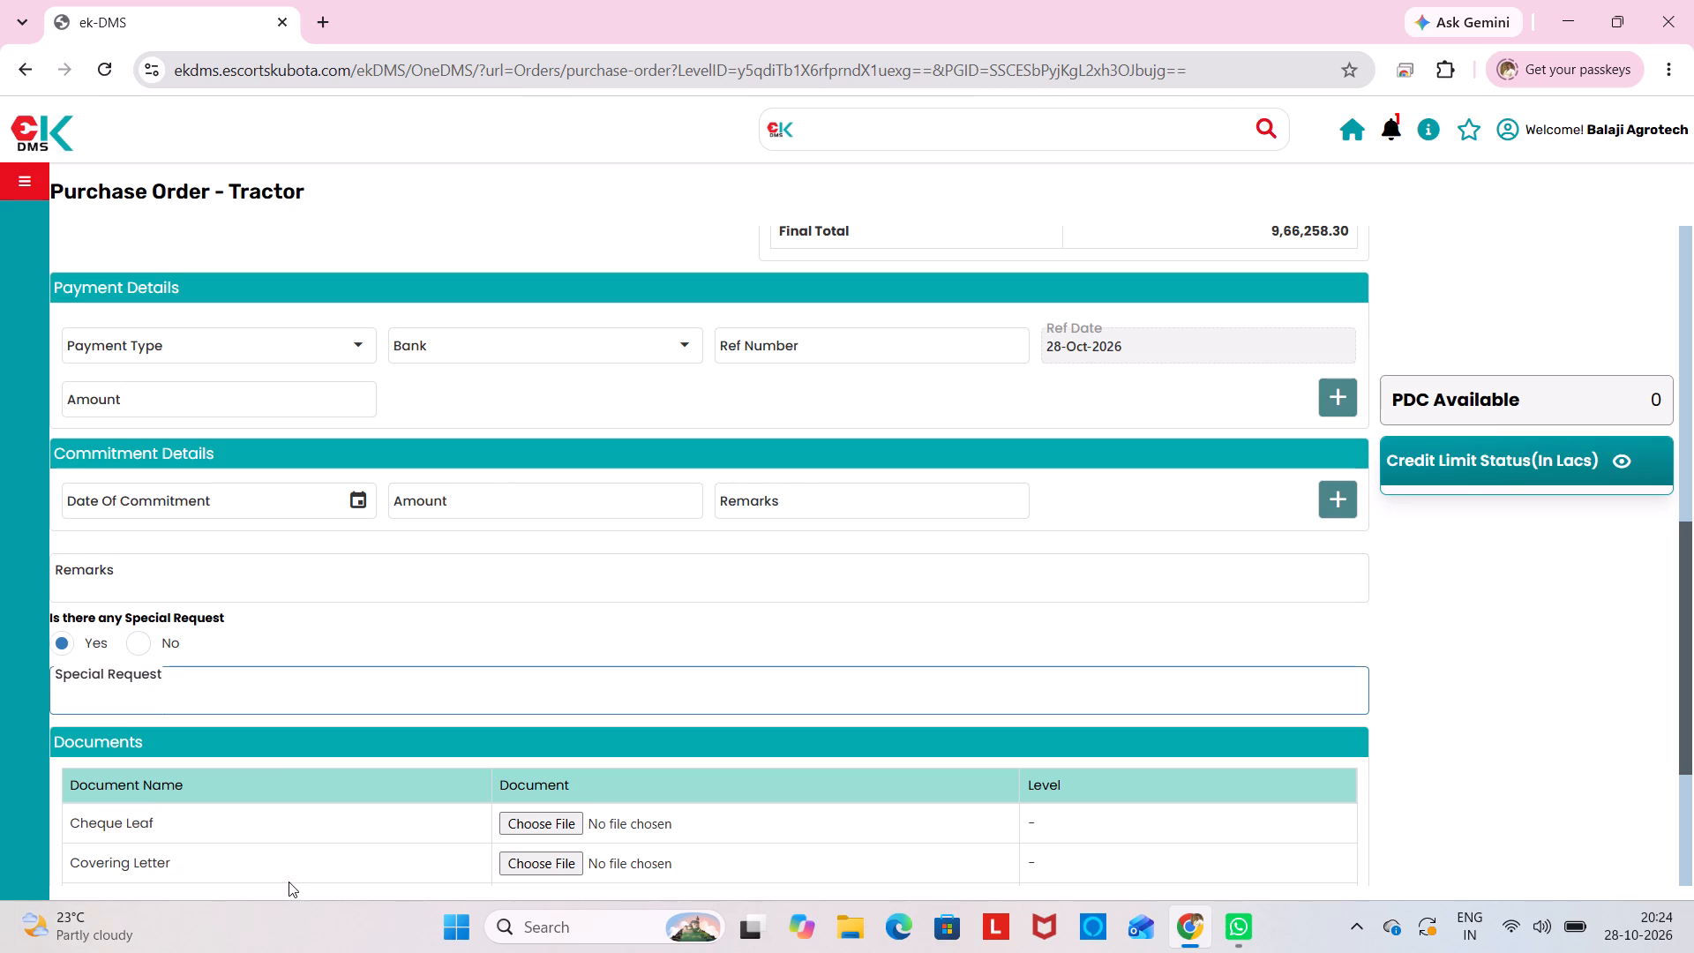
key(plus)
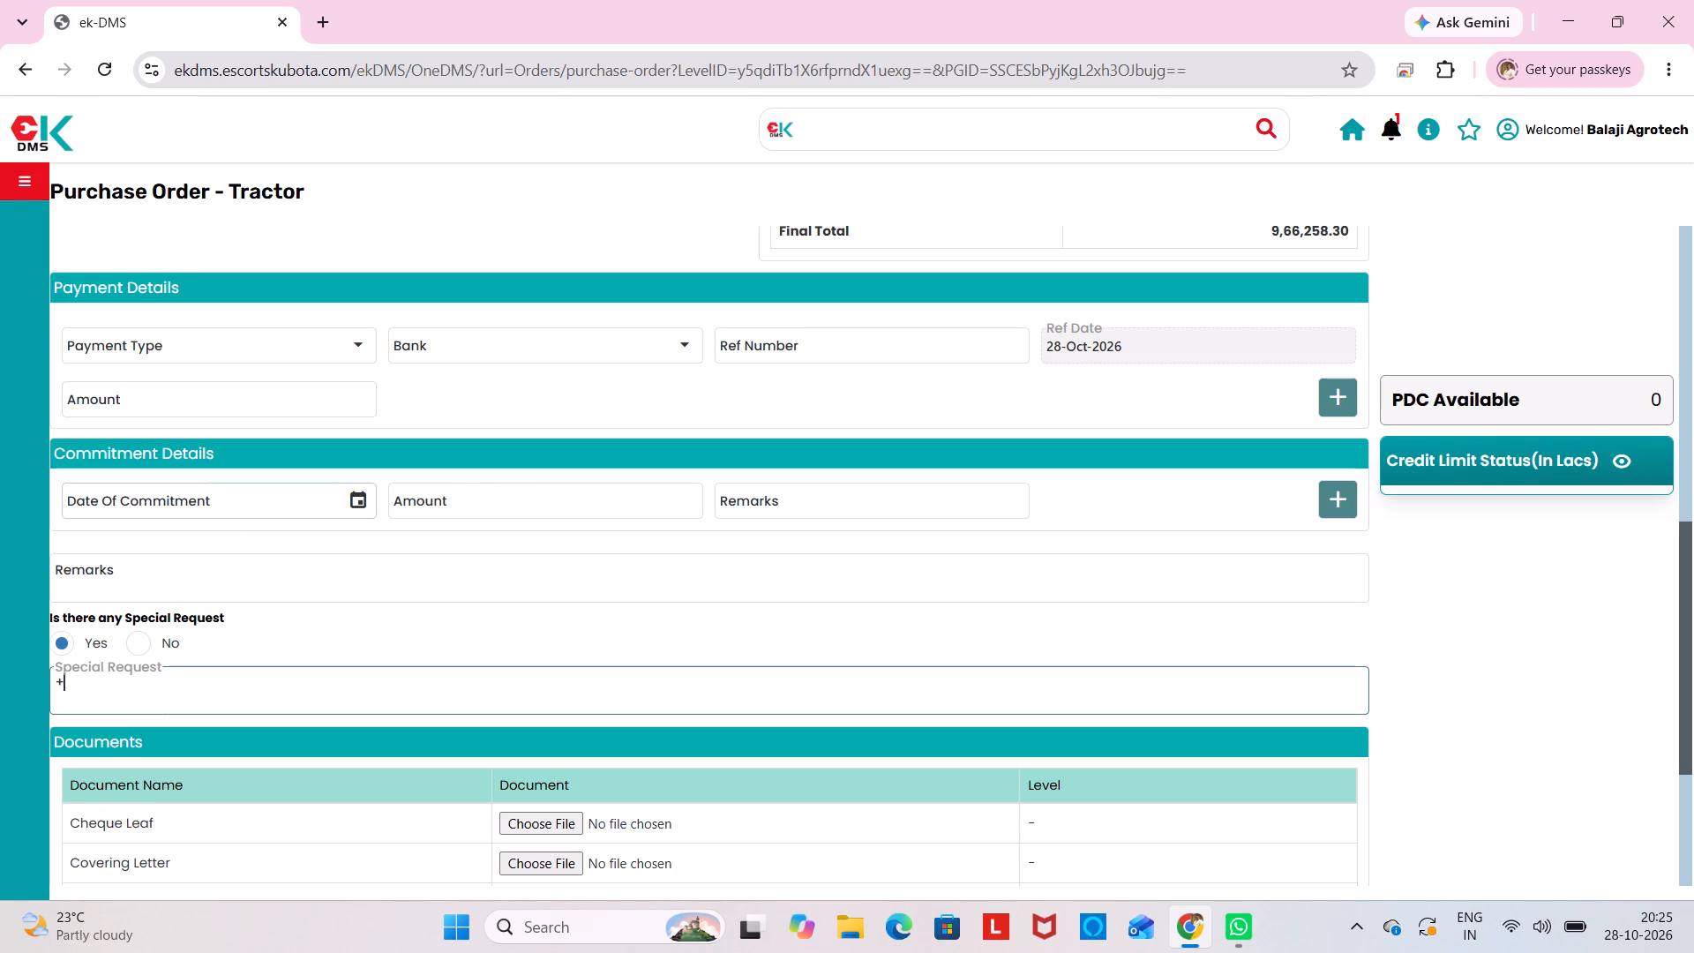
key(BackSpace)
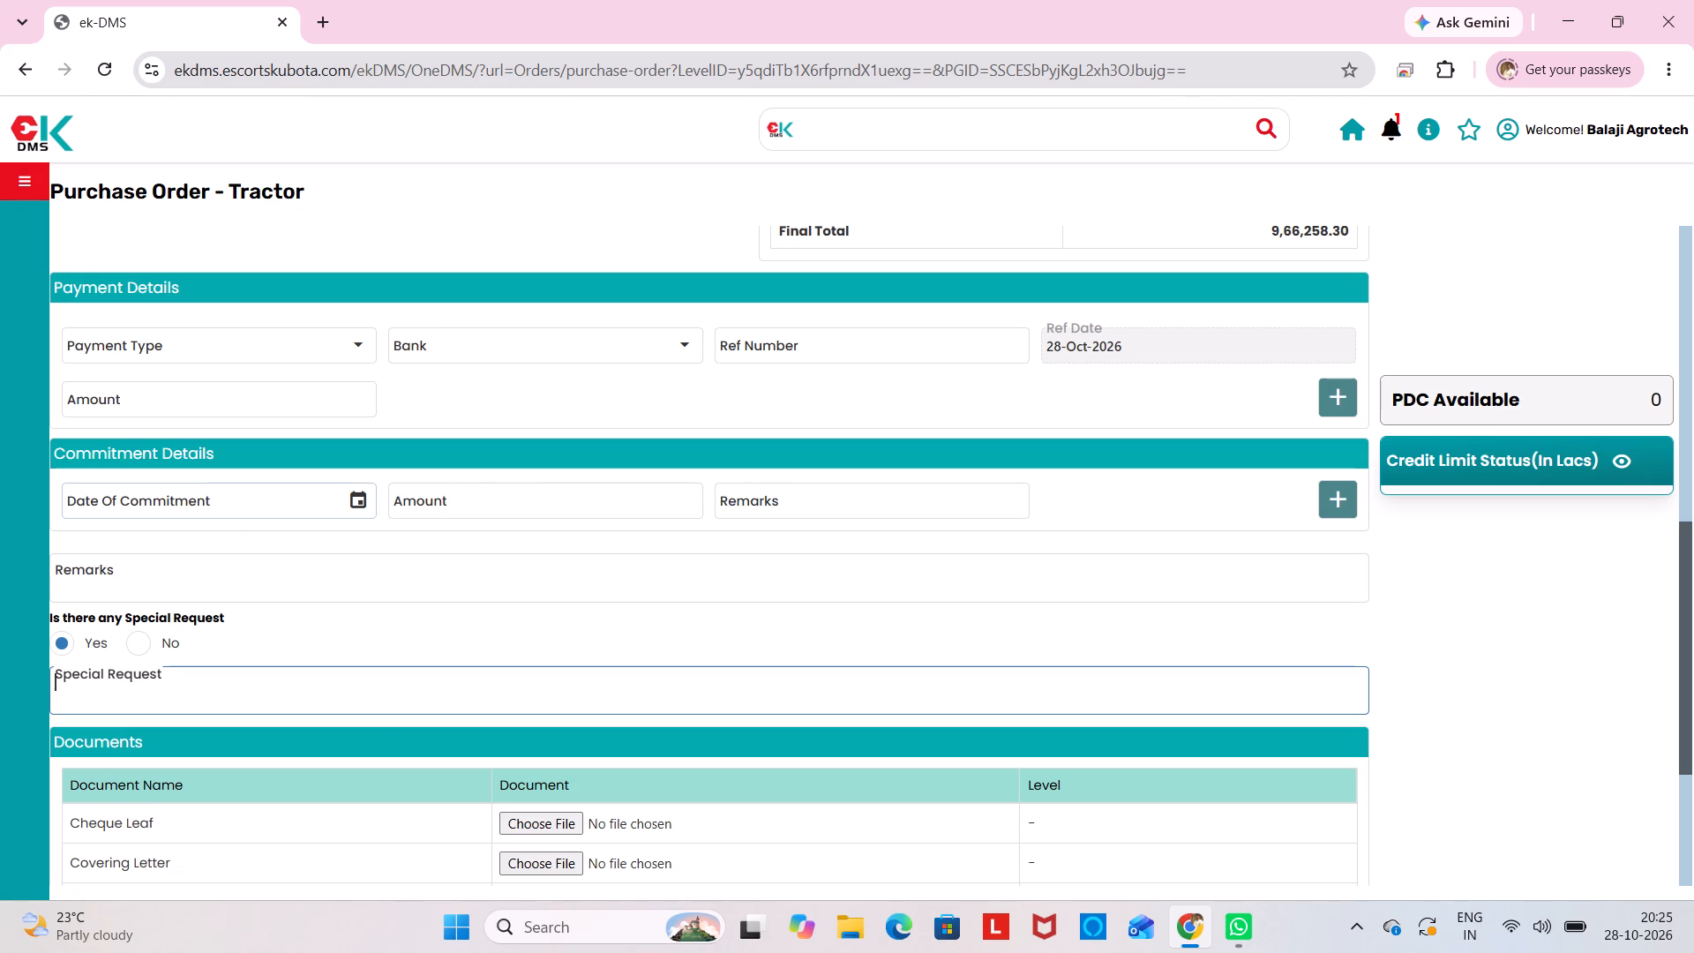
text(PLEASE BILL 2026)
key(space)
text(MODE)
key(l)
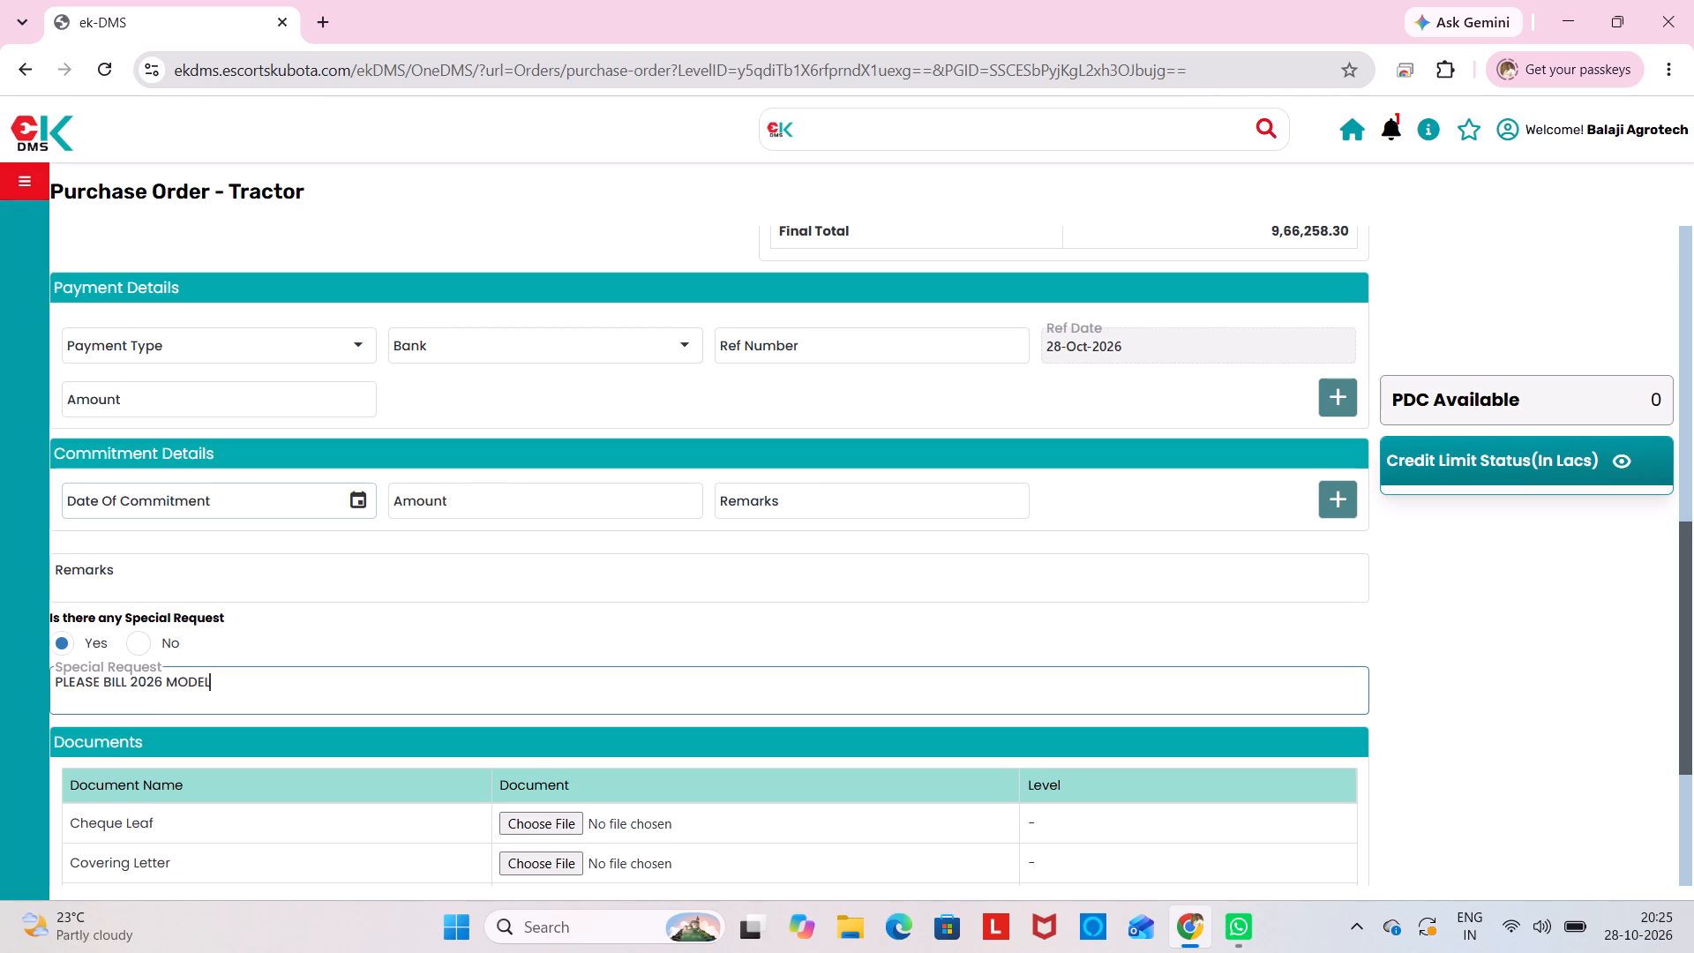
Accept all terms and conditions and submit the tractor purchase order.
scroll(273, 503, down, 8)
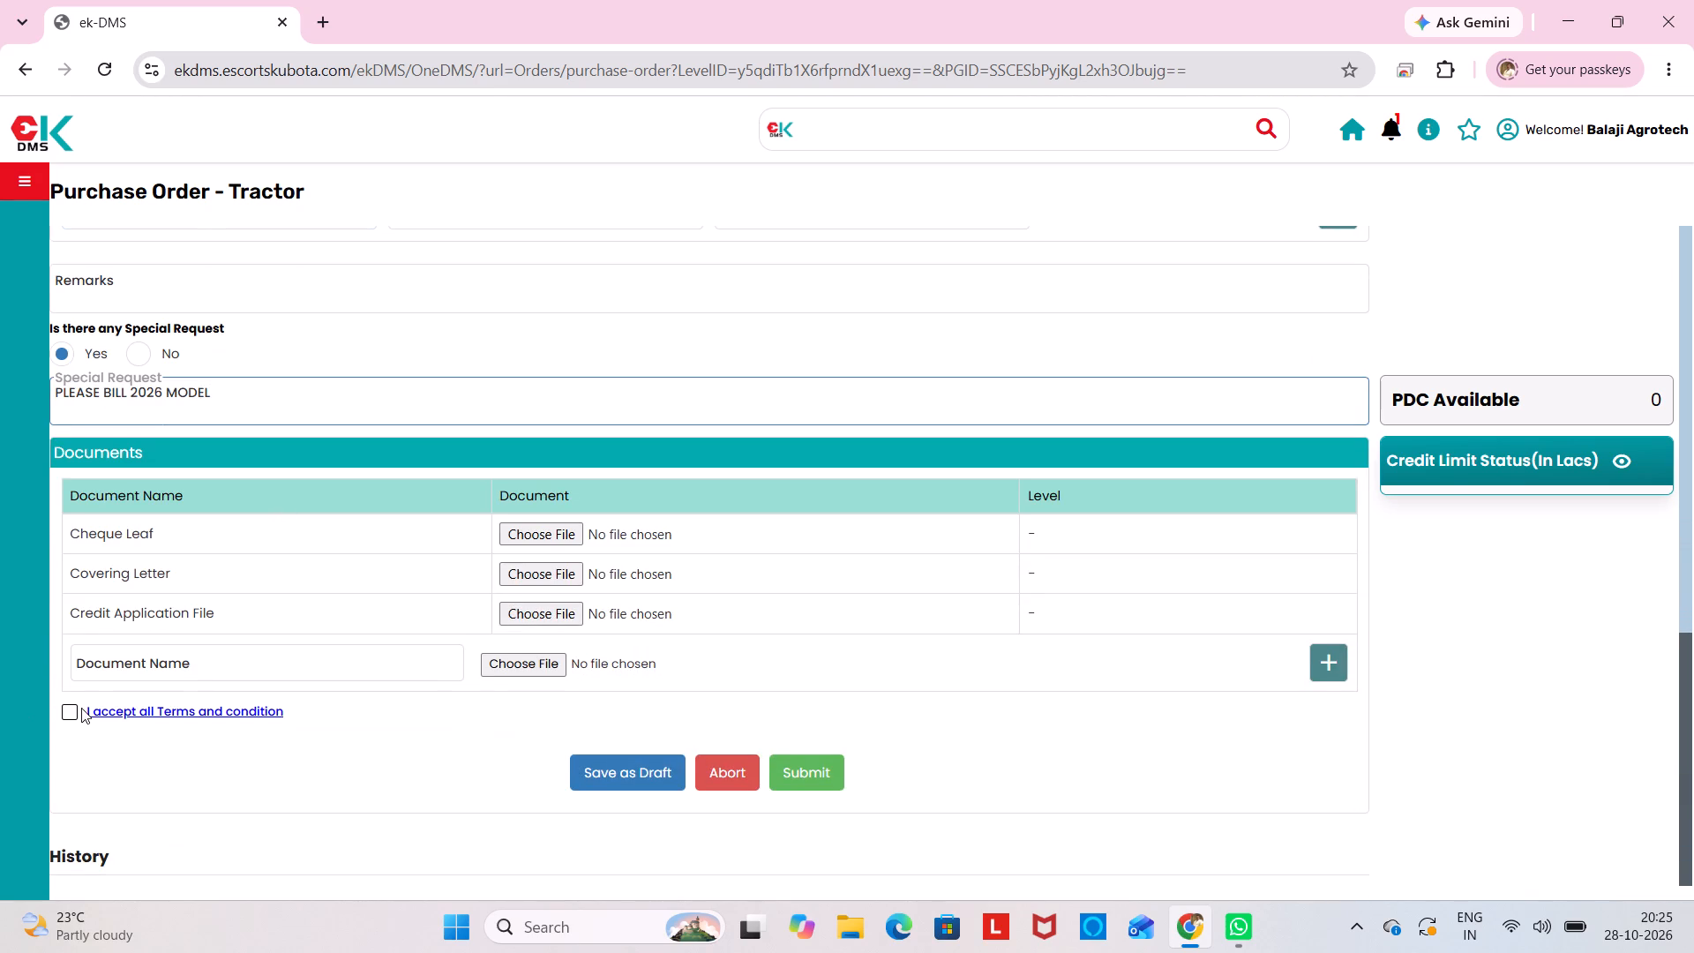
click(66, 713)
click(854, 762)
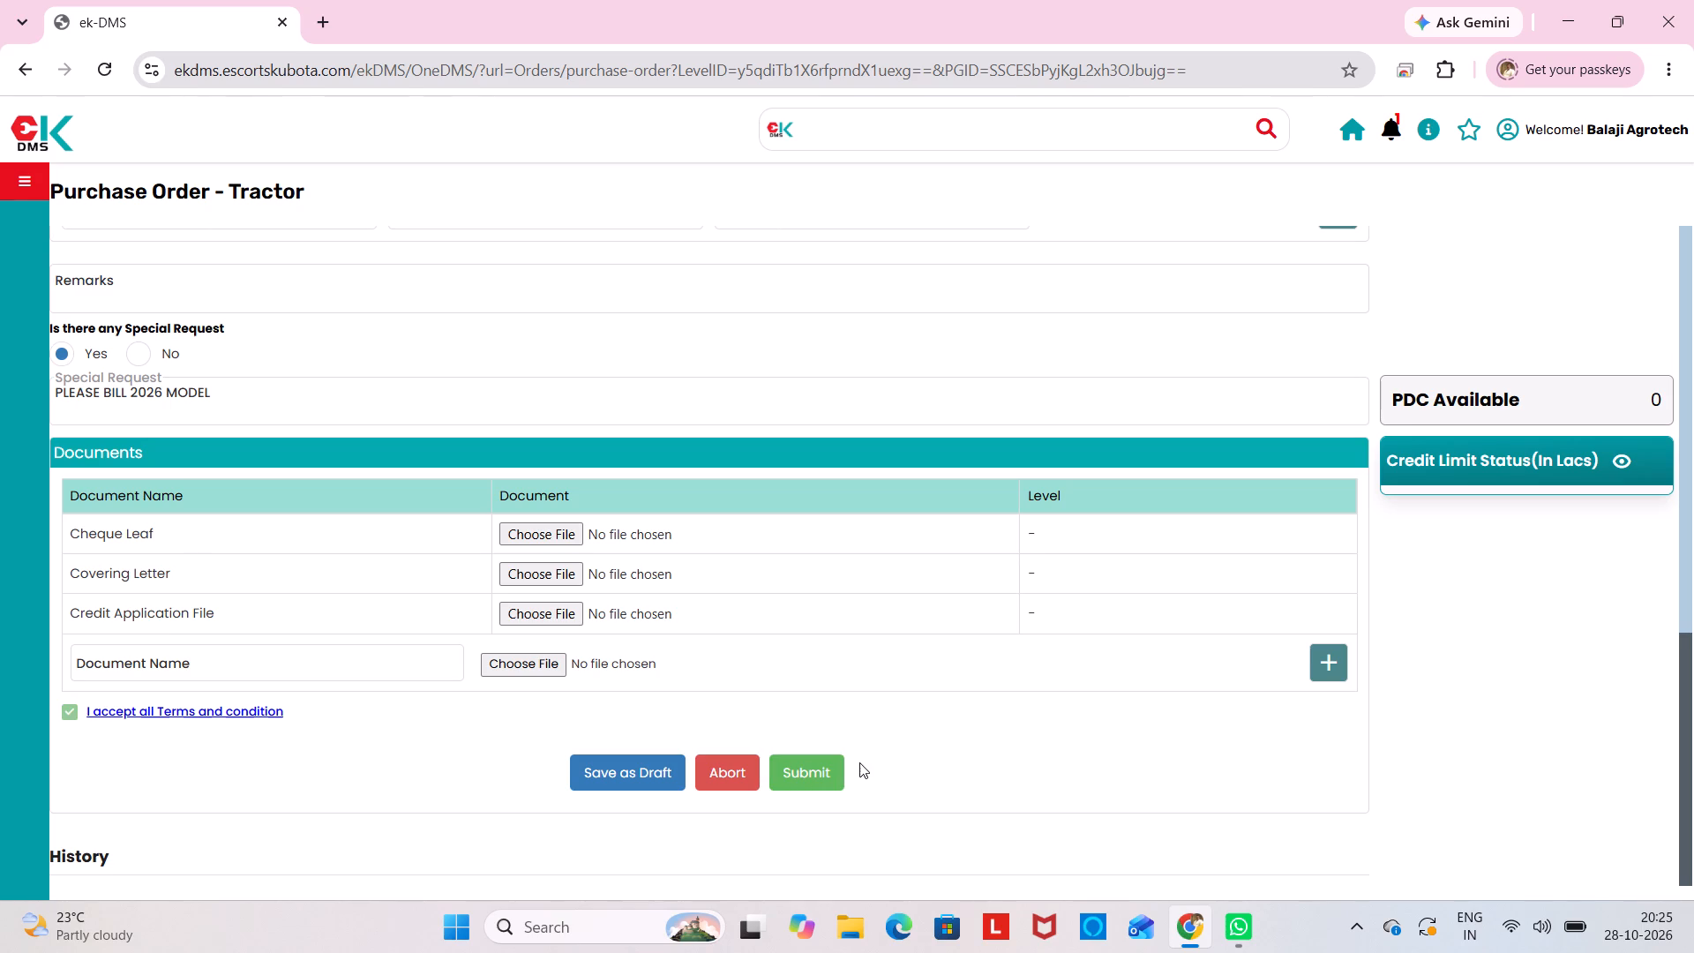
click(823, 771)
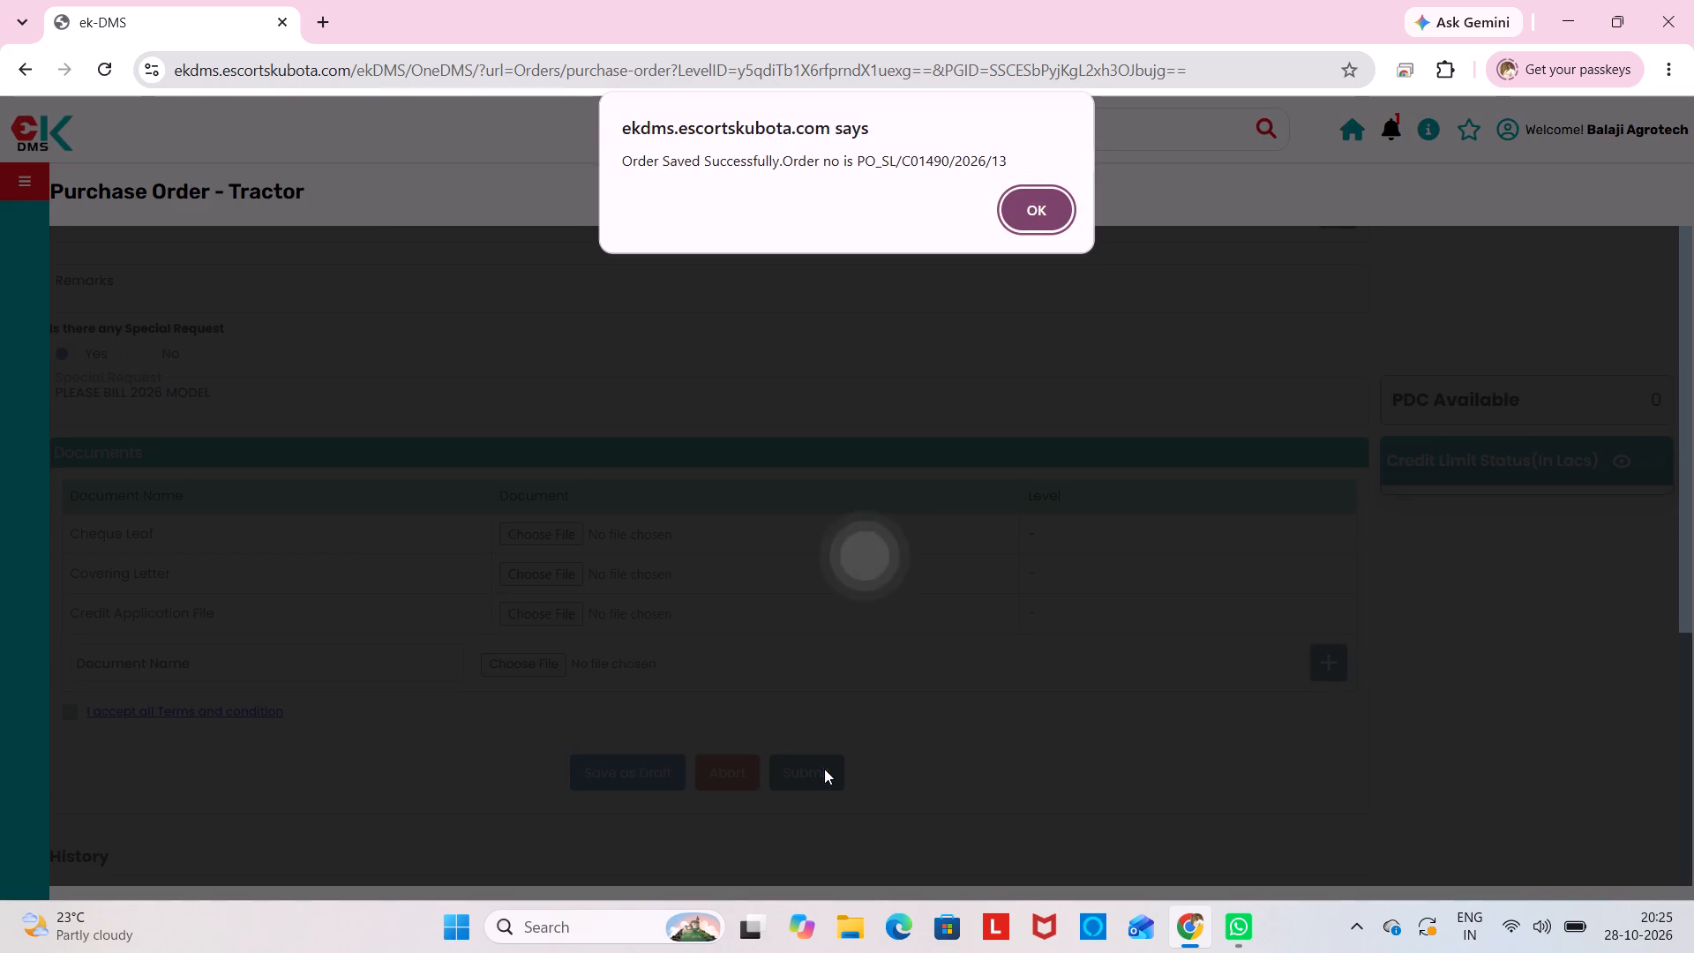
key(Return)
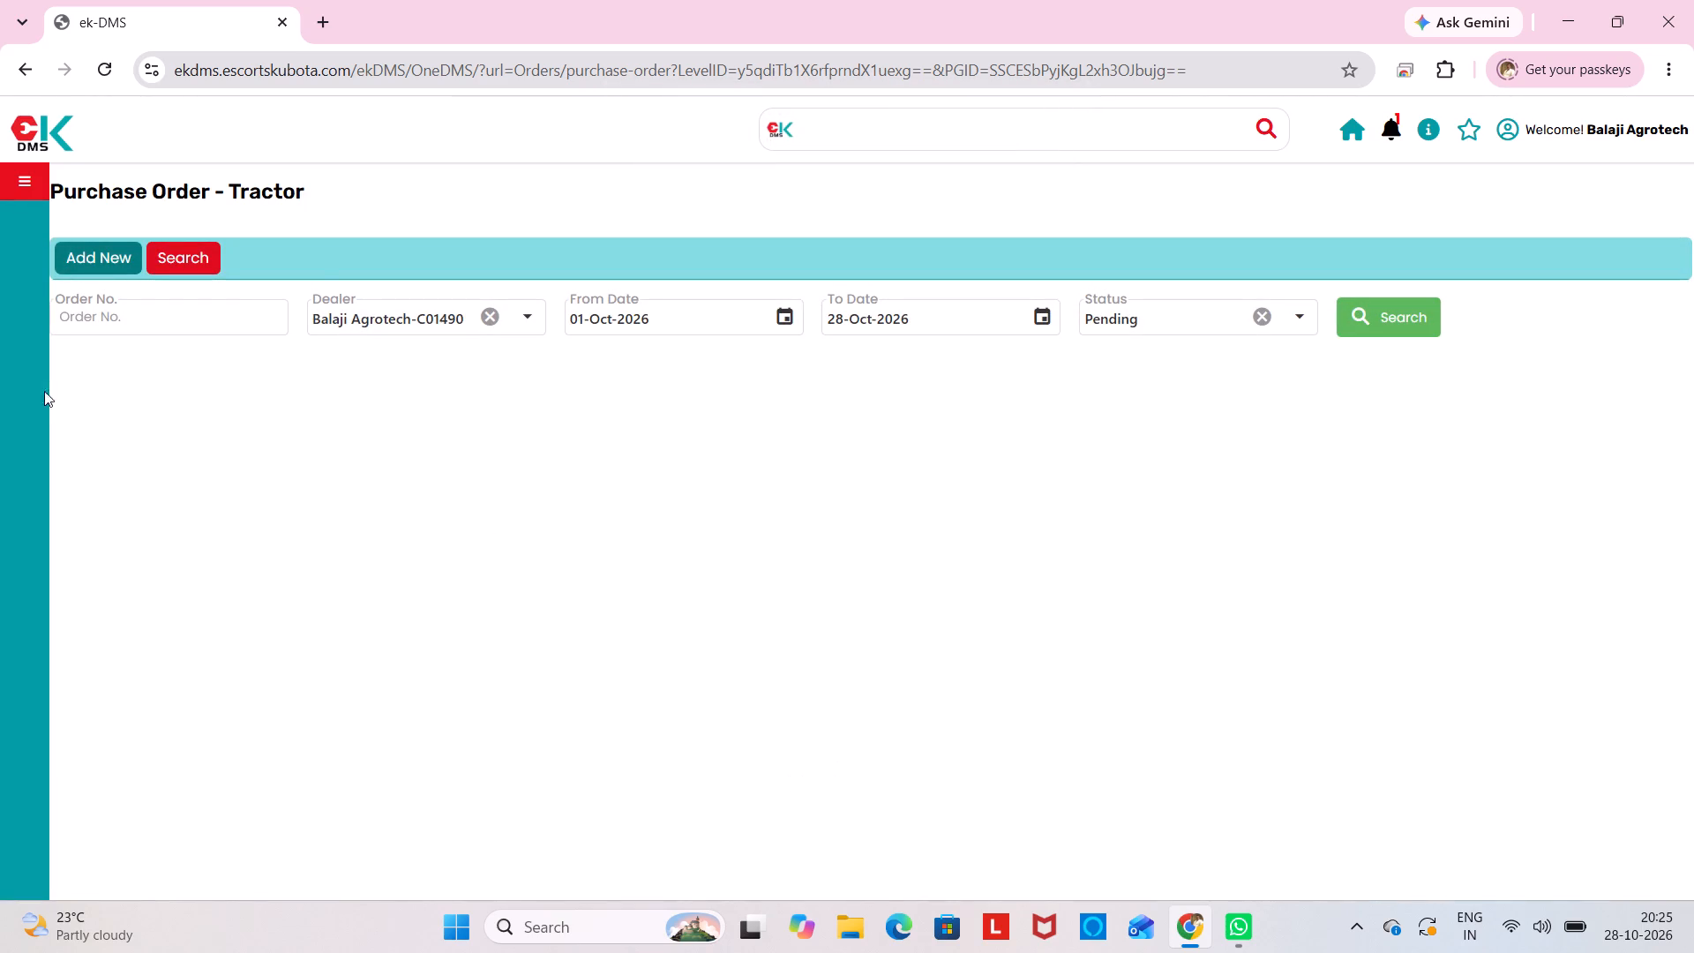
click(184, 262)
Open the Job Card page under customer service and list the job cards with Open status.
click(21, 186)
click(132, 326)
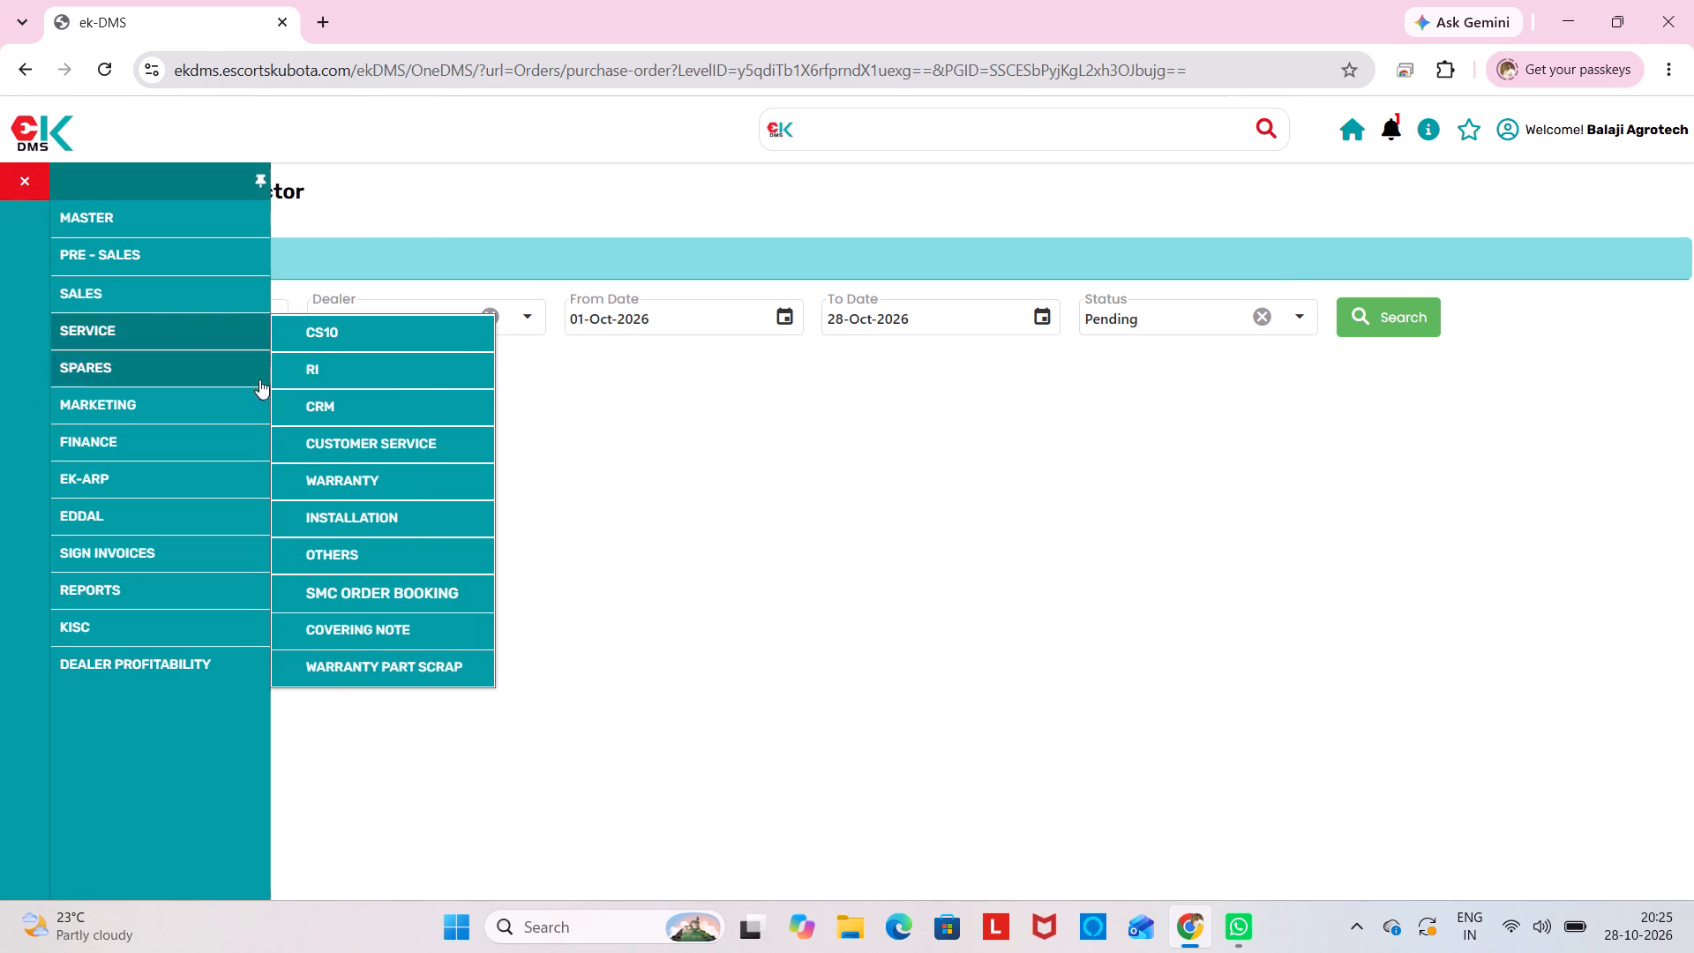
click(409, 451)
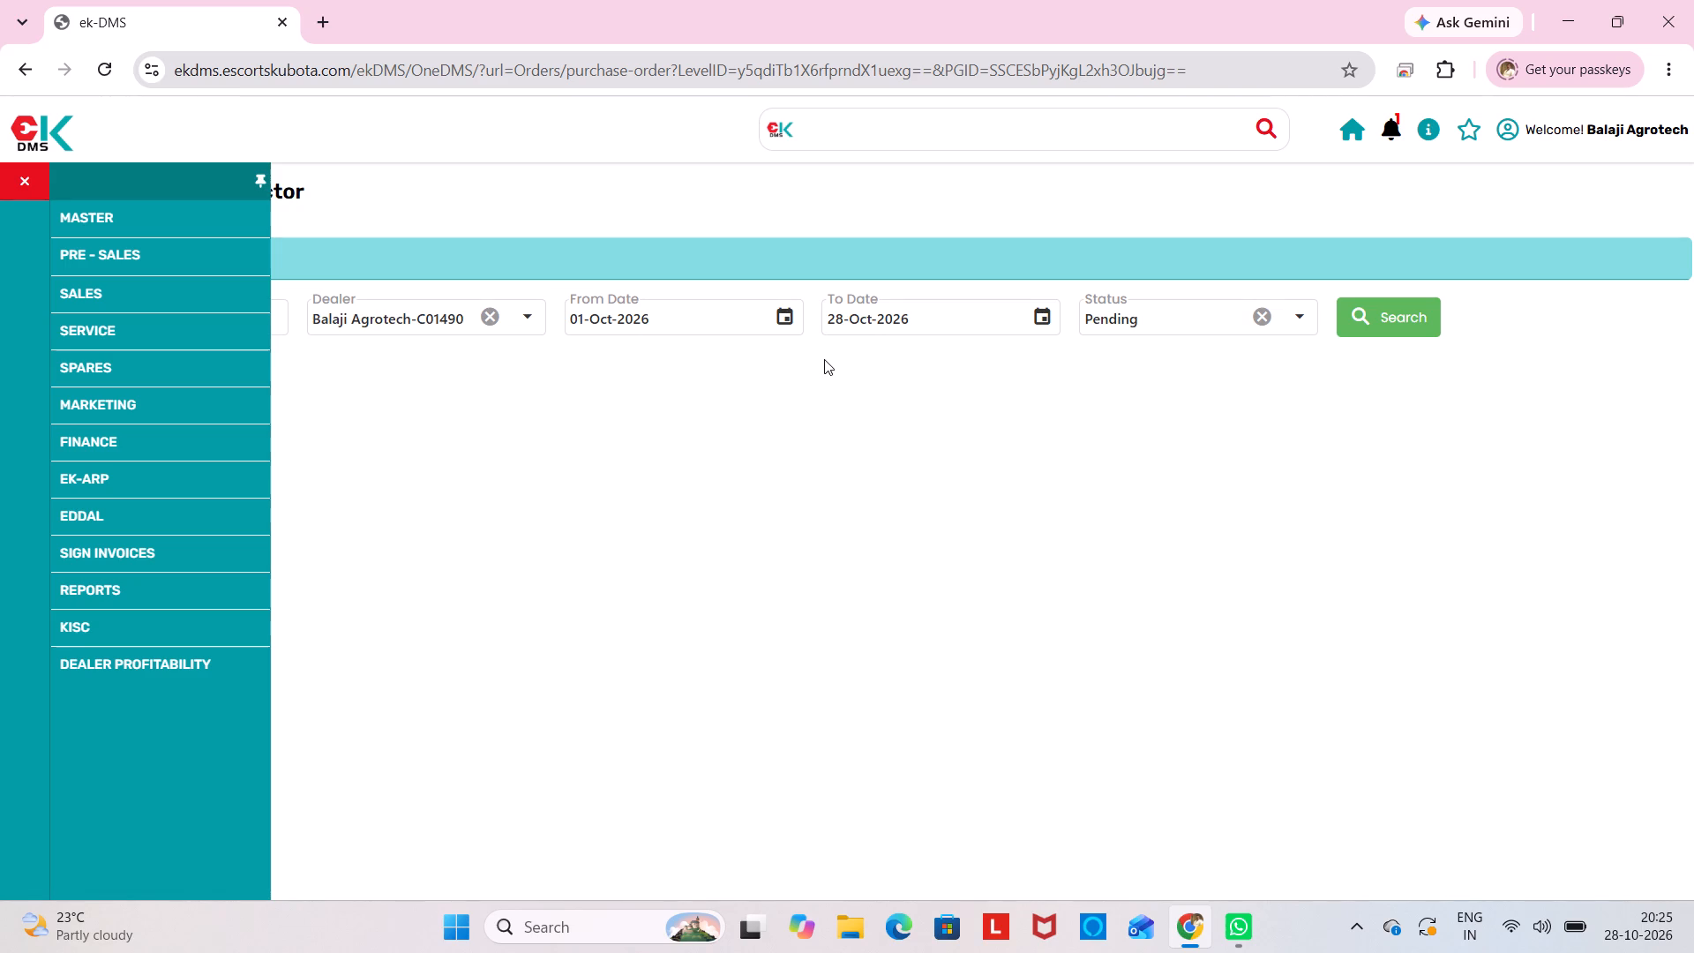
click(178, 362)
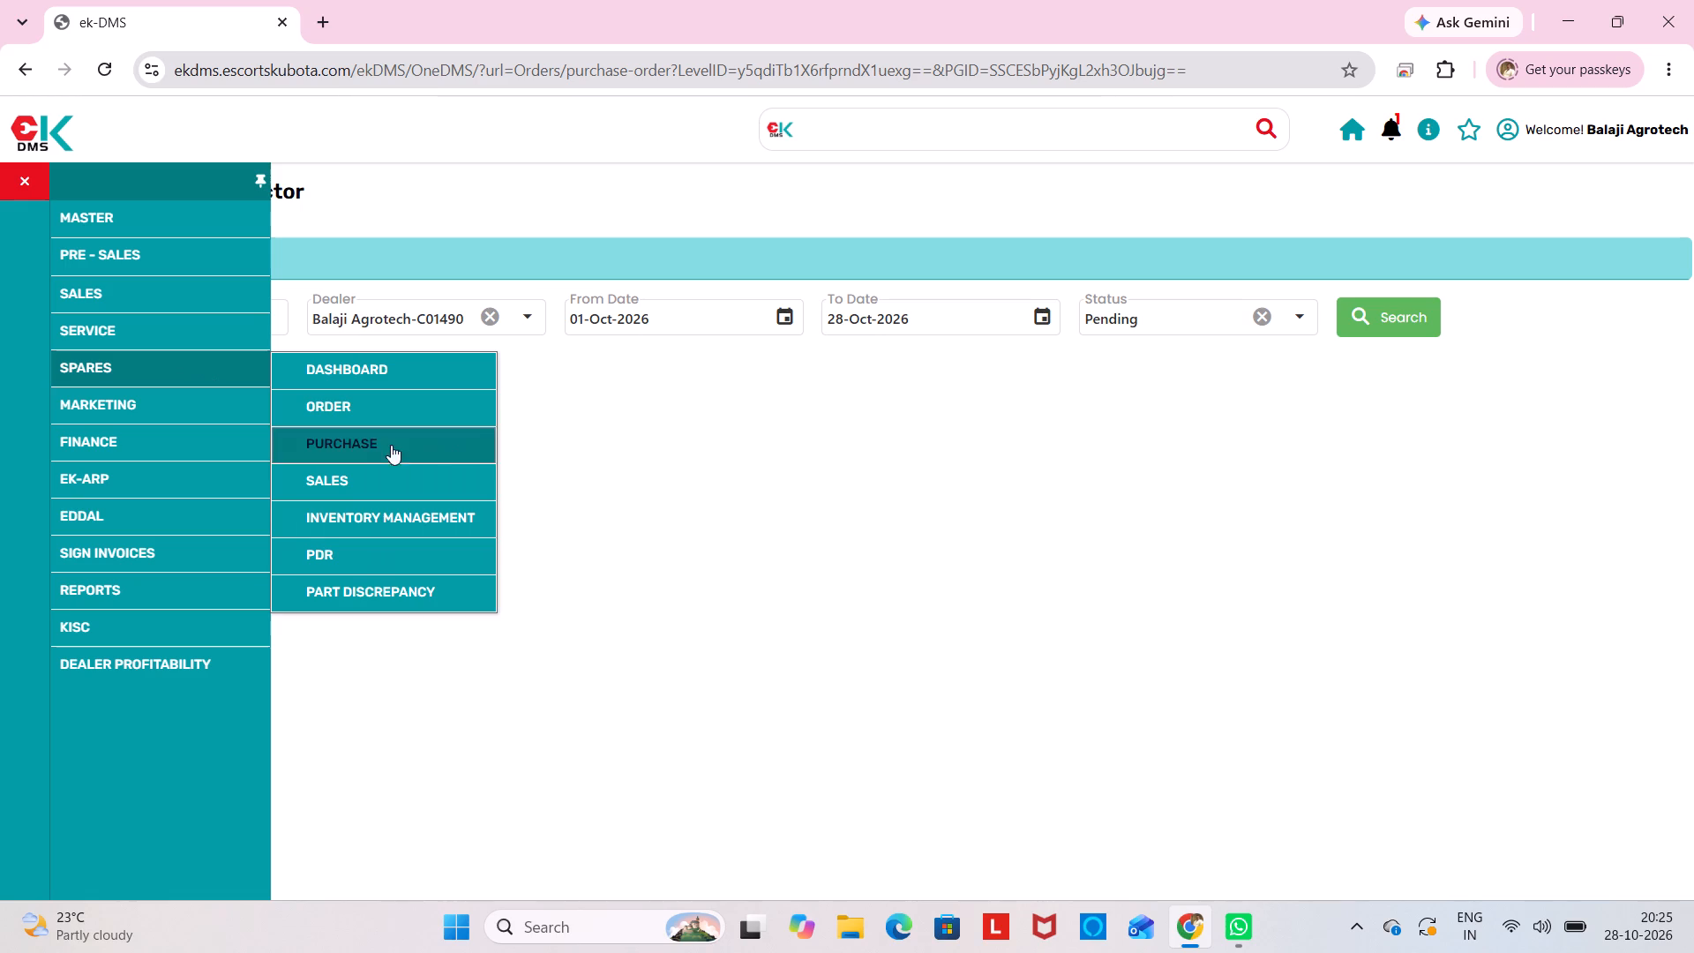
click(369, 404)
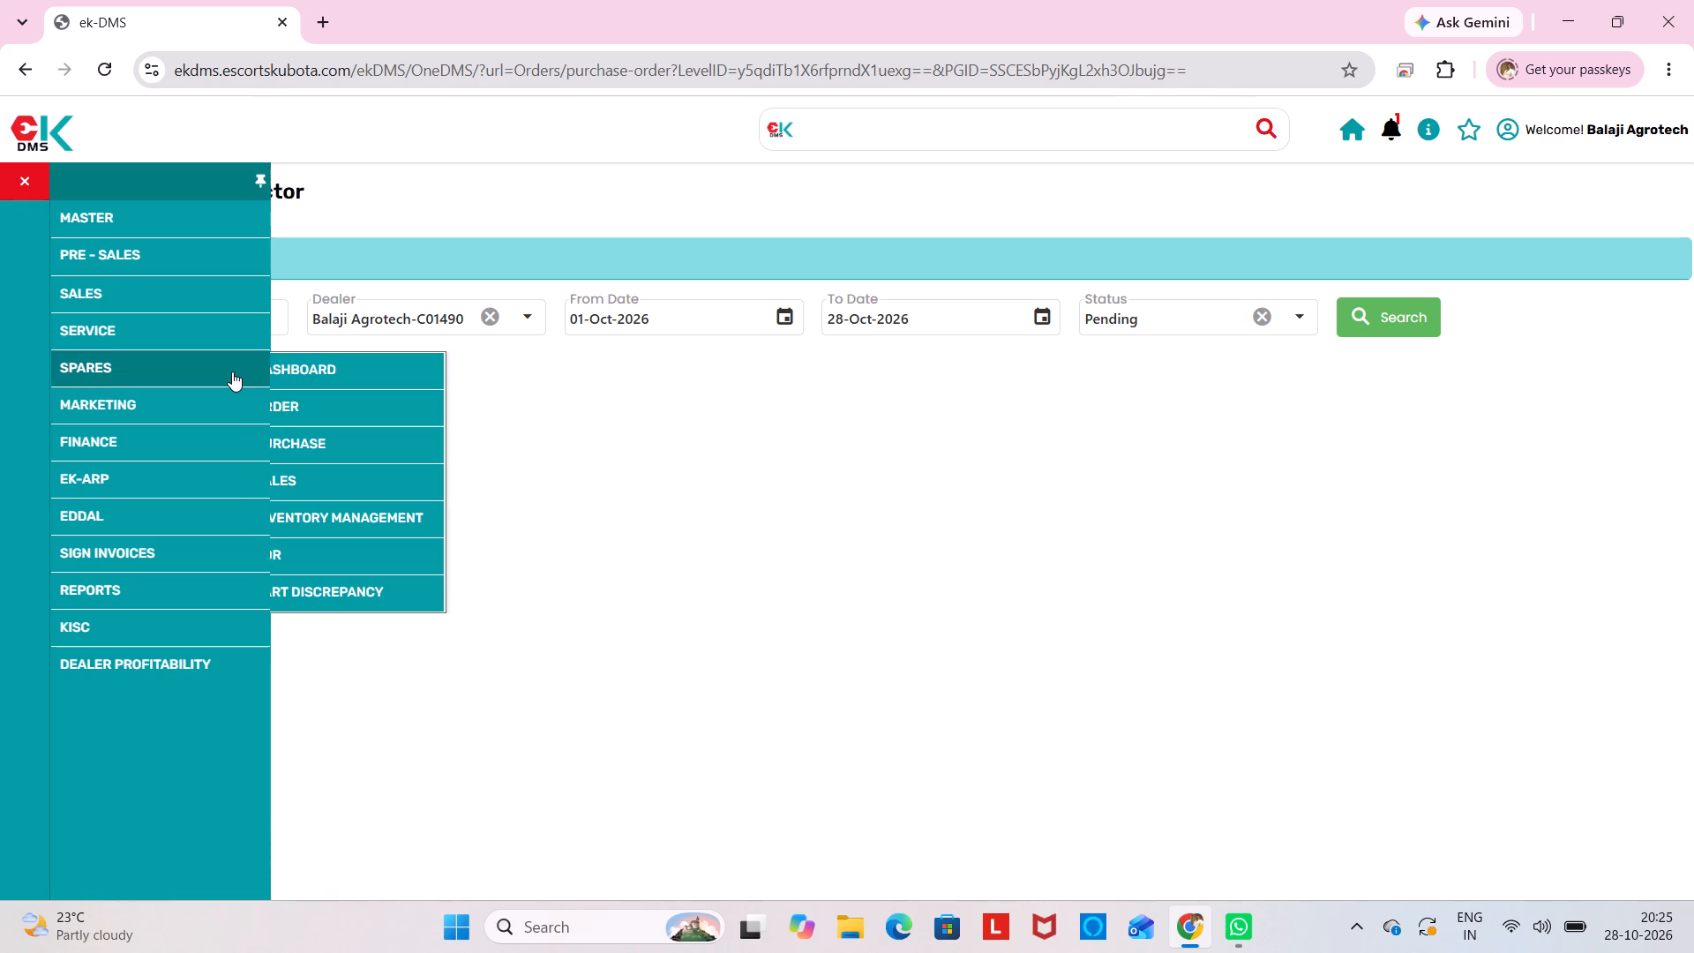
click(231, 324)
click(386, 444)
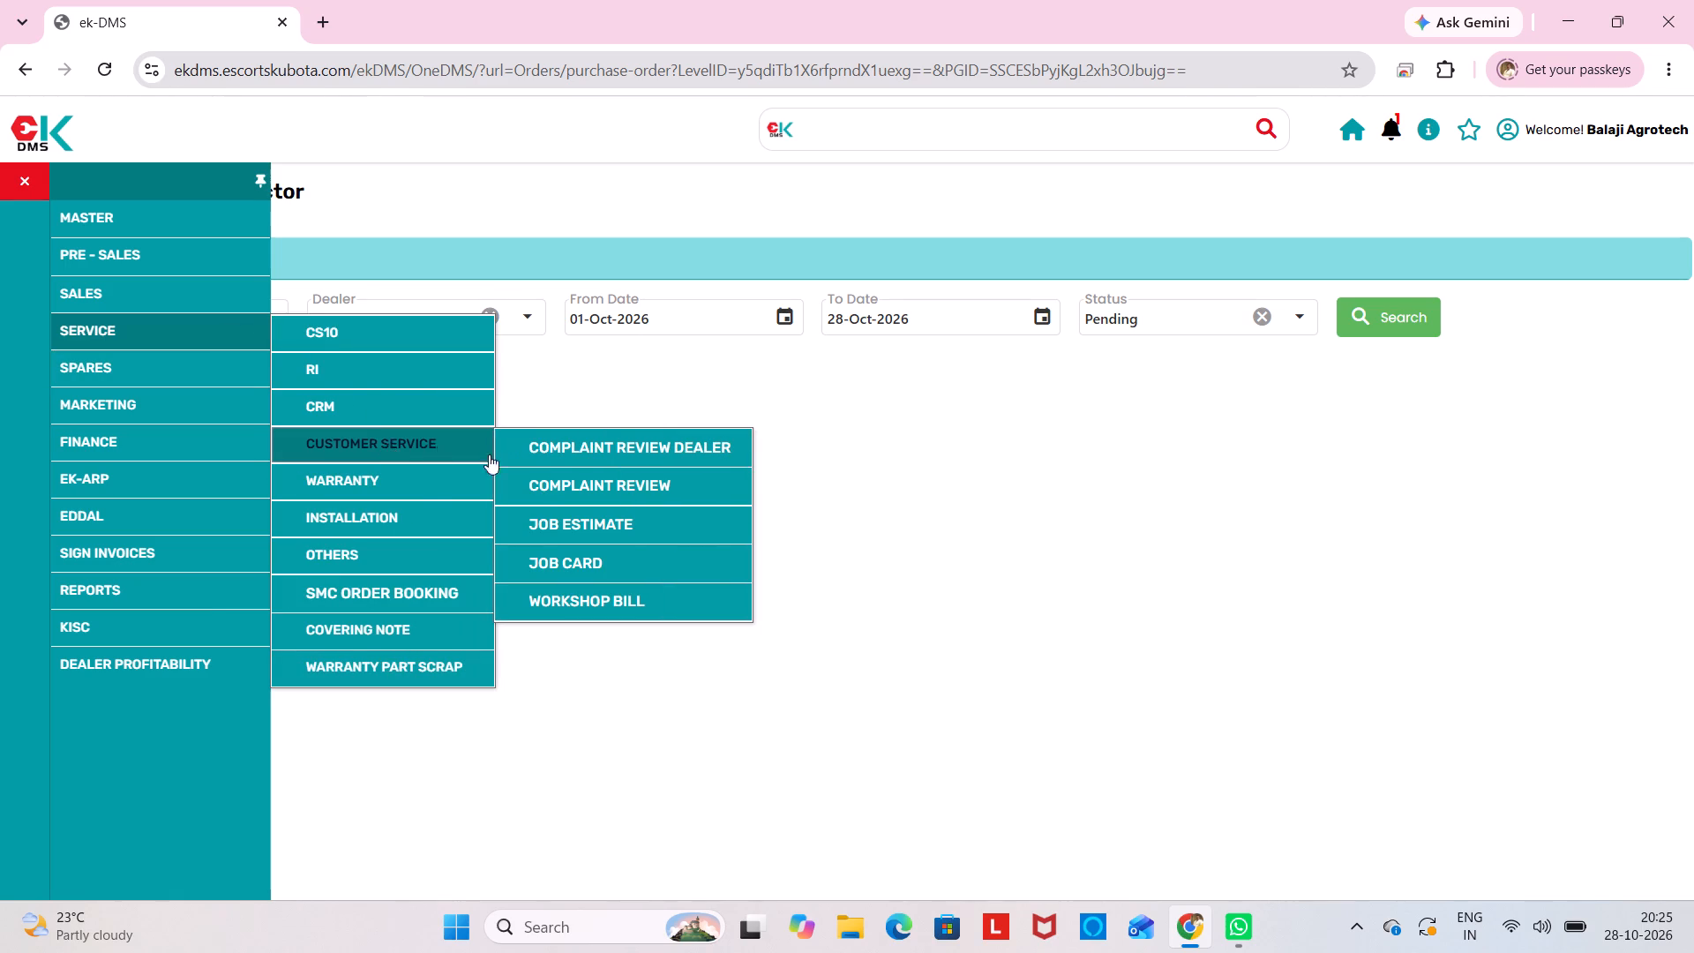
click(635, 552)
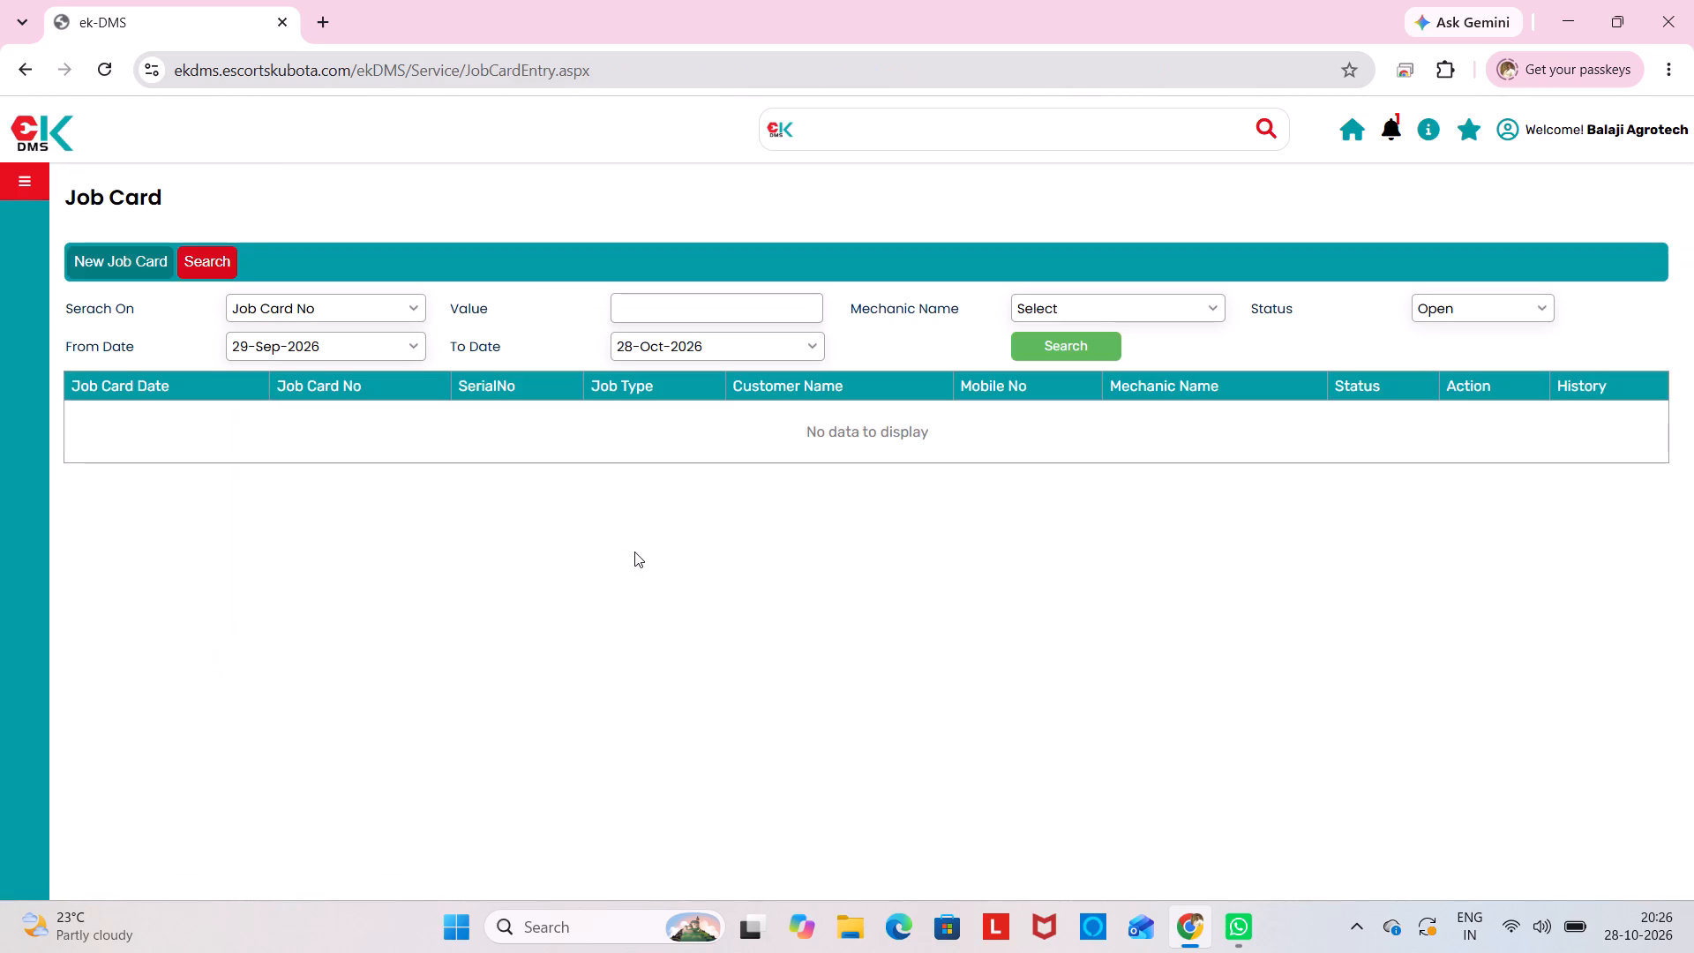
click(209, 260)
Open the spares Purchase Bill (MRN) page.
click(0, 176)
click(94, 298)
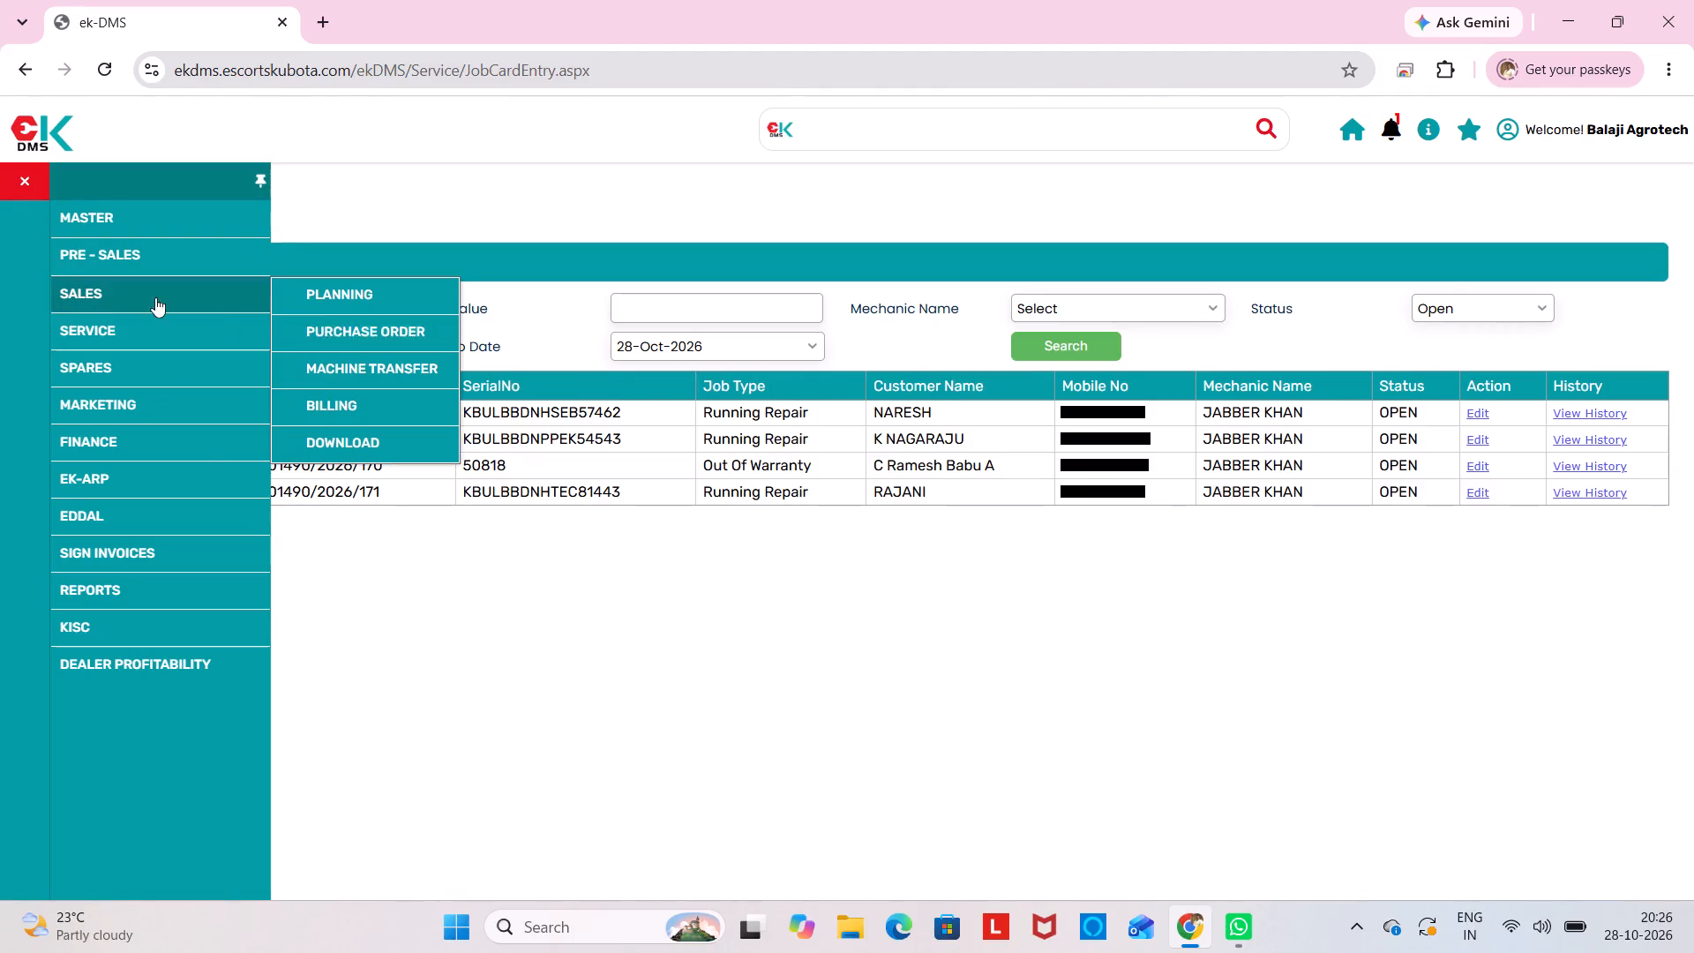
click(173, 362)
click(390, 440)
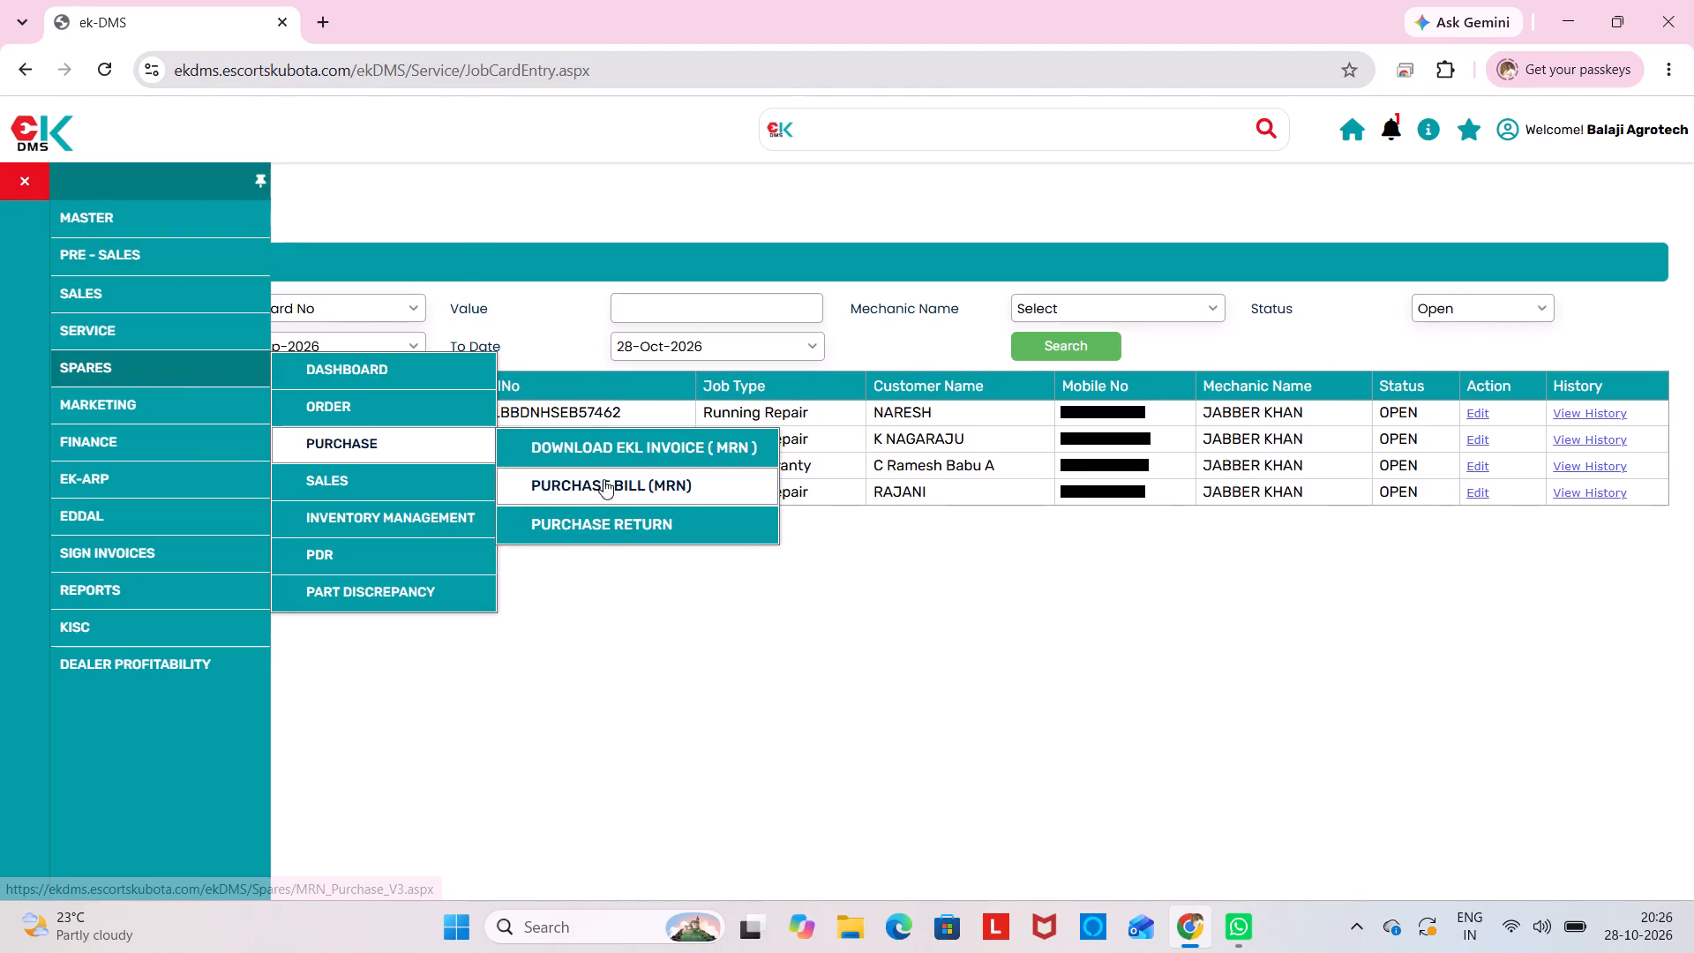
click(608, 478)
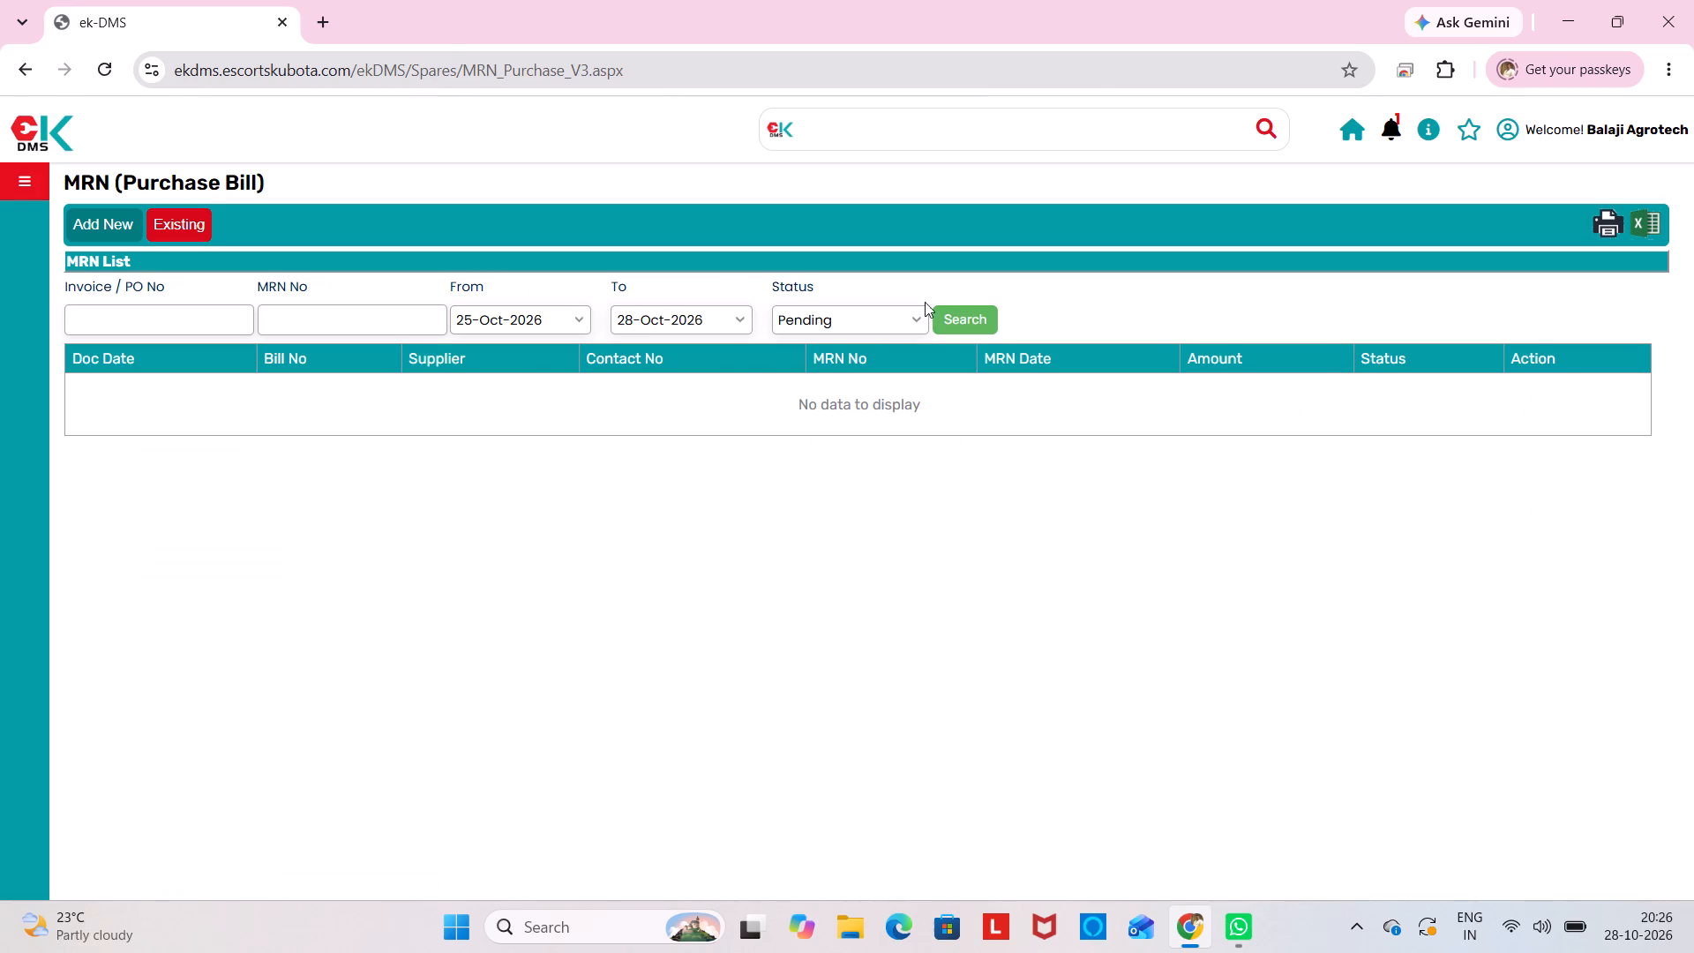
Set the MRN list's From date to 15-Oct-2026 and search for pending purchase bills.
click(948, 311)
click(572, 324)
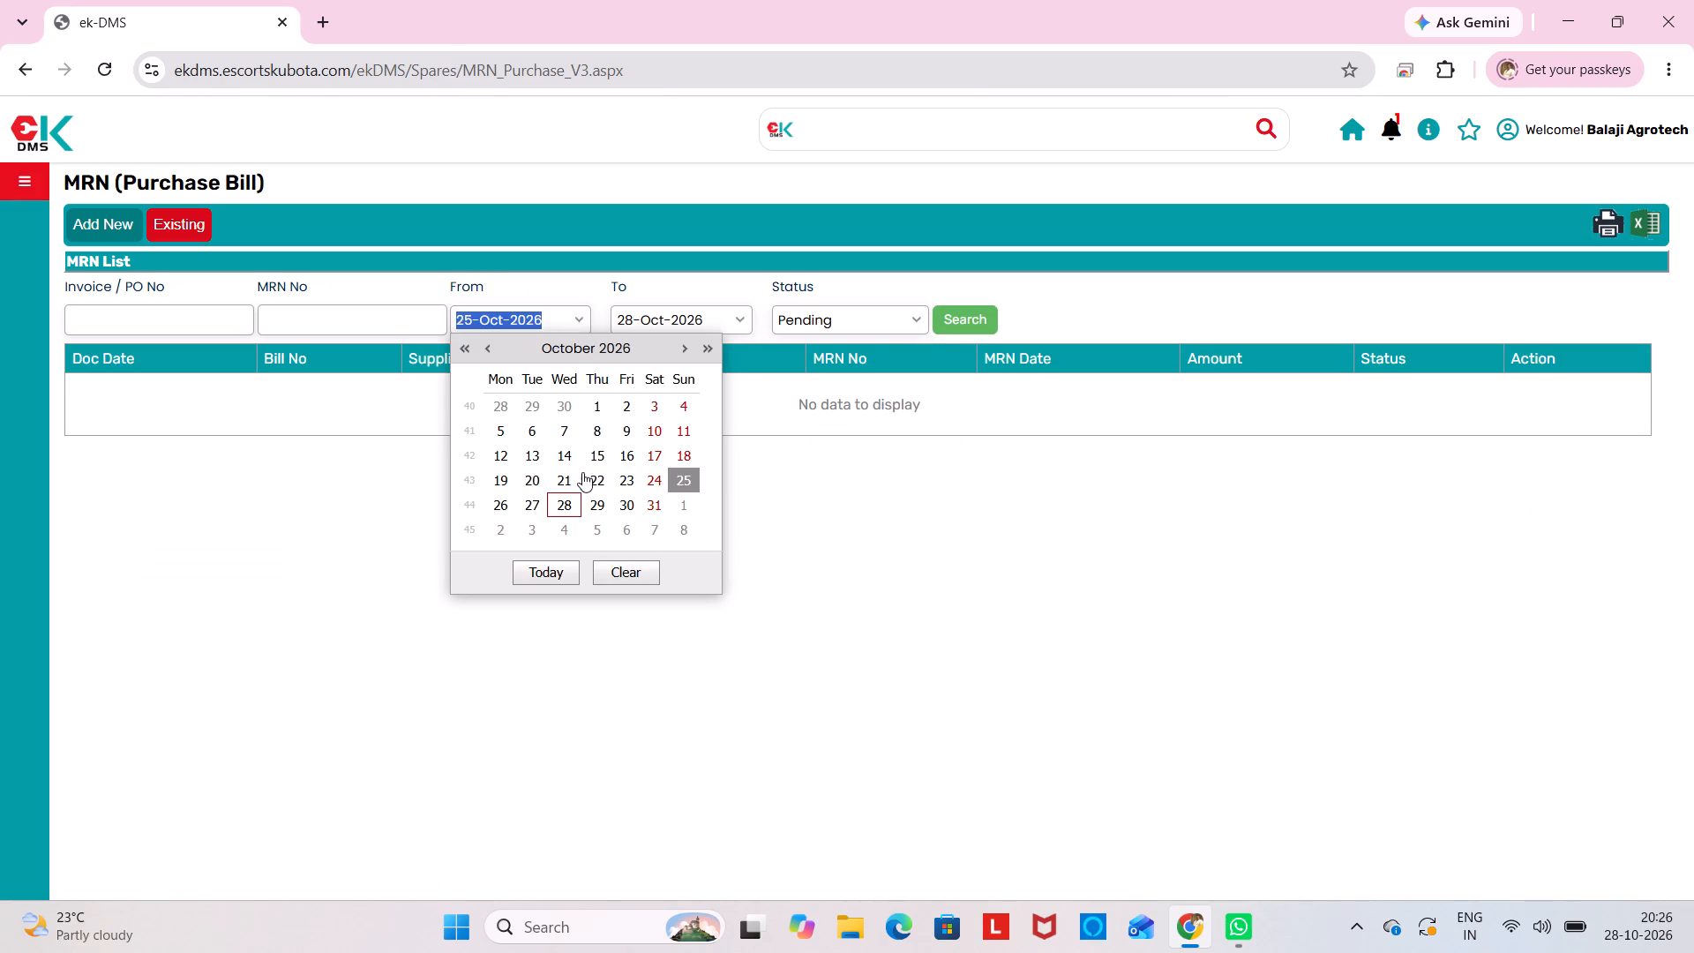
click(595, 457)
click(972, 317)
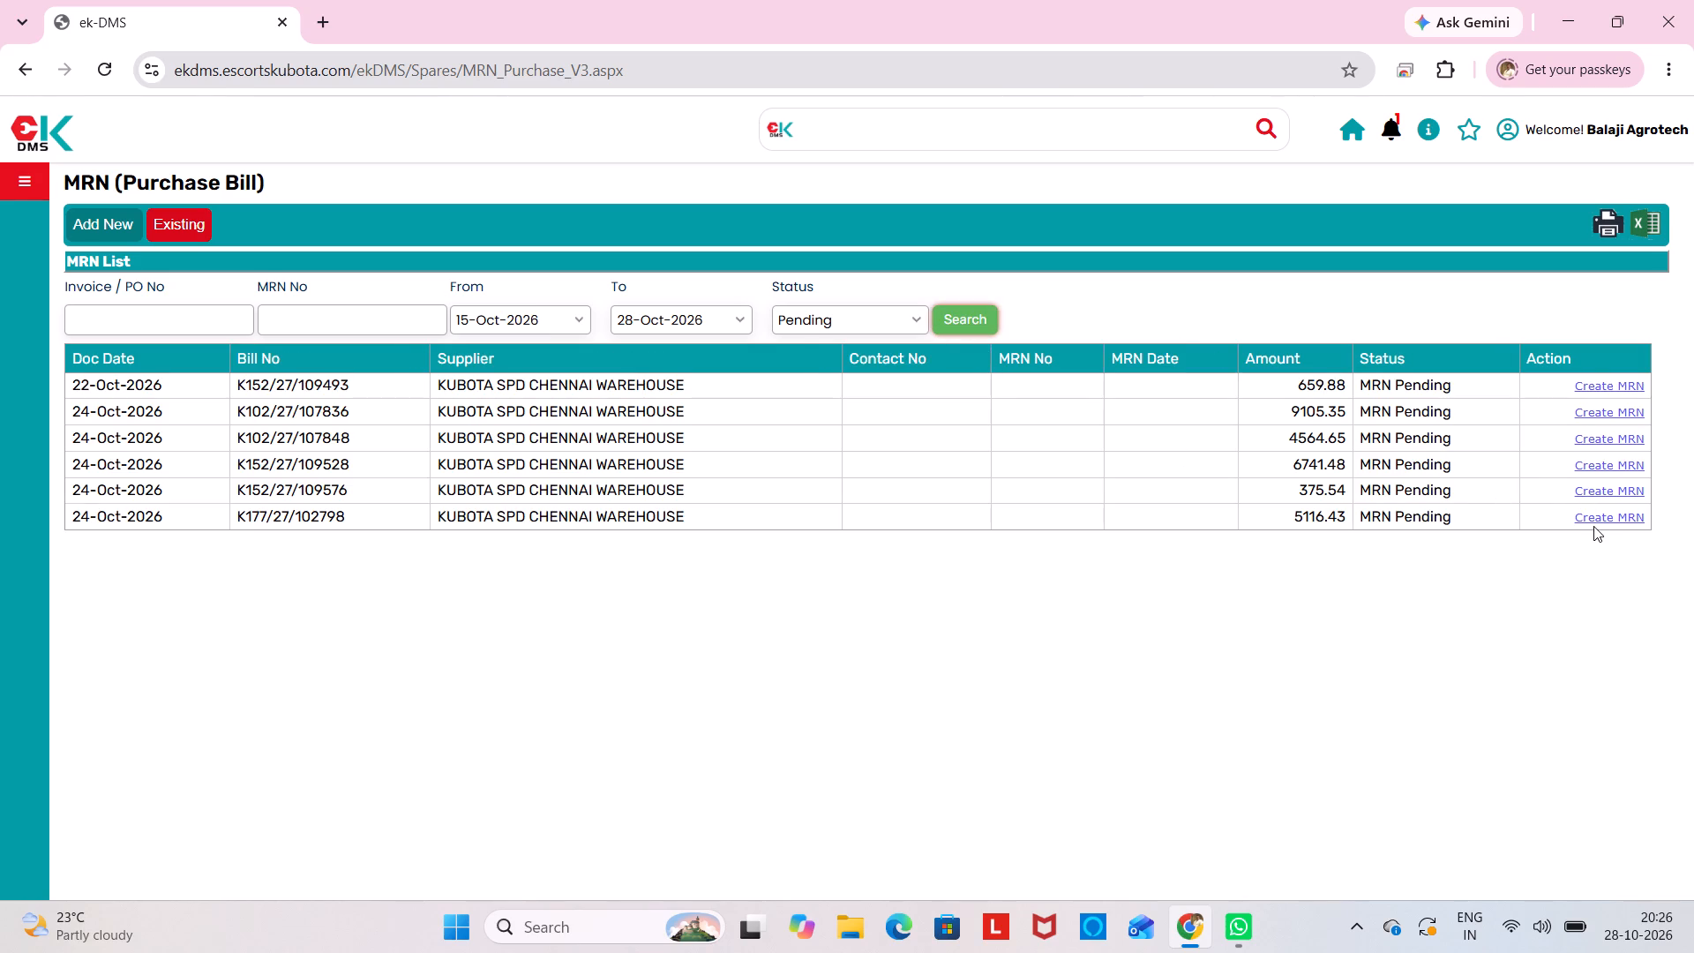
Start creating the MRN for the pending bill K102/27/107836.
click(1603, 405)
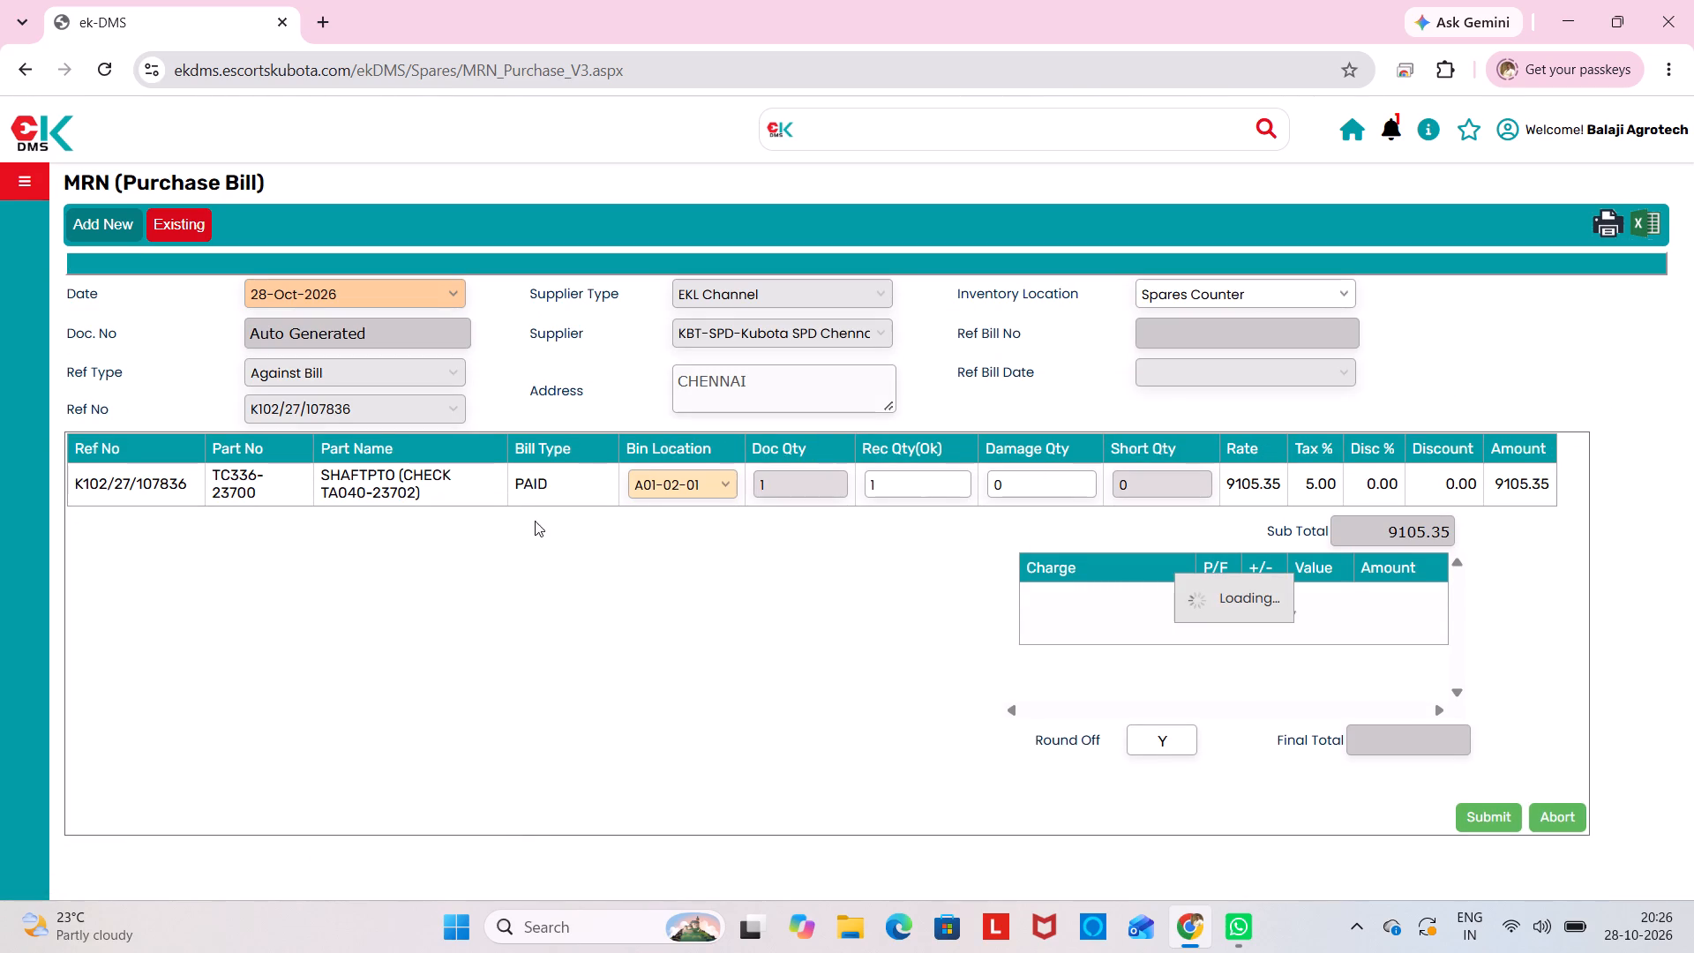
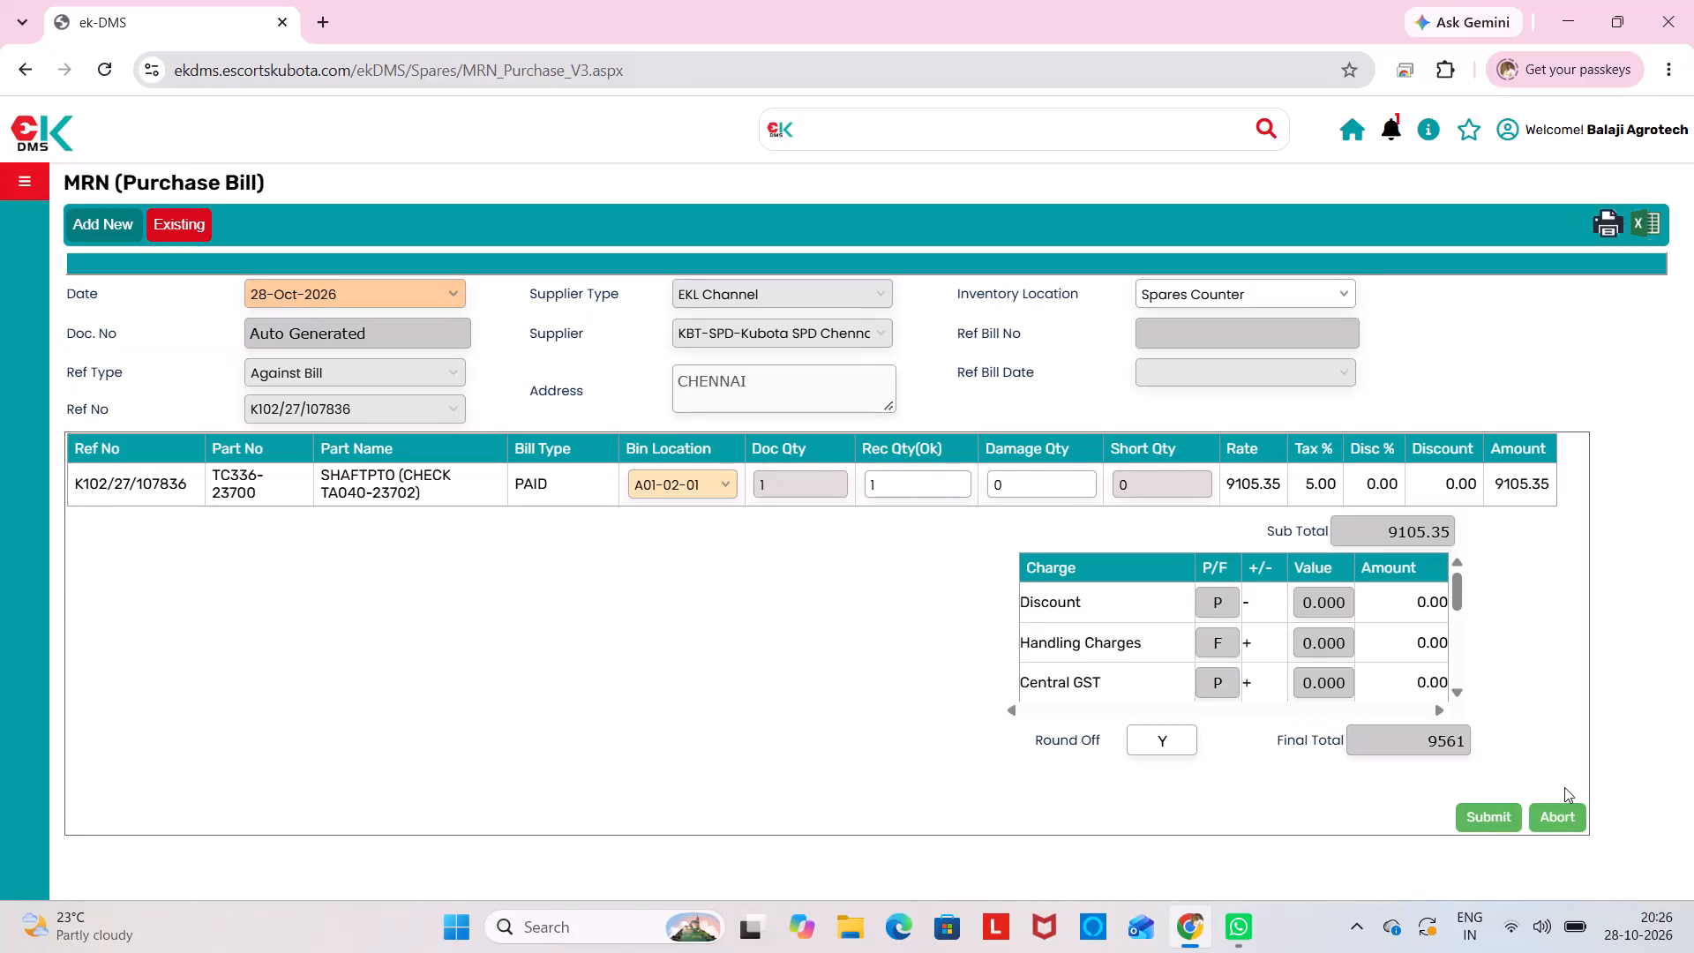
Submit the MRN for bill K102/27/107836 with one SHAFTPTO (TC336-23700) received into bin A01-02-01.
click(1515, 809)
click(1026, 198)
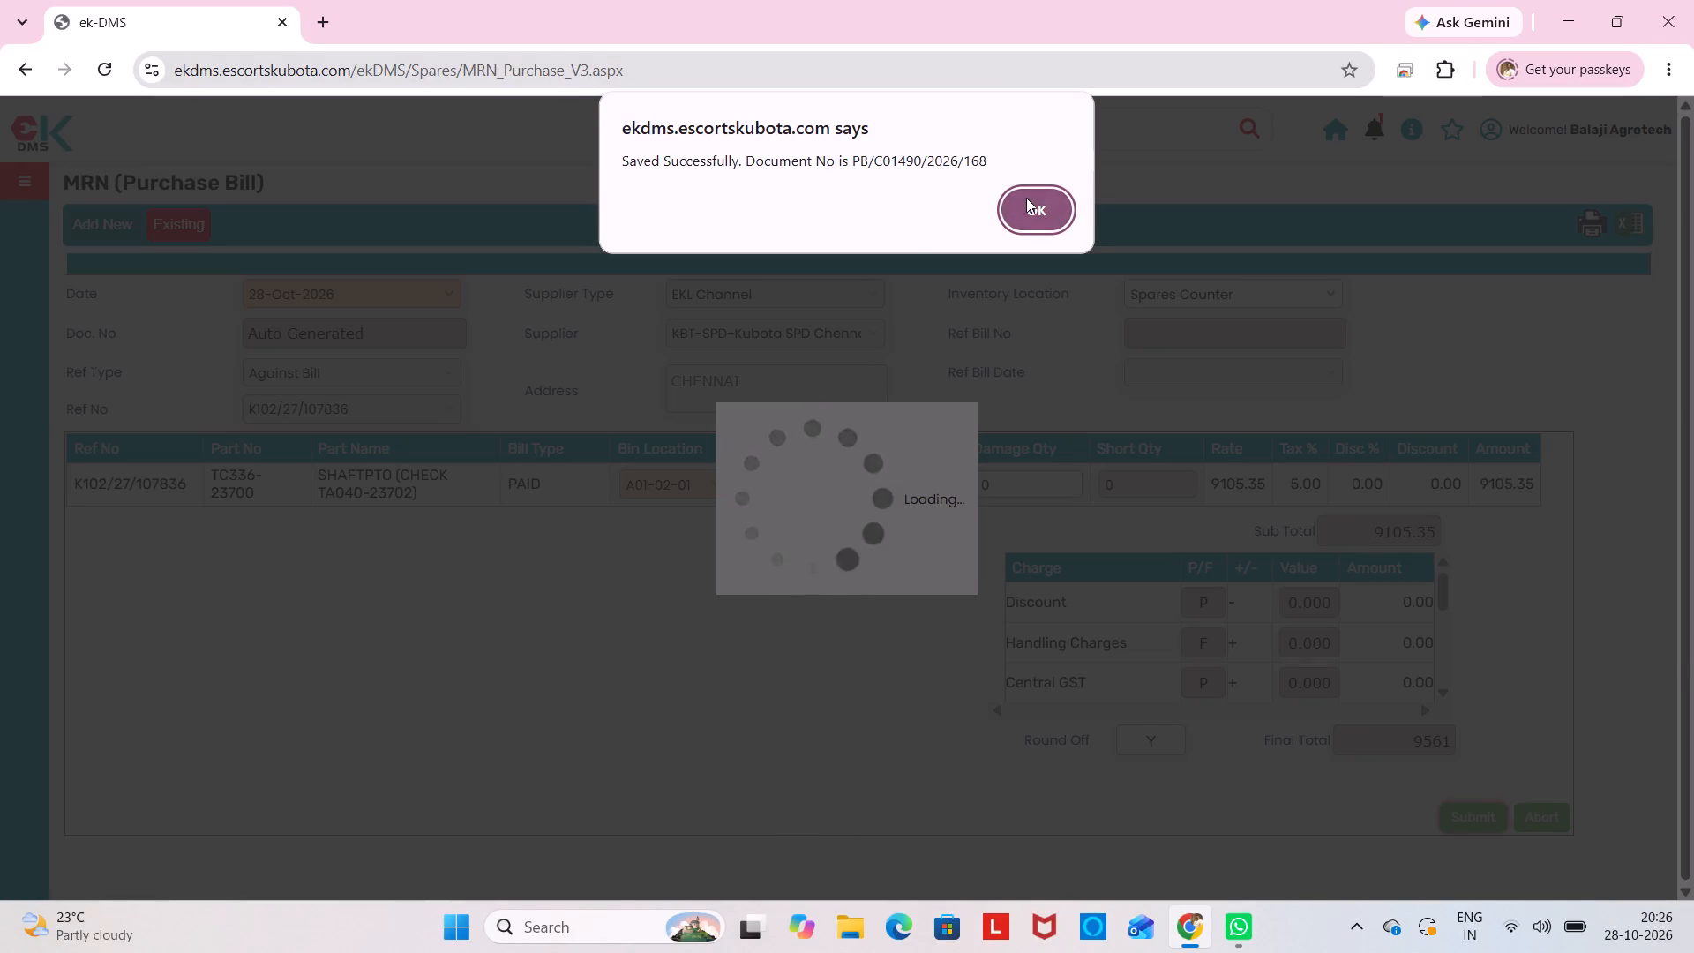
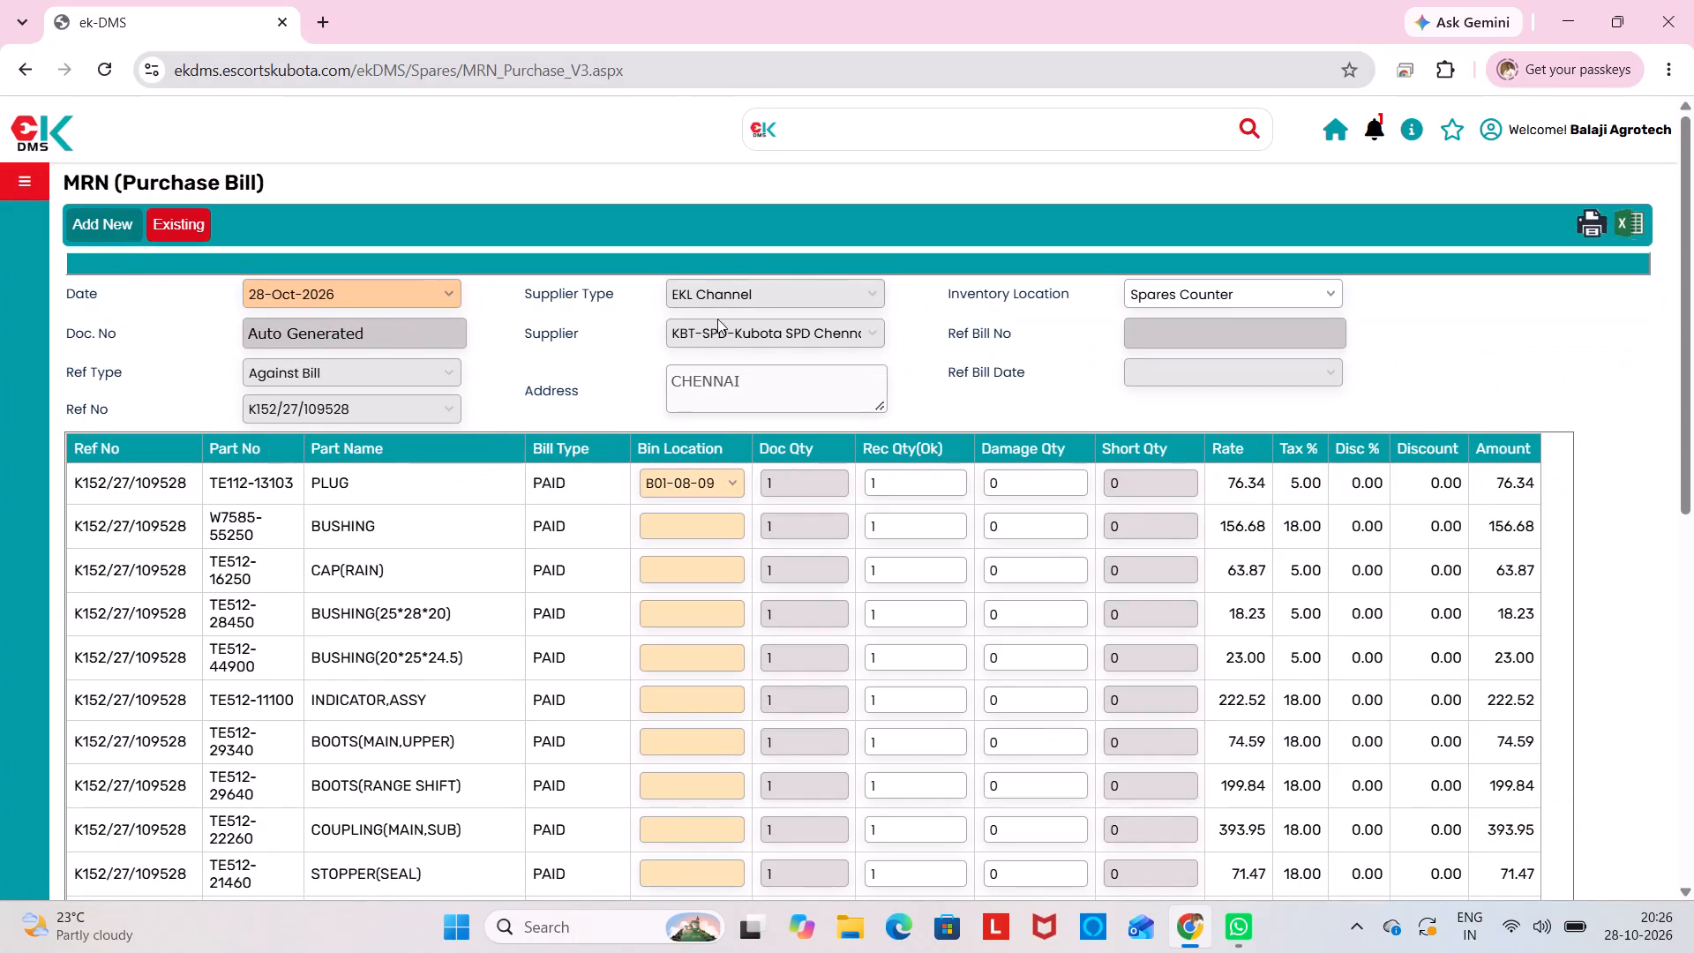
Examine the parts on the pending MRN bills K152/27/109528, K177/27/102798 and K152/27/109493.
scroll(521, 616, down, 3)
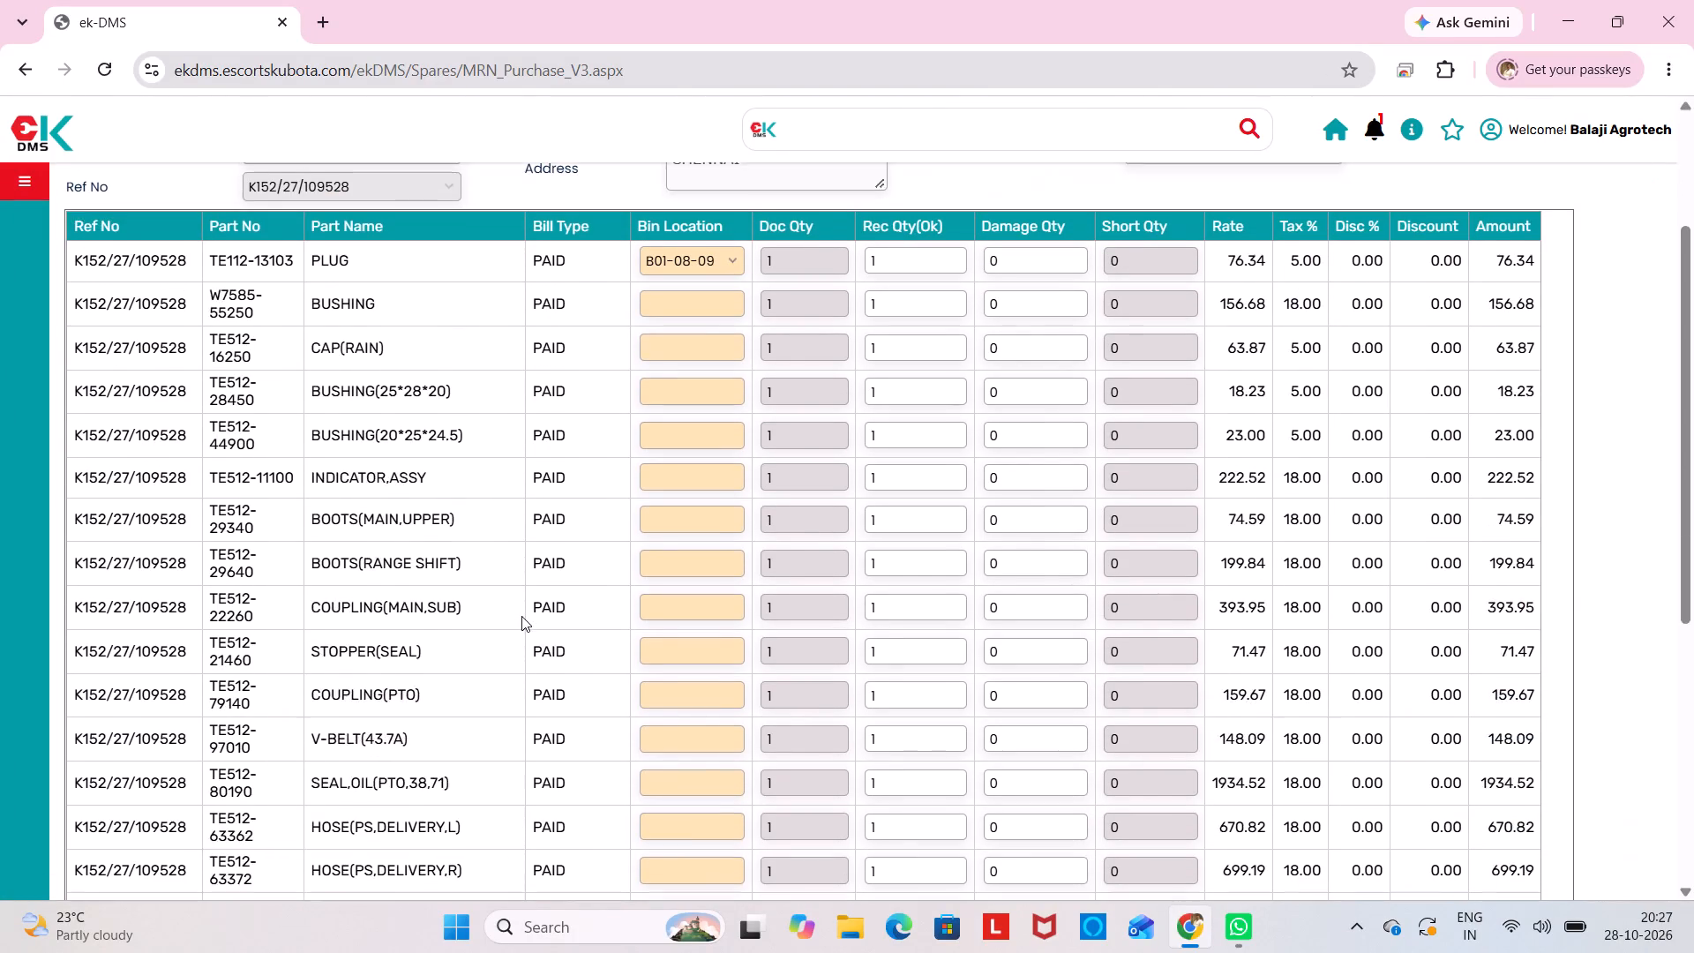
scroll(521, 616, down, 5)
scroll(526, 609, up, 9)
click(197, 228)
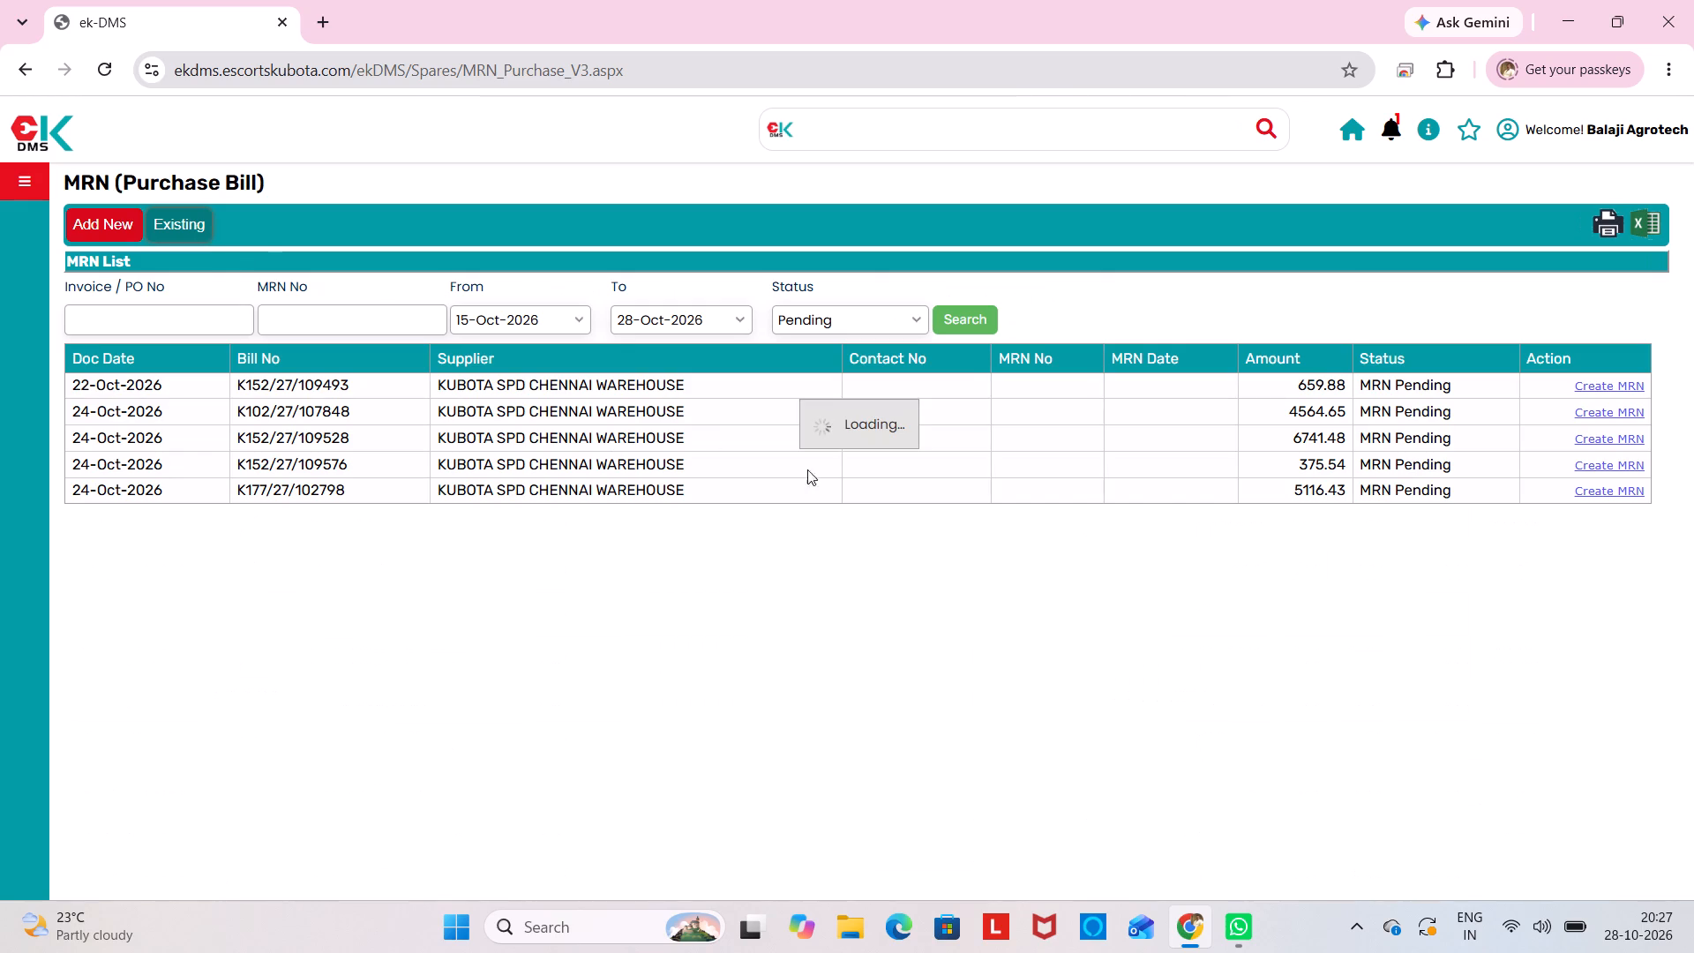
click(1624, 476)
click(1613, 484)
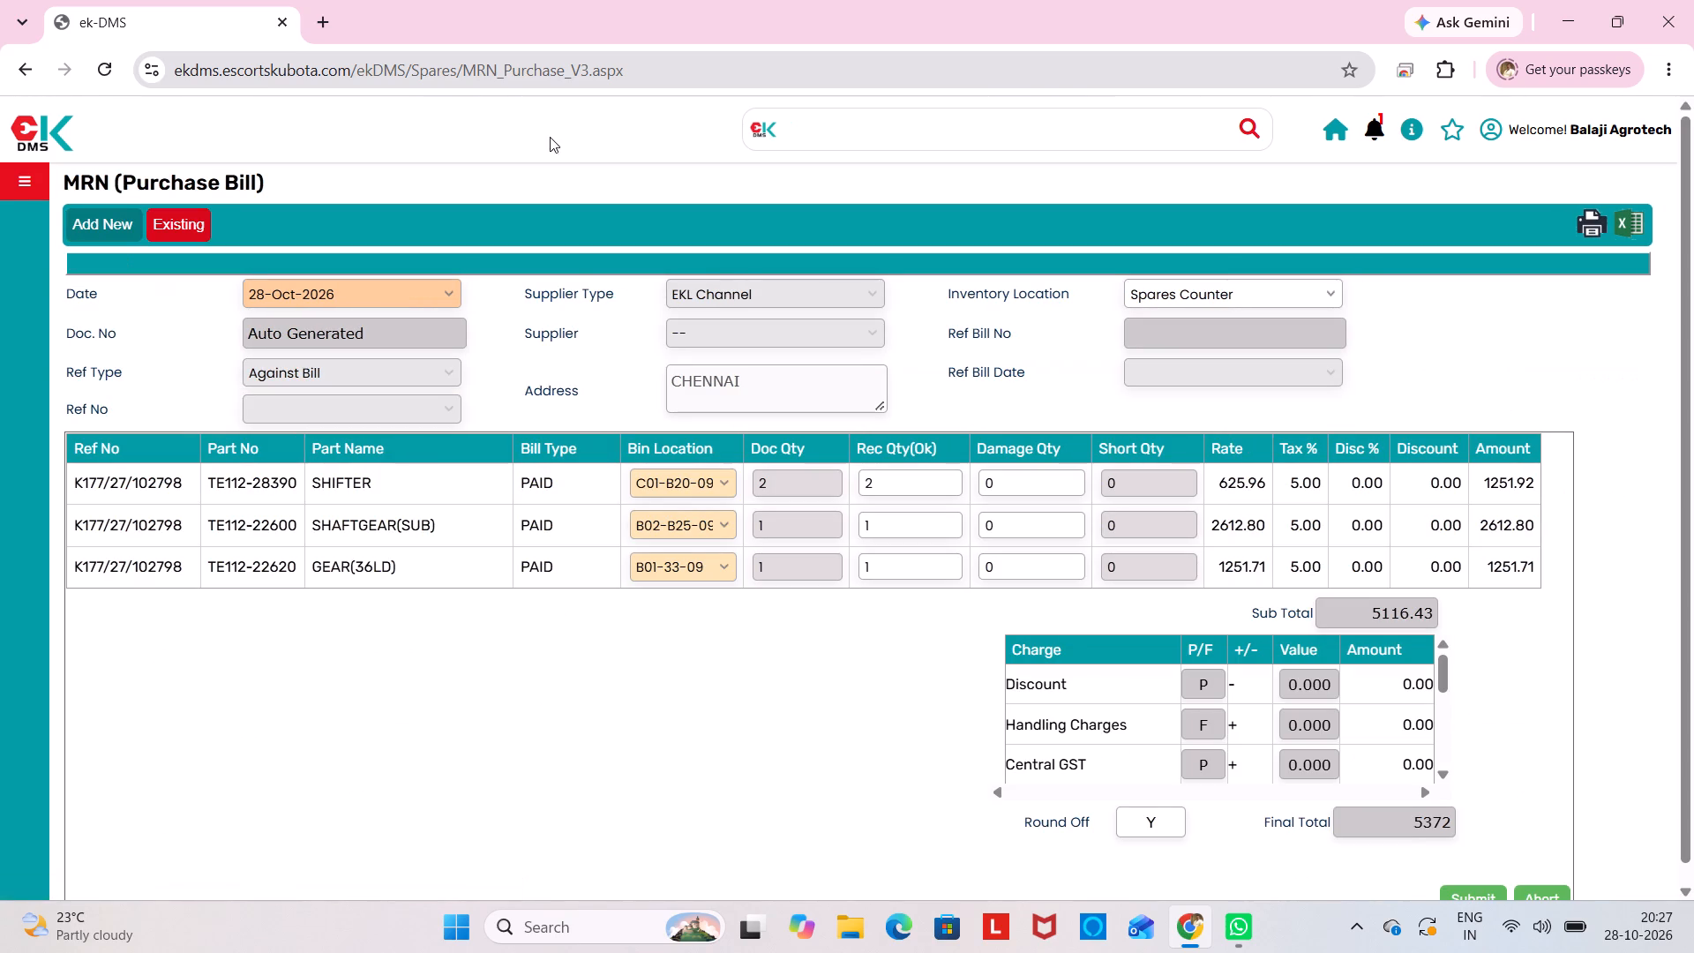
click(180, 226)
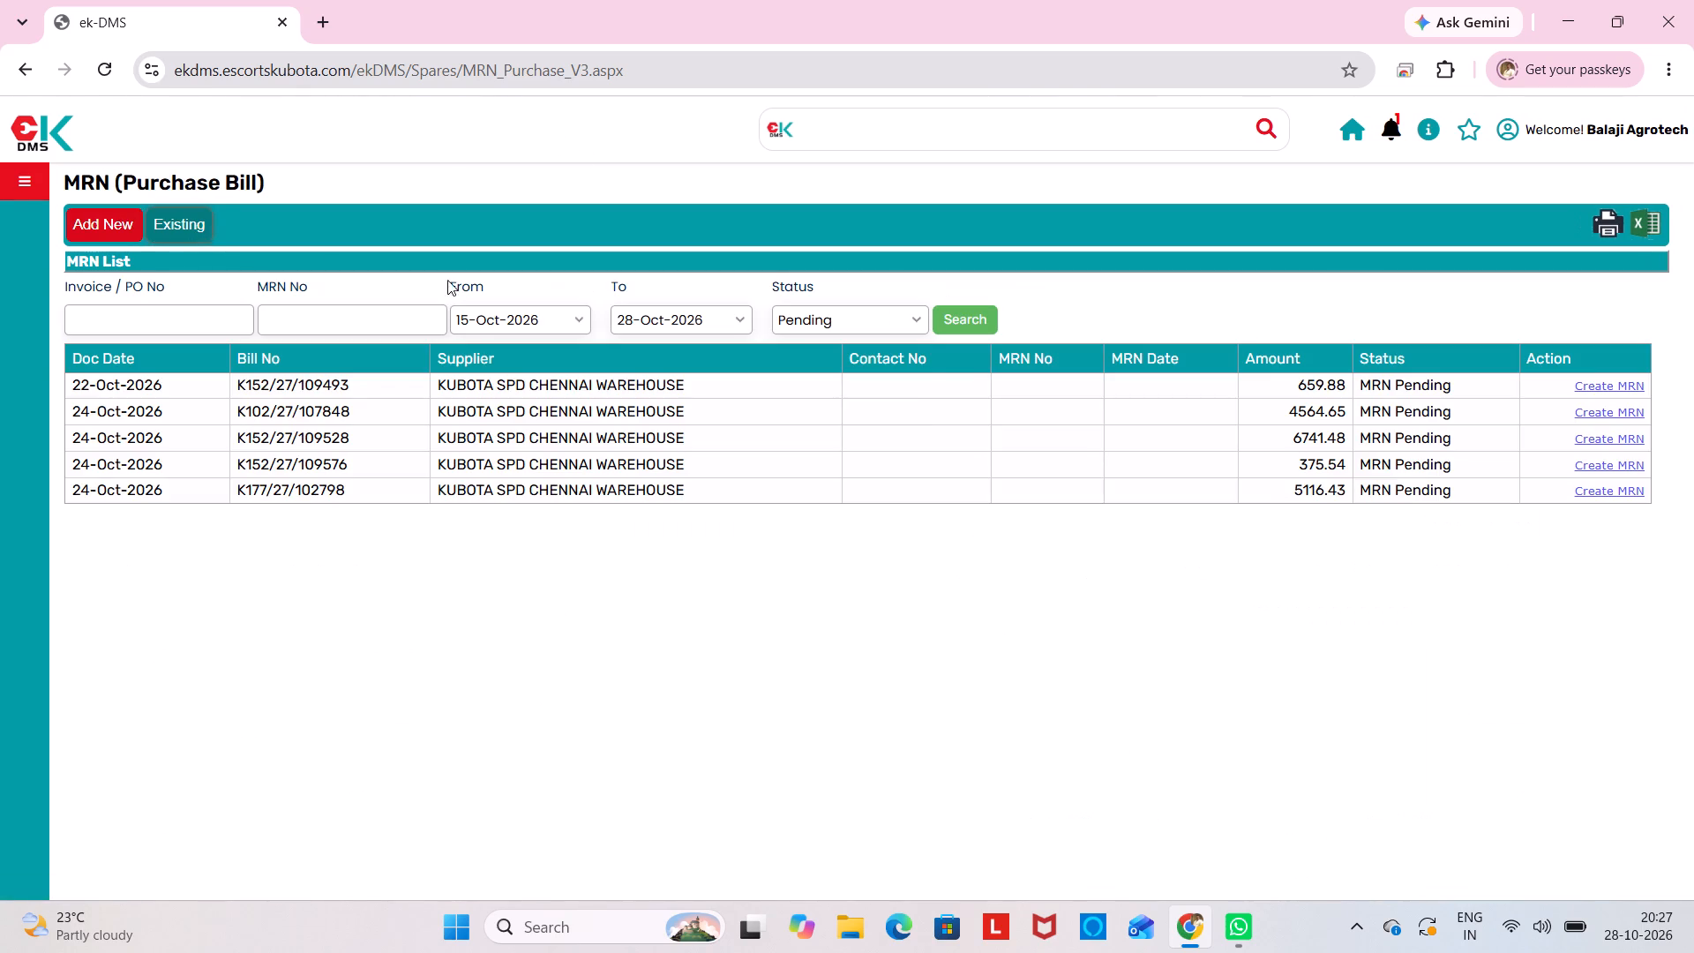
click(1601, 376)
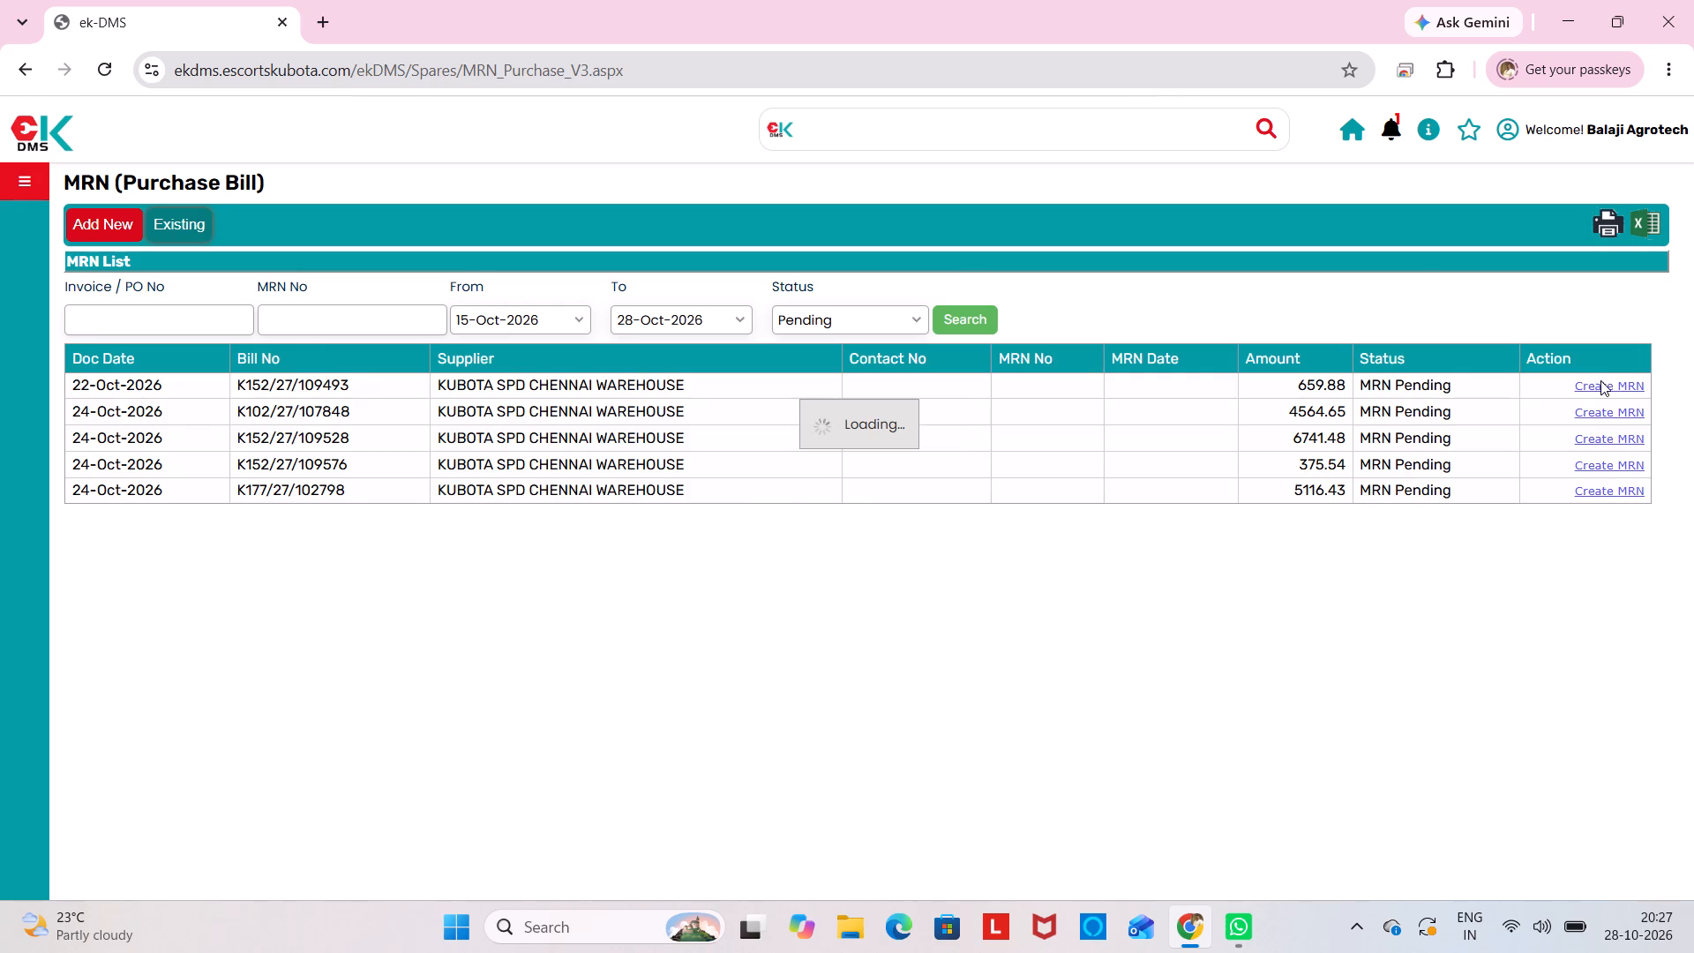
click(1600, 380)
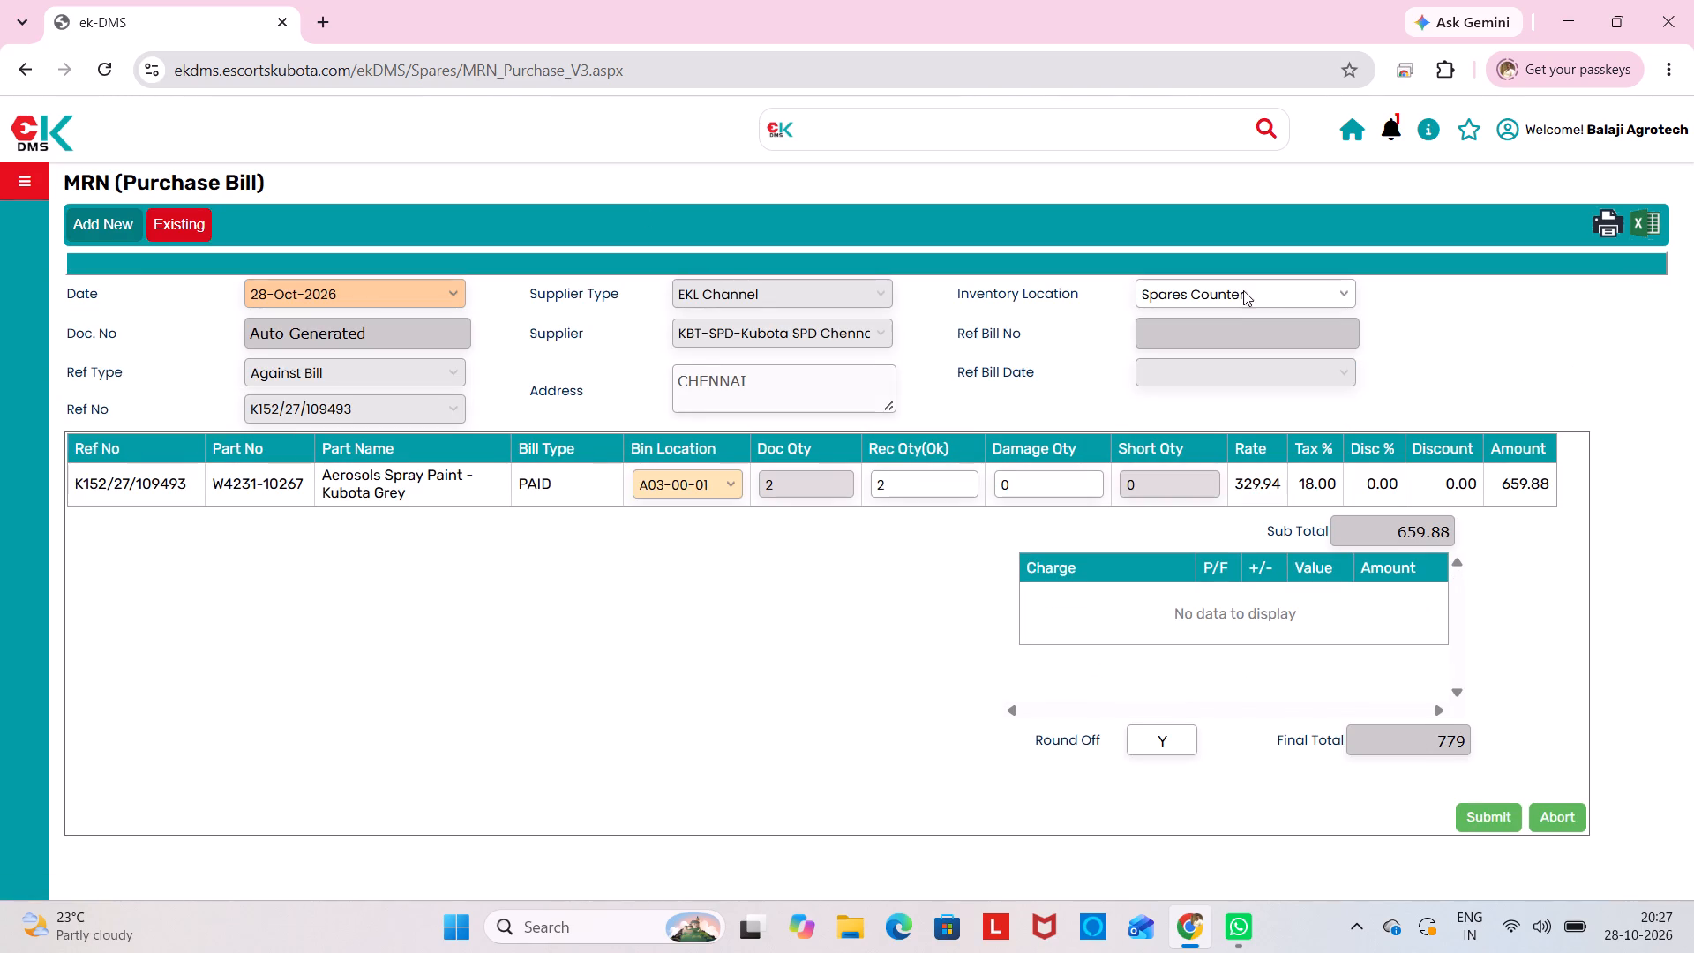
click(226, 215)
Search the open service job cards and view the job work details of job card JC/C01490/2026/170.
click(21, 187)
click(107, 319)
click(411, 453)
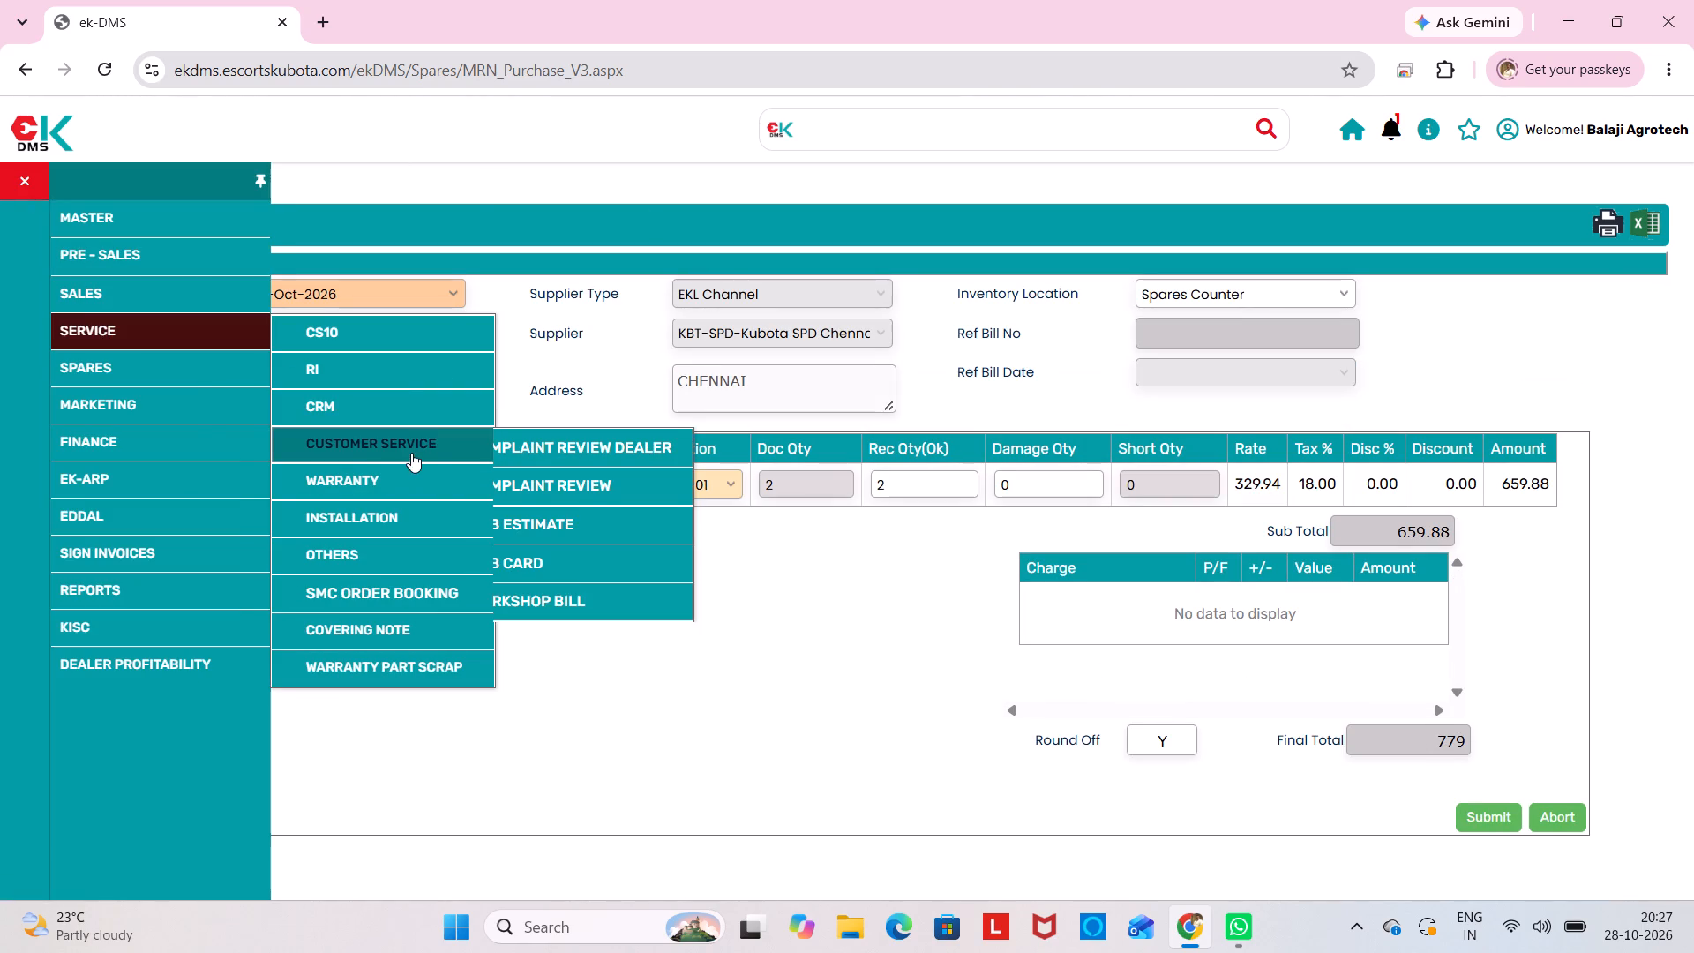
click(582, 554)
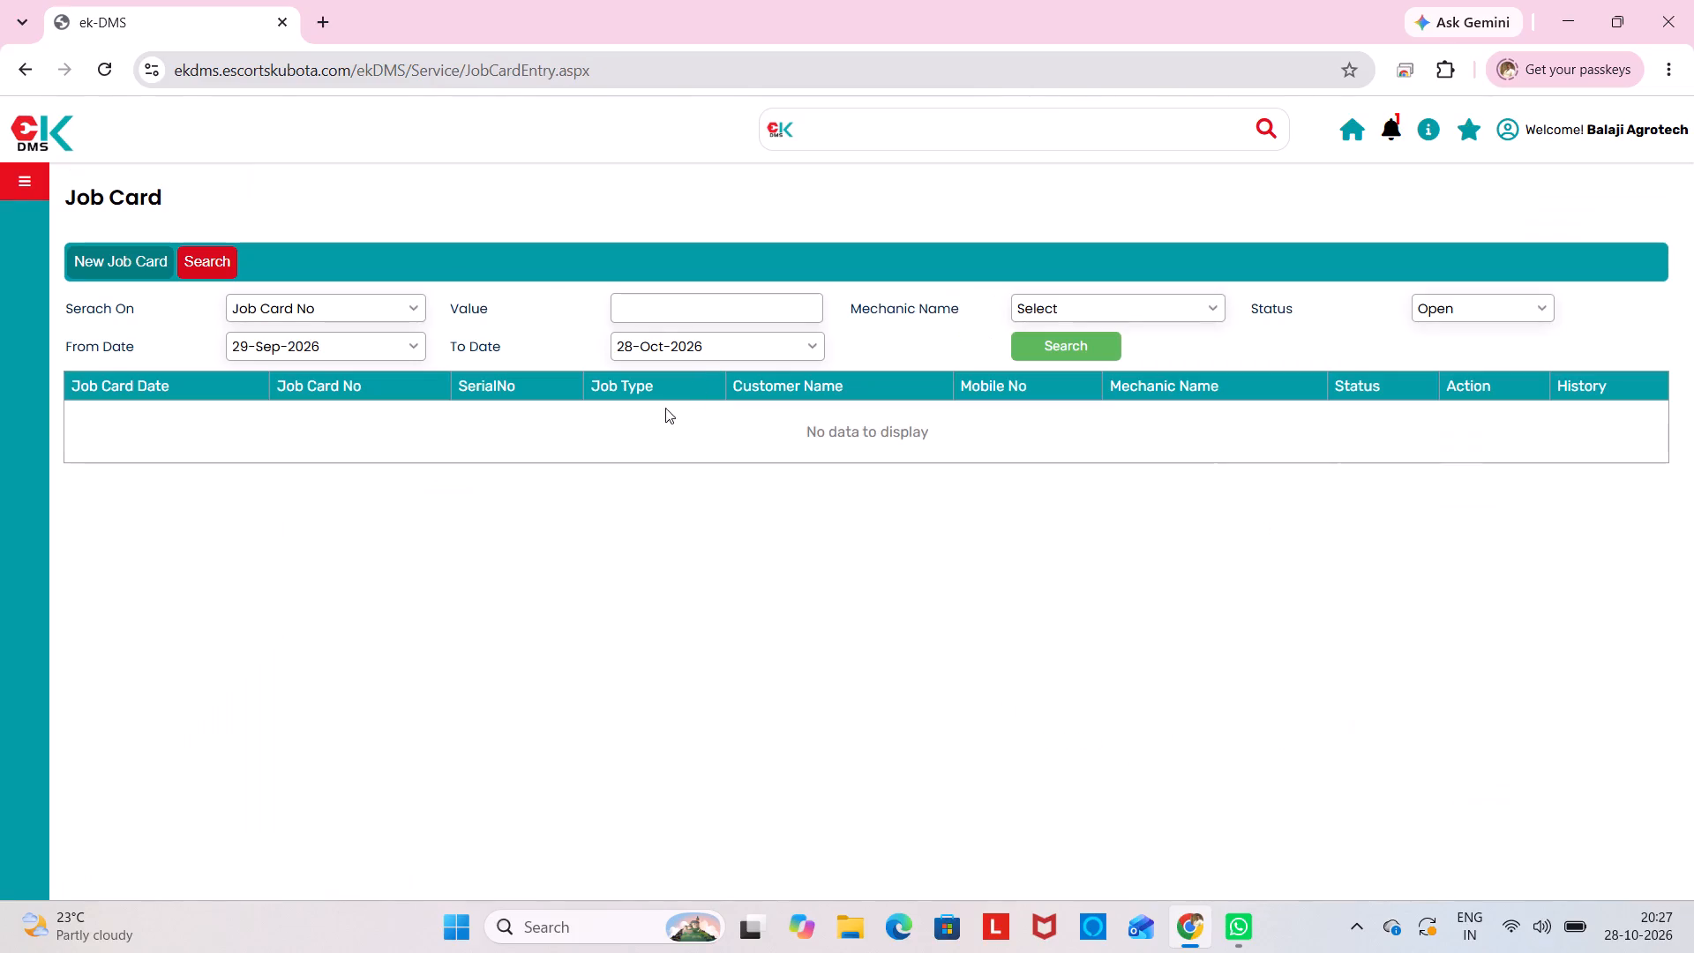
click(1041, 341)
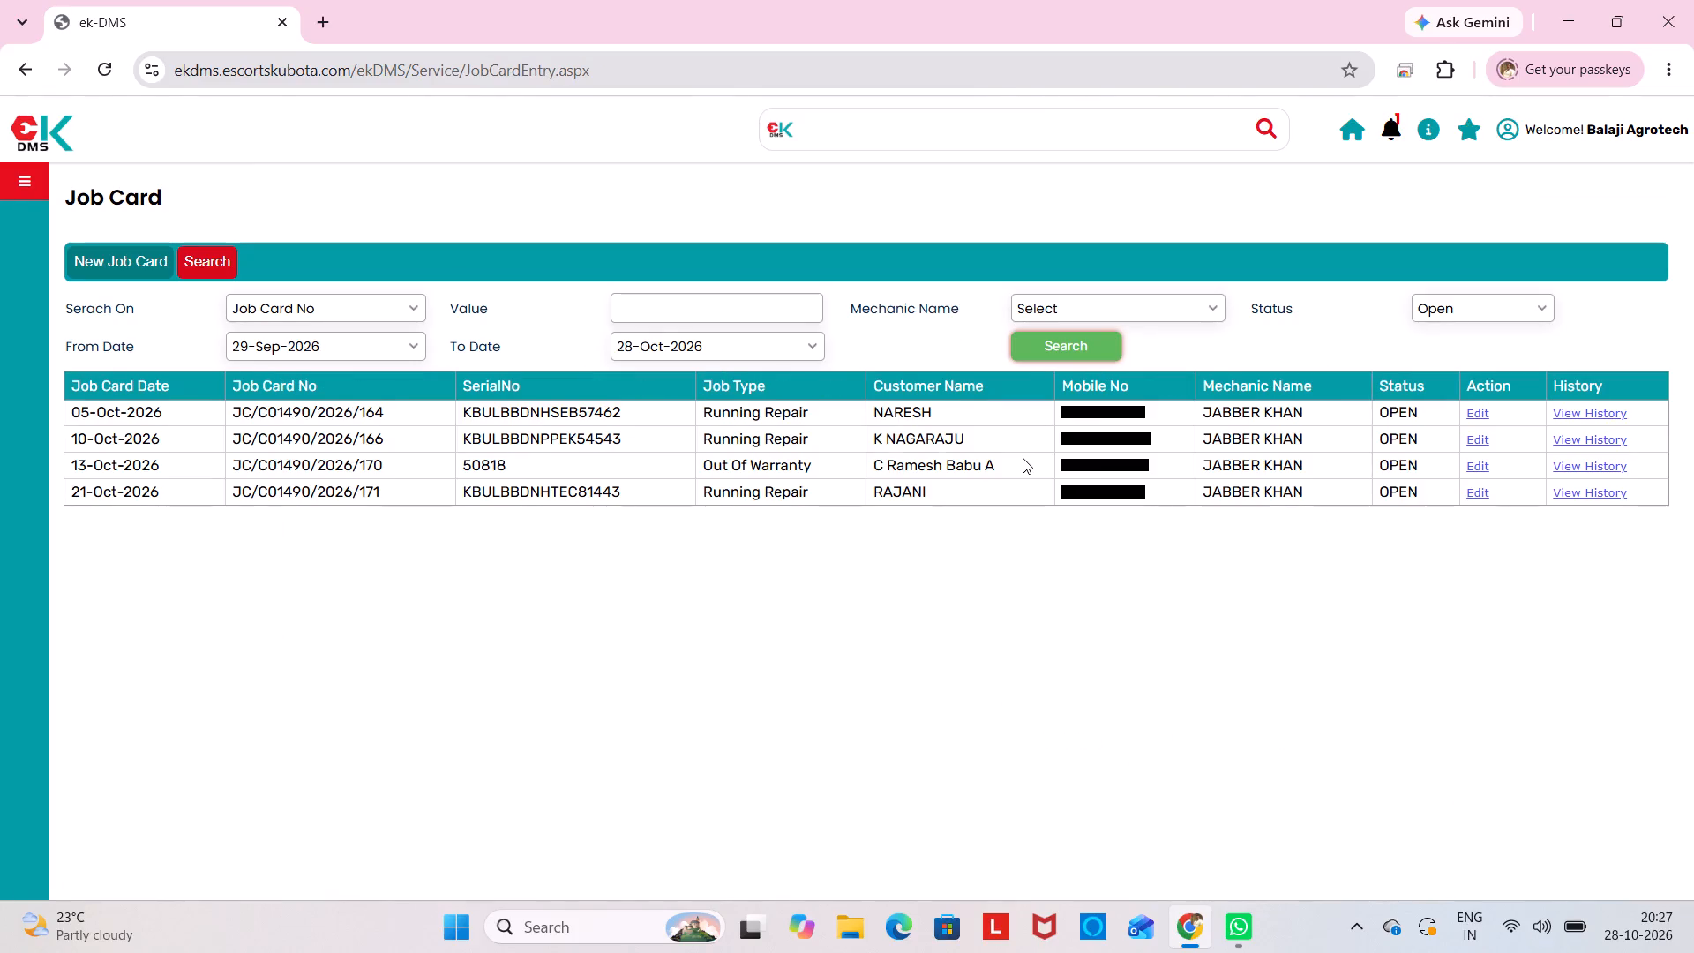
click(1480, 465)
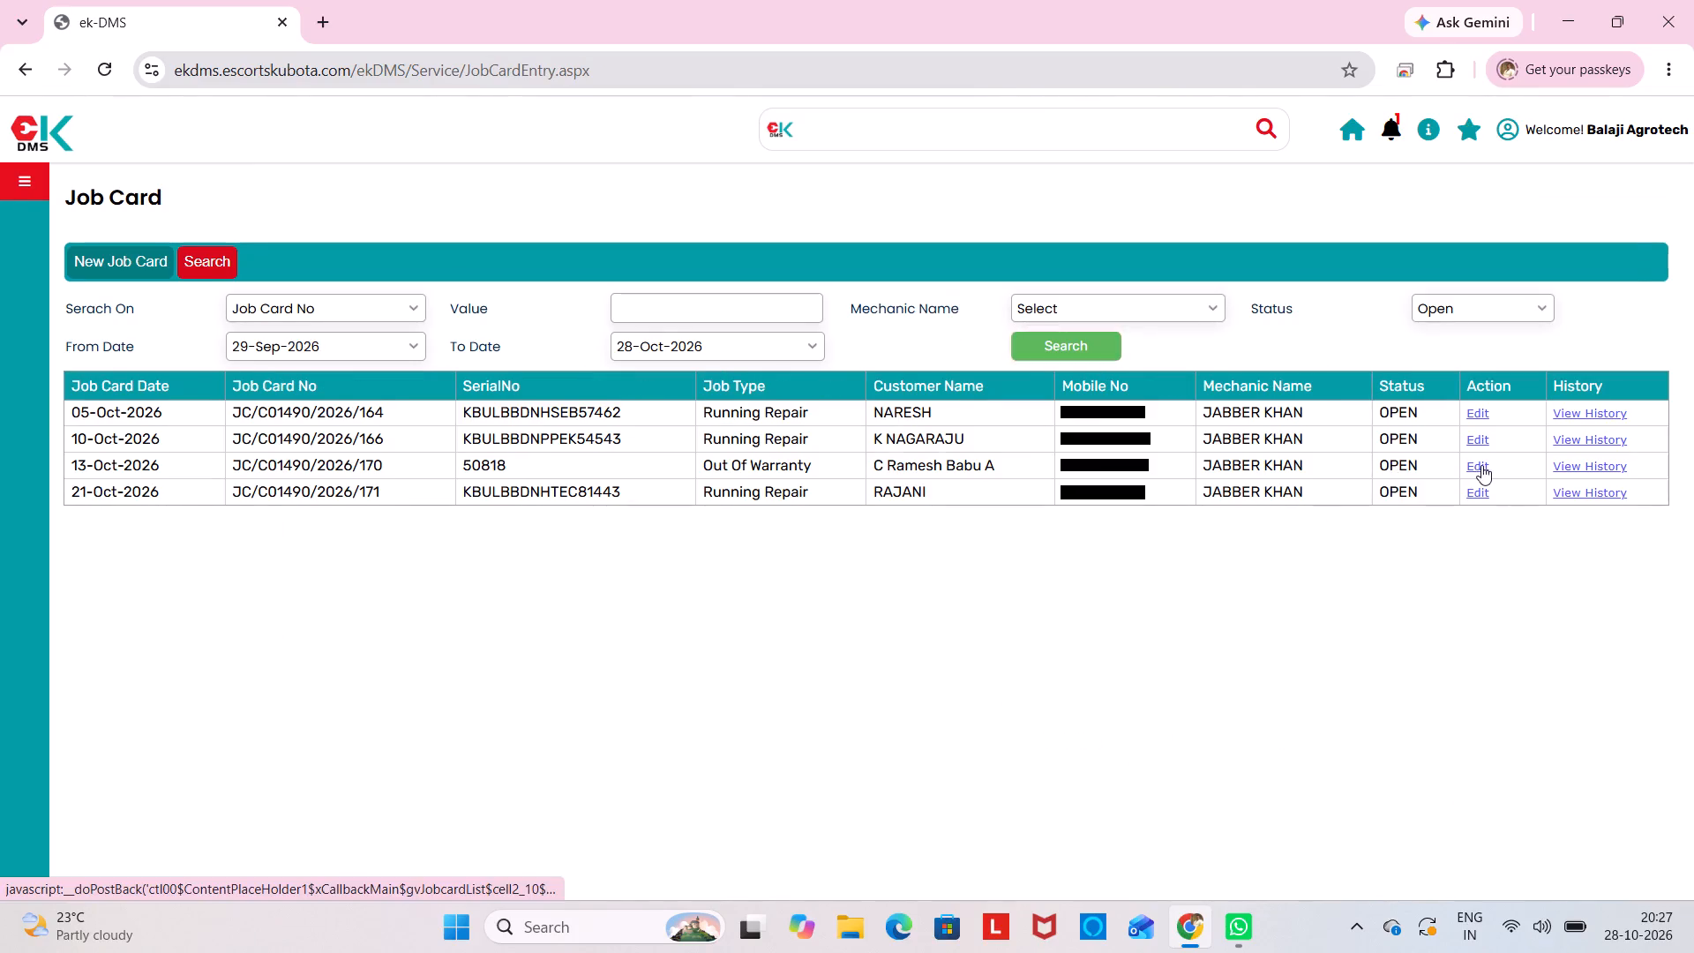
click(1181, 353)
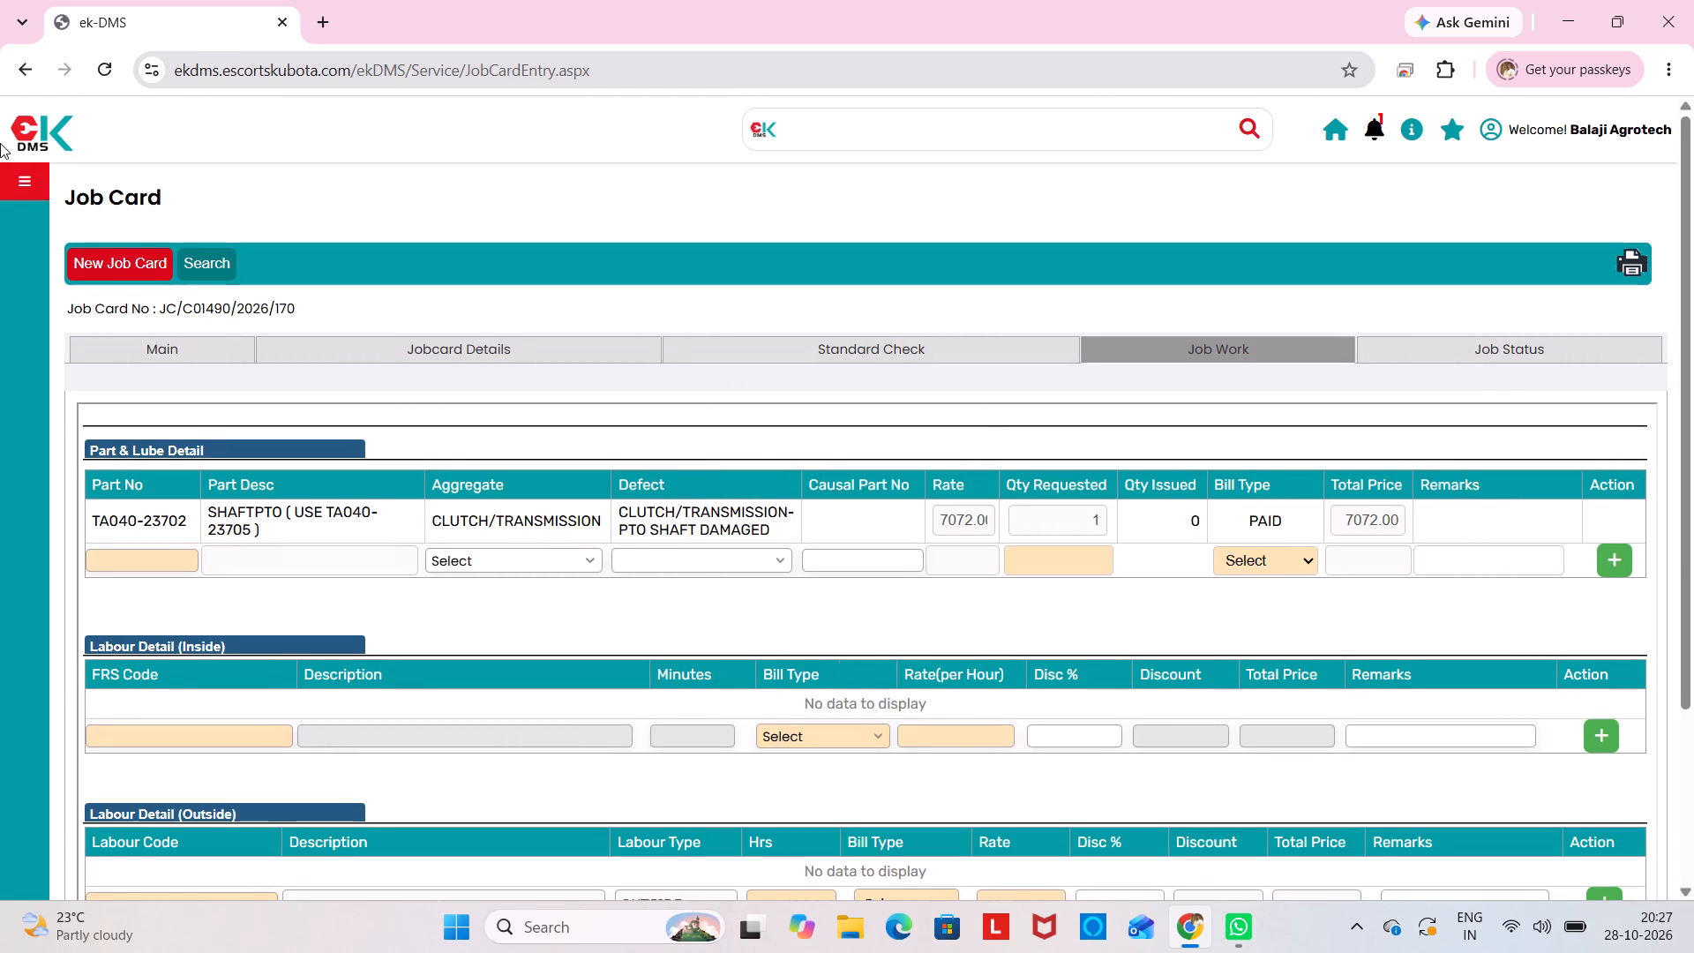
Start a new spares part issue against job card JC/C01490/2026/170.
click(34, 178)
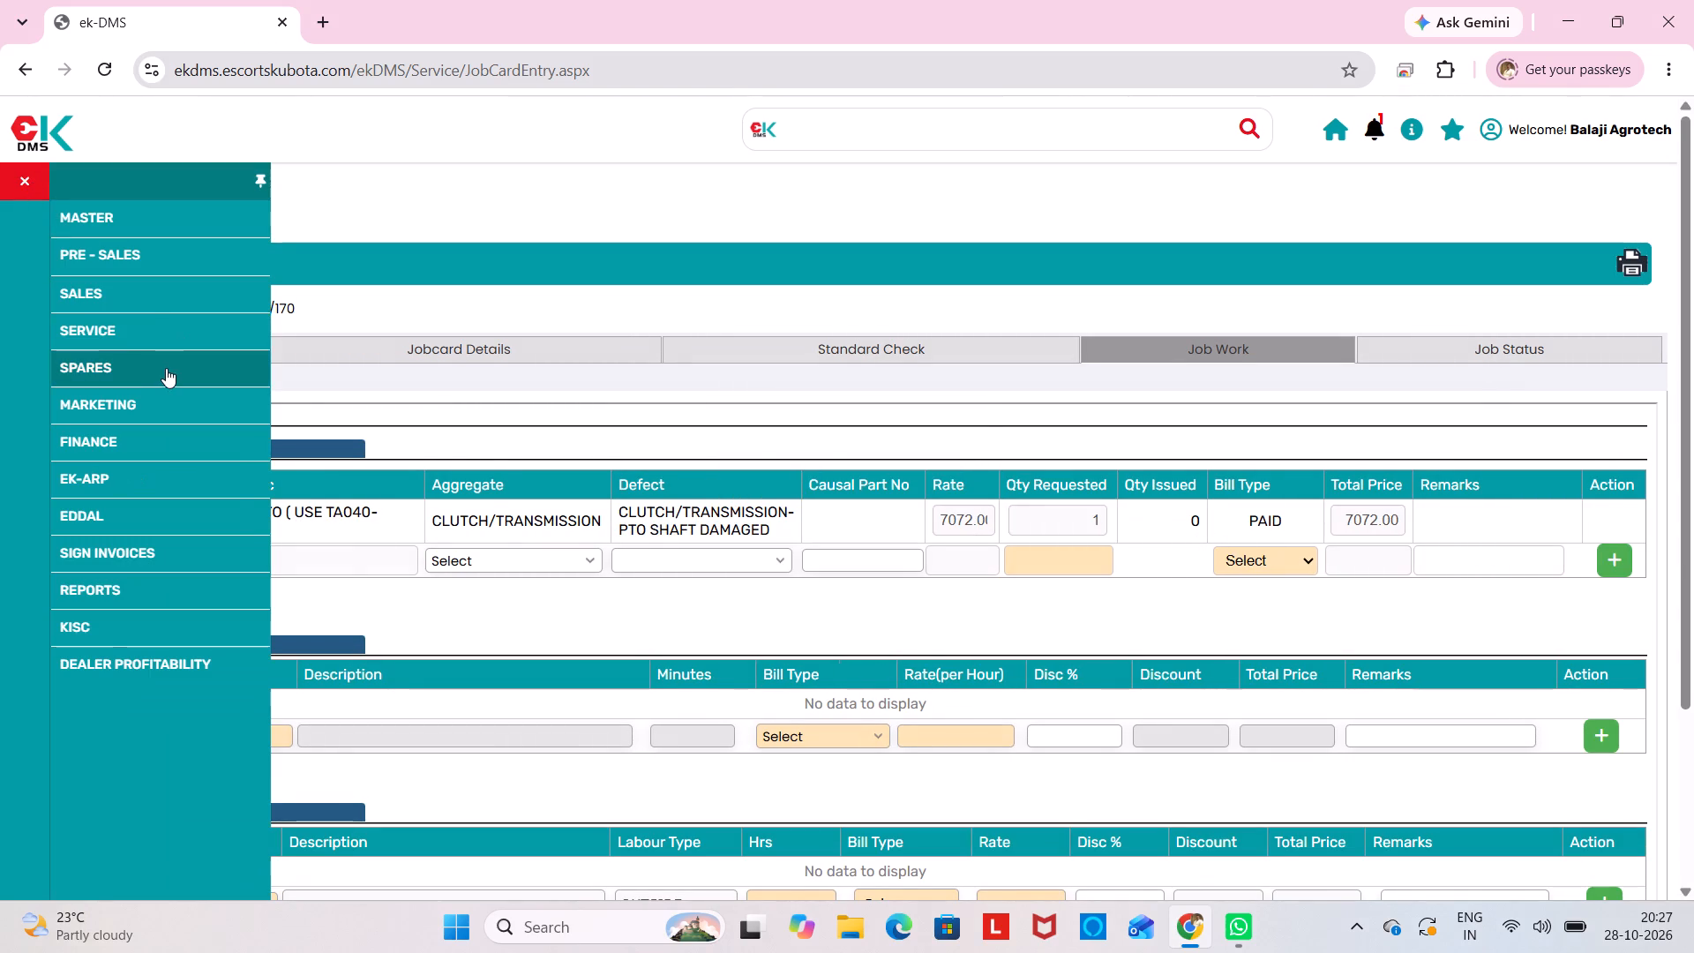
click(166, 368)
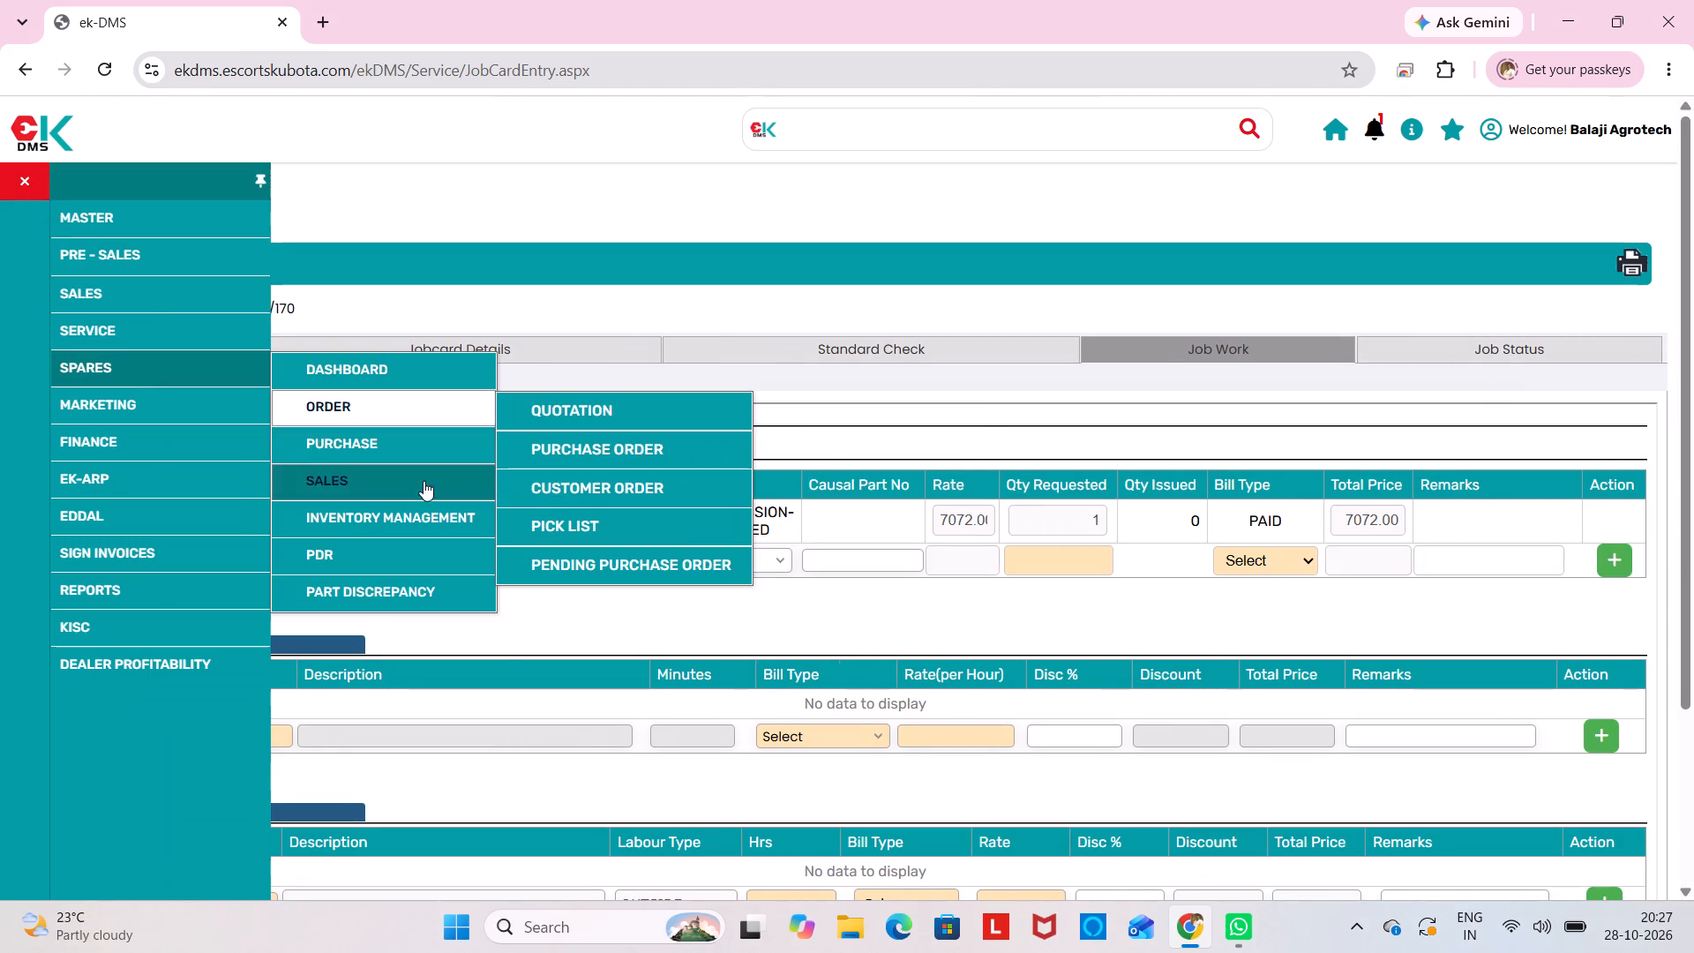
click(427, 501)
click(596, 562)
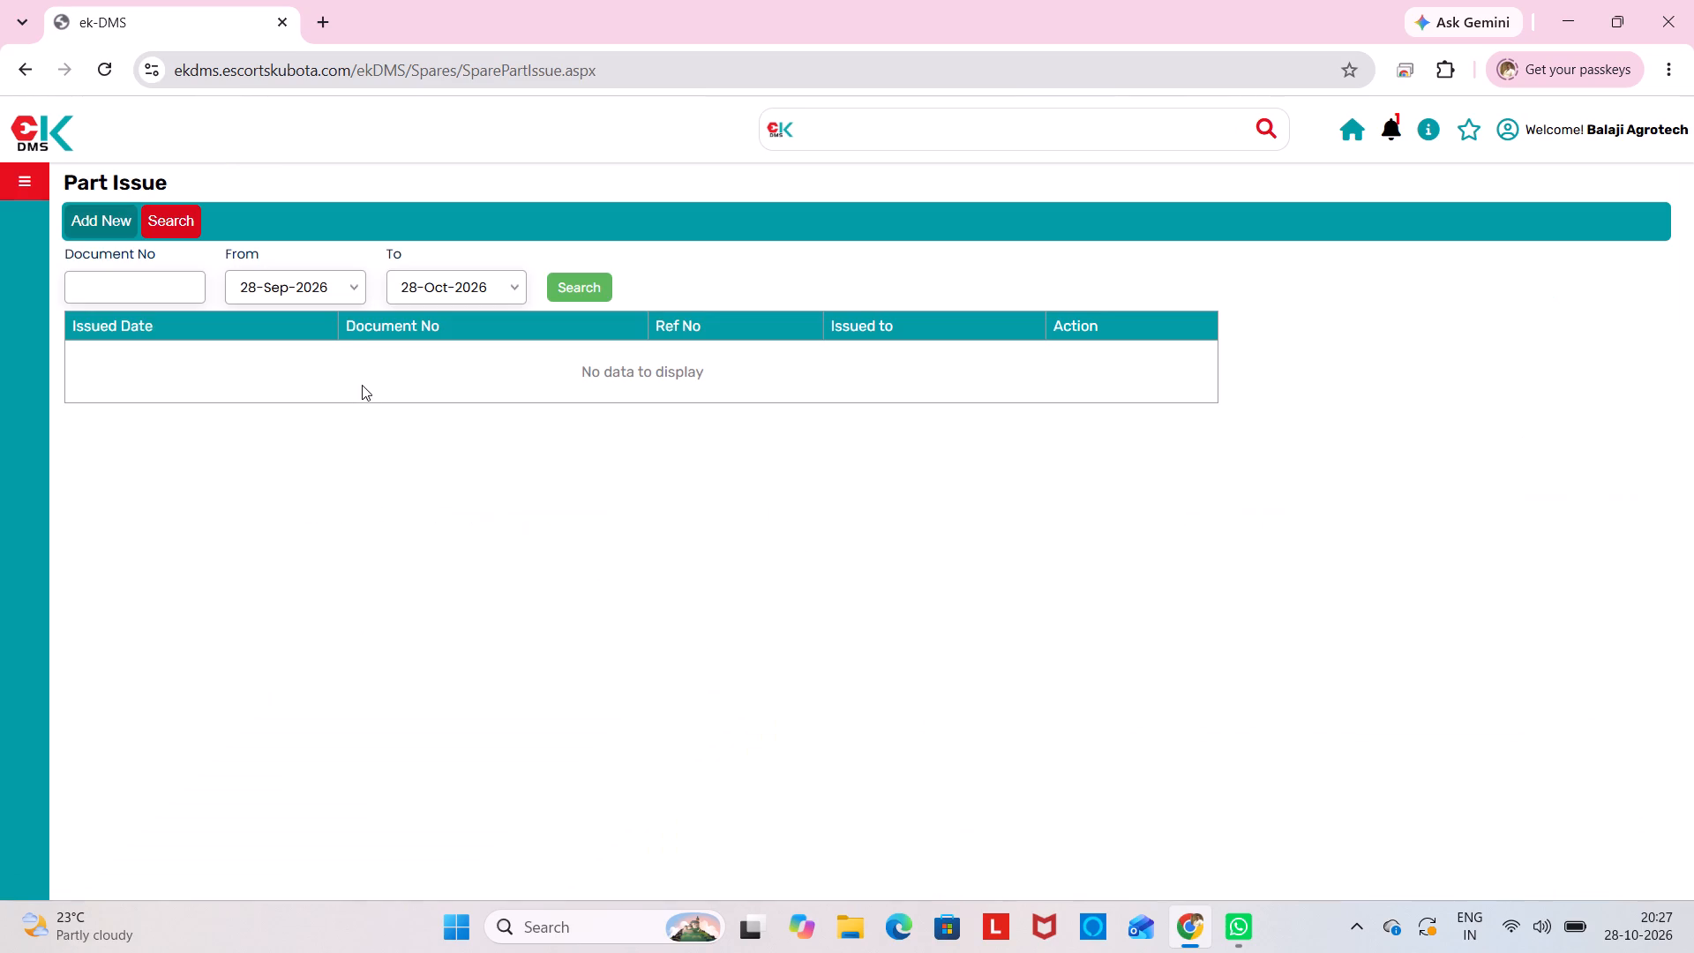
click(98, 228)
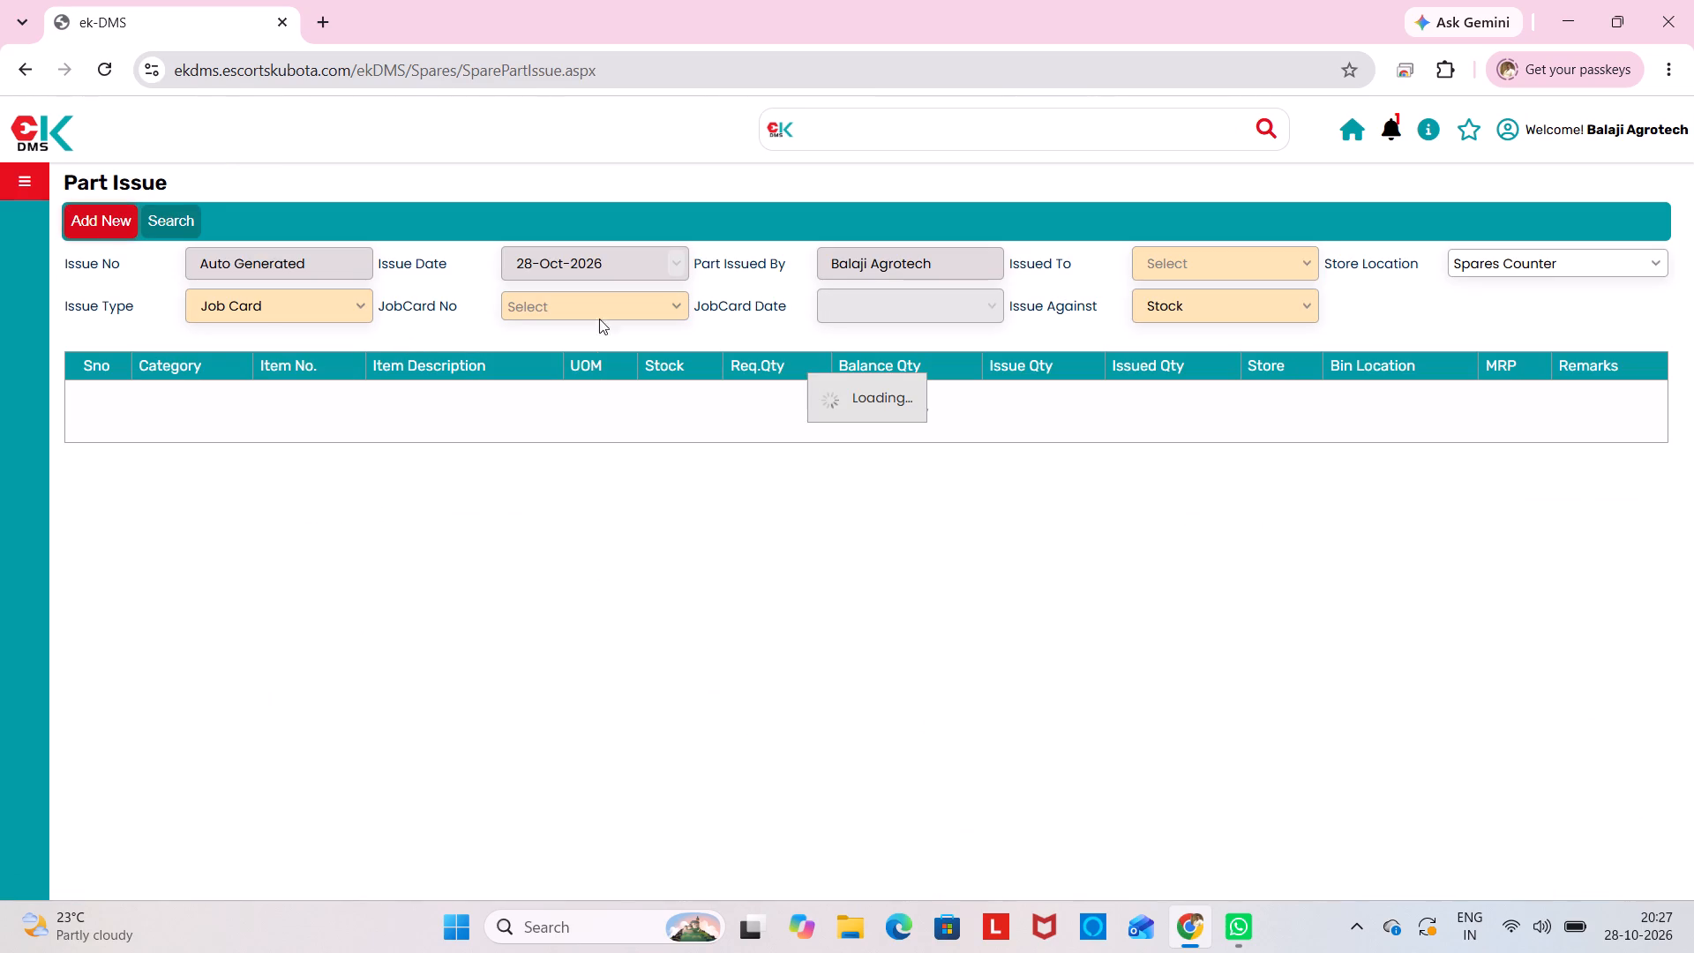
click(609, 315)
click(601, 360)
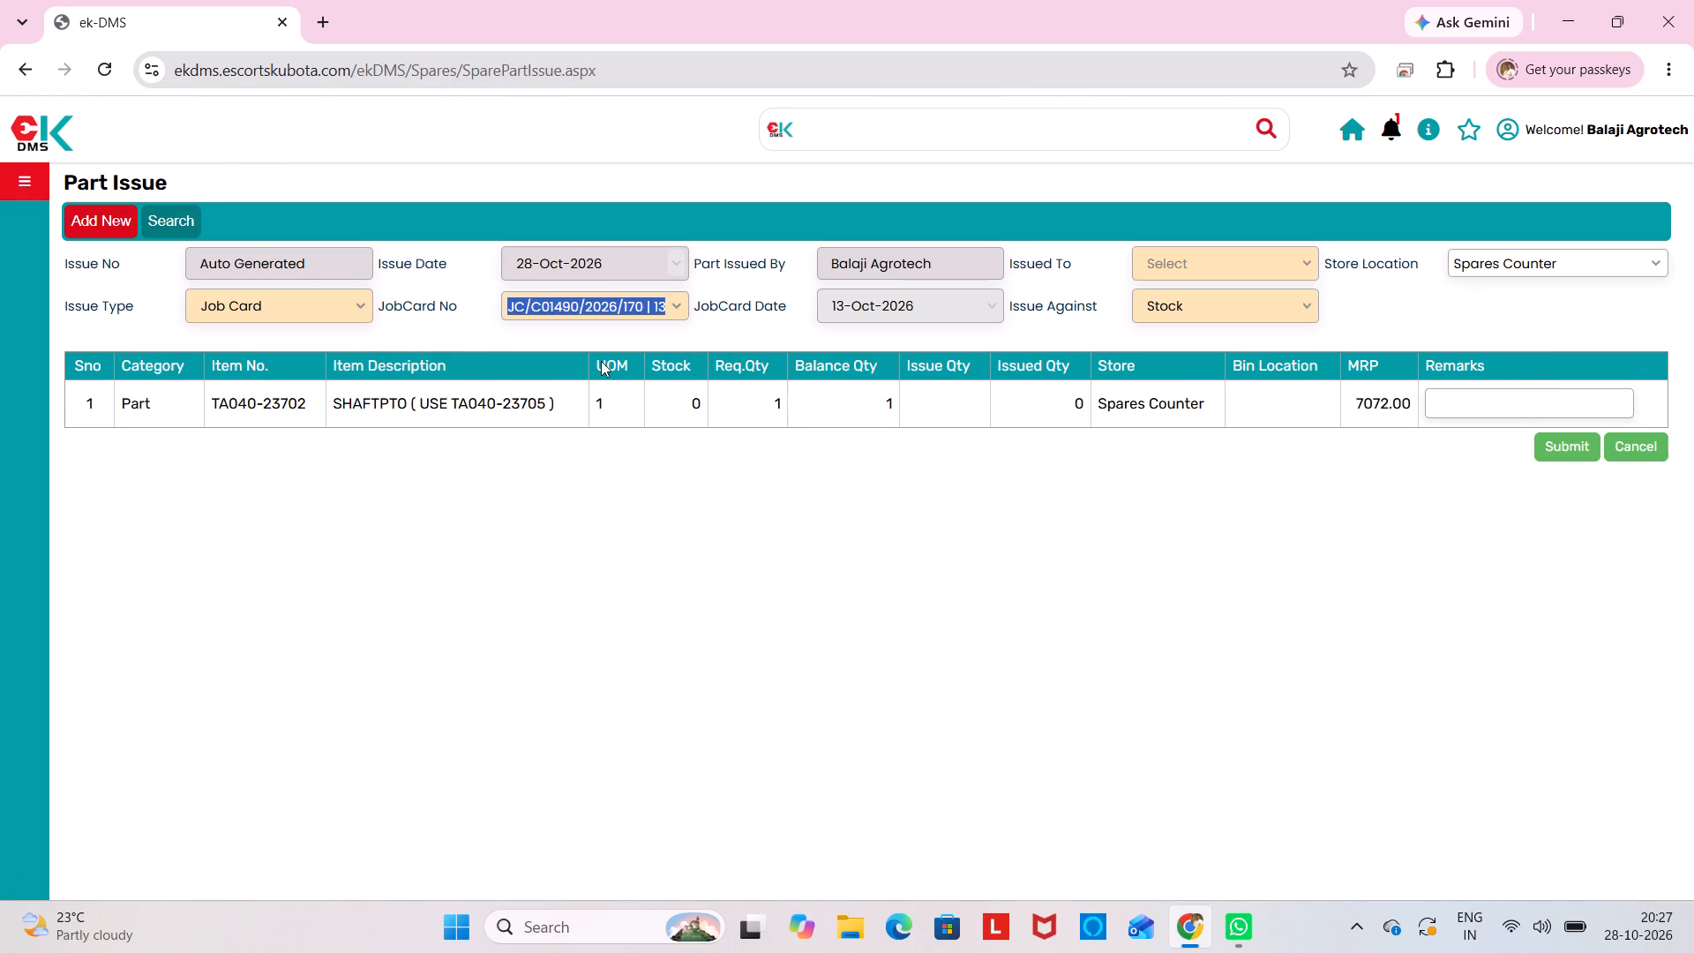
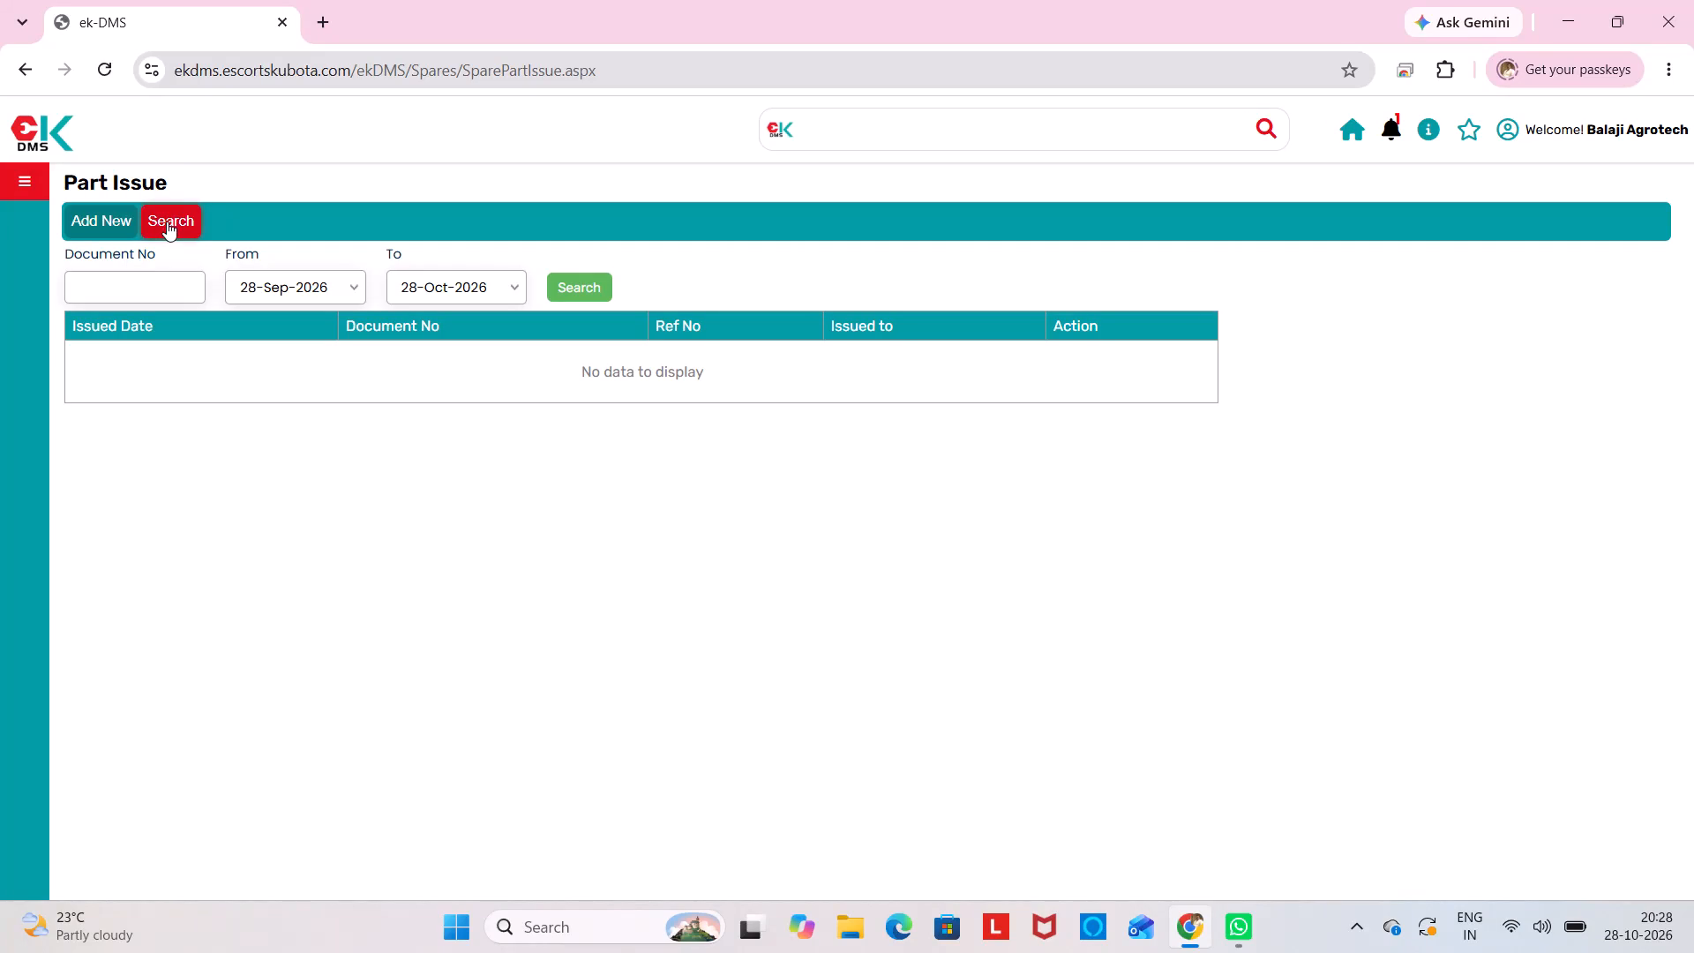
Leave the part issue and open job card JC/C01490/2026/170 for editing at its job work details.
click(154, 216)
click(11, 184)
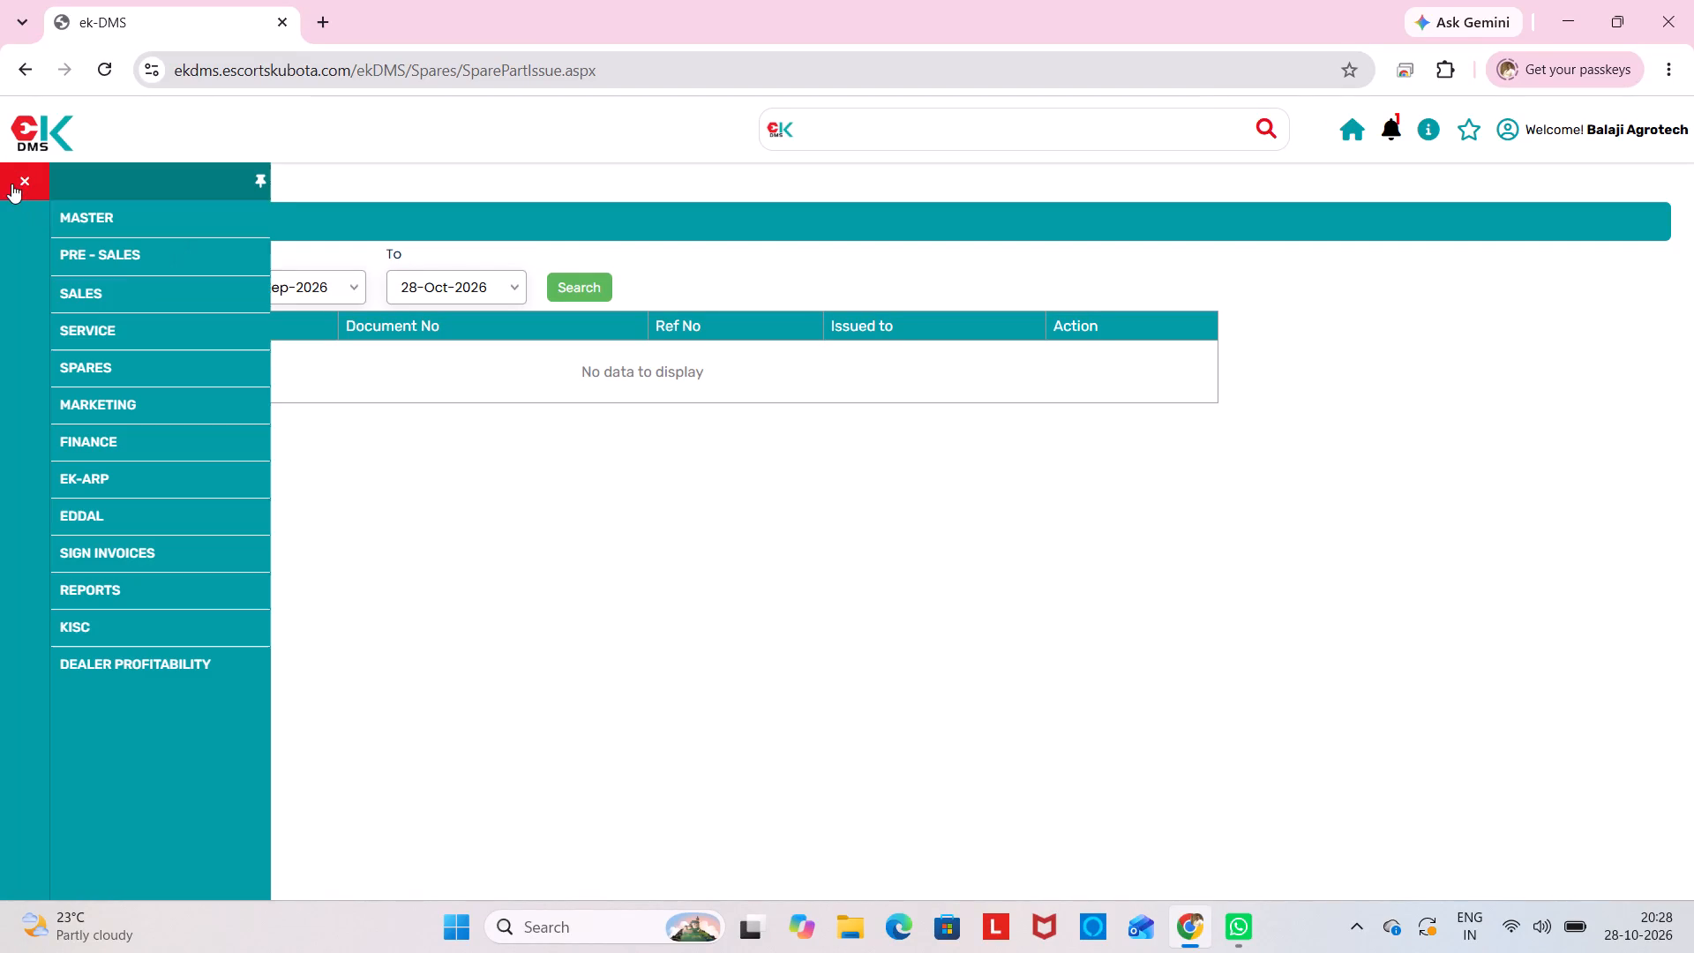
click(476, 434)
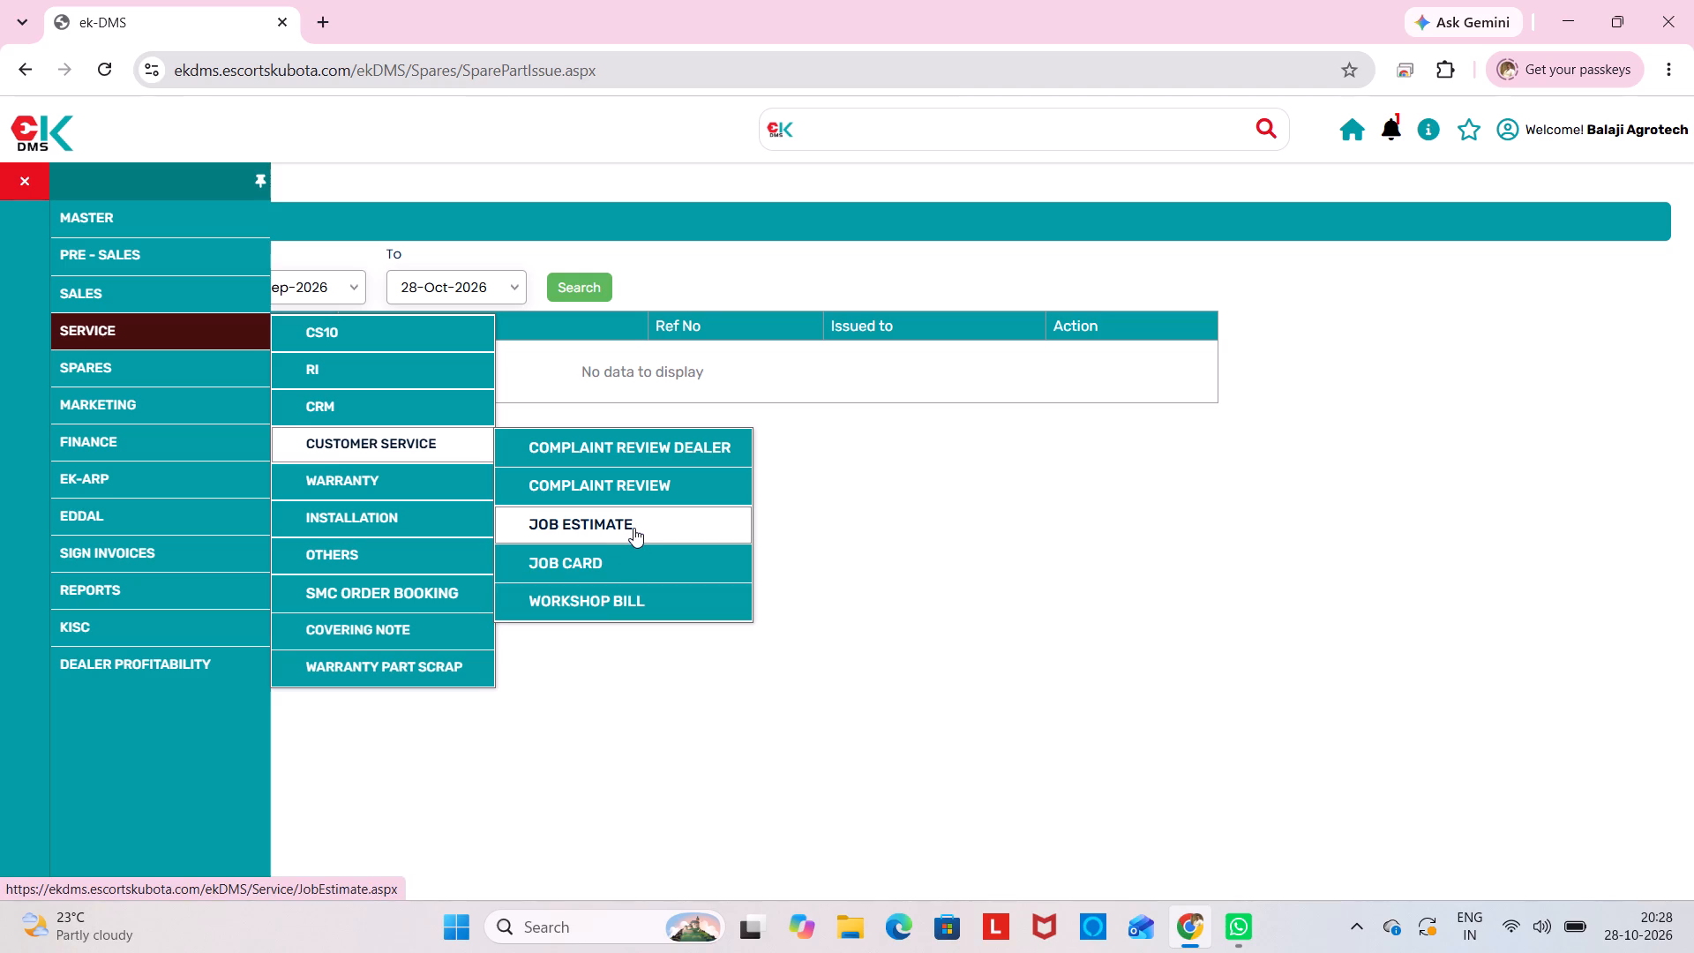
click(618, 548)
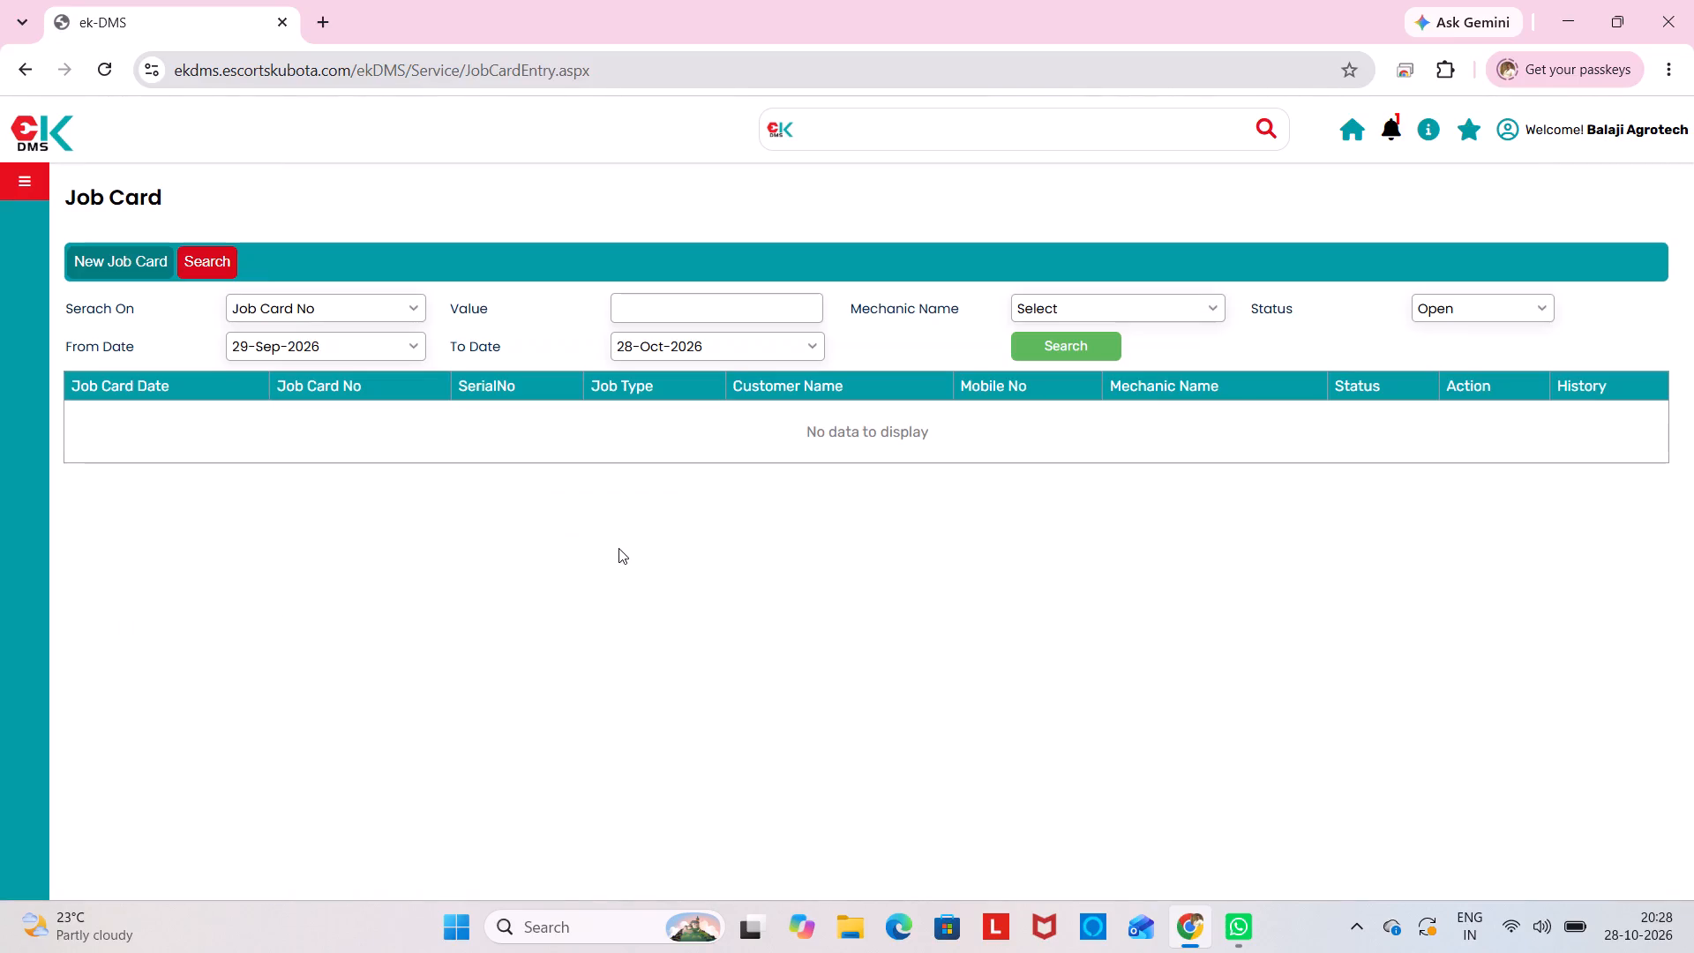
click(205, 252)
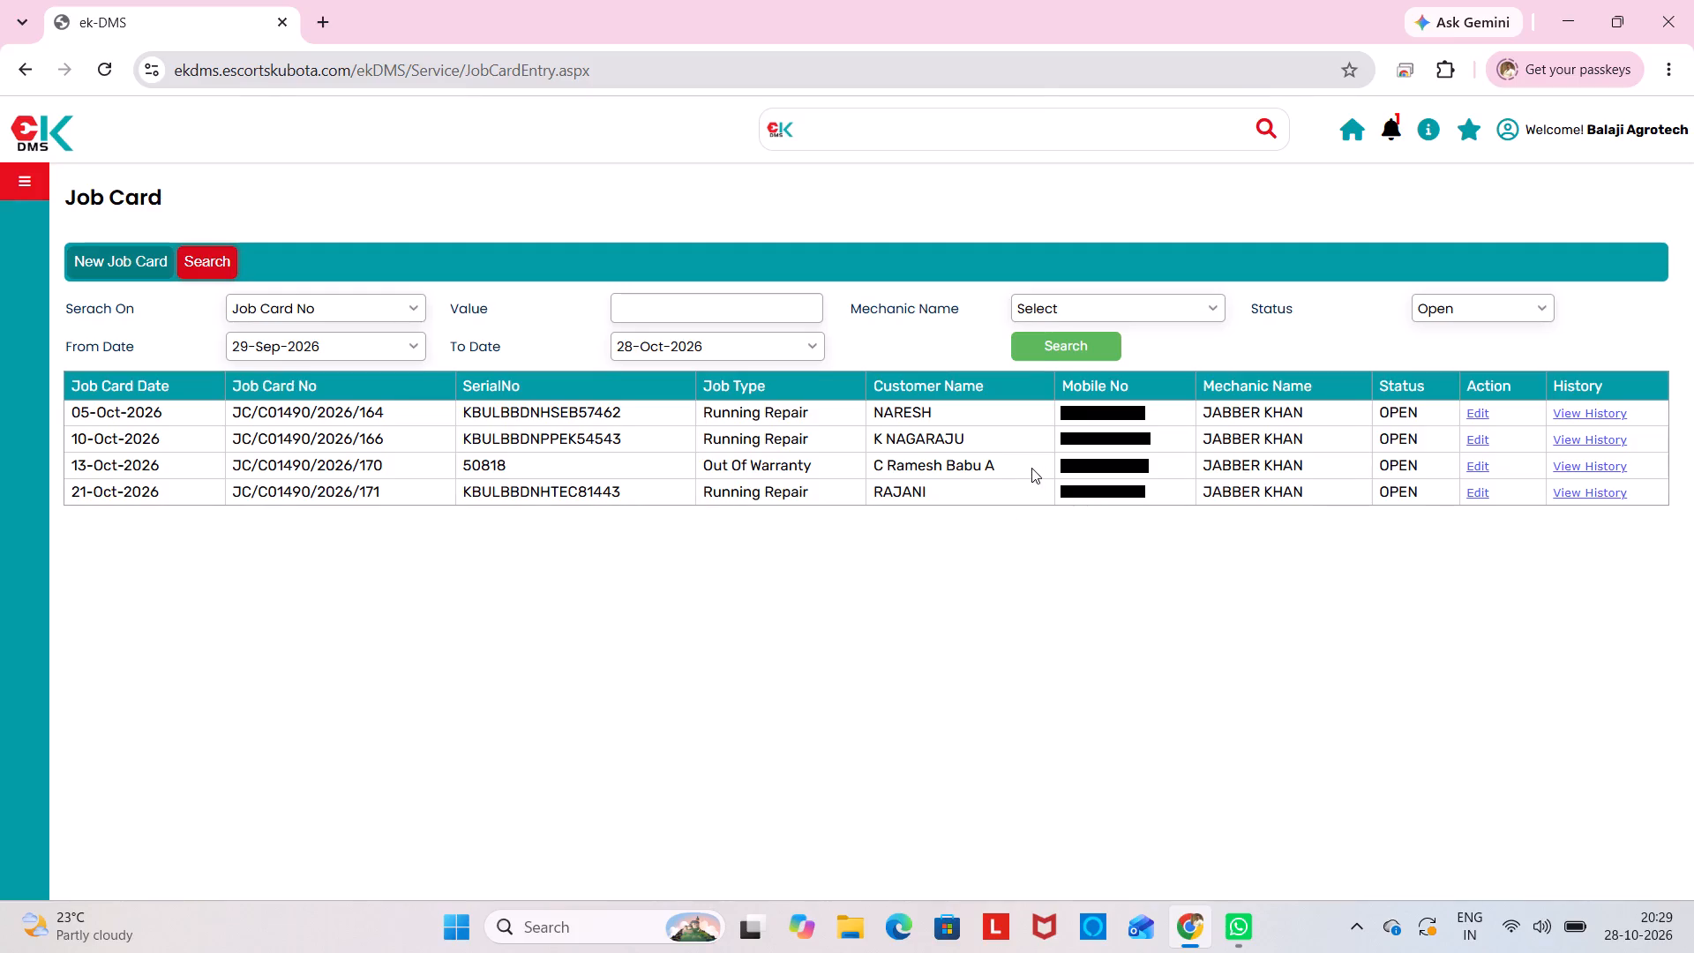
click(1479, 467)
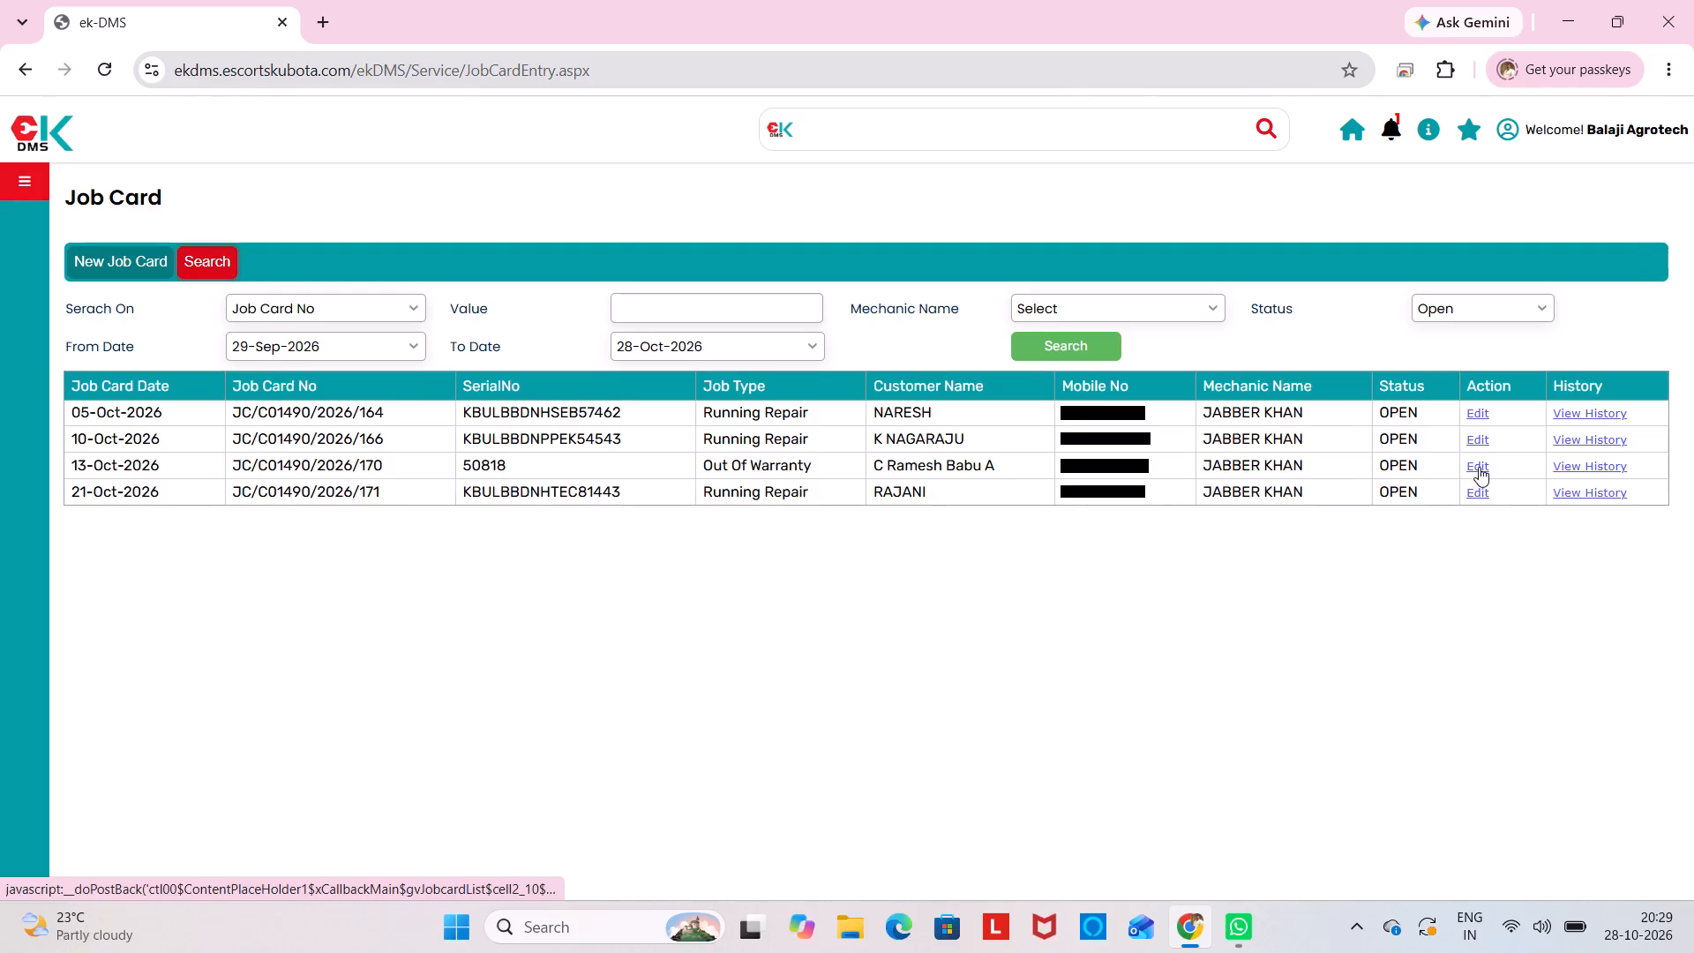
click(1226, 360)
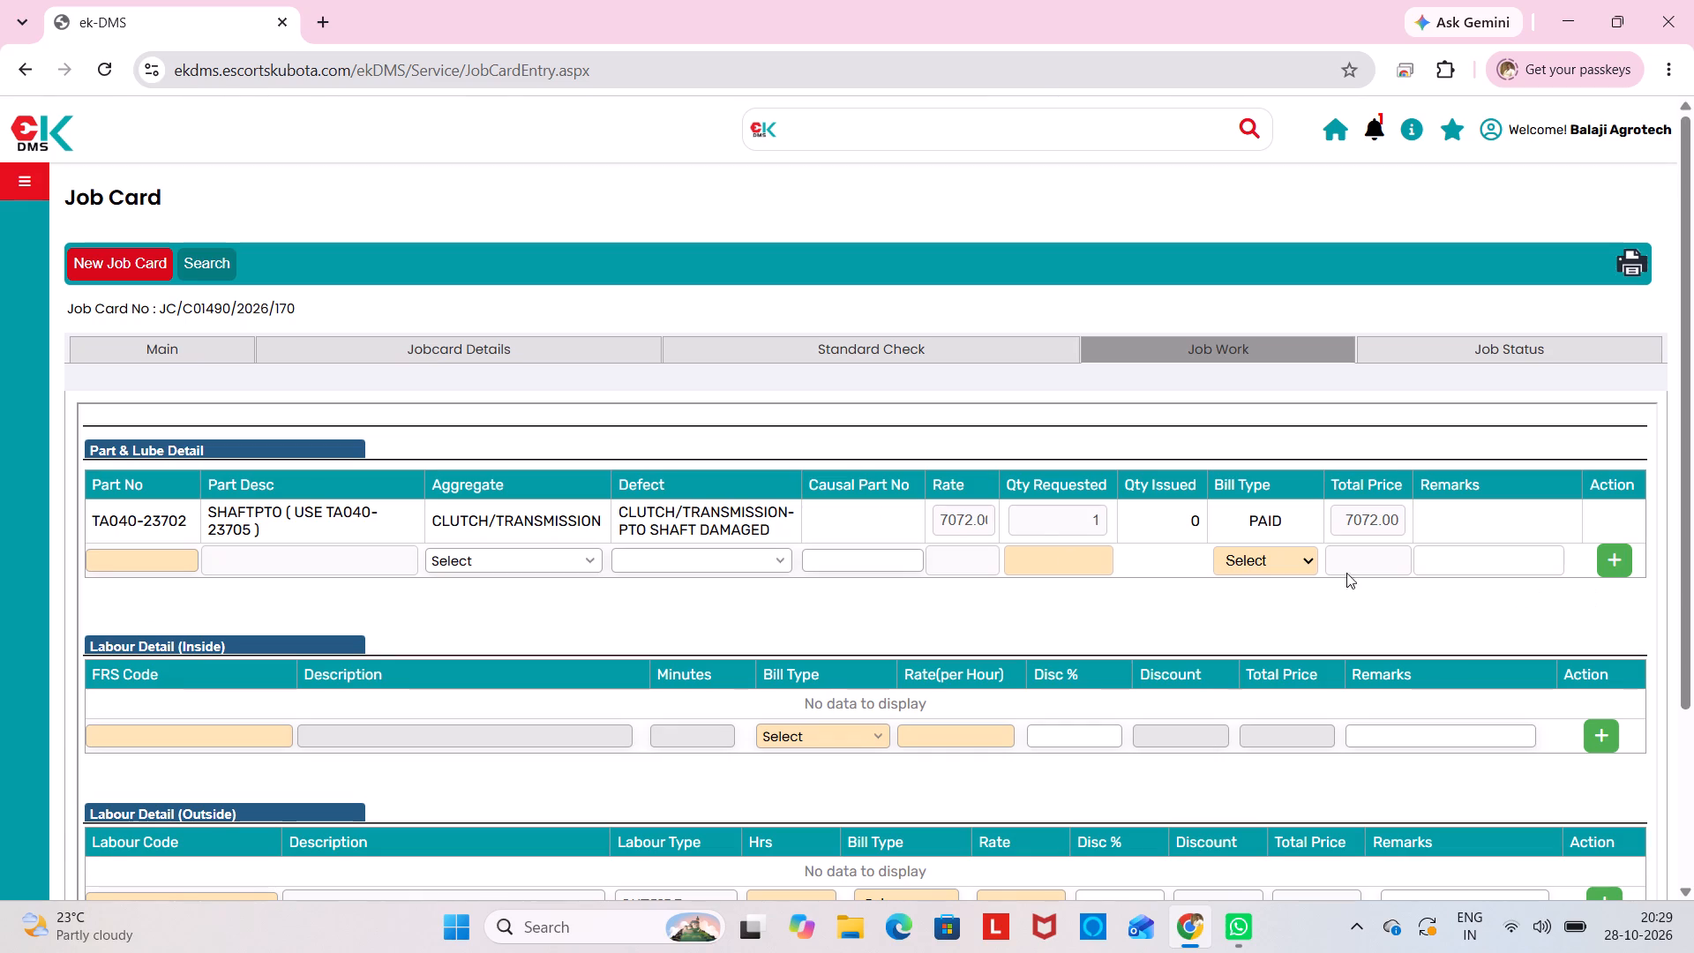
Add part TC336-23700 with aggregate CLUTCH/TRANSMISSION, defect PTO SHAFT DAMAGED, quantity 1 and bill type PAID to the job card's parts.
click(153, 560)
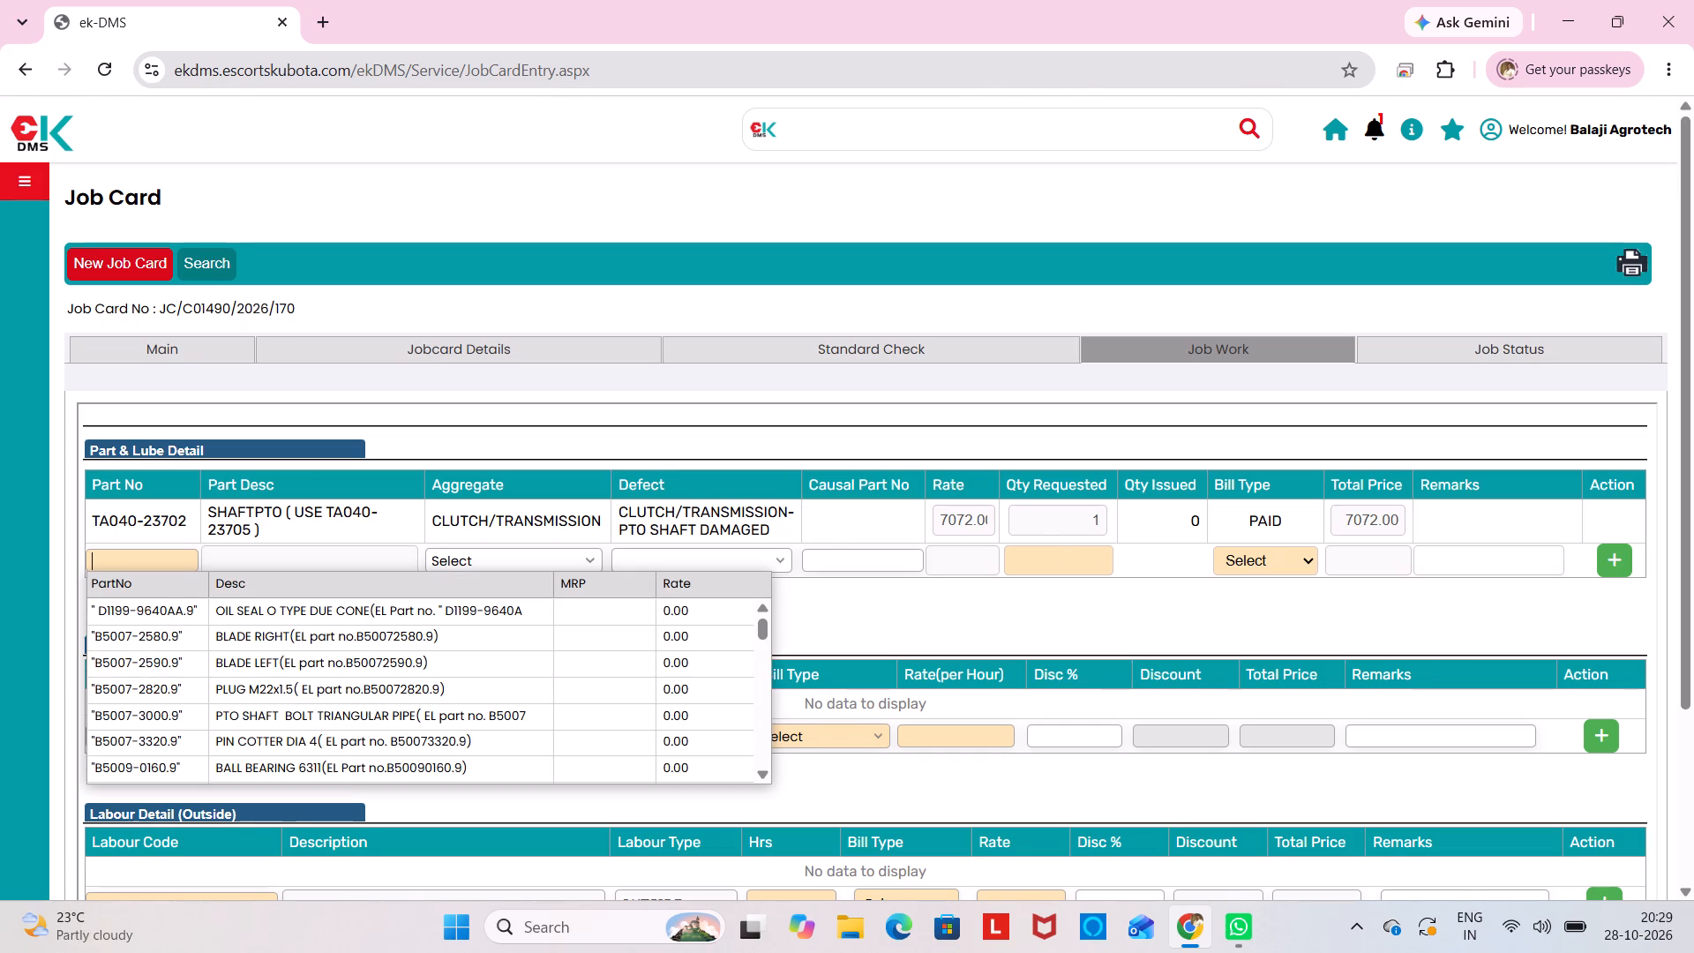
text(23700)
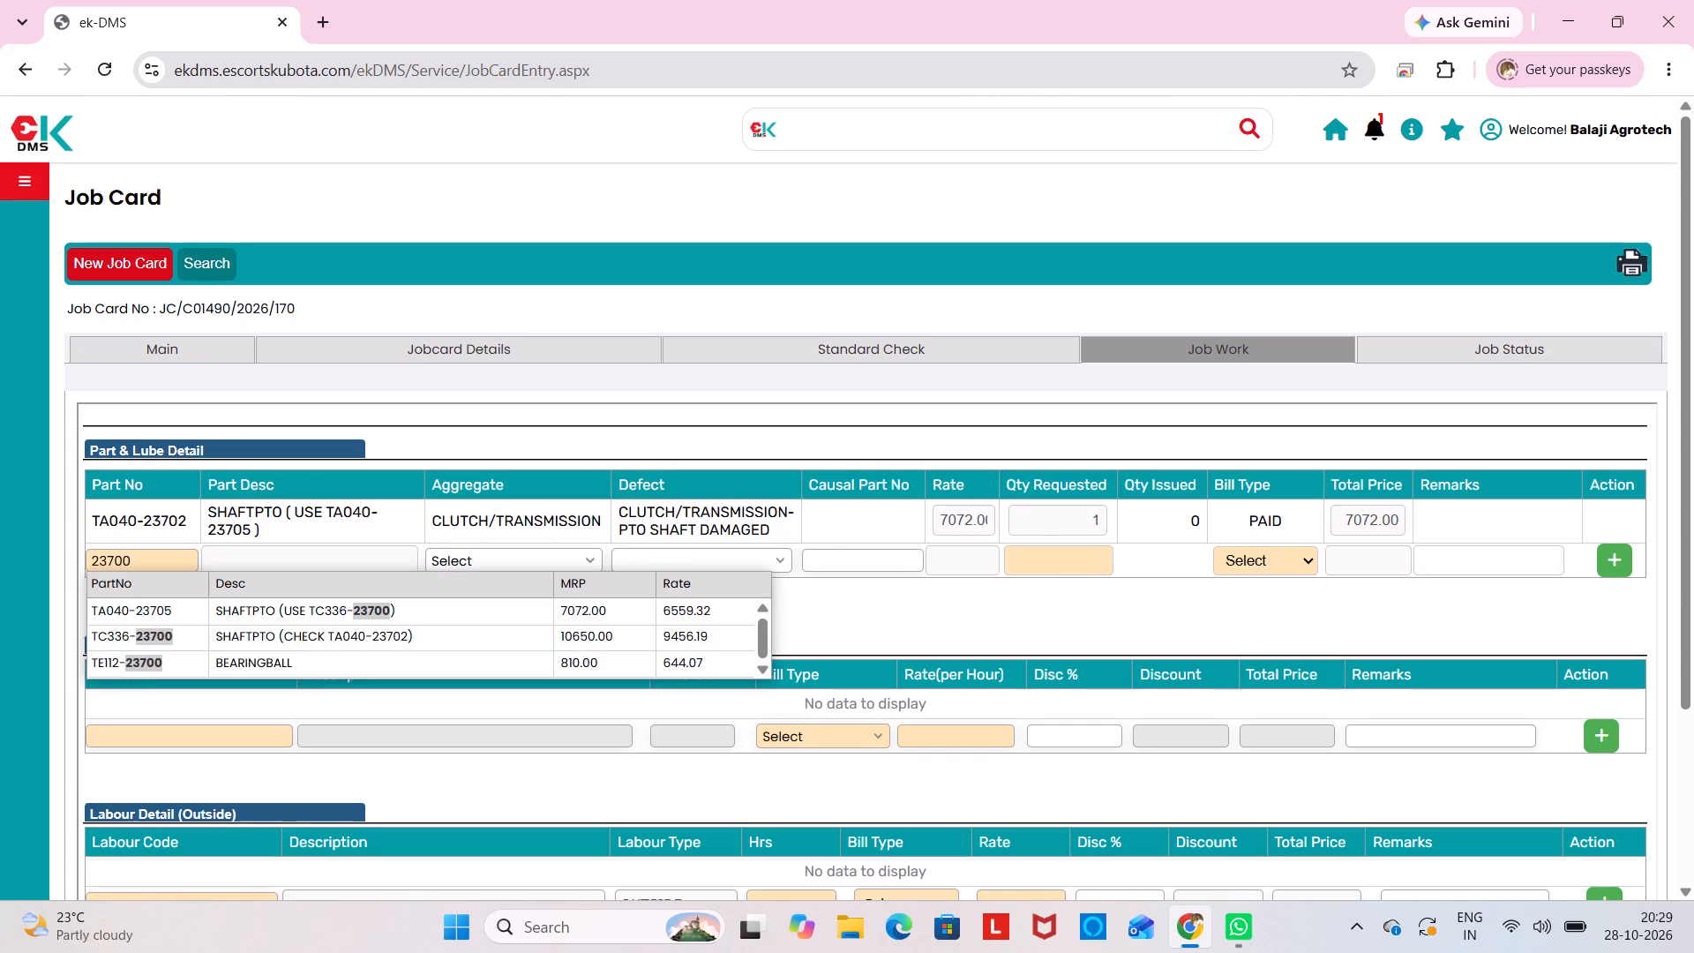
click(179, 649)
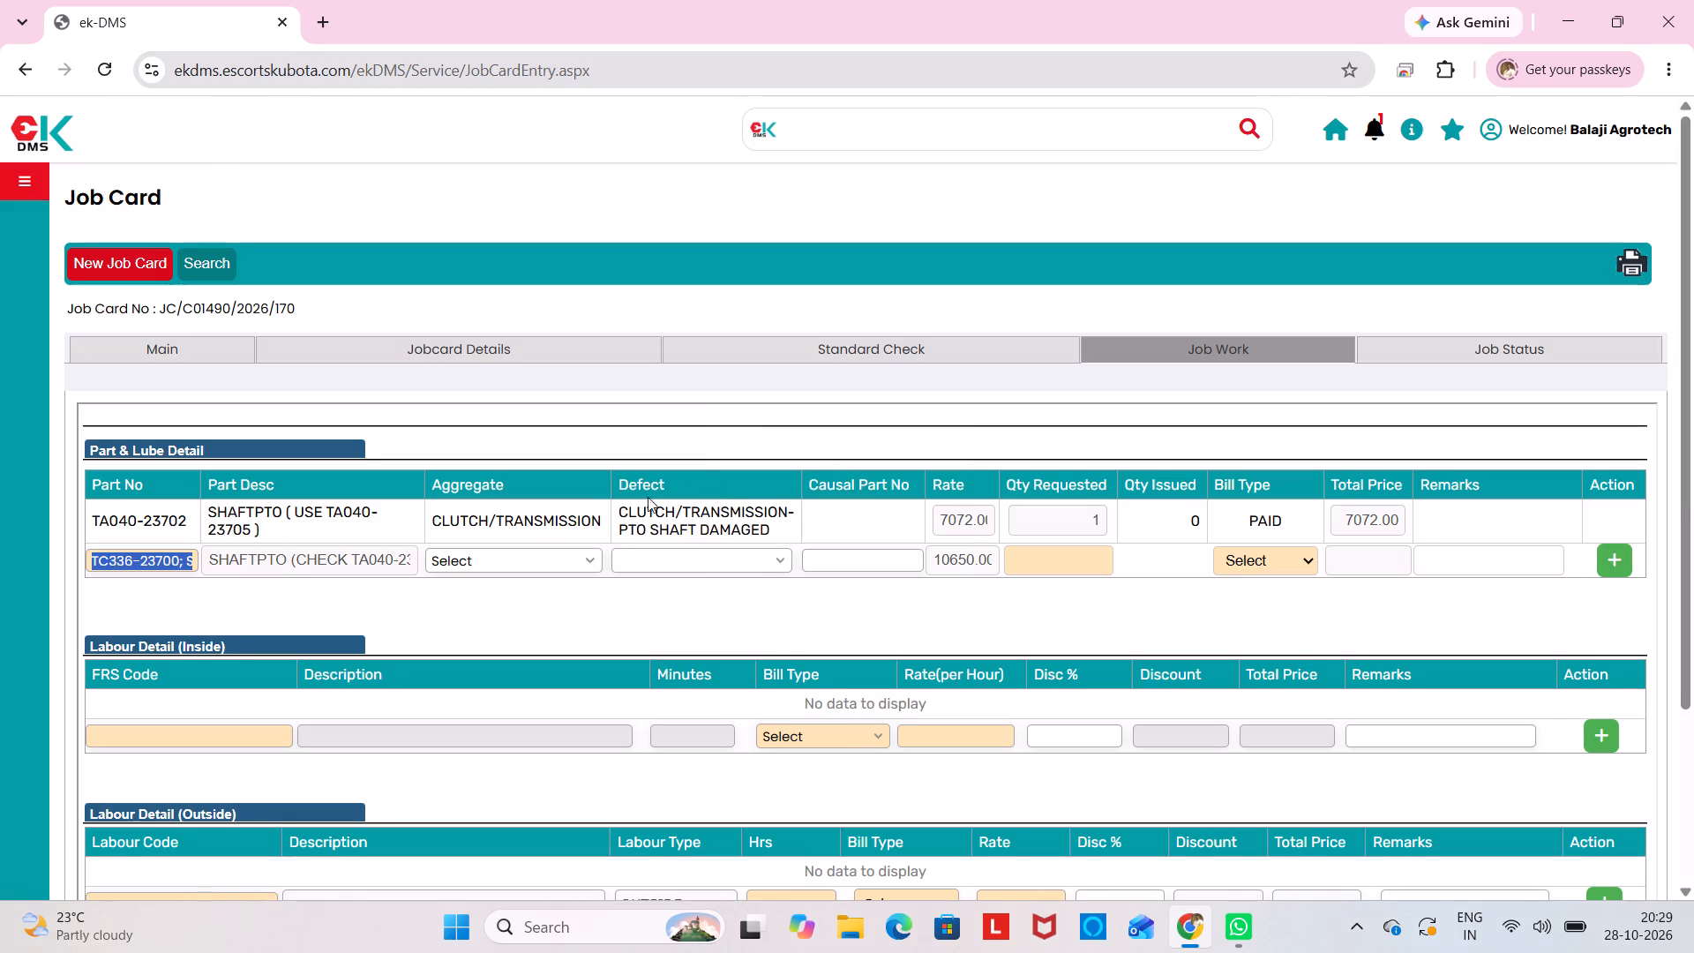
click(563, 552)
click(545, 637)
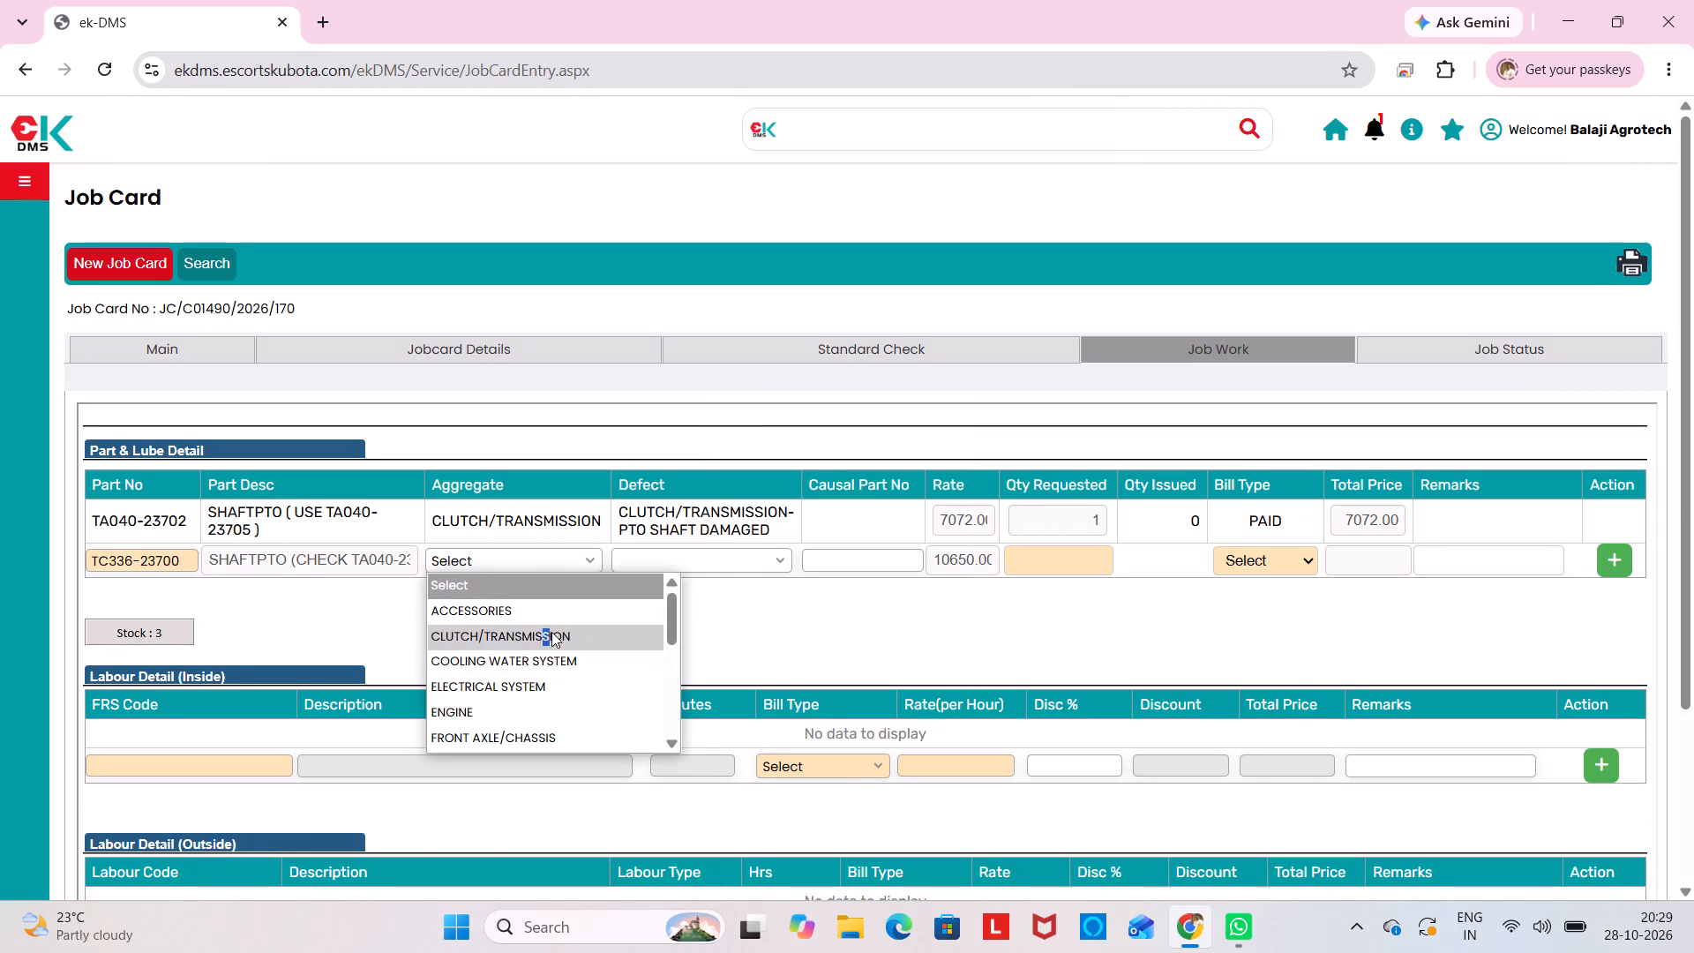
click(681, 563)
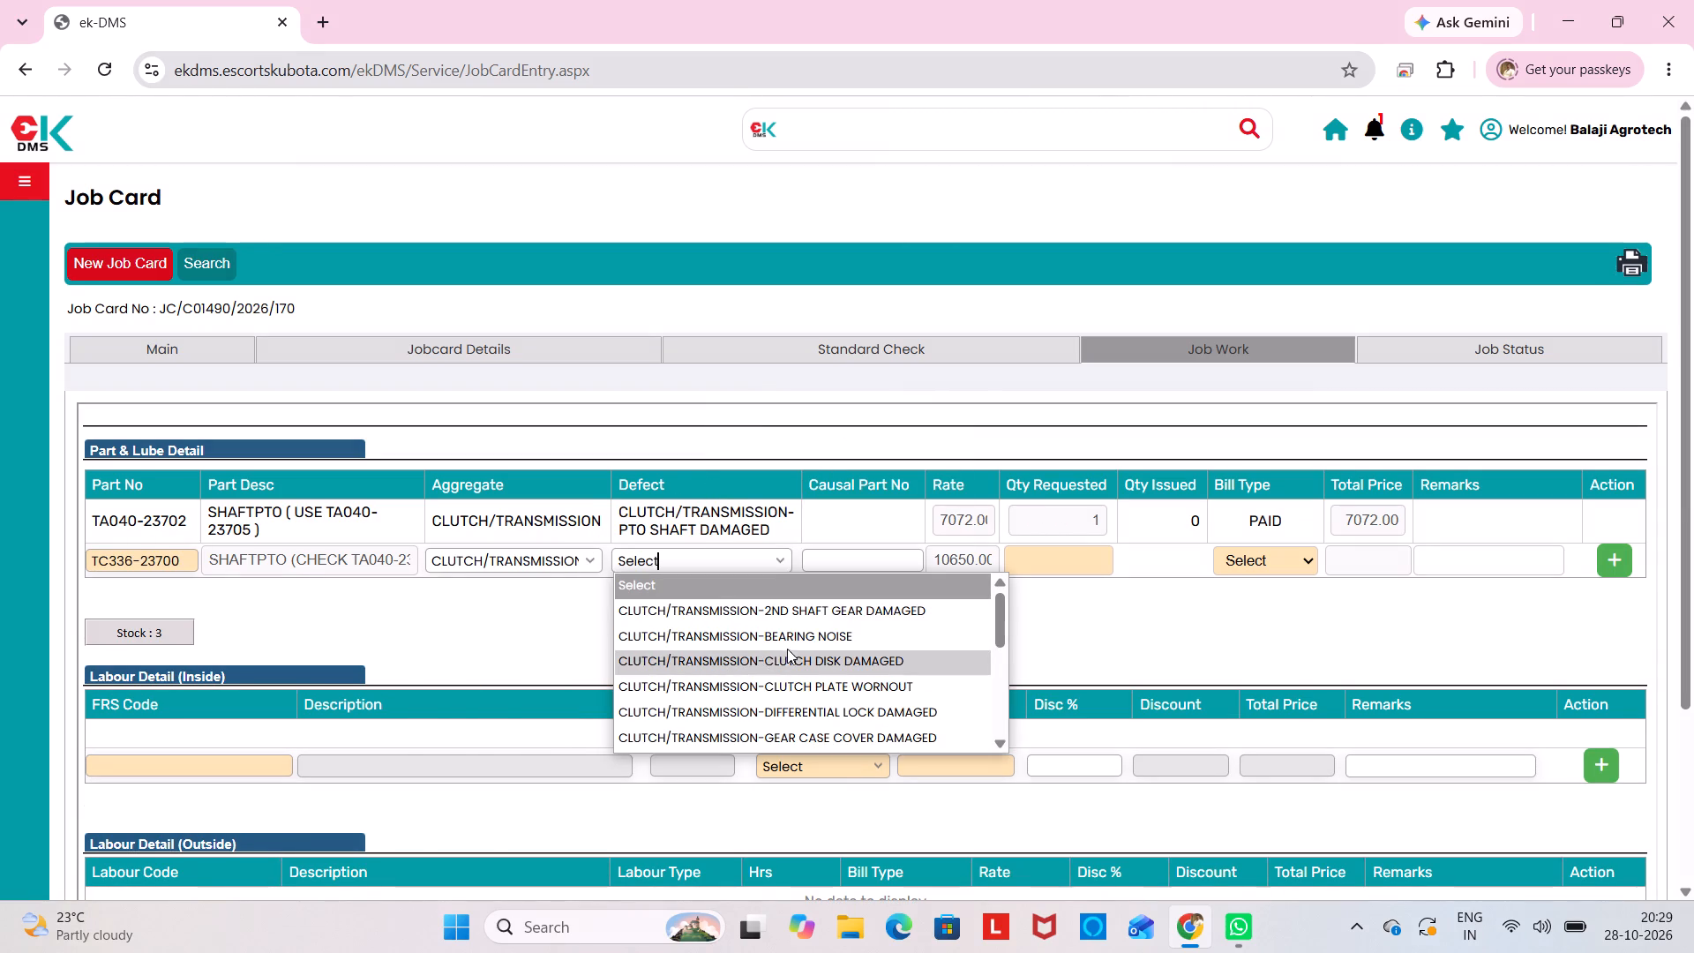
scroll(806, 665, down, 1)
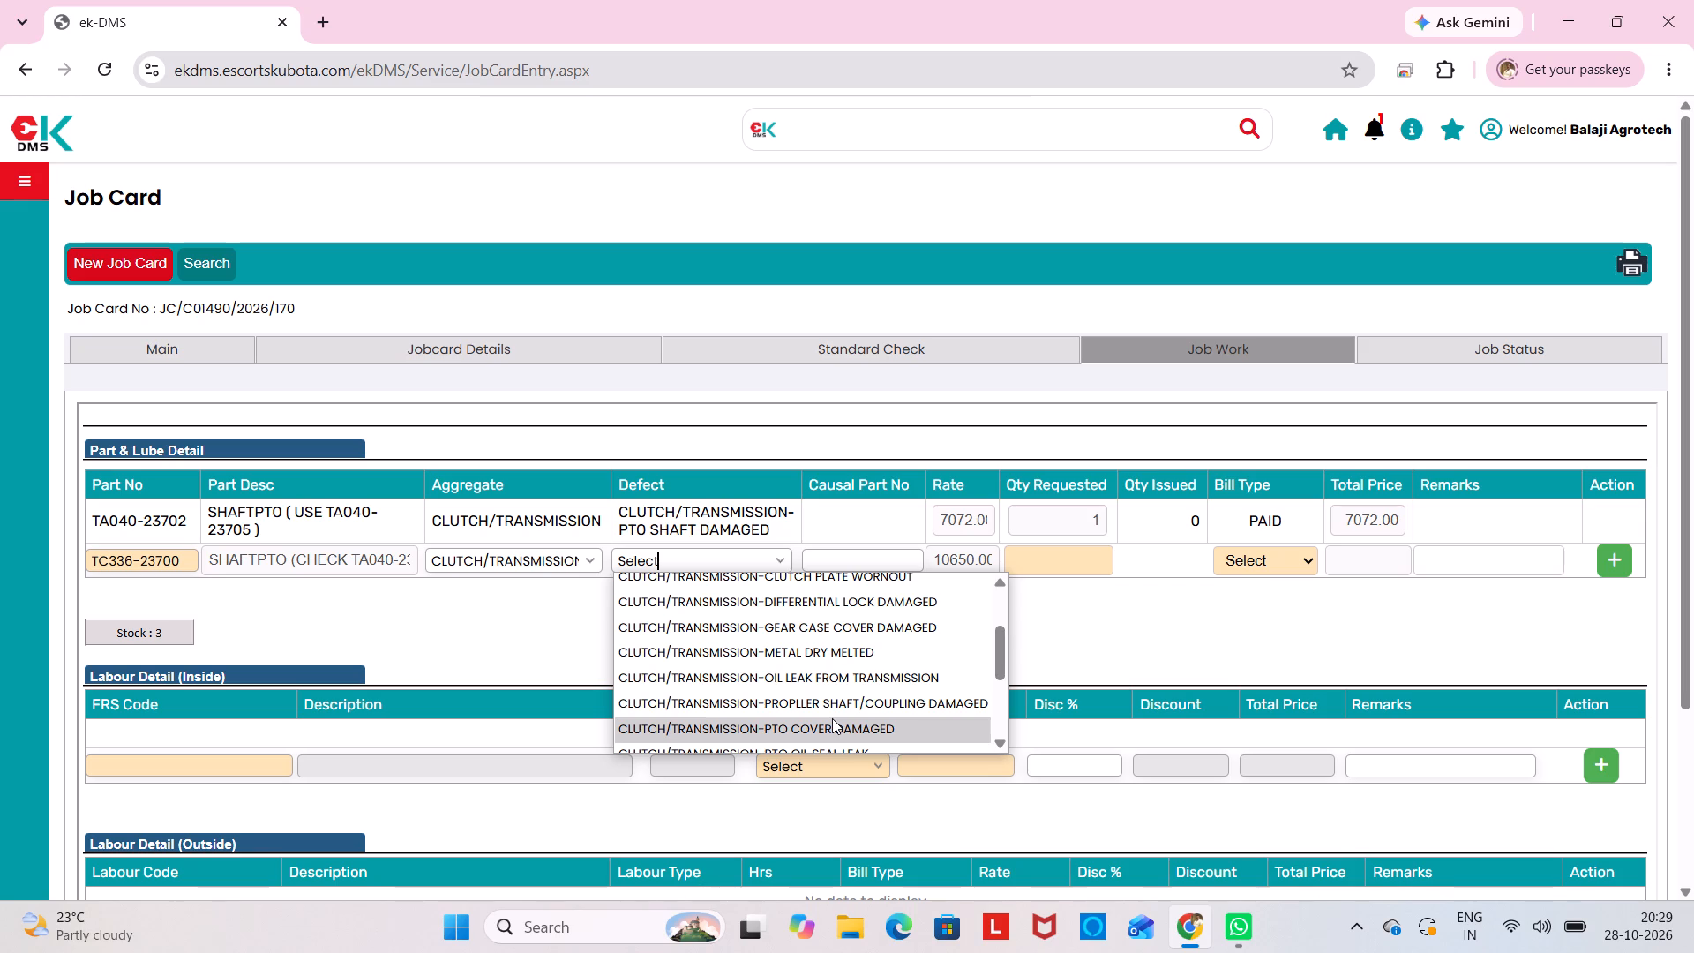
scroll(832, 716, down, 1)
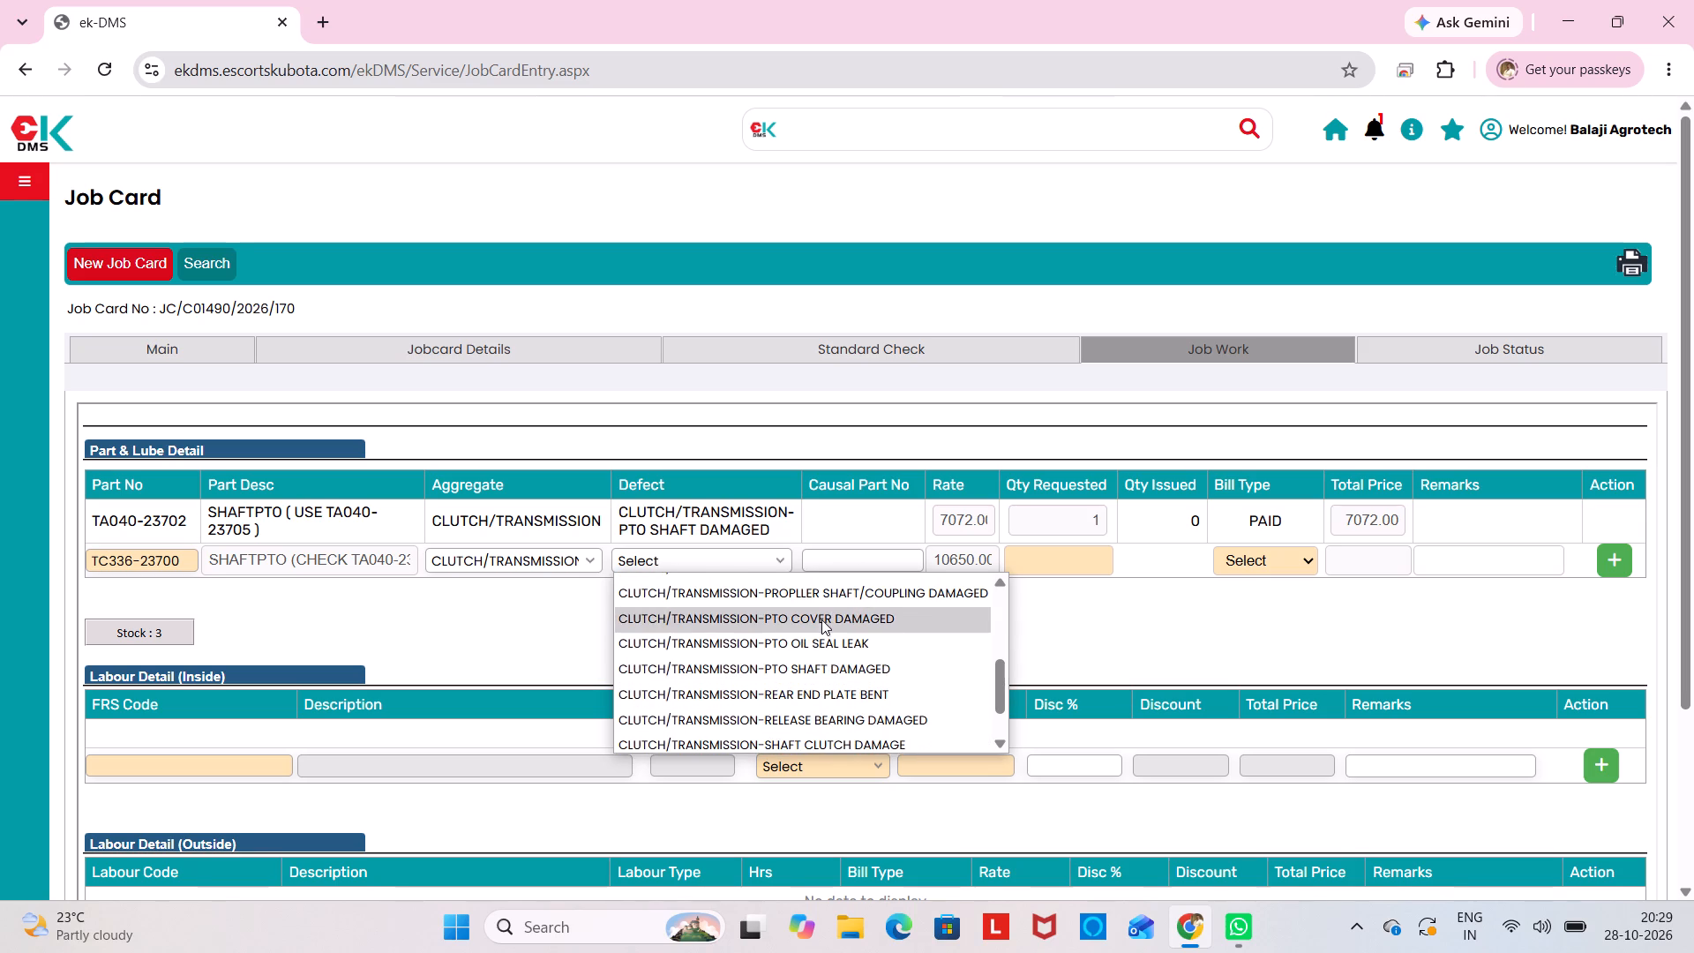
click(832, 662)
click(1042, 563)
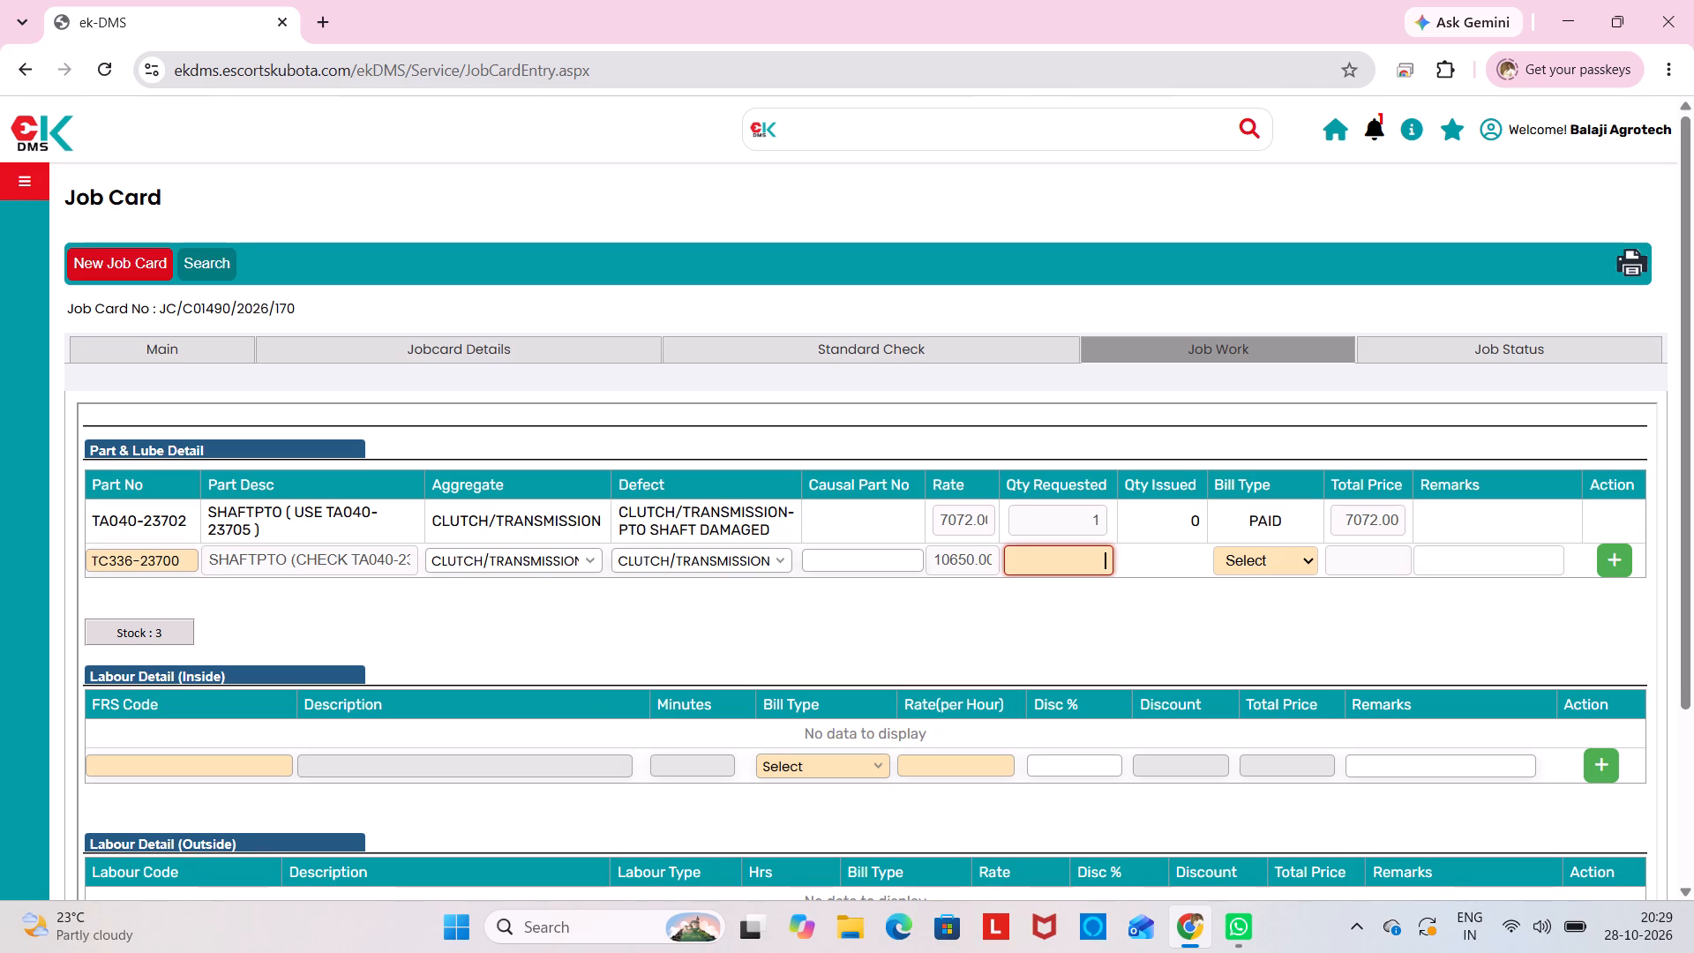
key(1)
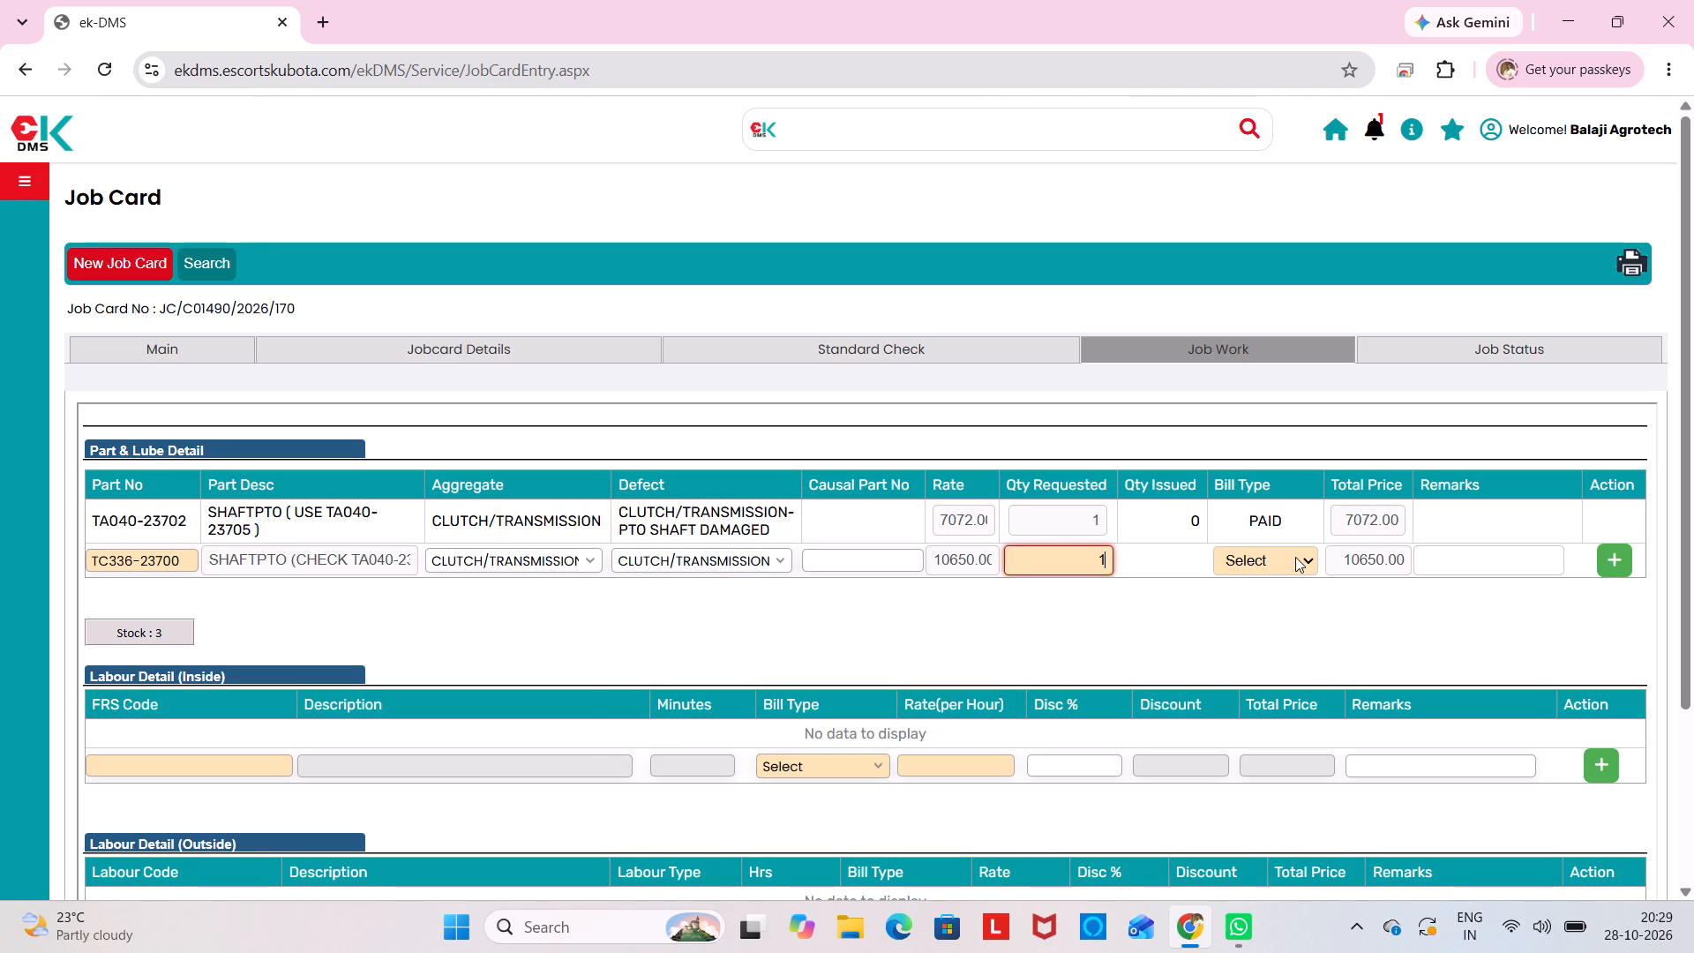
click(1295, 557)
click(1287, 612)
click(1621, 556)
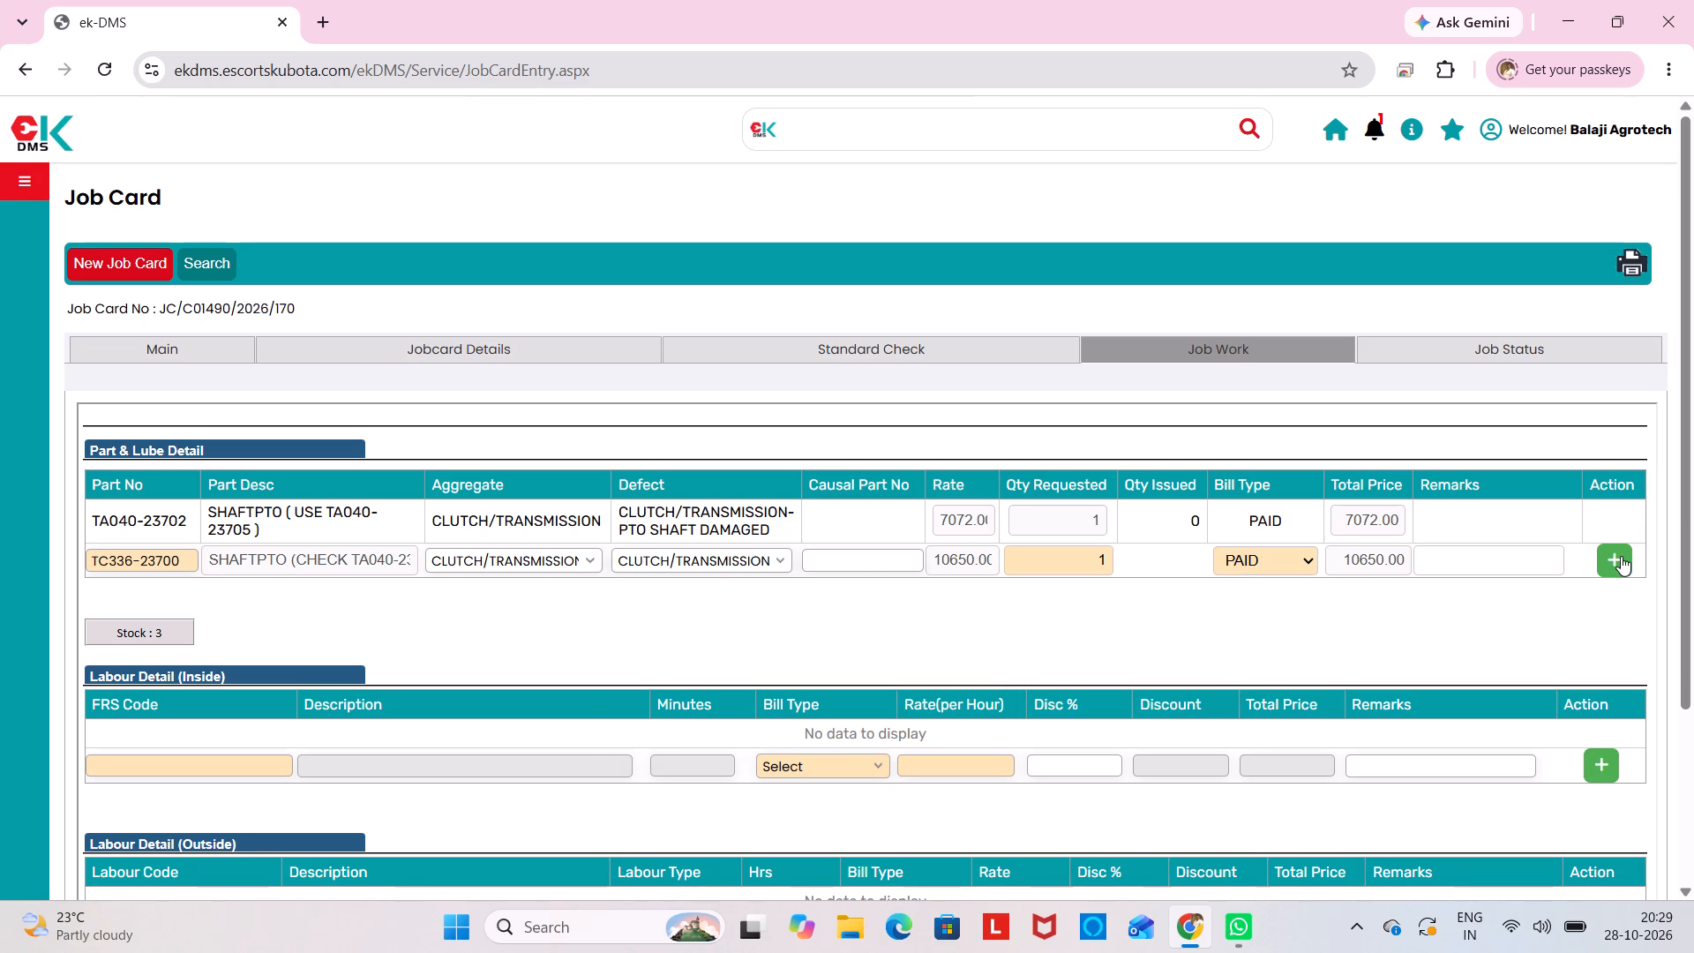
Save the job work details and the job card, leaving its status Open.
scroll(1395, 682, down, 4)
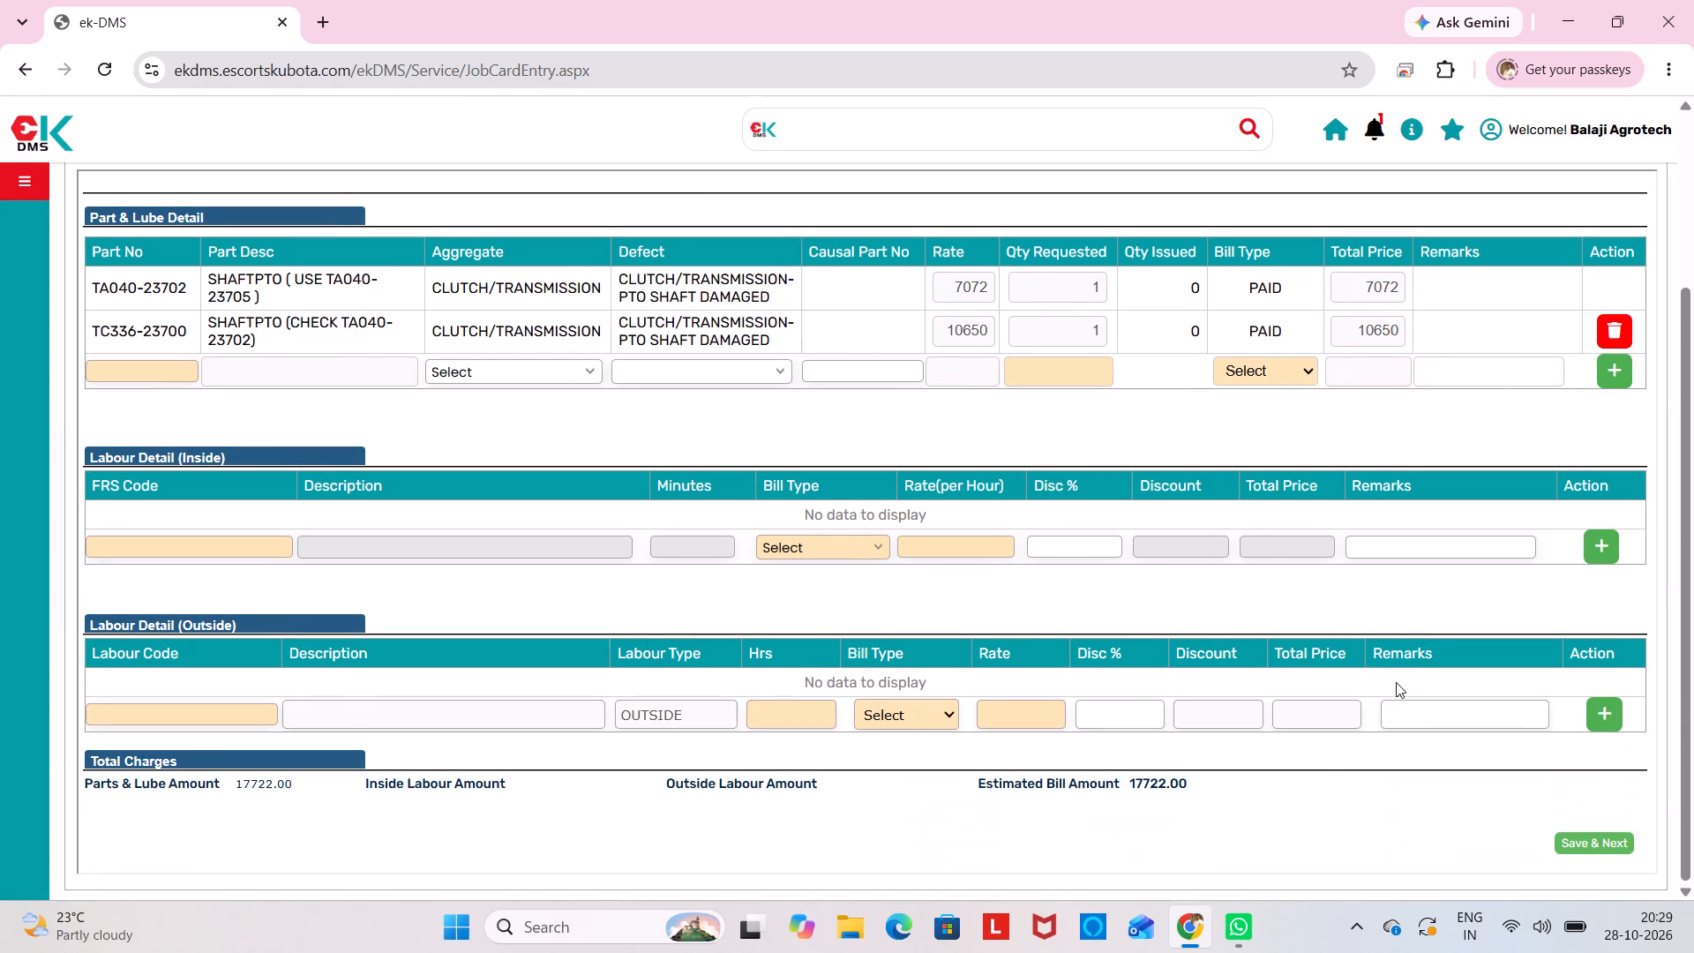
scroll(1396, 682, down, 3)
click(1597, 830)
click(1597, 844)
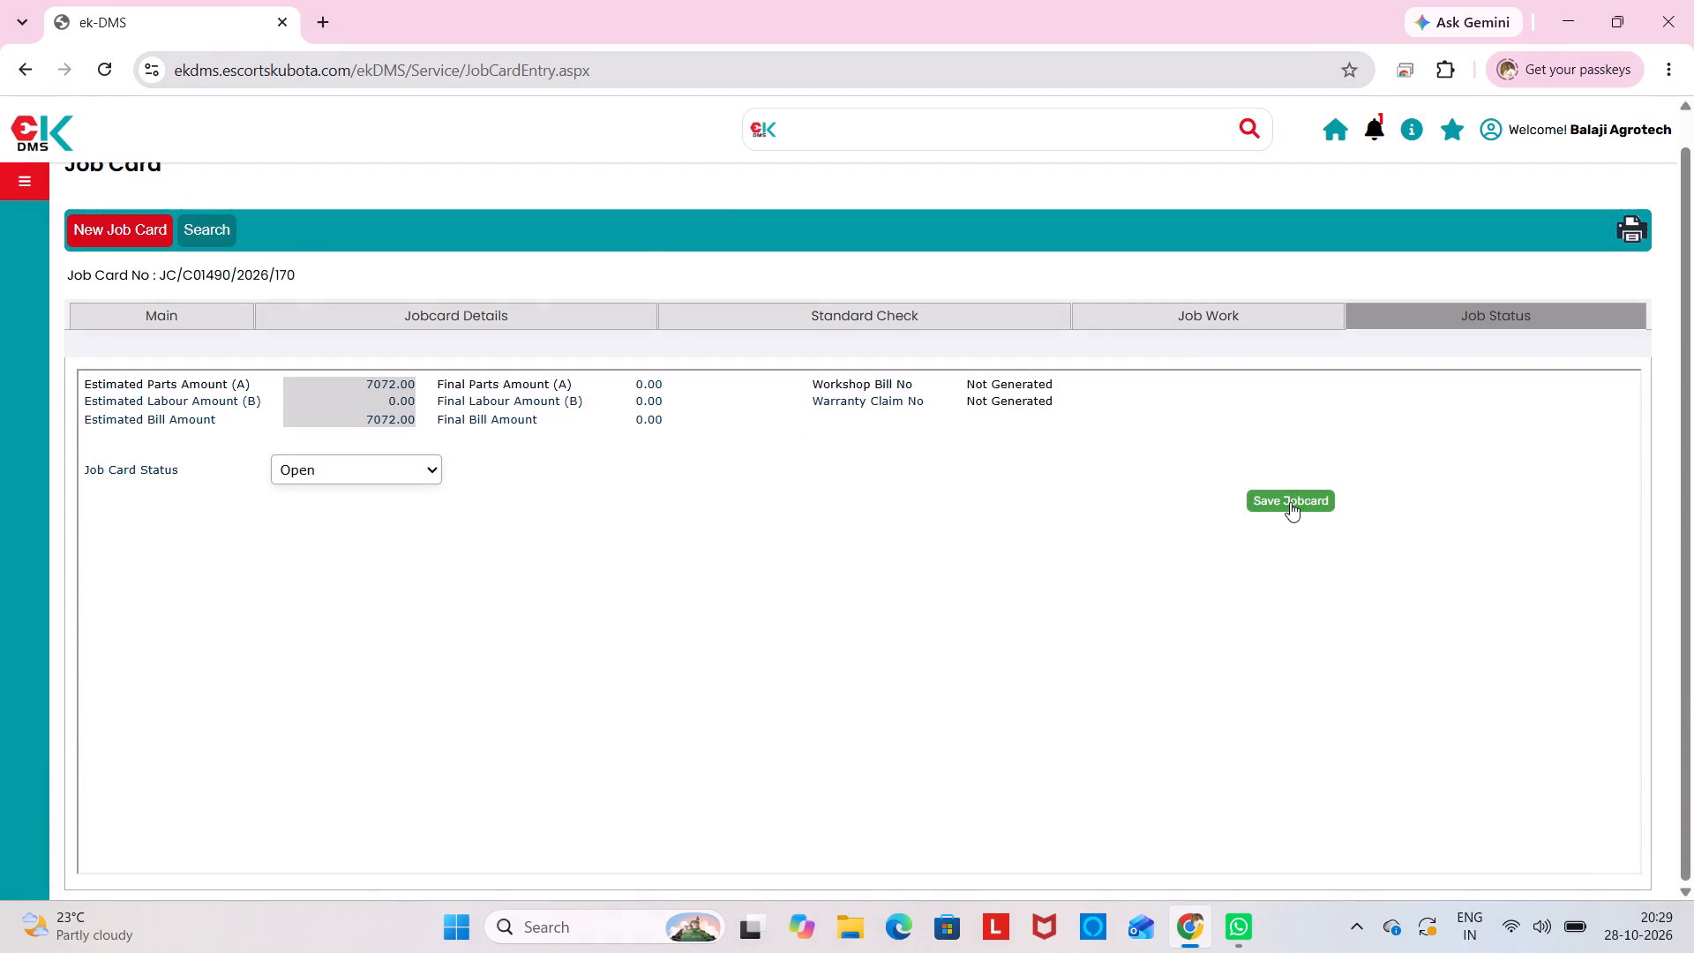
click(1290, 502)
click(1017, 209)
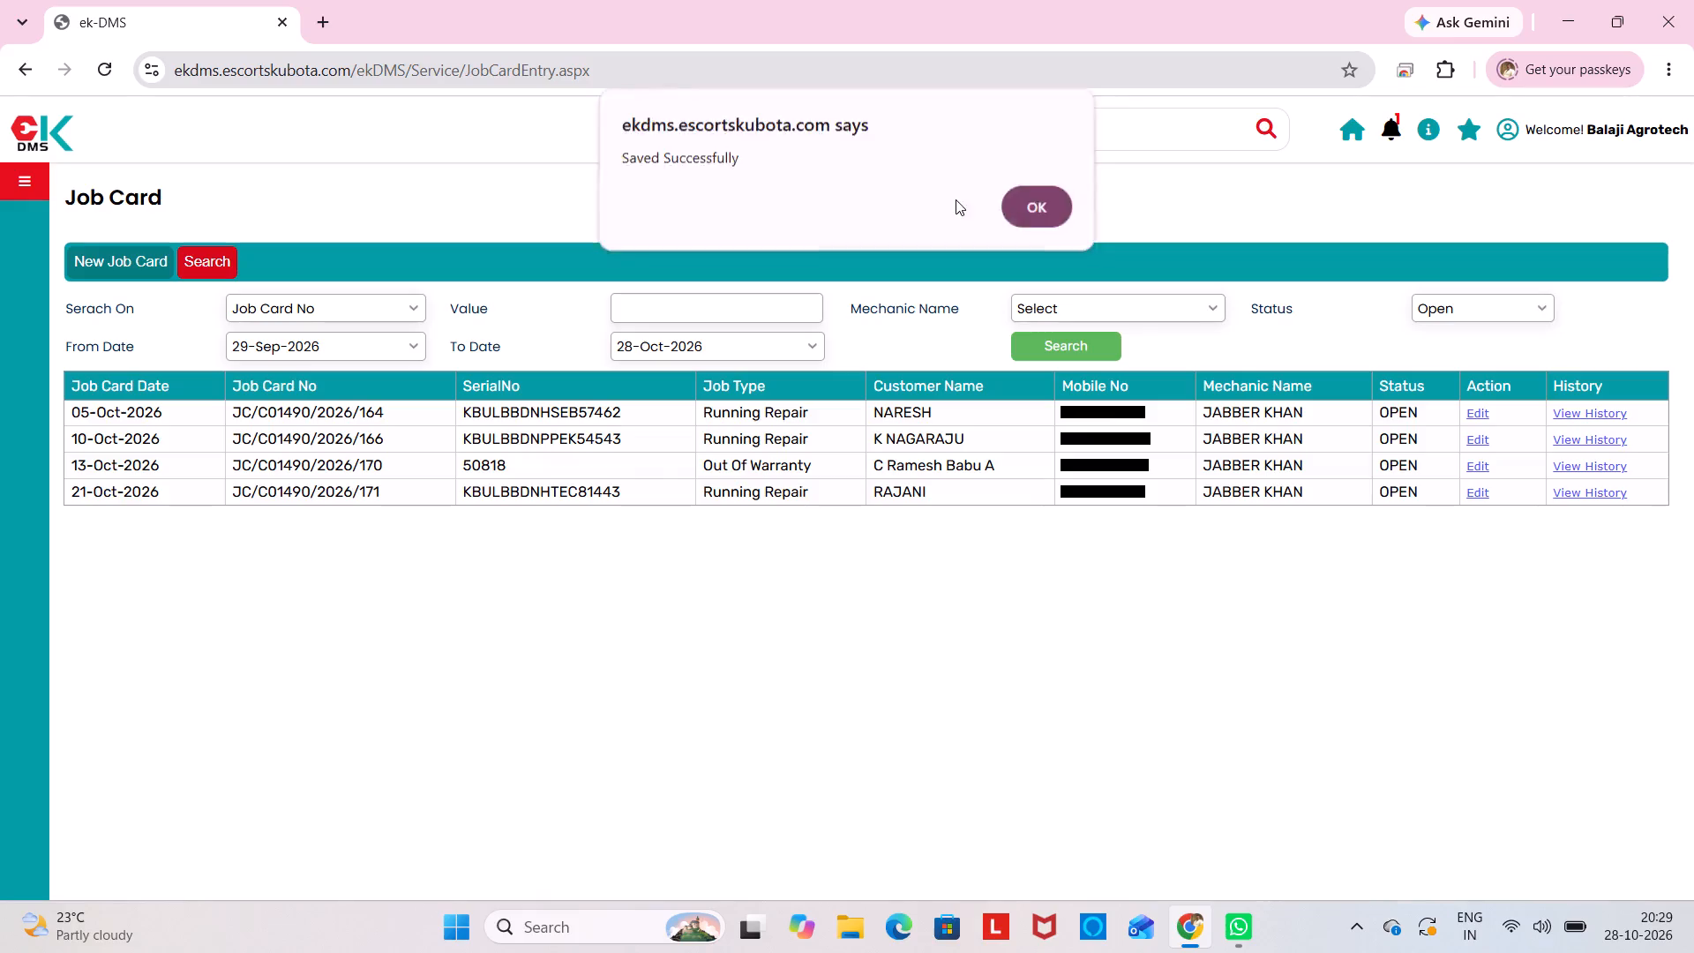
Create a spares part issue from stock against job card JC/C01490/2026/170, issuing one TC336-23700 shaft, and submit it.
click(38, 196)
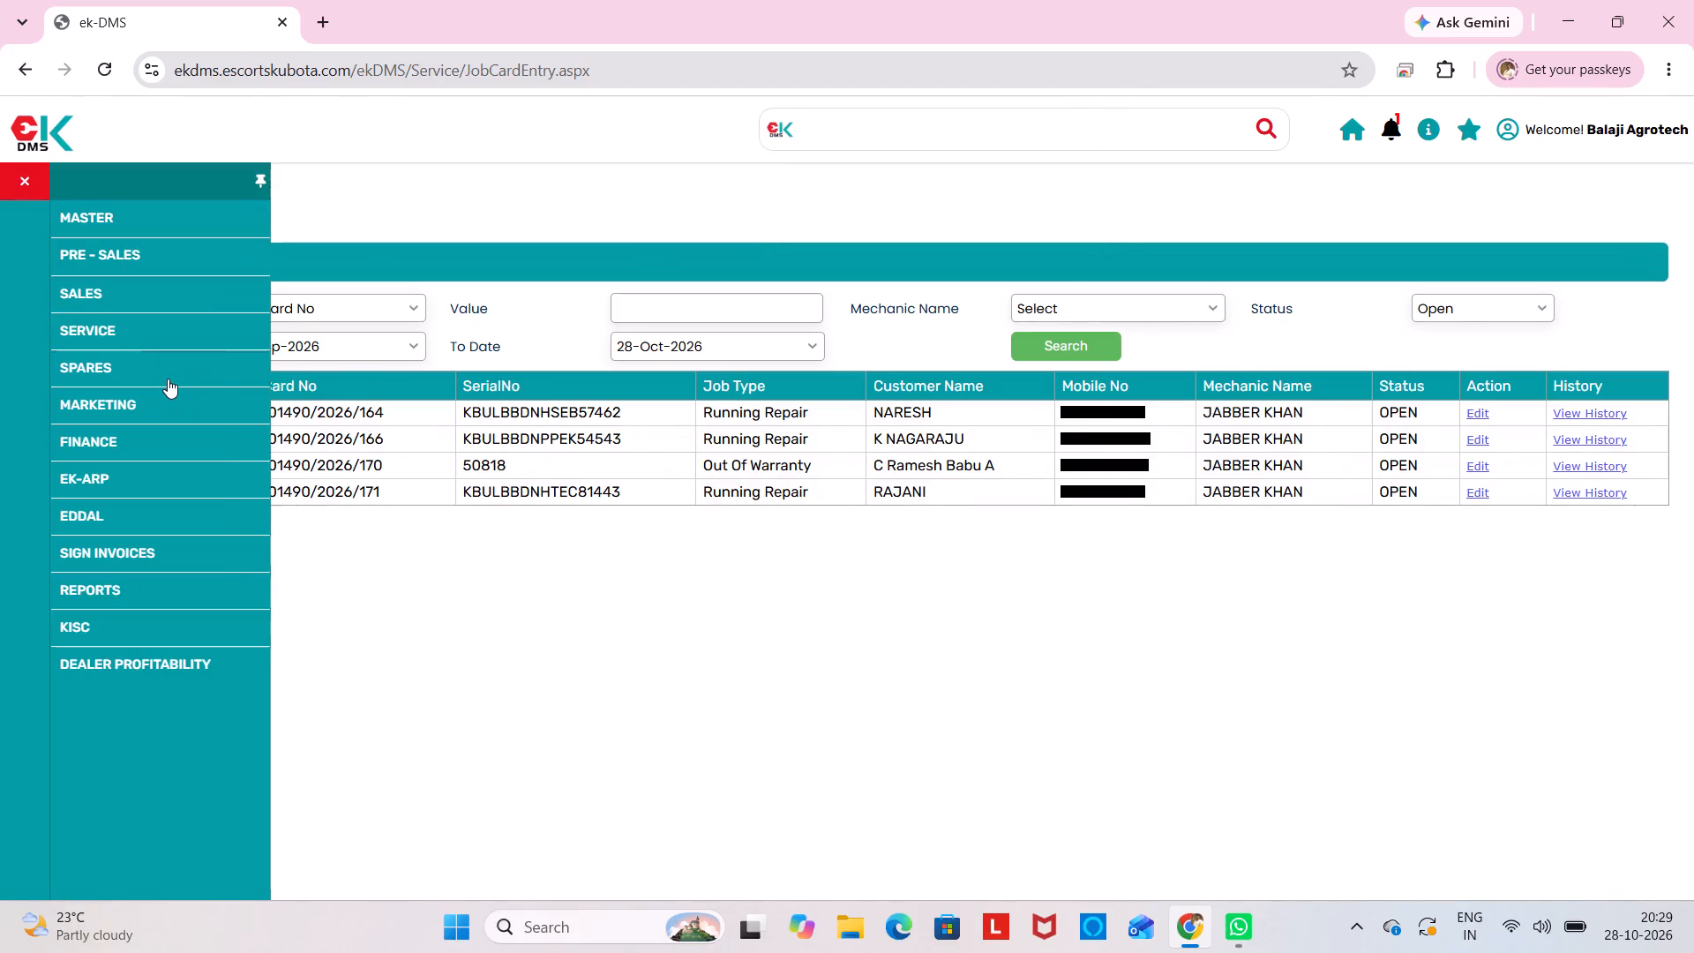
click(168, 379)
click(449, 507)
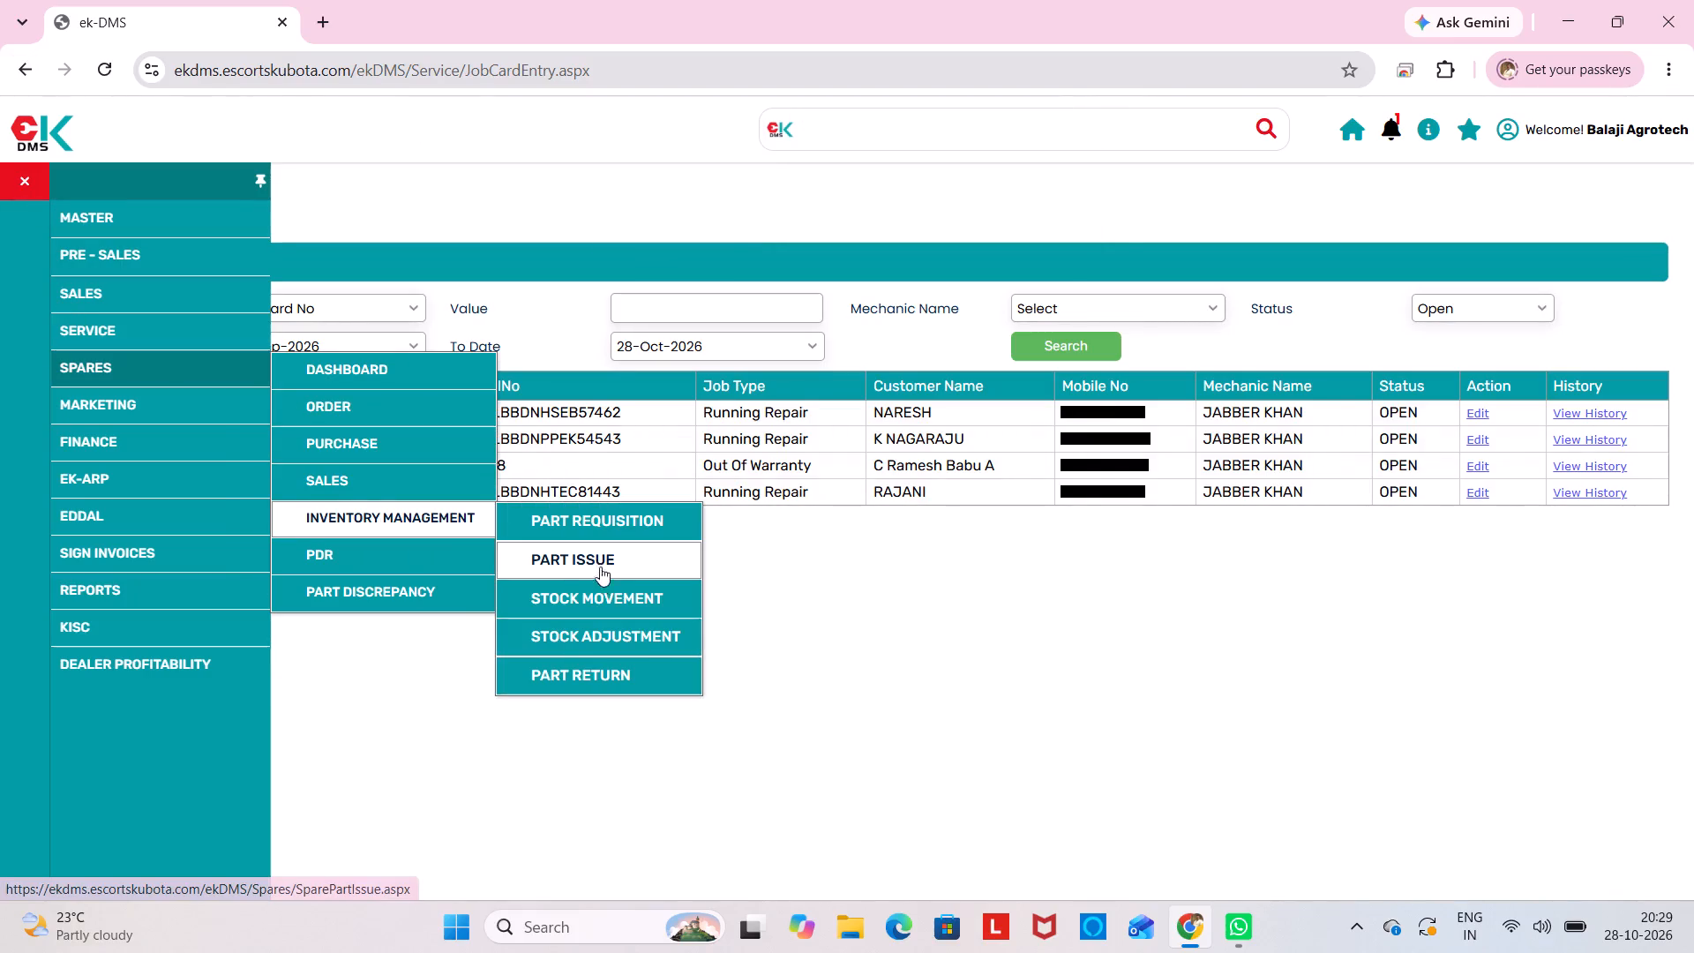
click(600, 567)
click(94, 216)
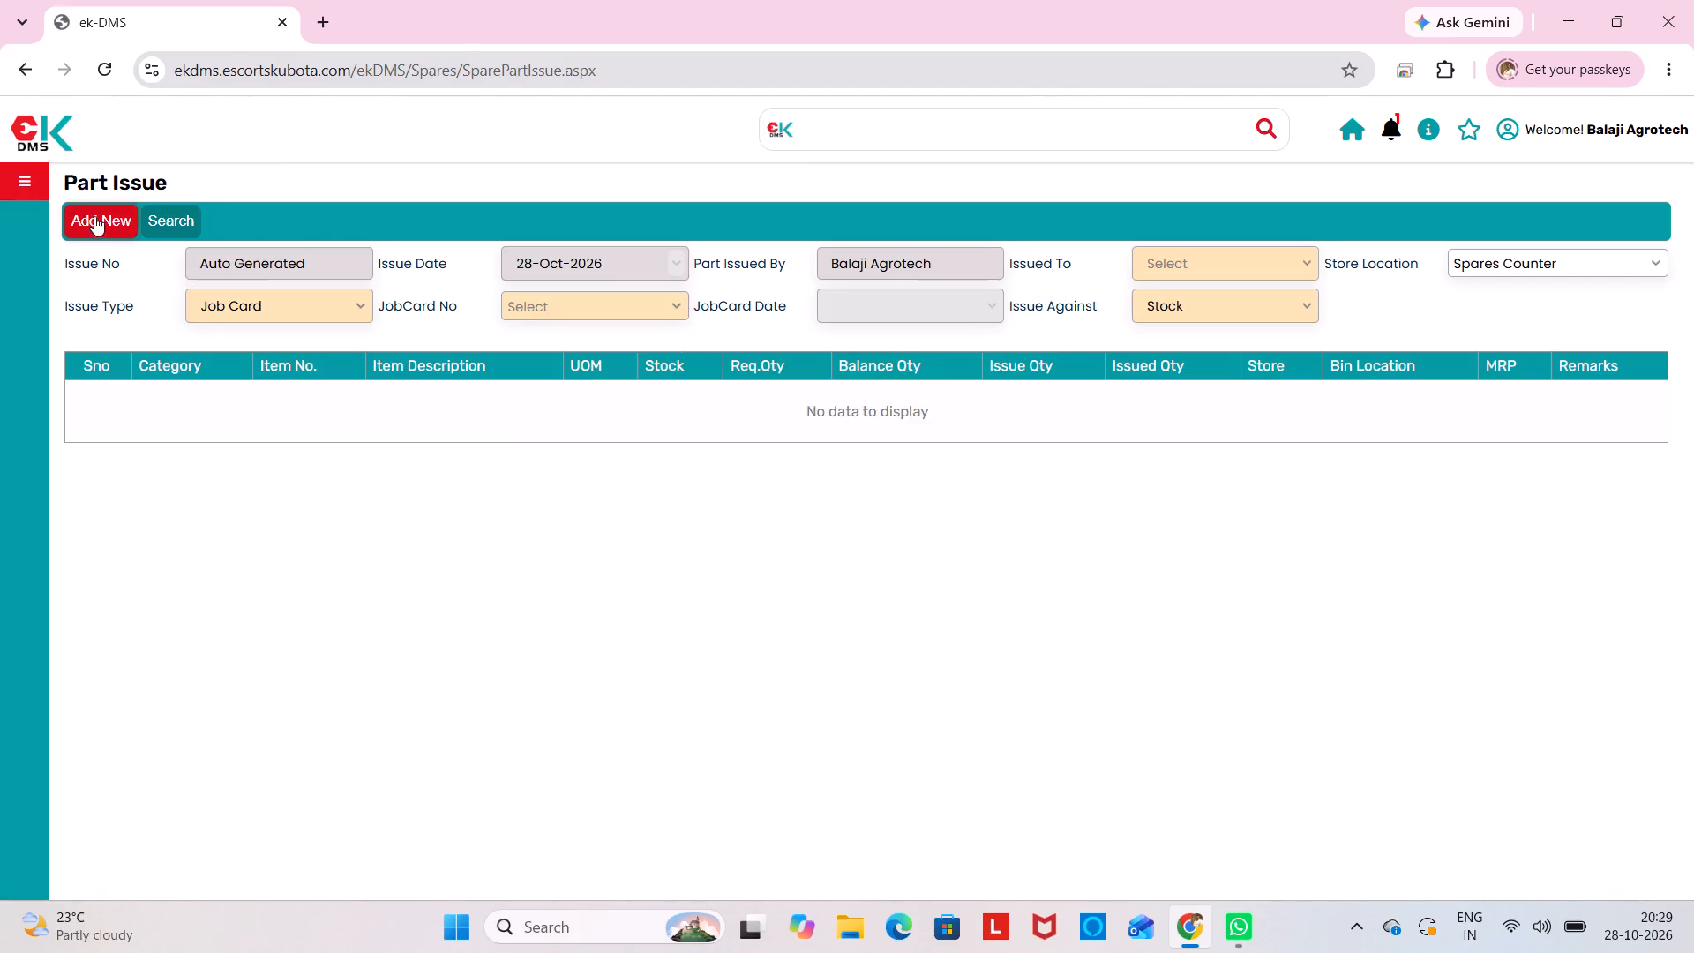
click(618, 297)
click(641, 376)
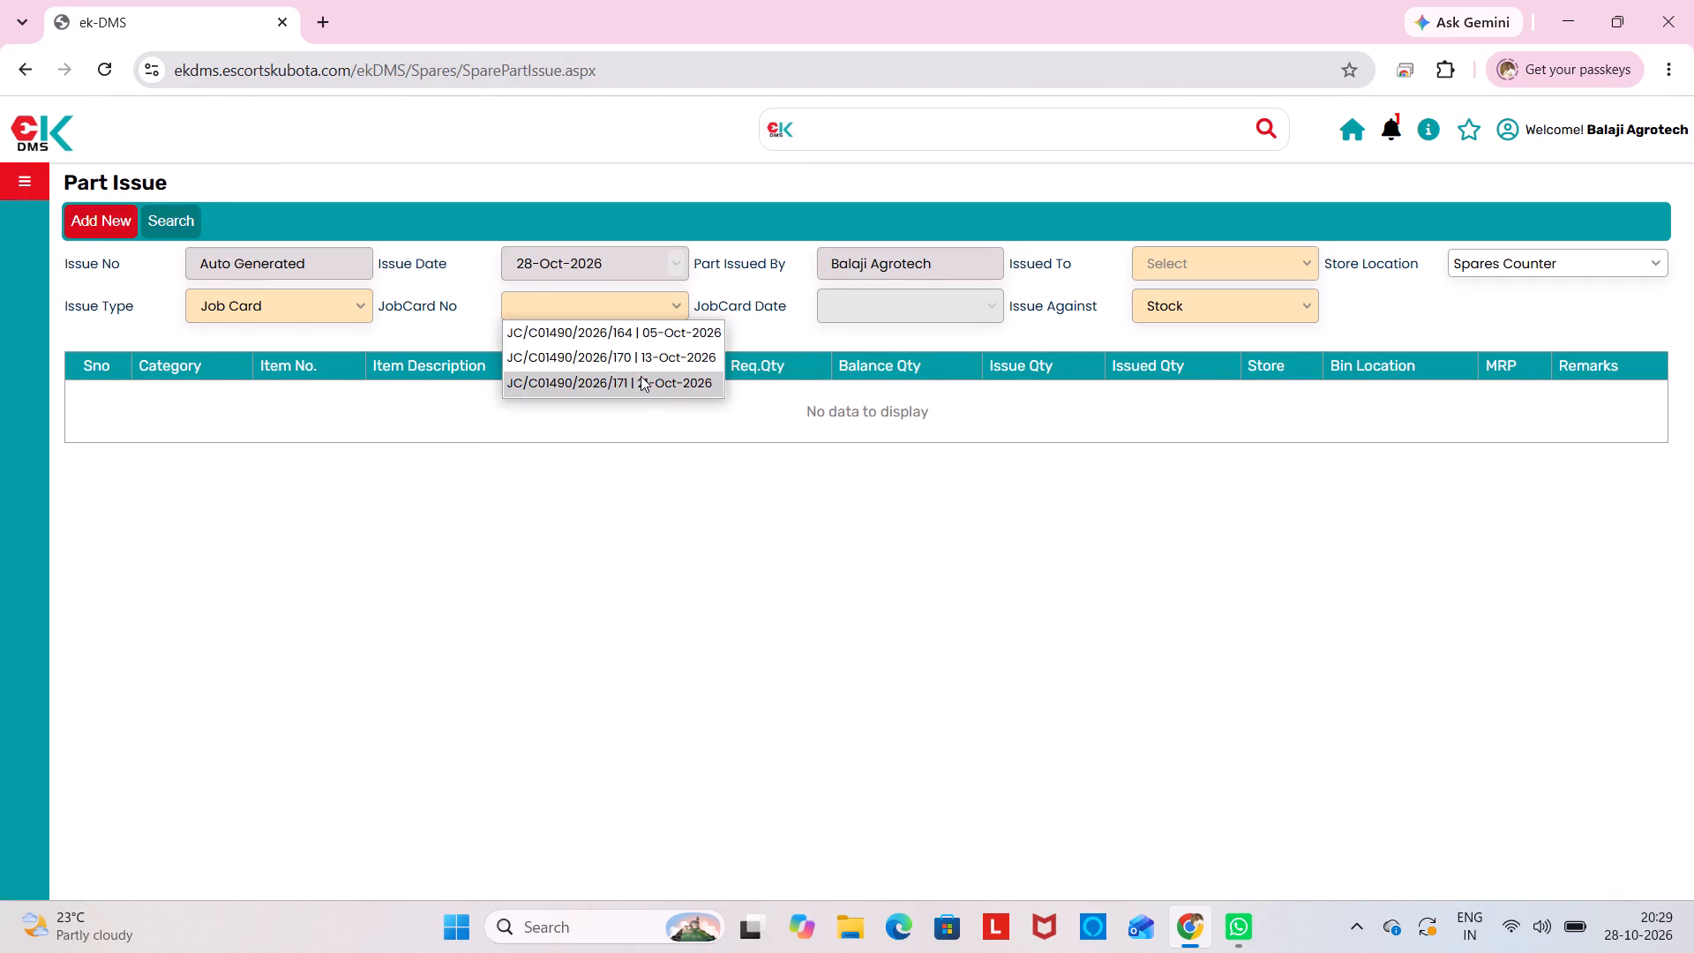
click(616, 312)
click(599, 354)
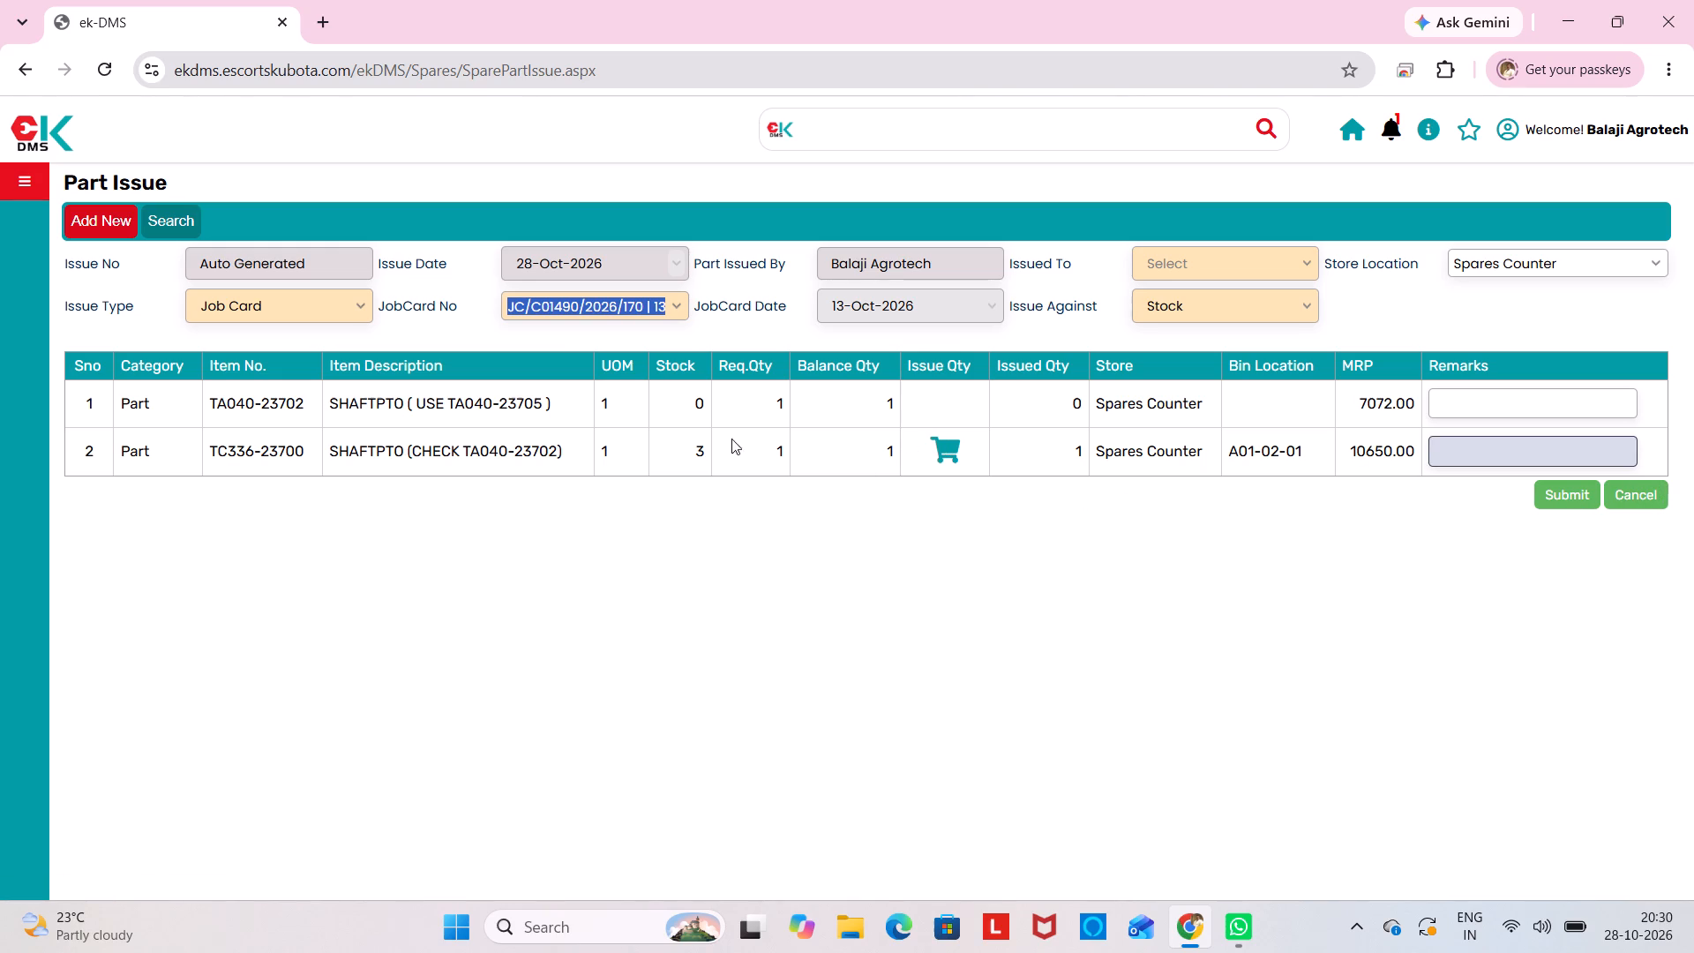
click(1555, 491)
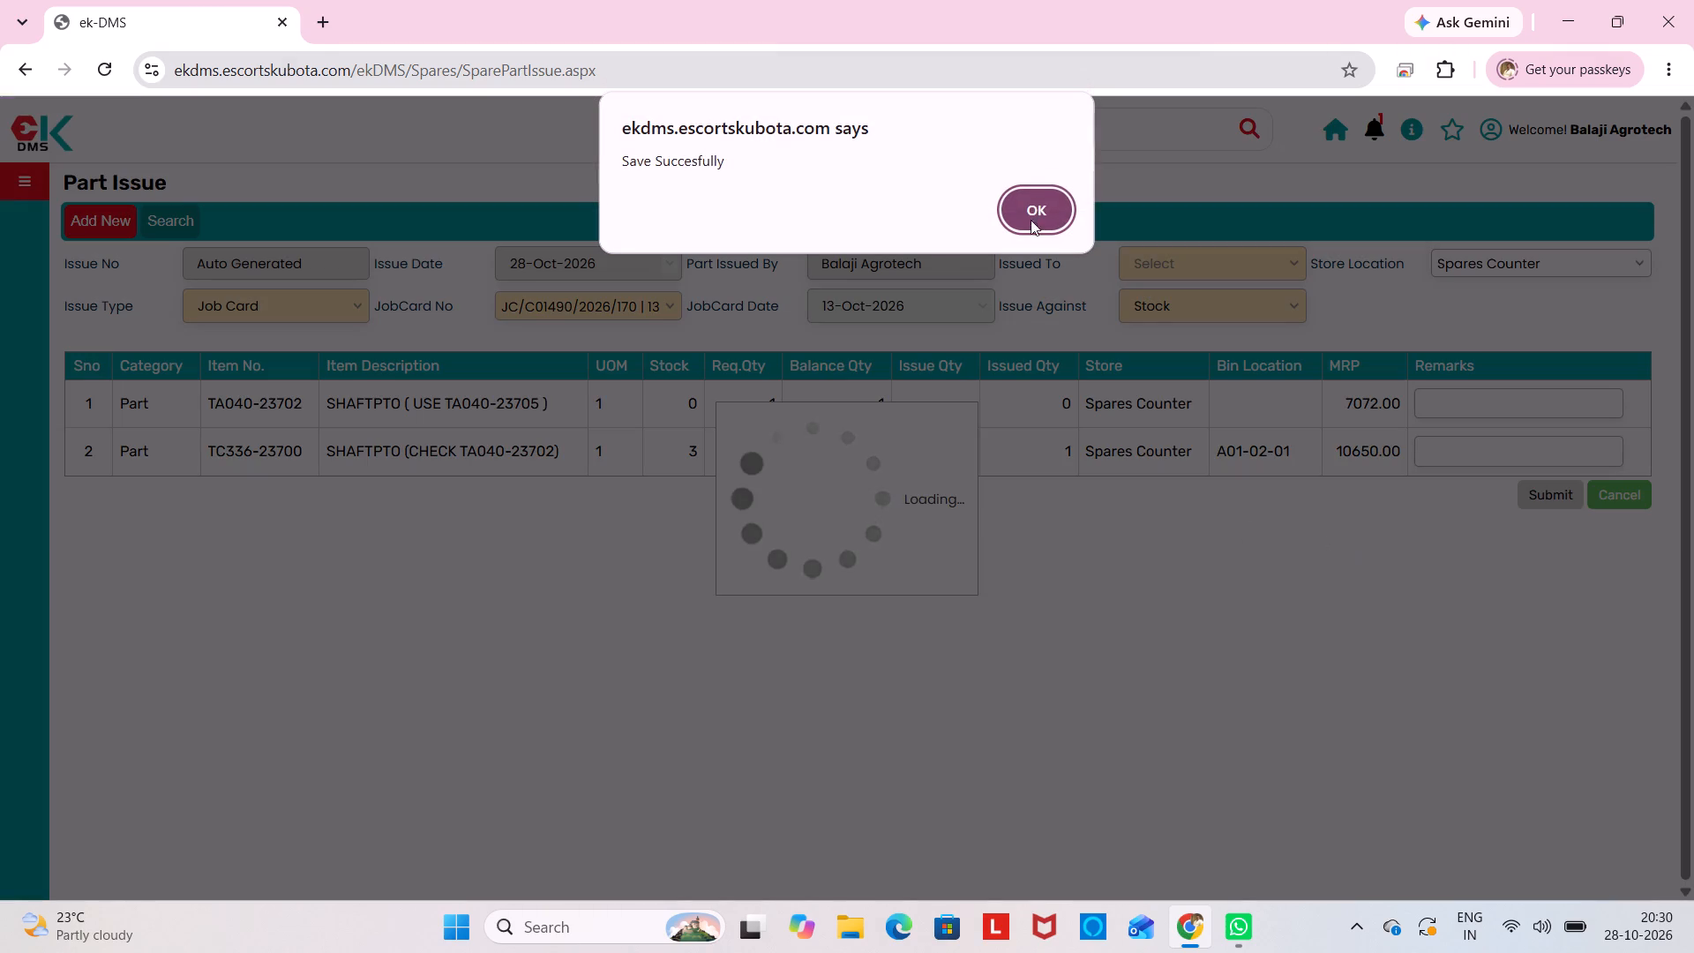
click(1034, 217)
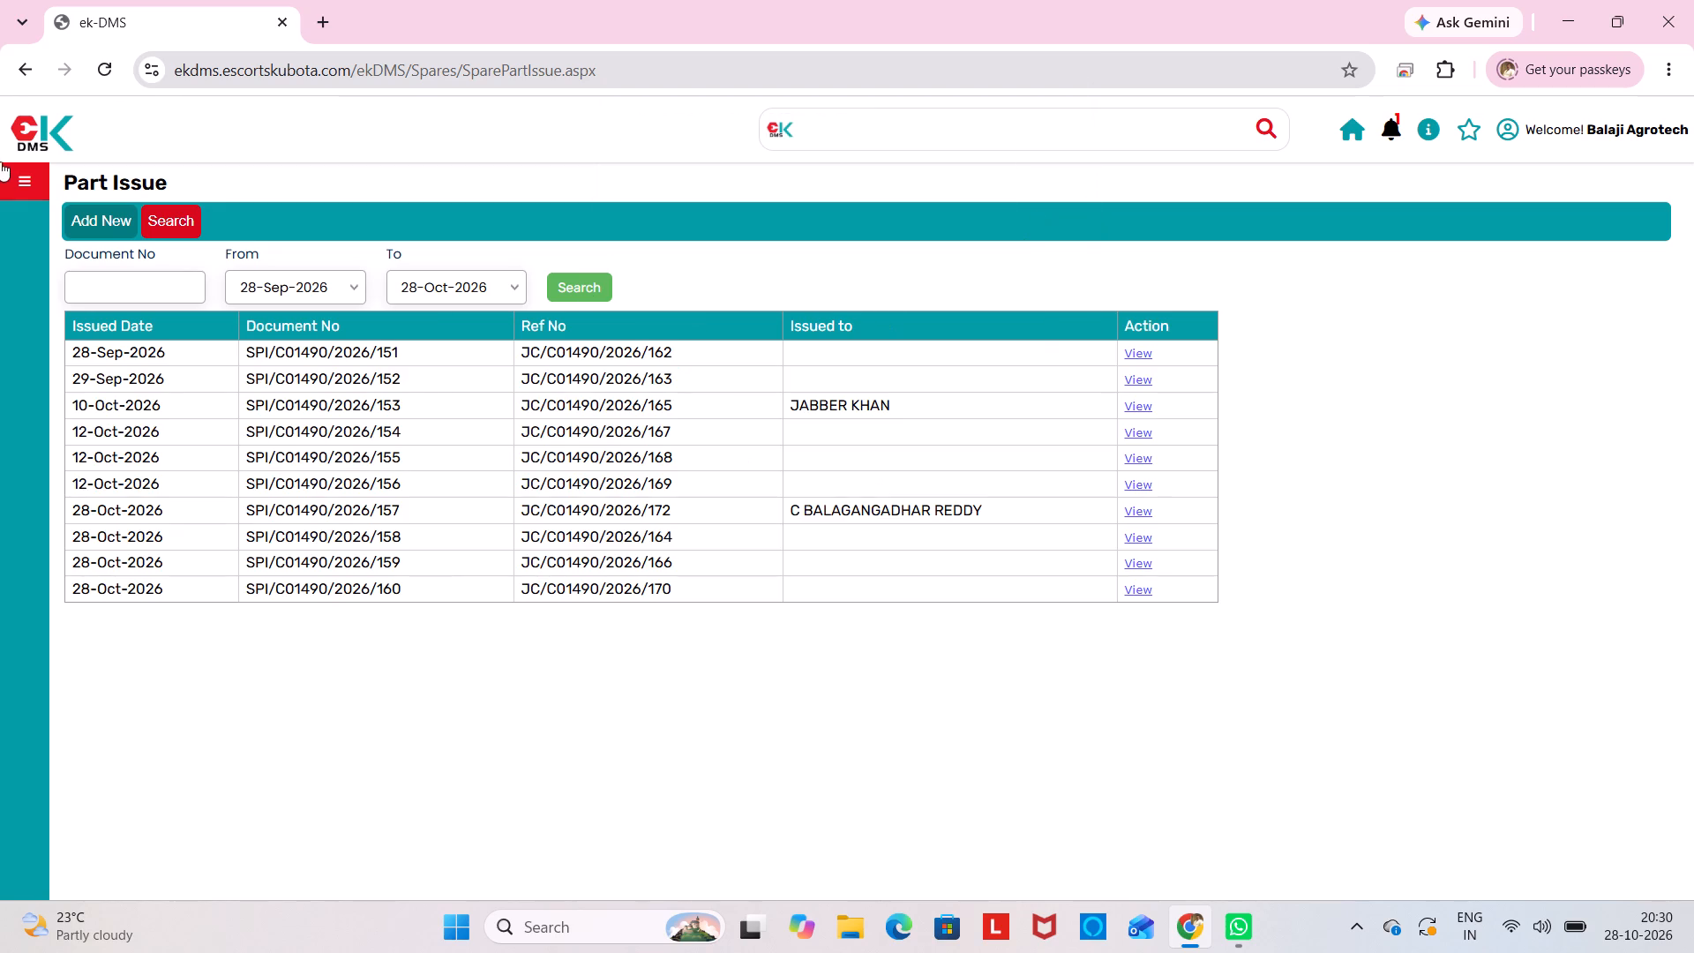
Check which parts can be issued against job card JC/C01490/2026/164, and return to the part issue list.
click(117, 229)
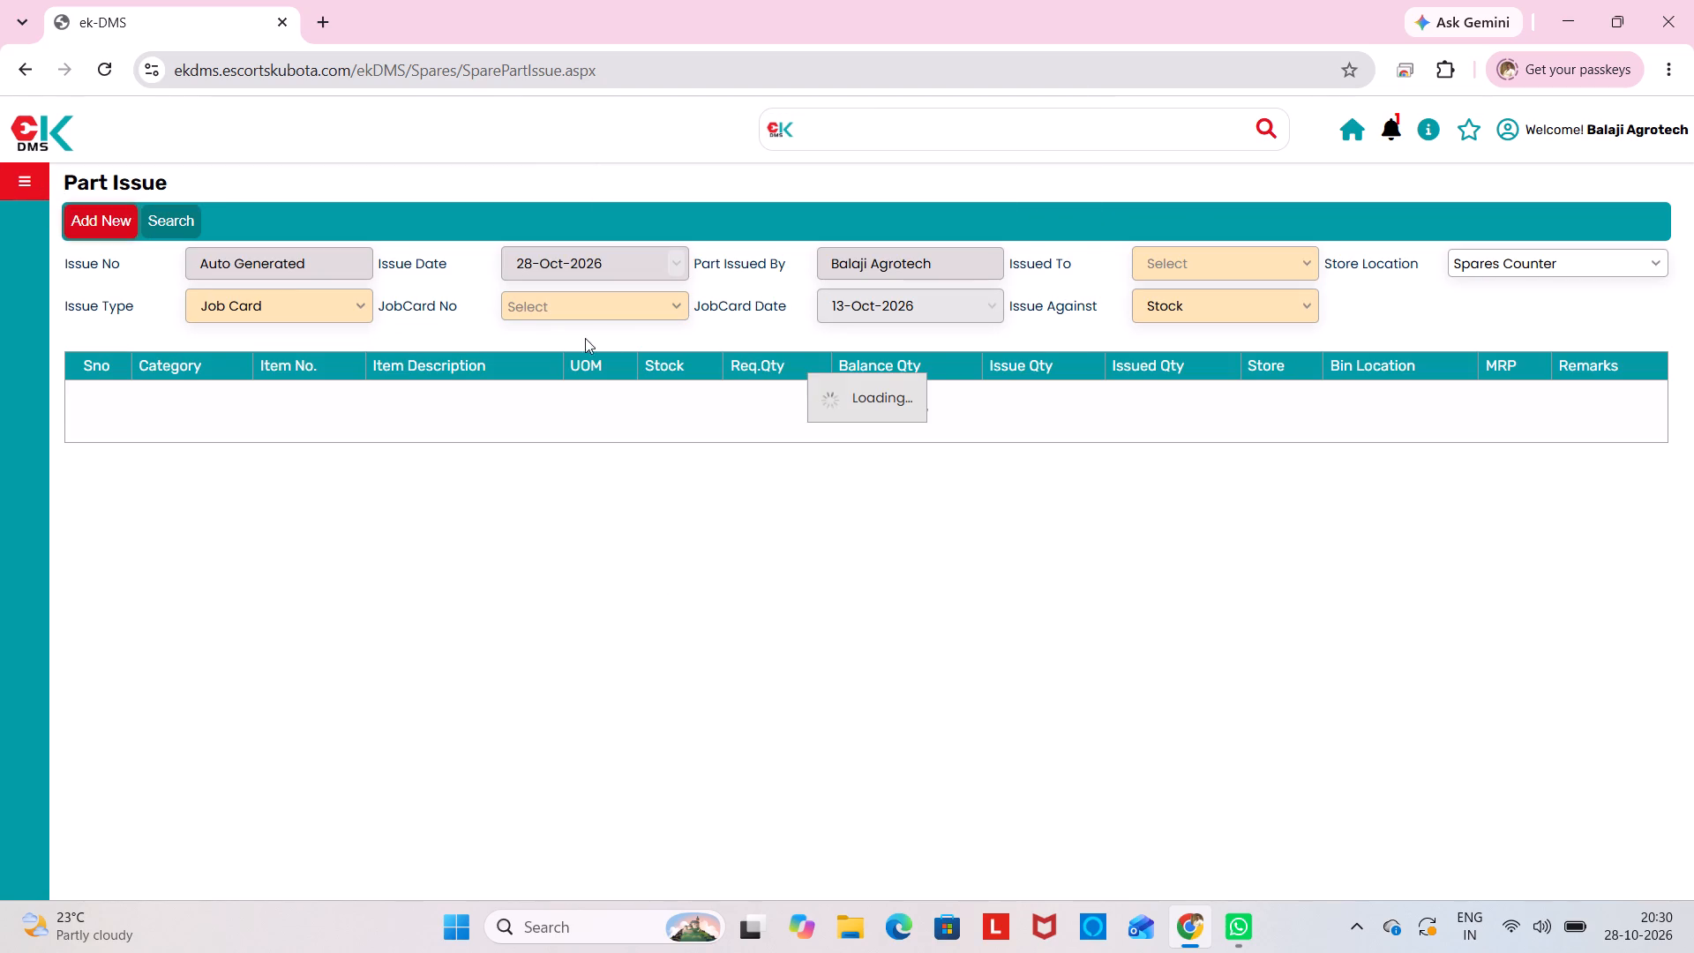
click(630, 299)
click(631, 337)
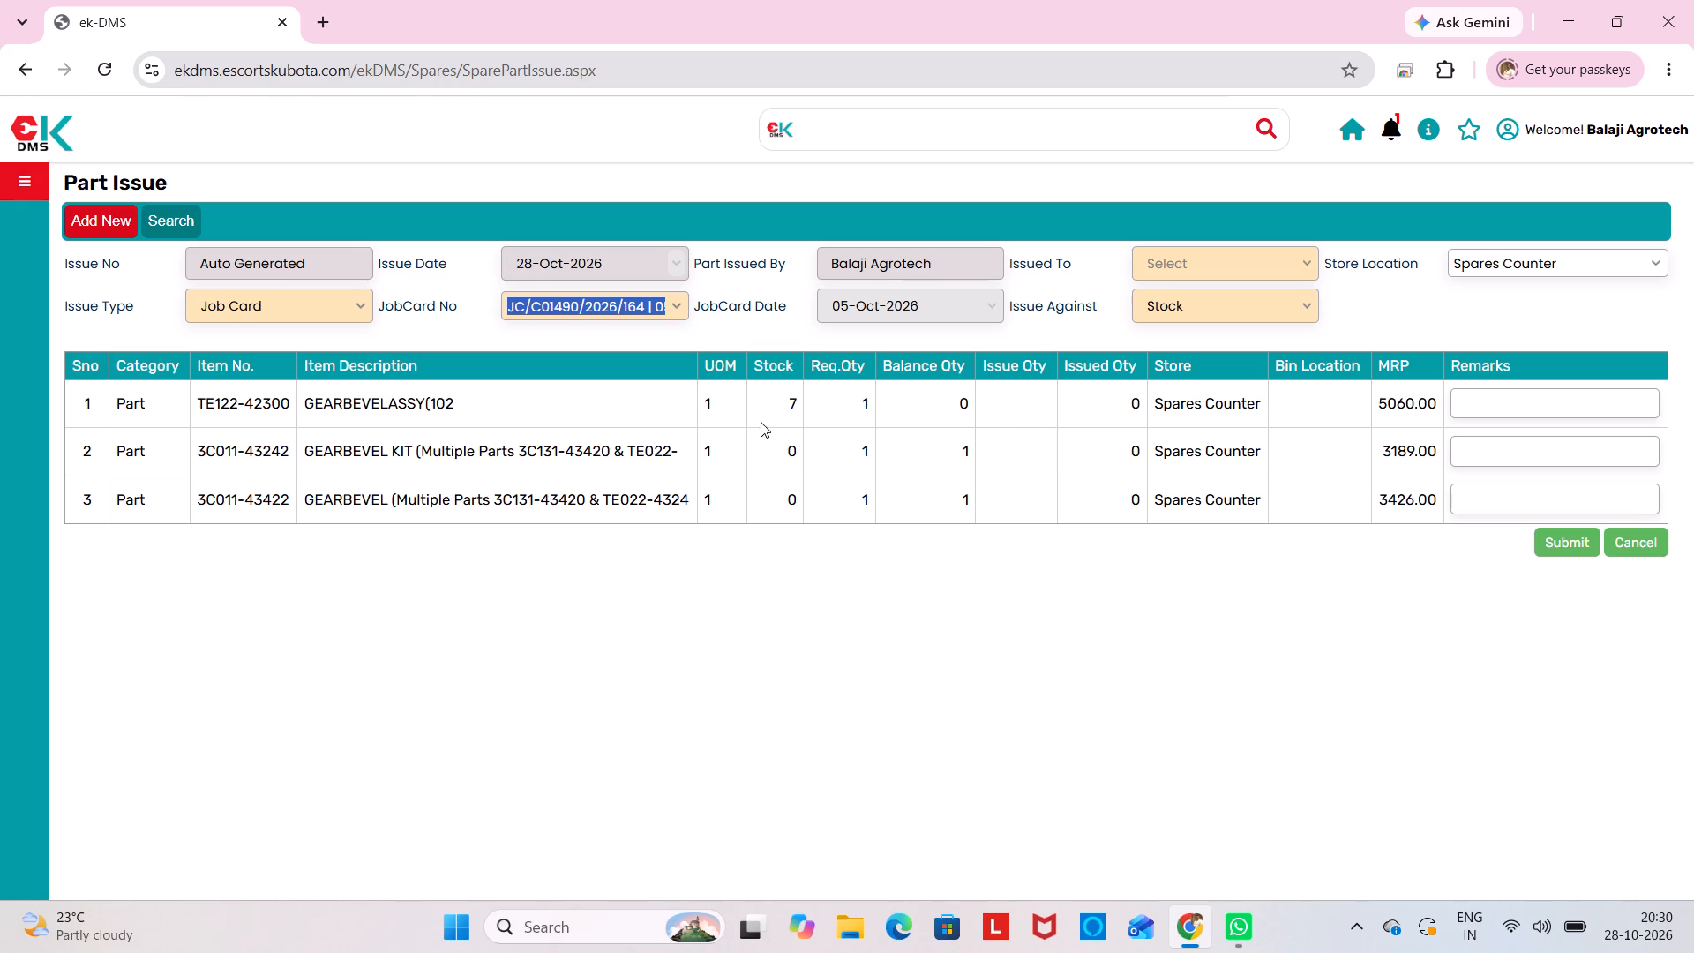
click(192, 225)
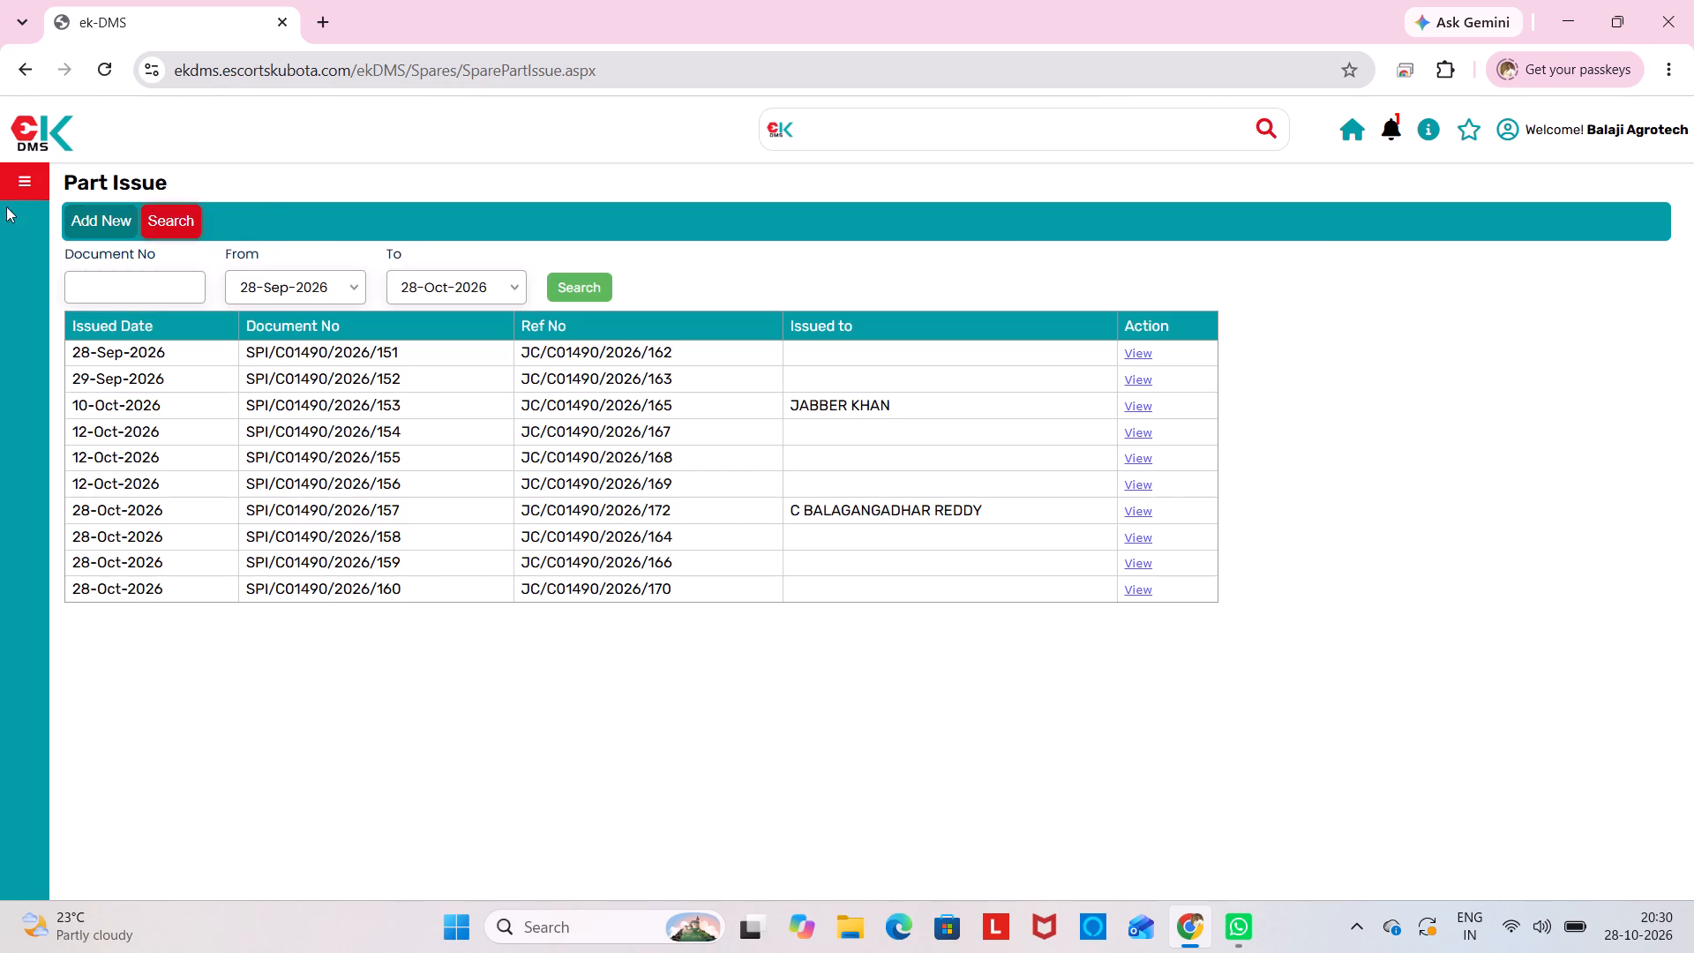
Search the open service job cards, reopen JC/C01490/2026/170 and view its job status.
click(3, 184)
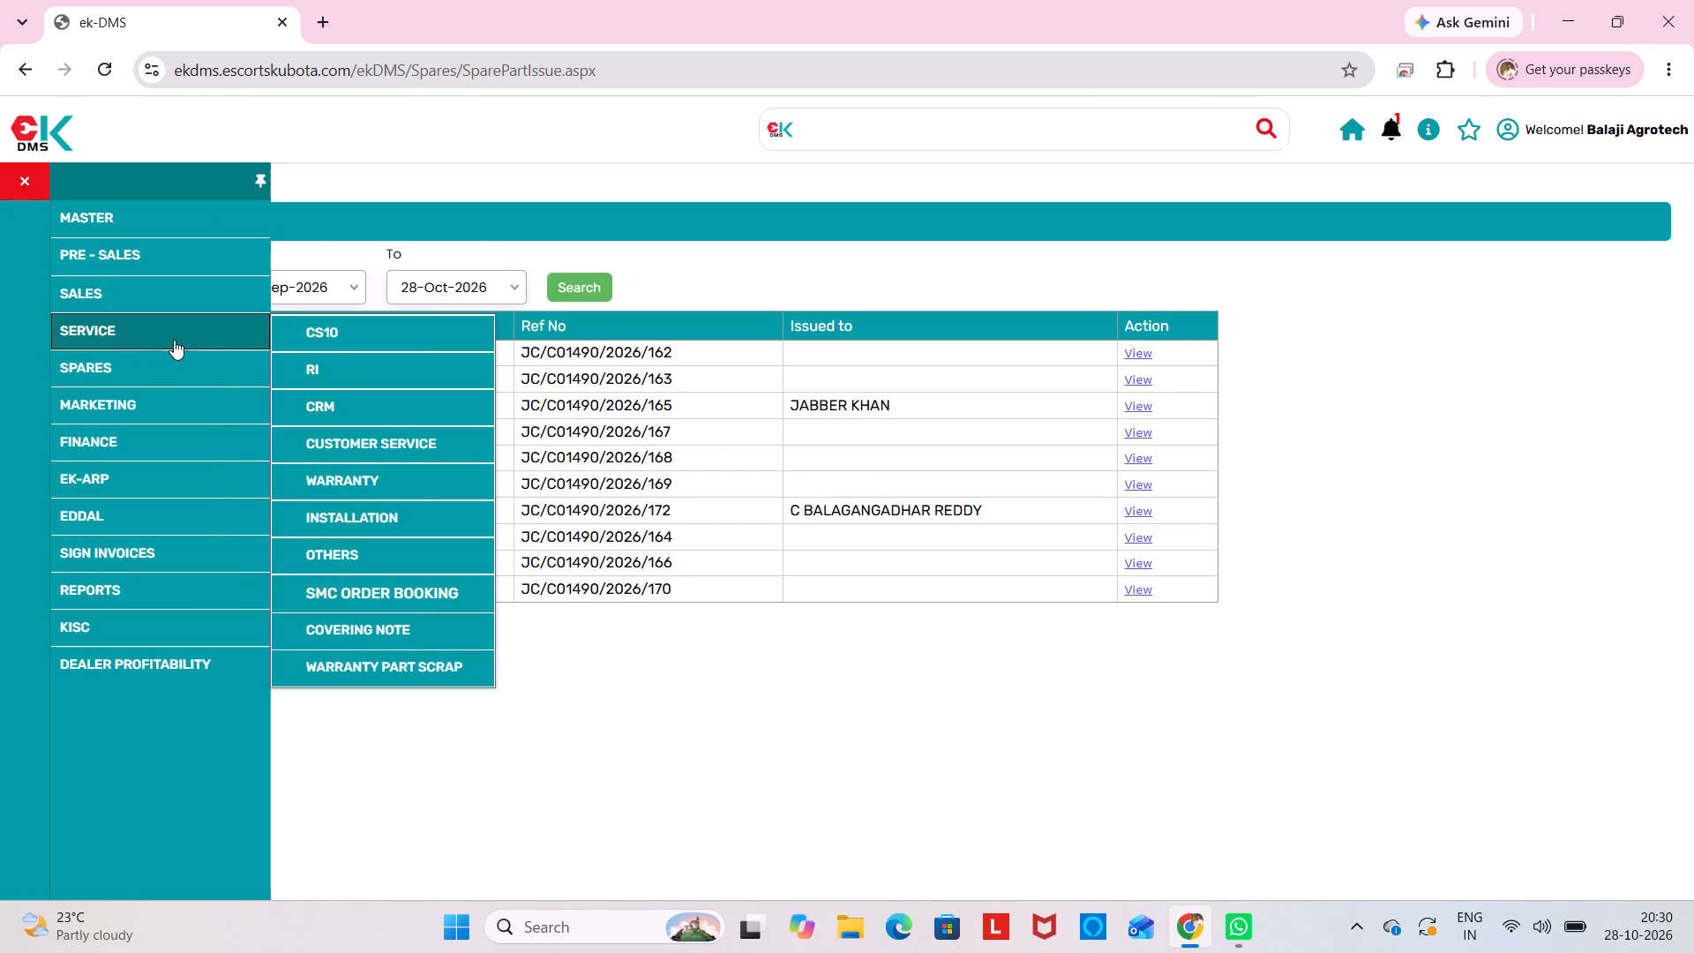
click(423, 442)
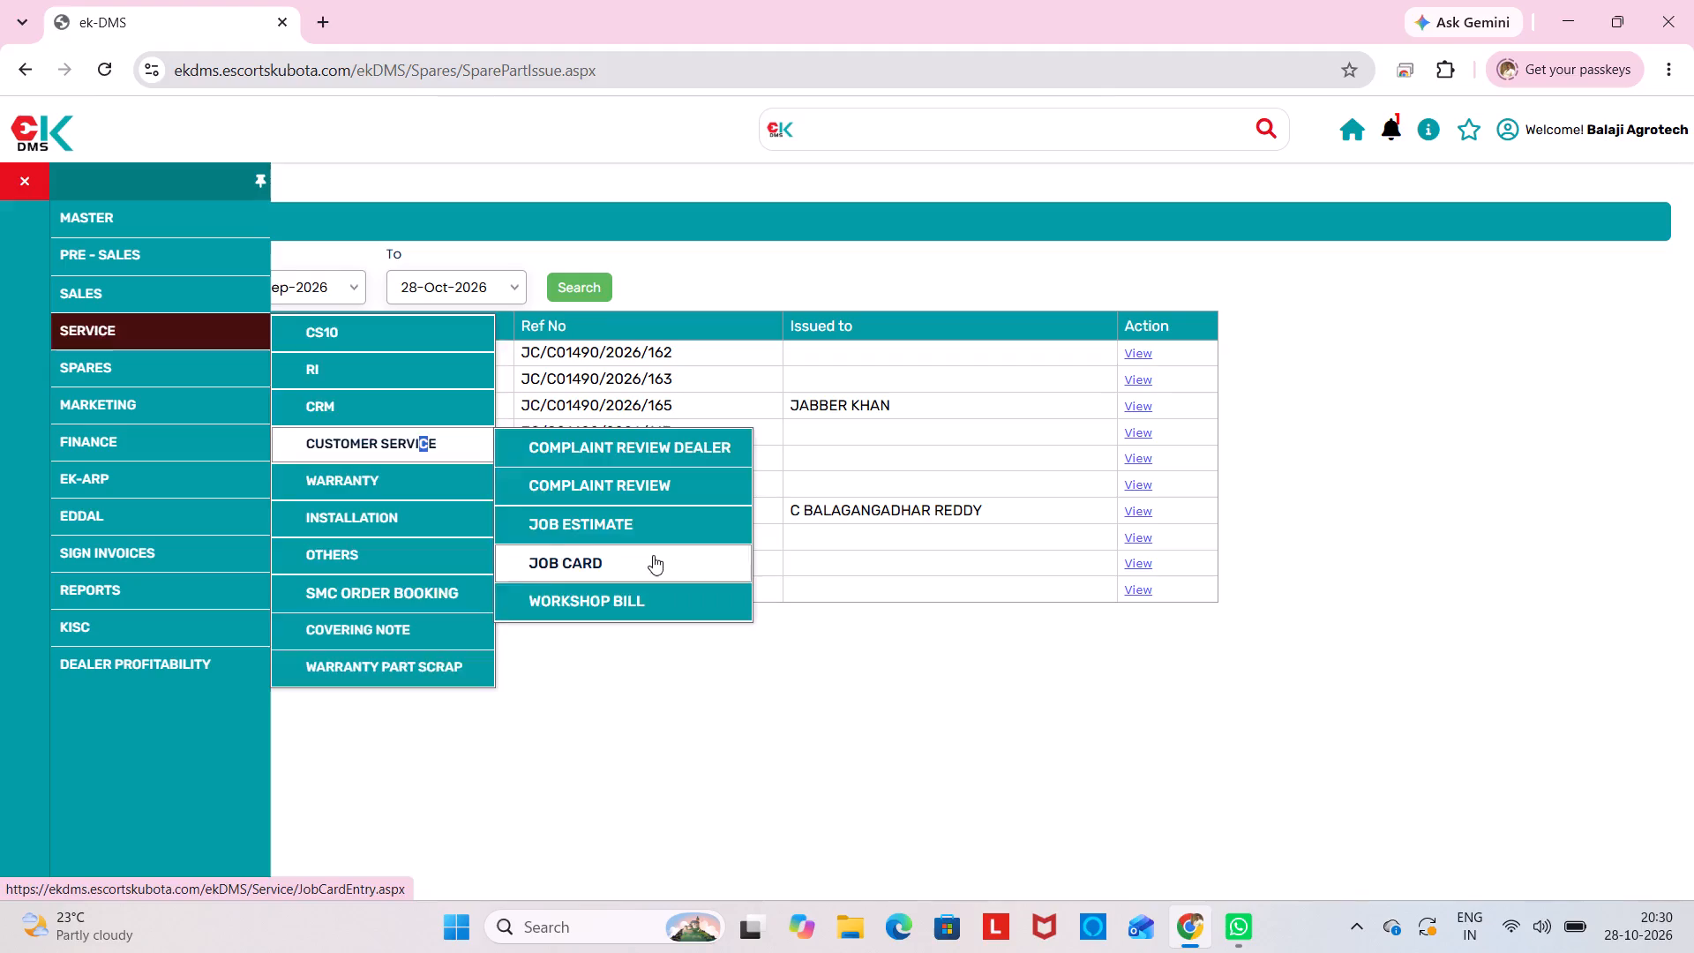
click(652, 555)
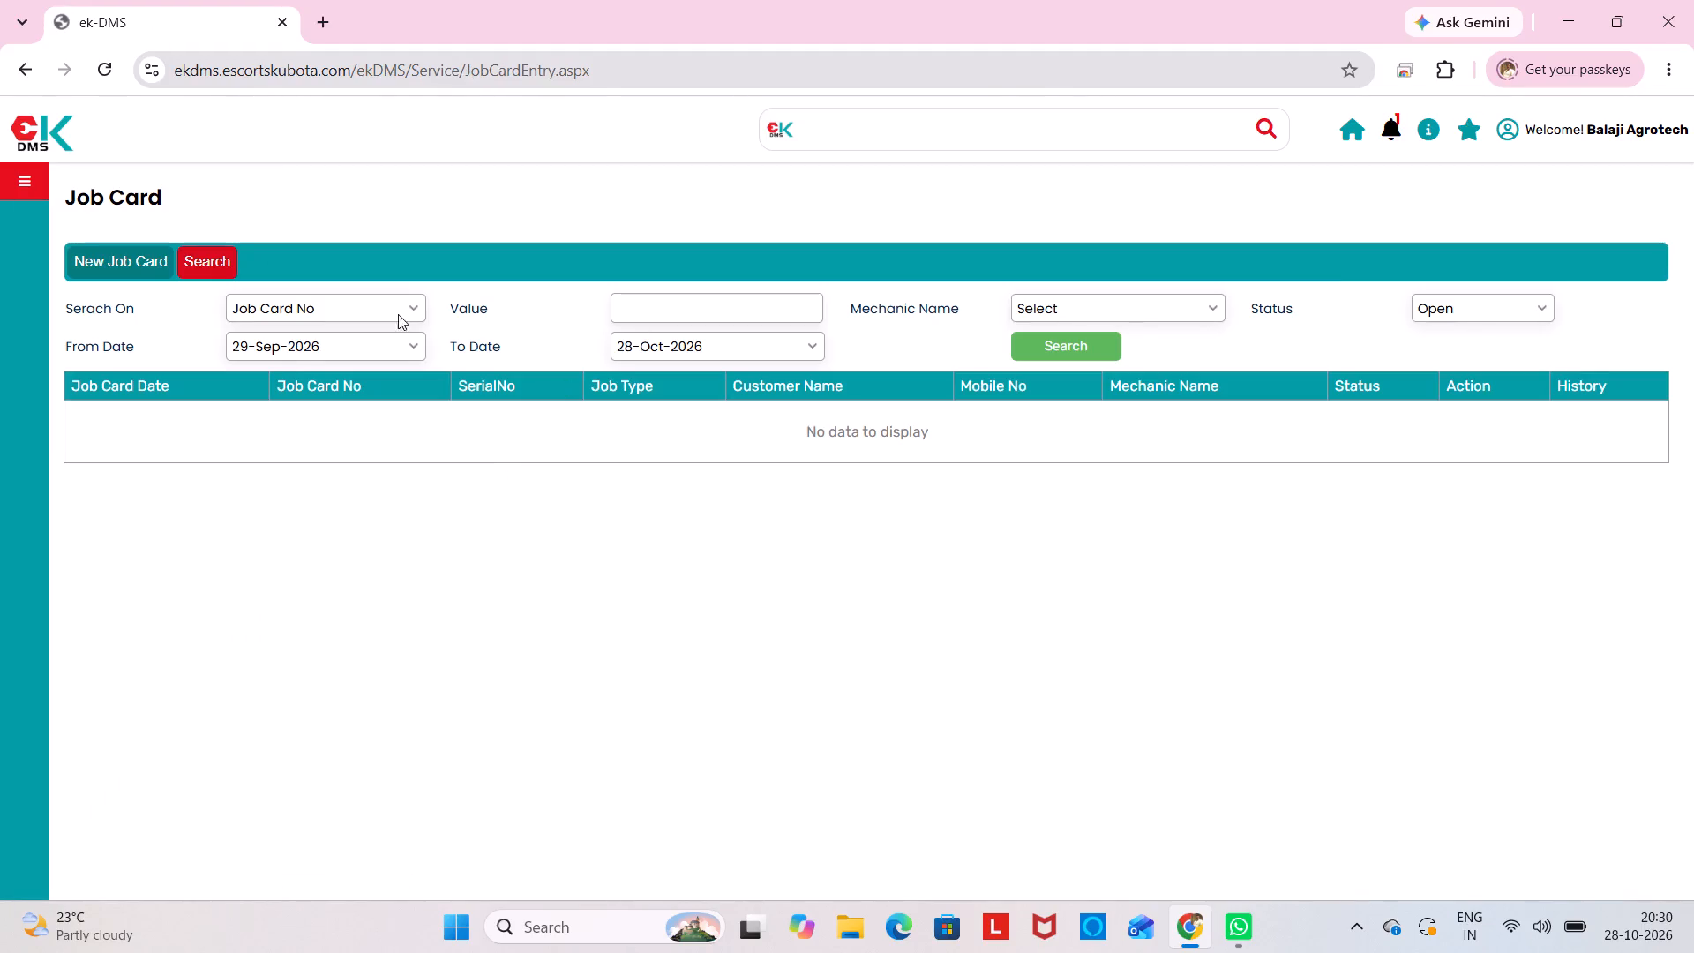
click(146, 266)
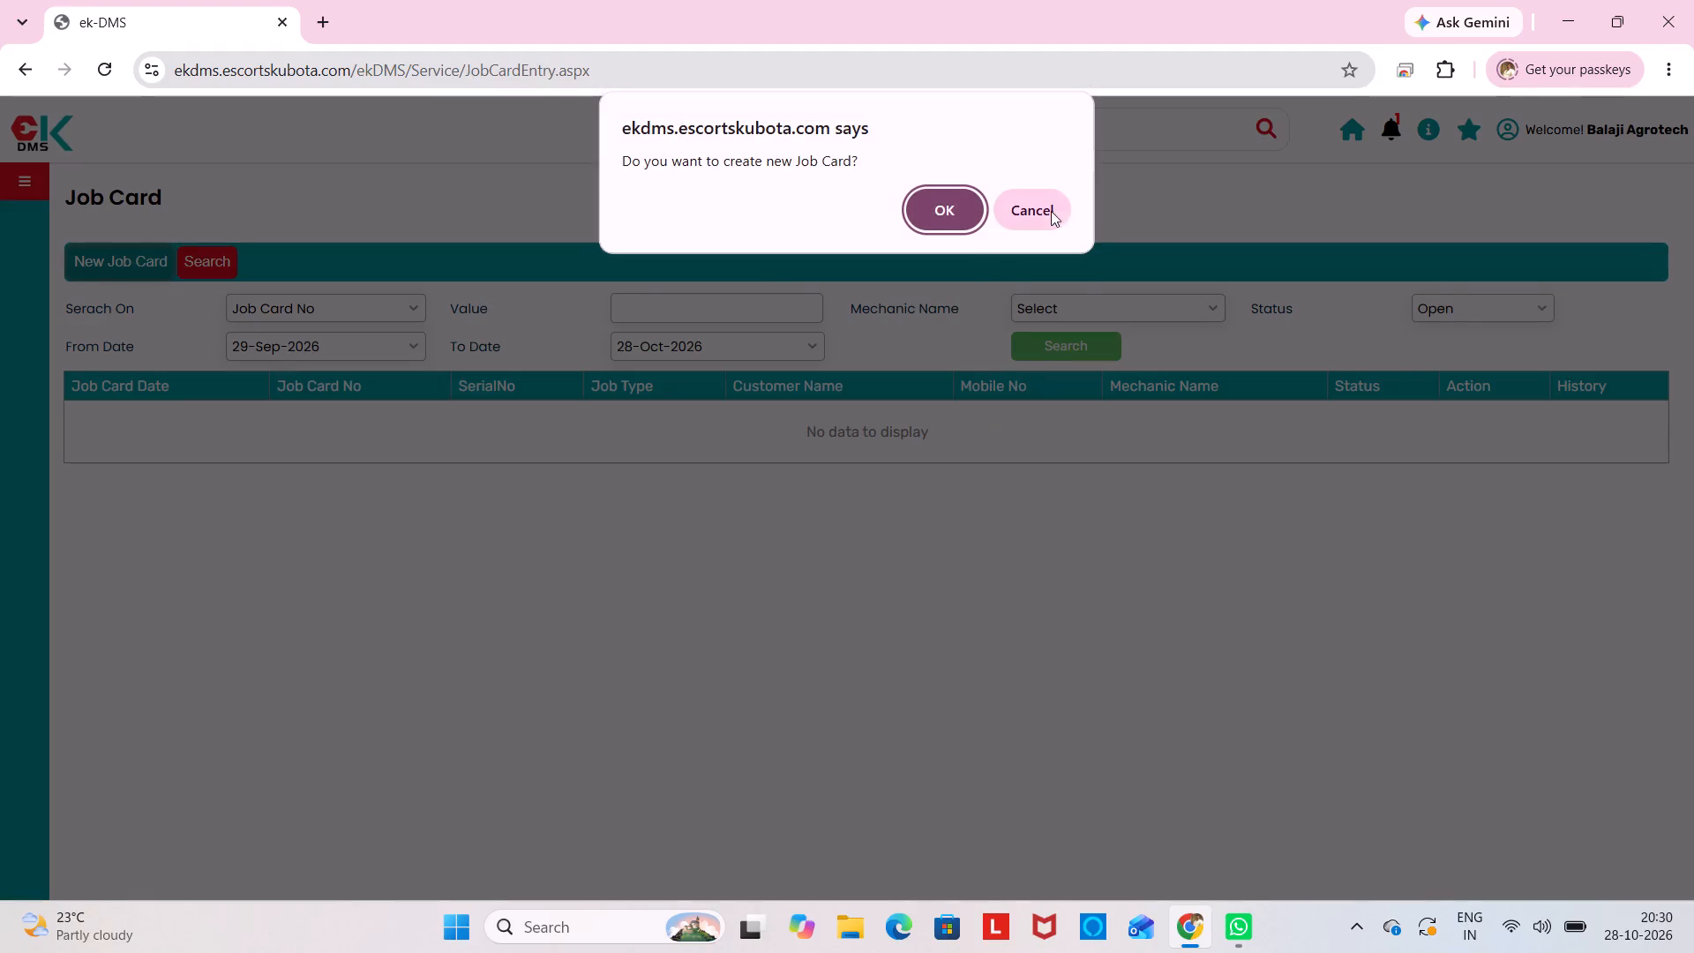
click(1051, 211)
click(1059, 340)
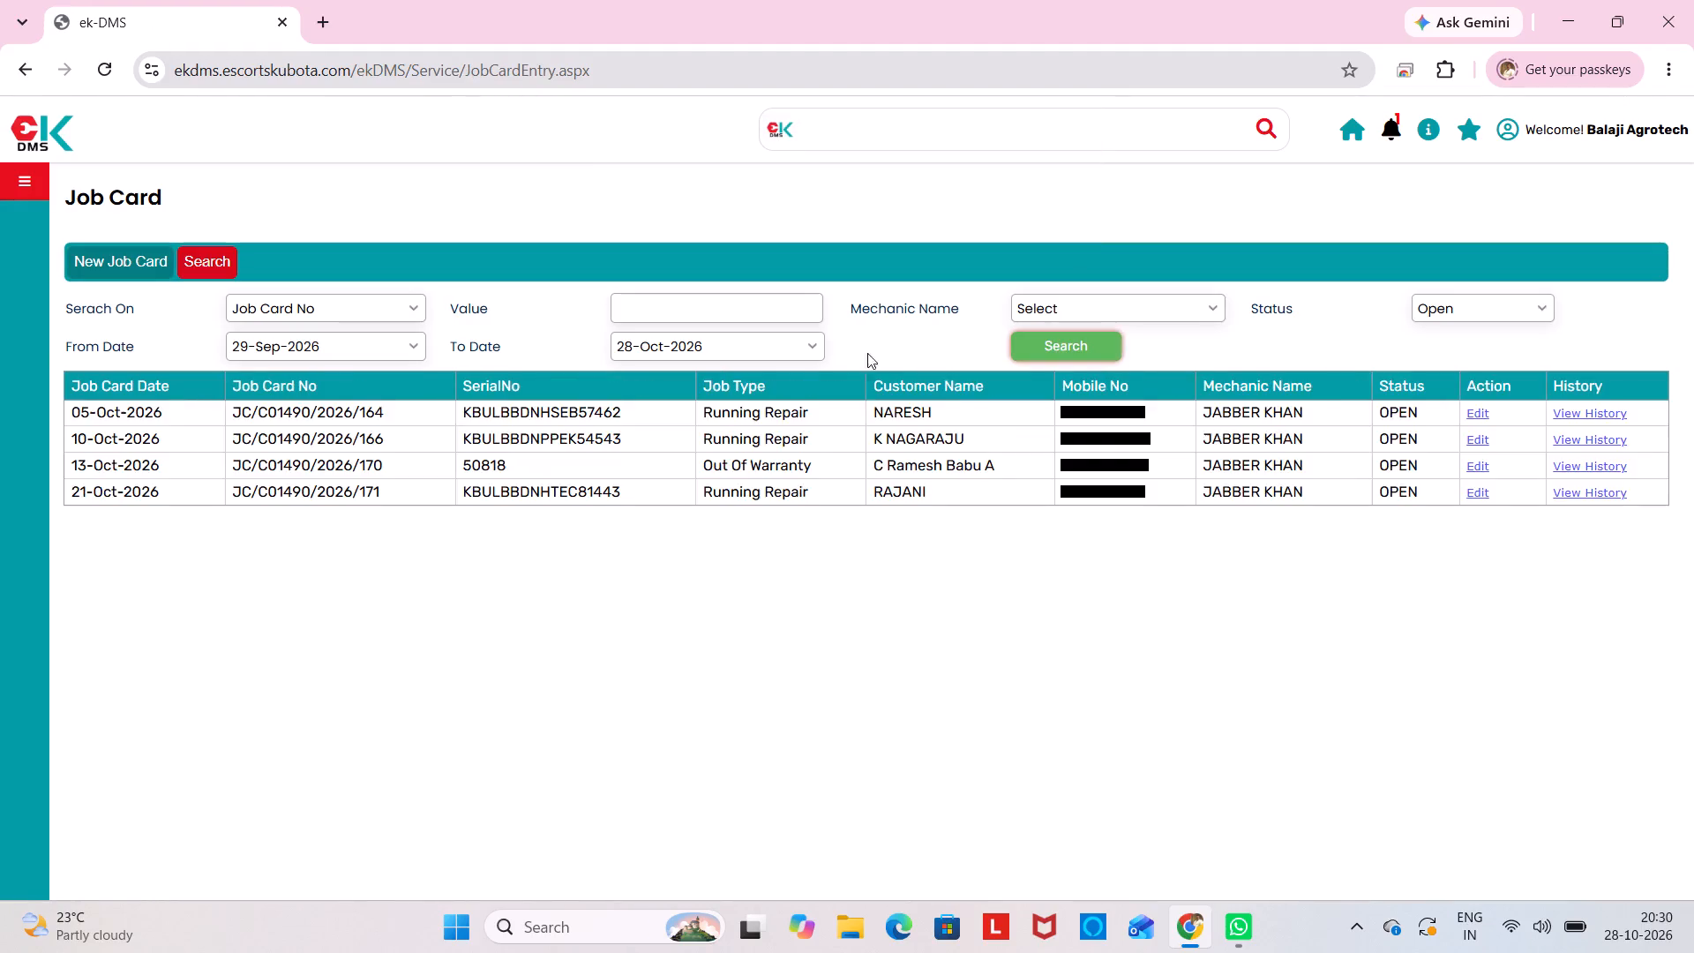
click(1479, 464)
click(1163, 360)
click(1428, 349)
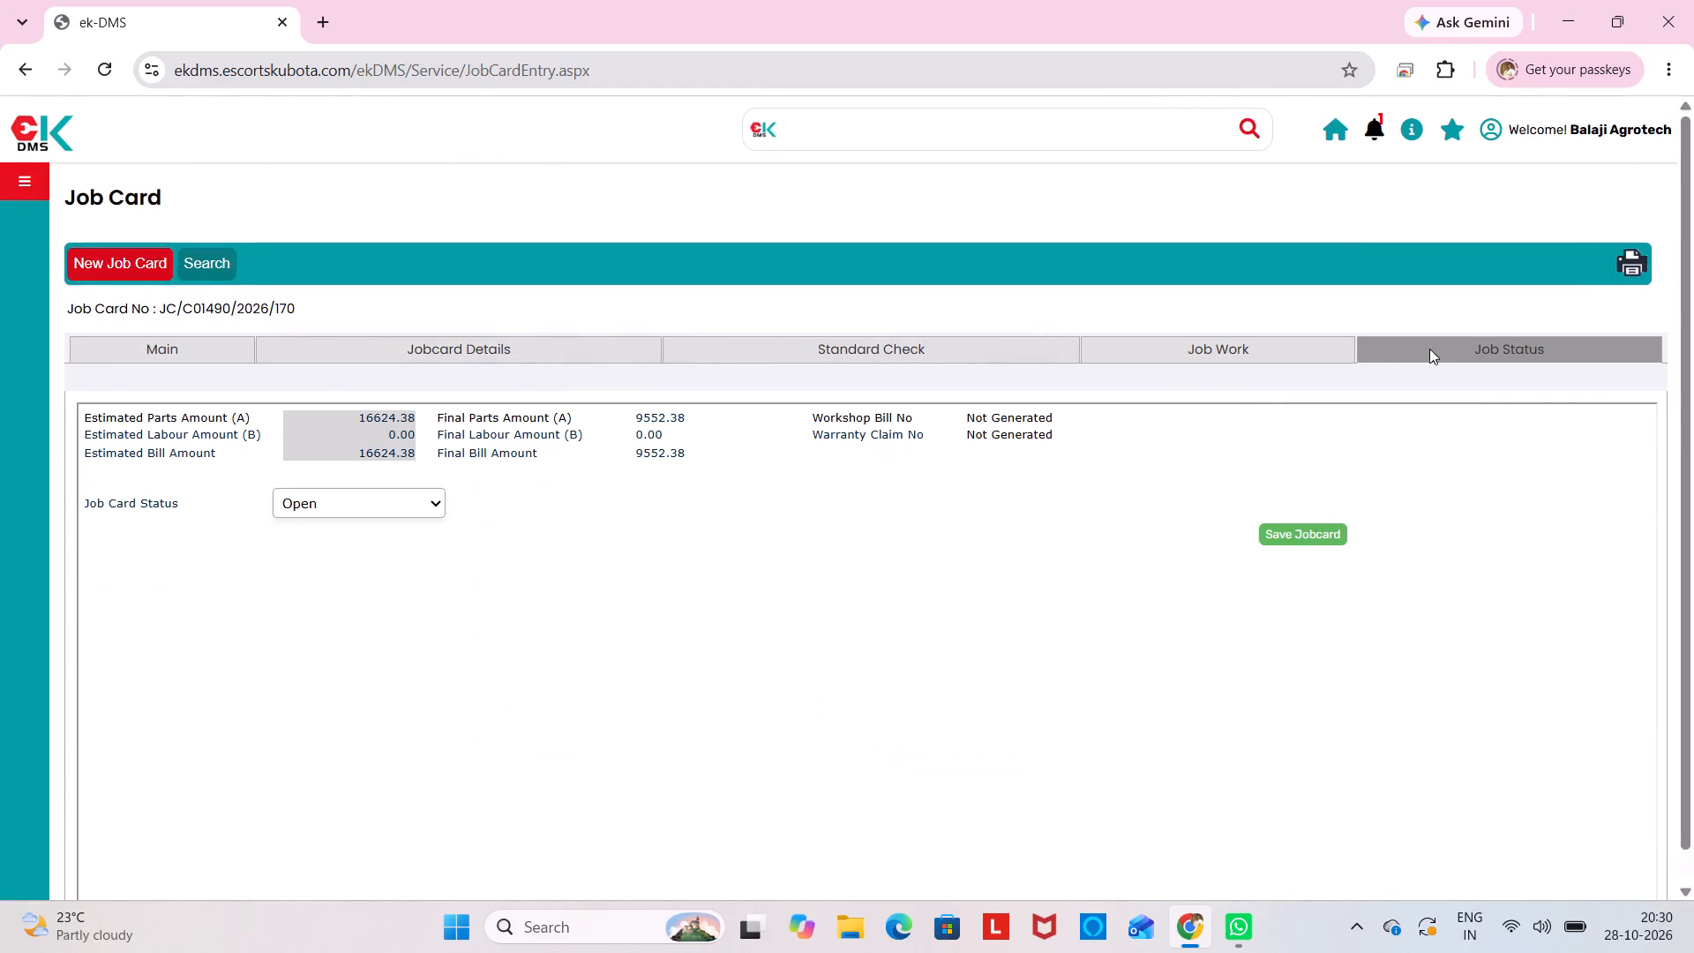
click(391, 516)
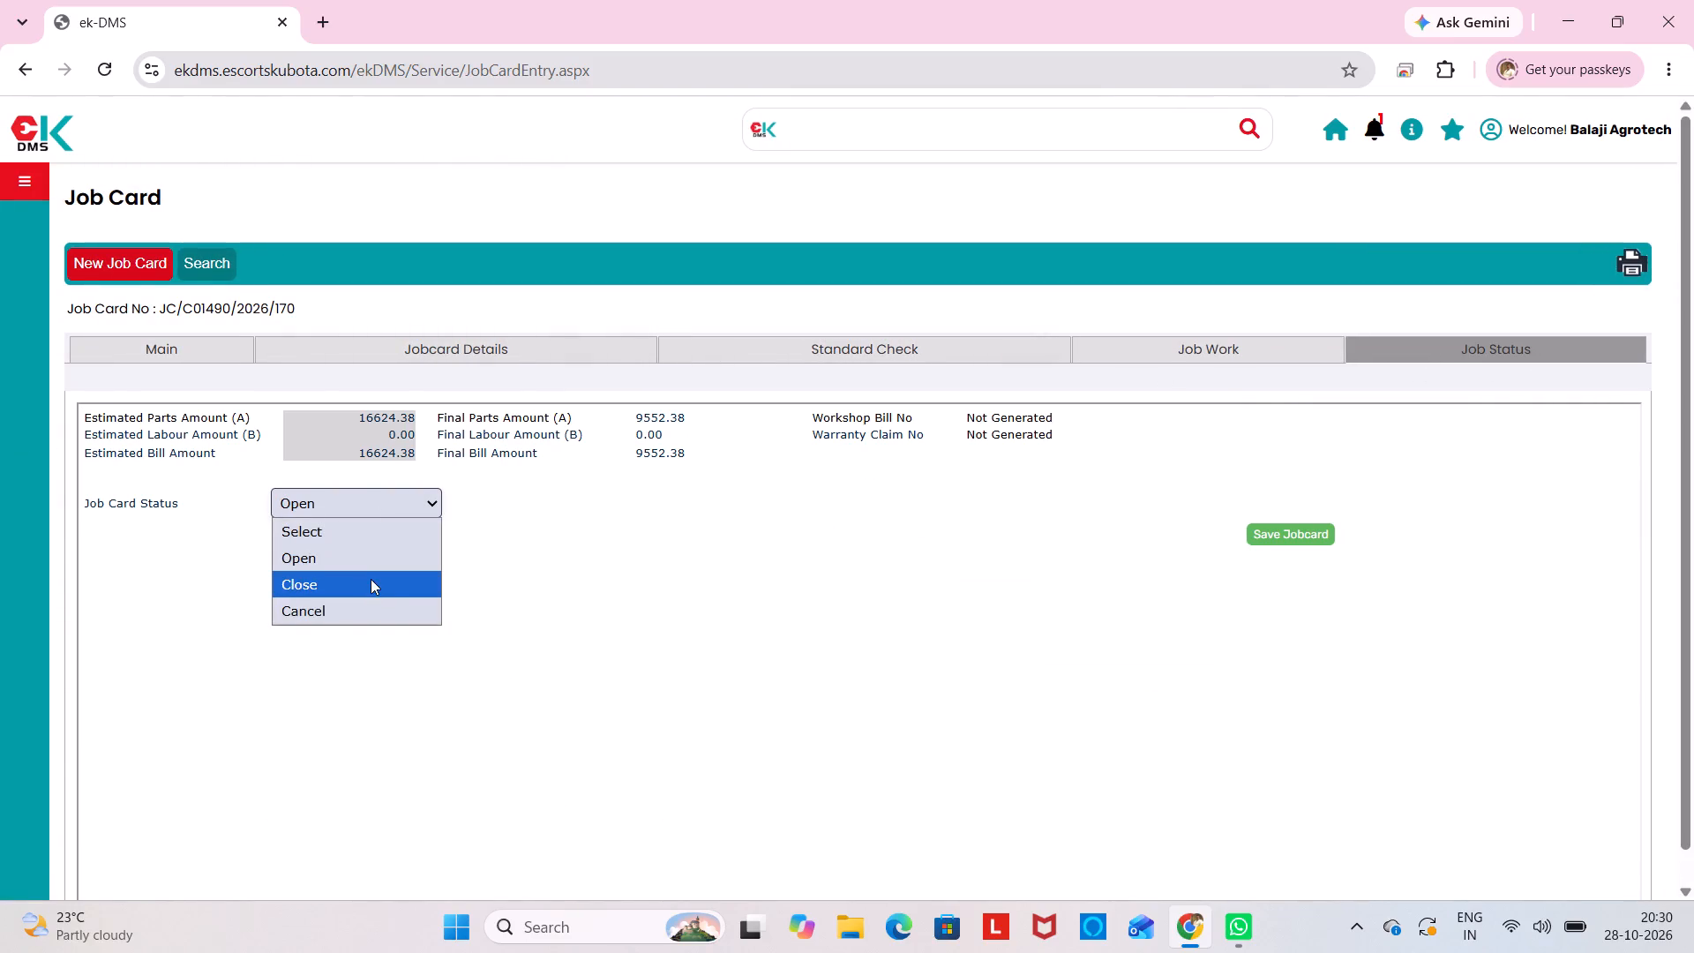
click(369, 584)
click(436, 528)
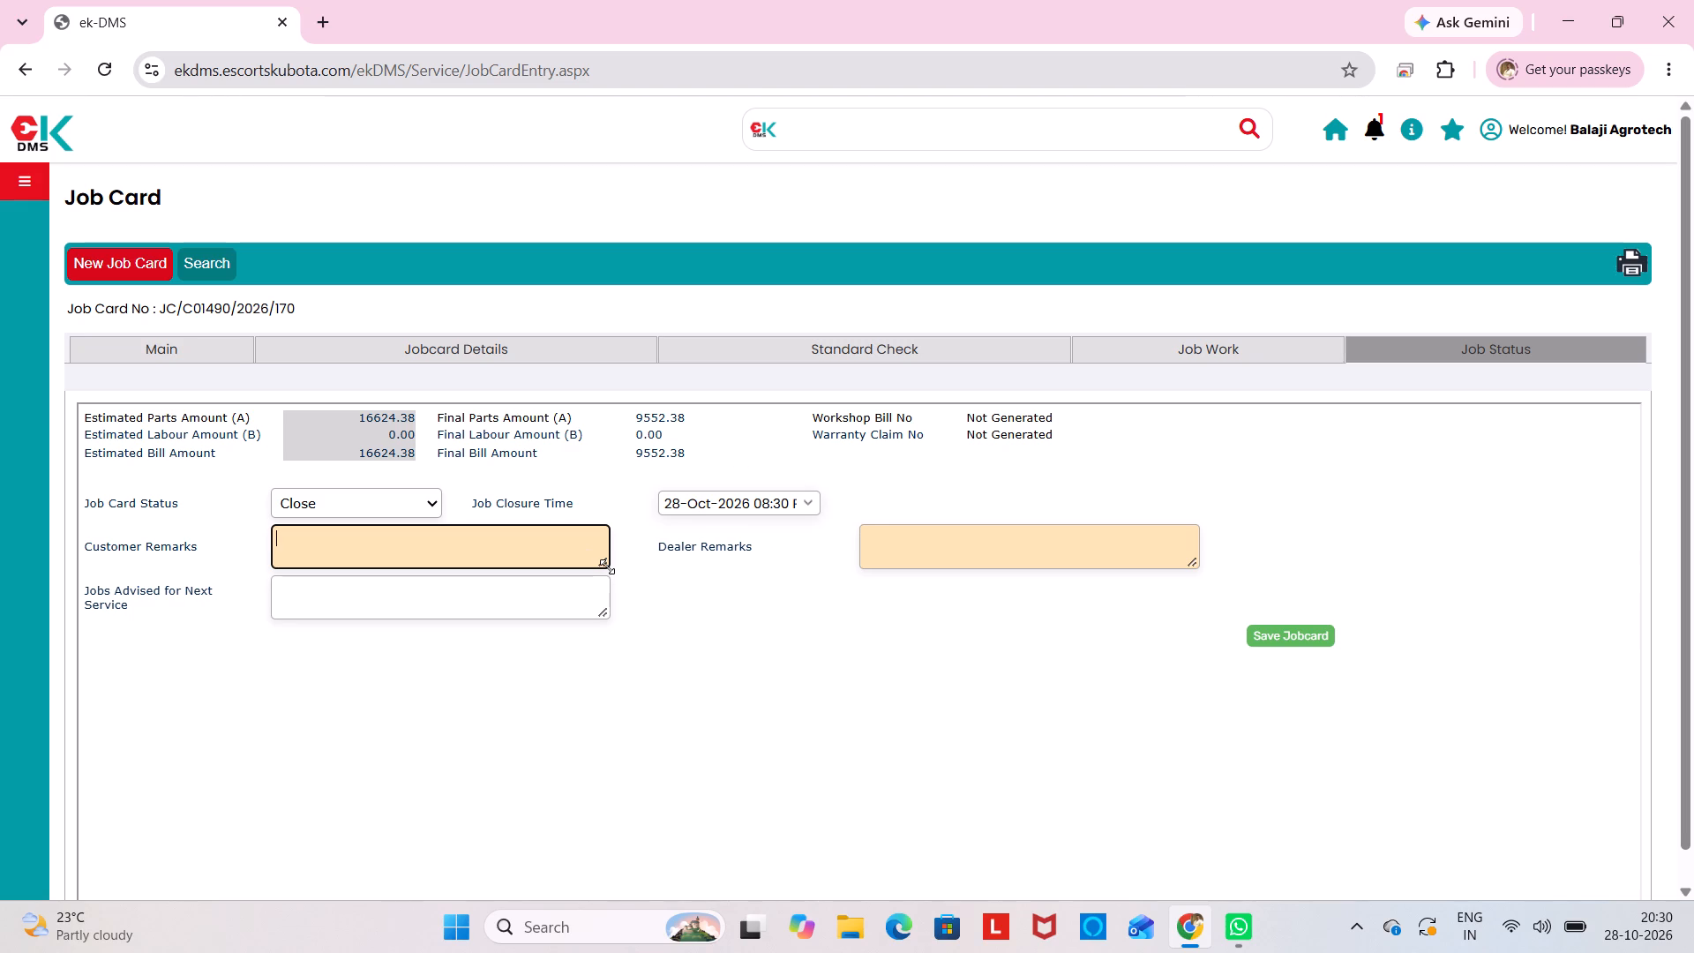
drag(607, 567, 618, 574)
click(536, 542)
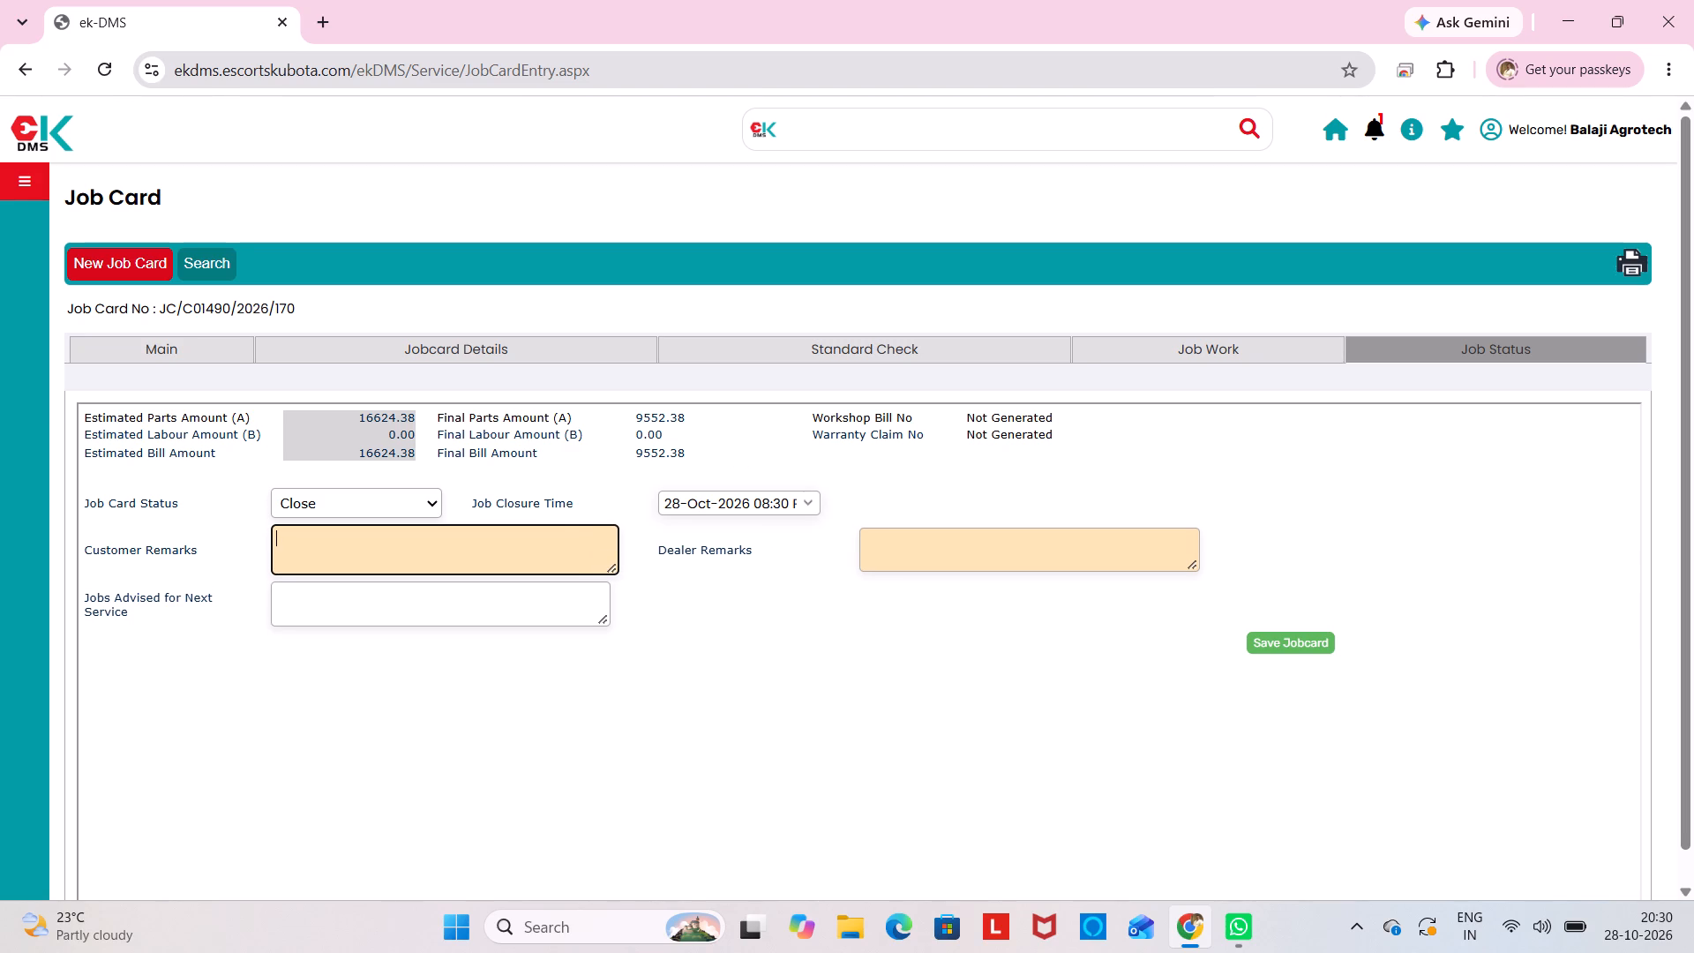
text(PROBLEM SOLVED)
Enter the dealer remarks PLEASE MAKE GENERAL OIL SERVICE AS PER SCHEDULE for the job card.
click(1016, 552)
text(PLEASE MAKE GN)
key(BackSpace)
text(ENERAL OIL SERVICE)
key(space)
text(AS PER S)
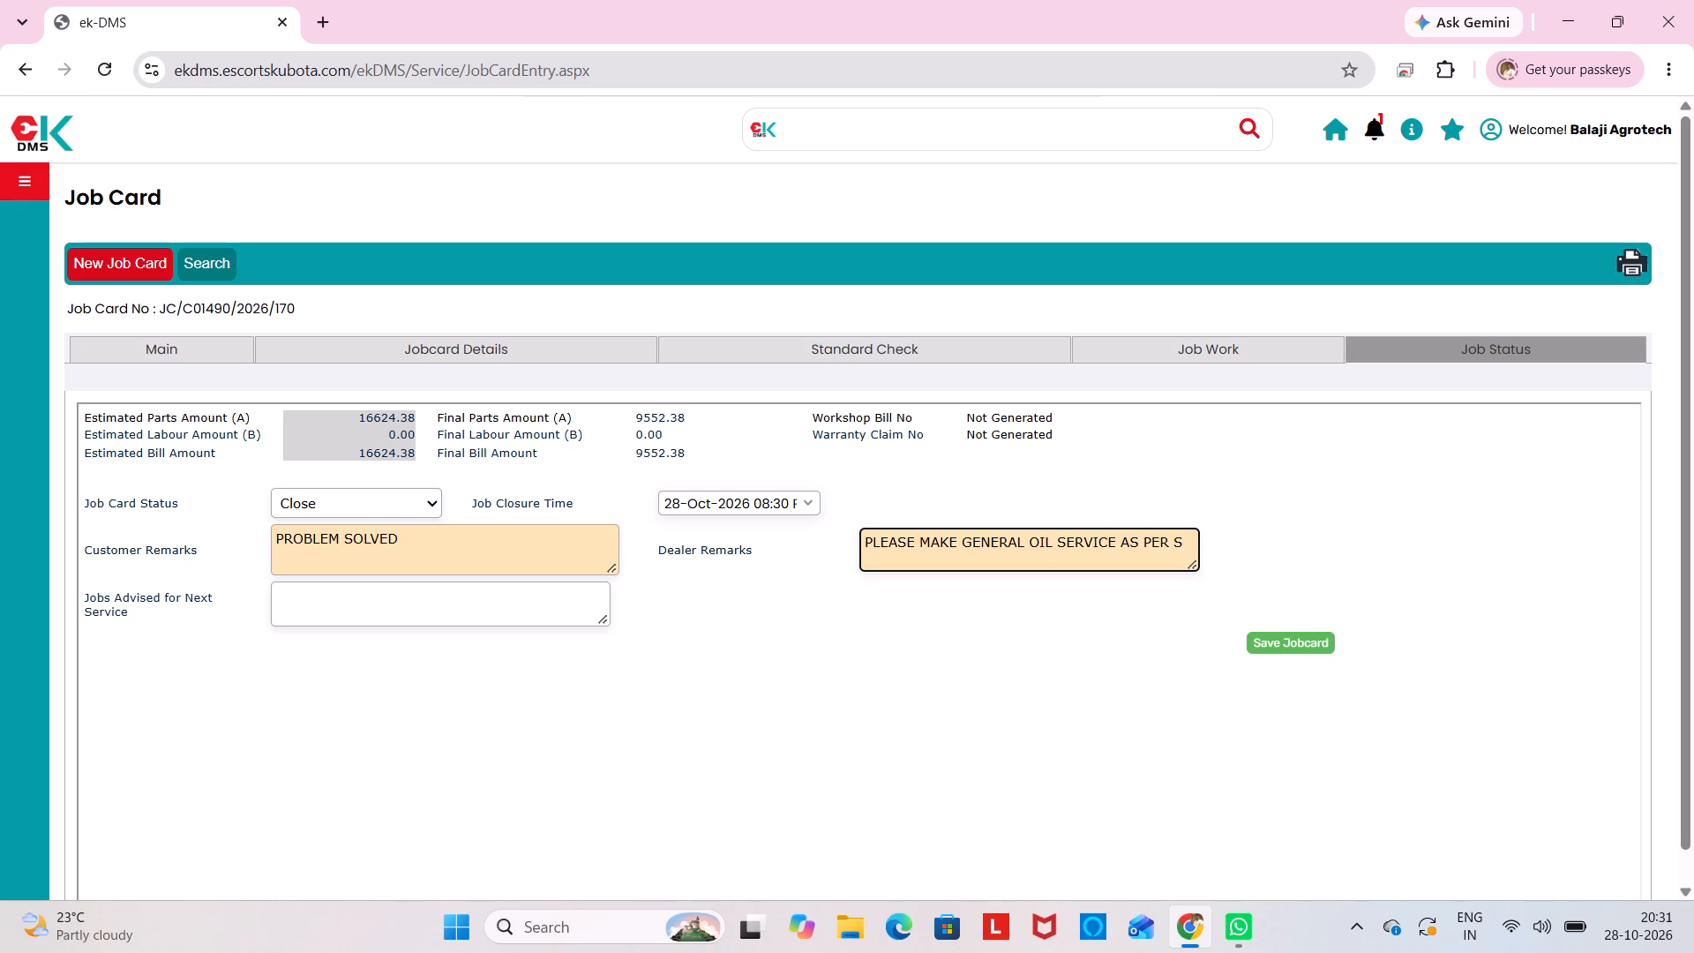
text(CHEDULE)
Save job card JC/C01490/2026/170 as closed, agreeing to close it without issuing the remaining requested parts.
click(1317, 635)
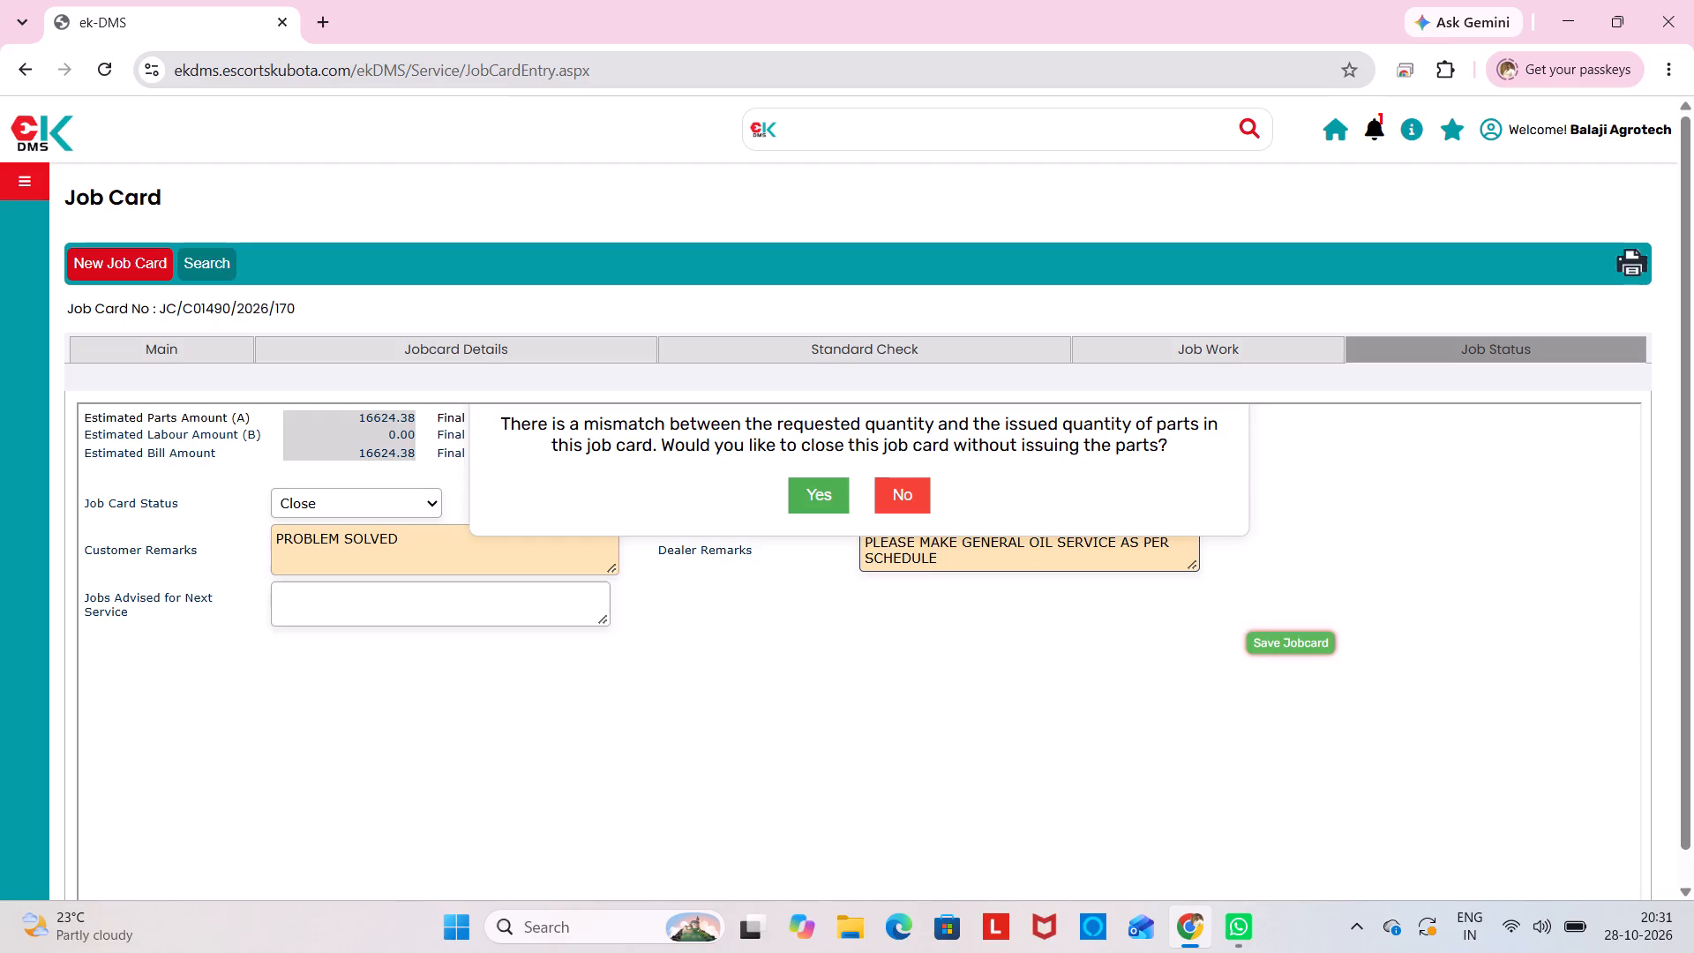
click(833, 495)
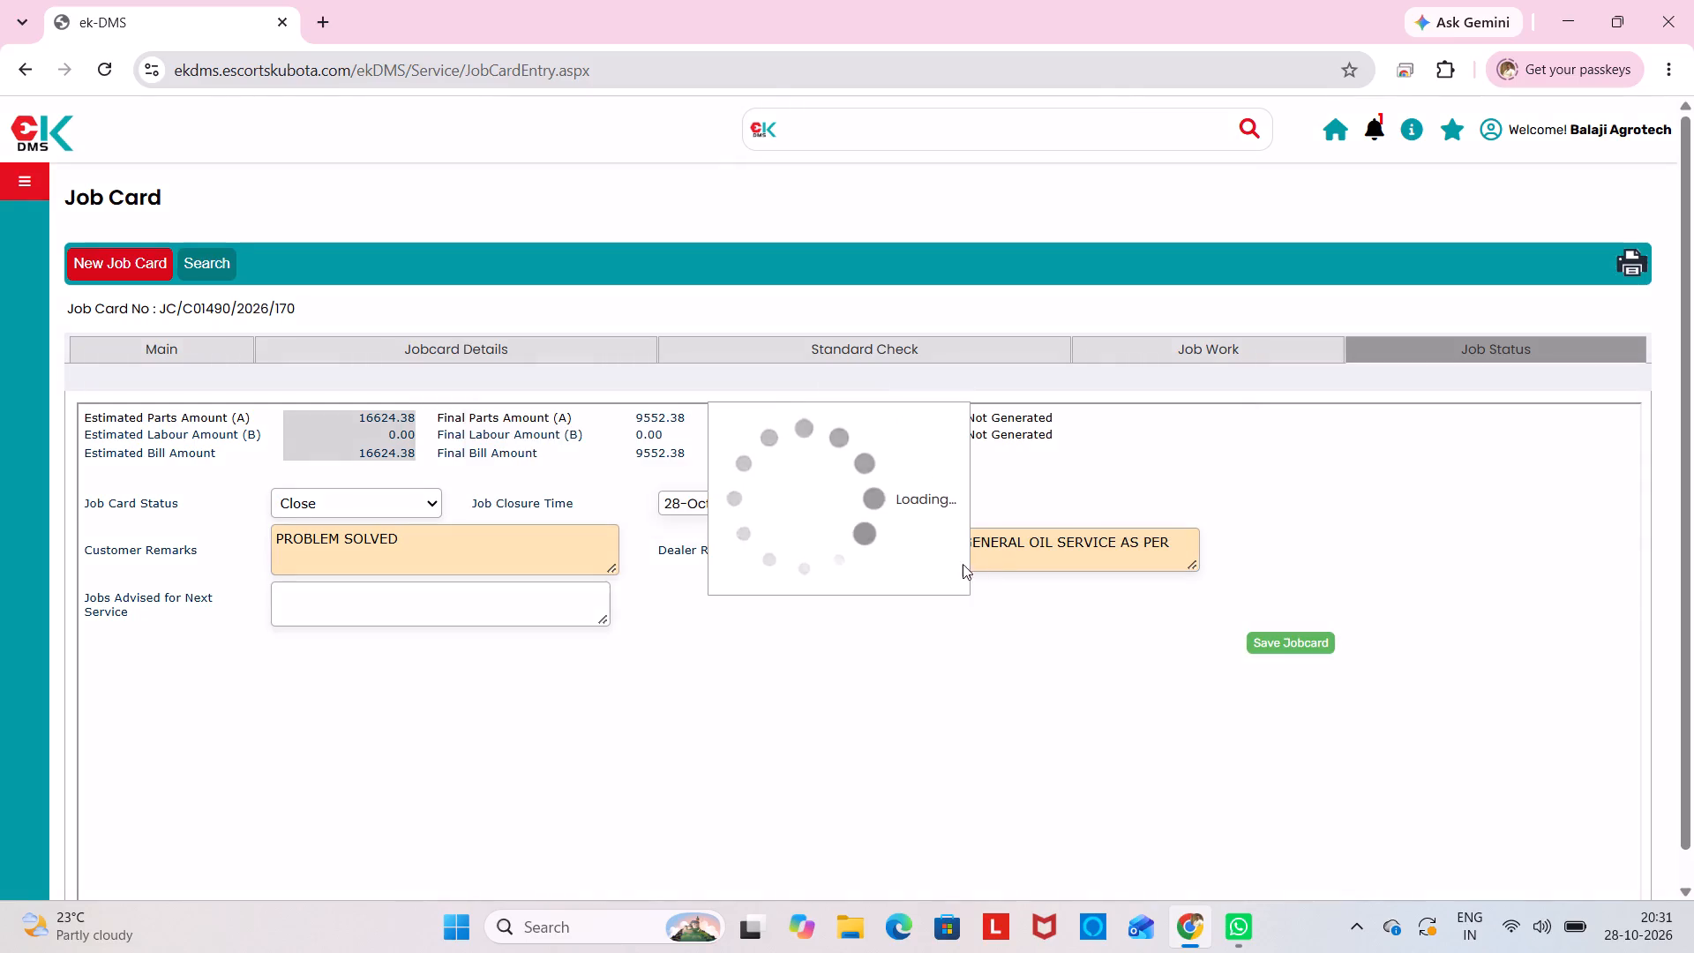
click(1052, 206)
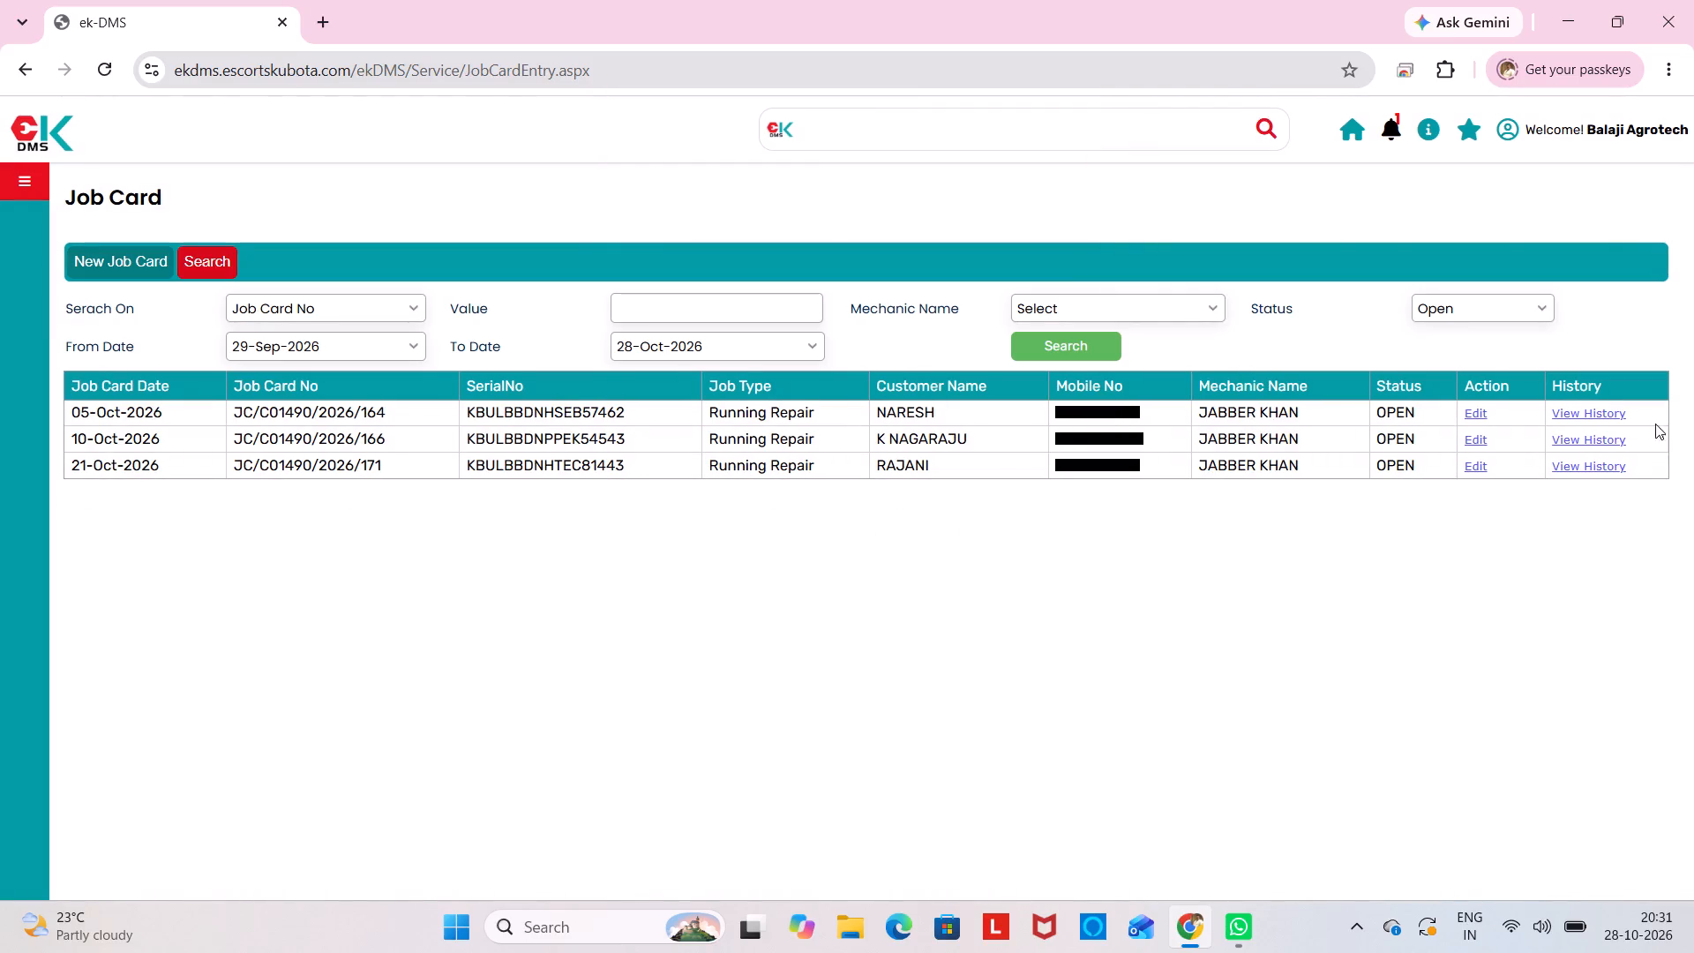
click(1467, 412)
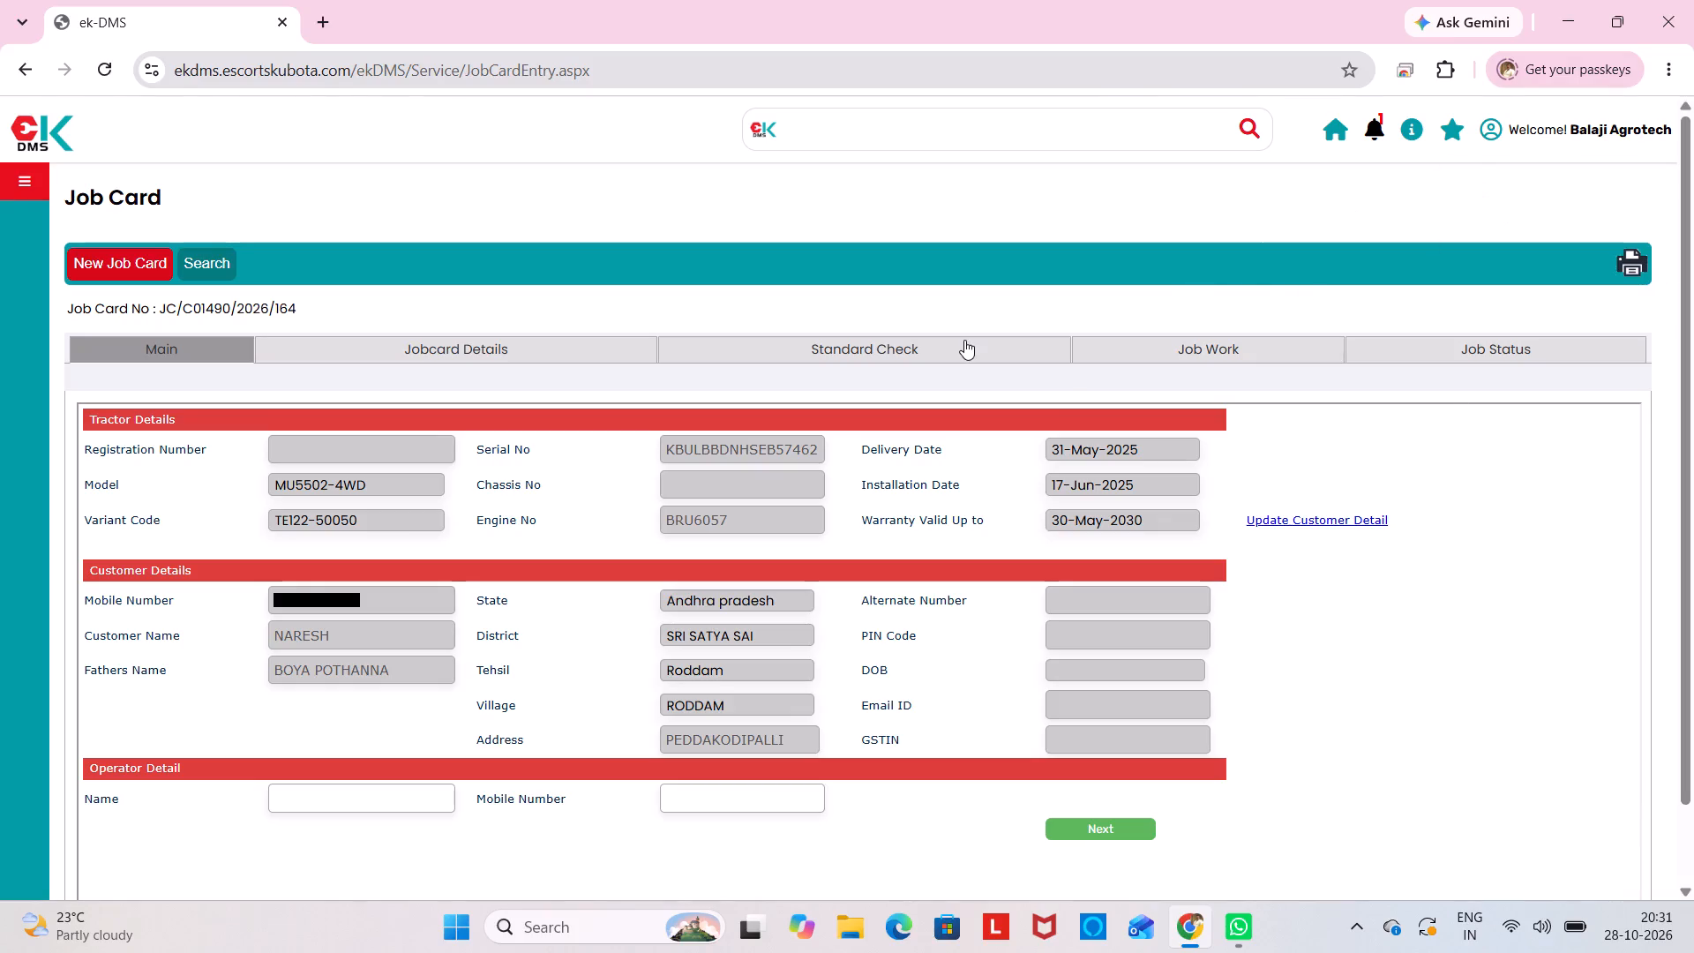
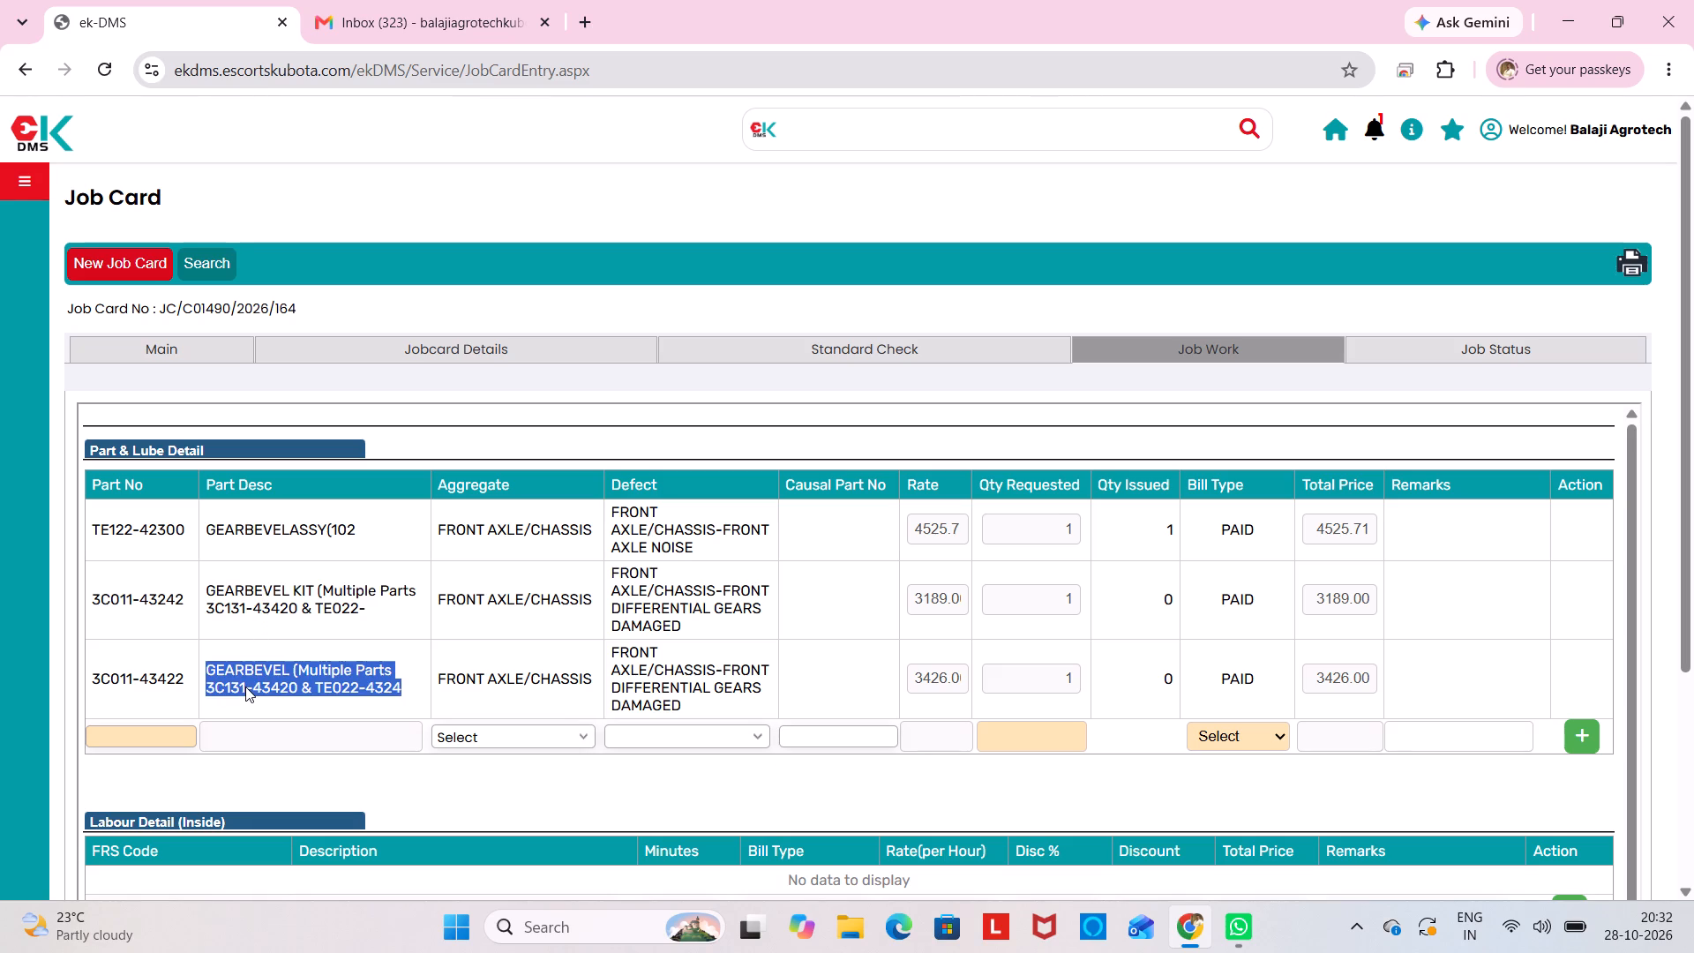
Select part number 3C131-43420 within the description of part 3C011-43422 on job card JC/C01490/2026/164.
click(236, 688)
drag(203, 687, 291, 687)
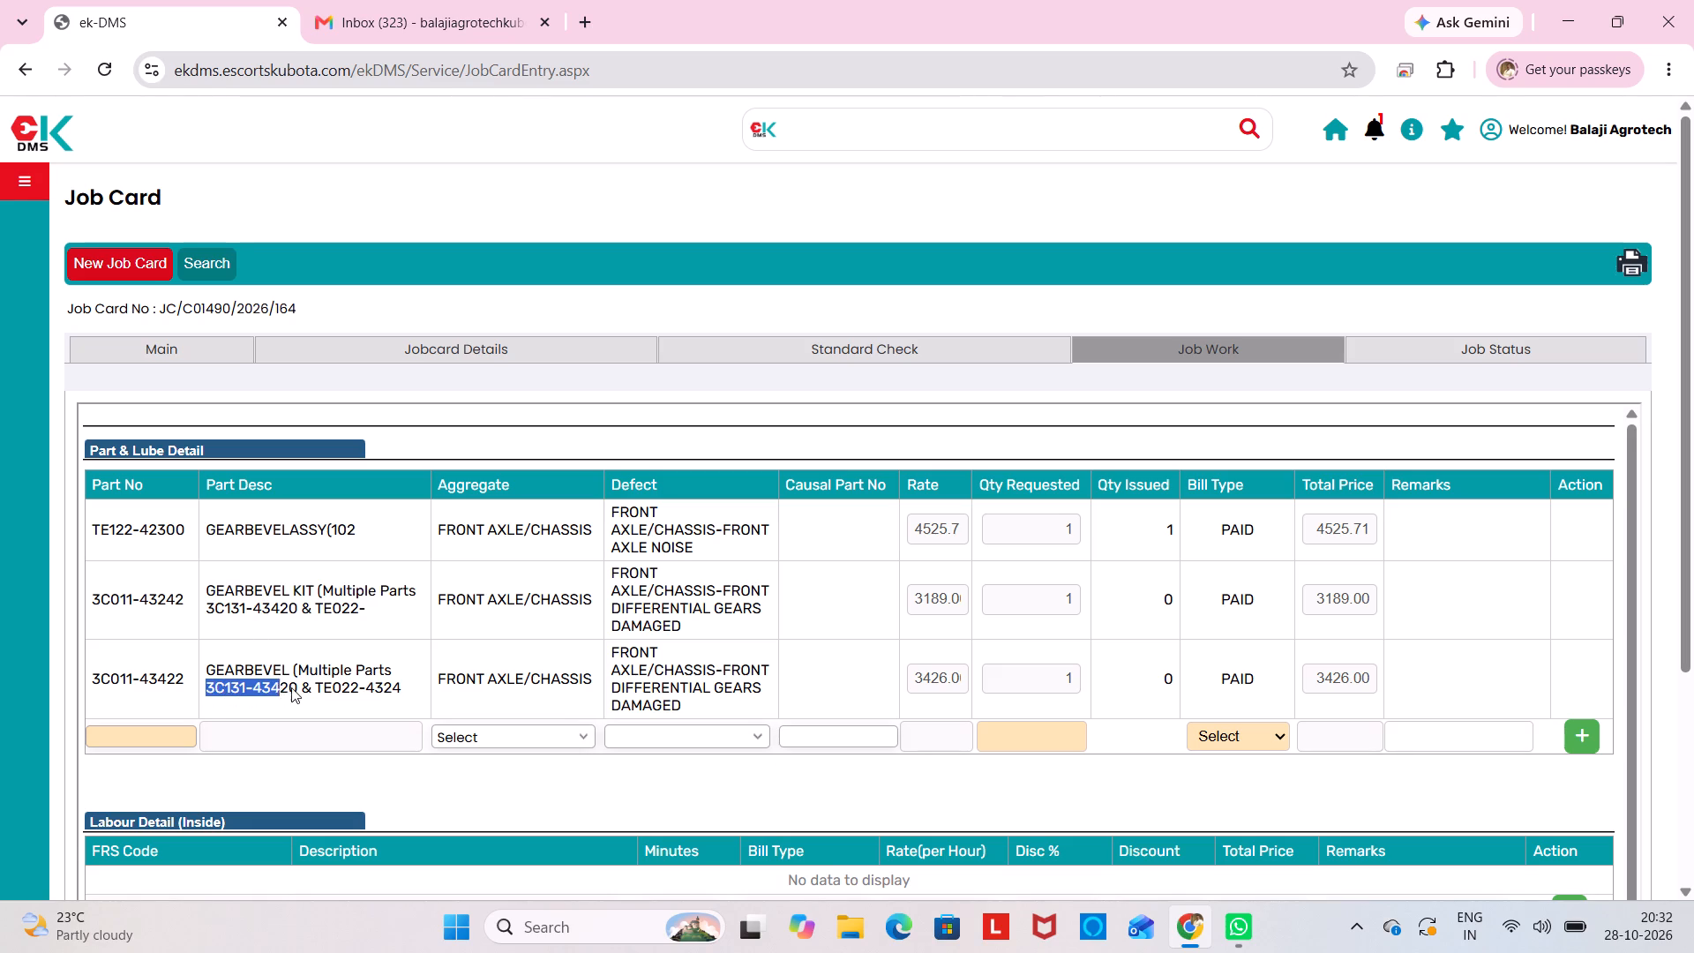
drag(291, 687, 296, 692)
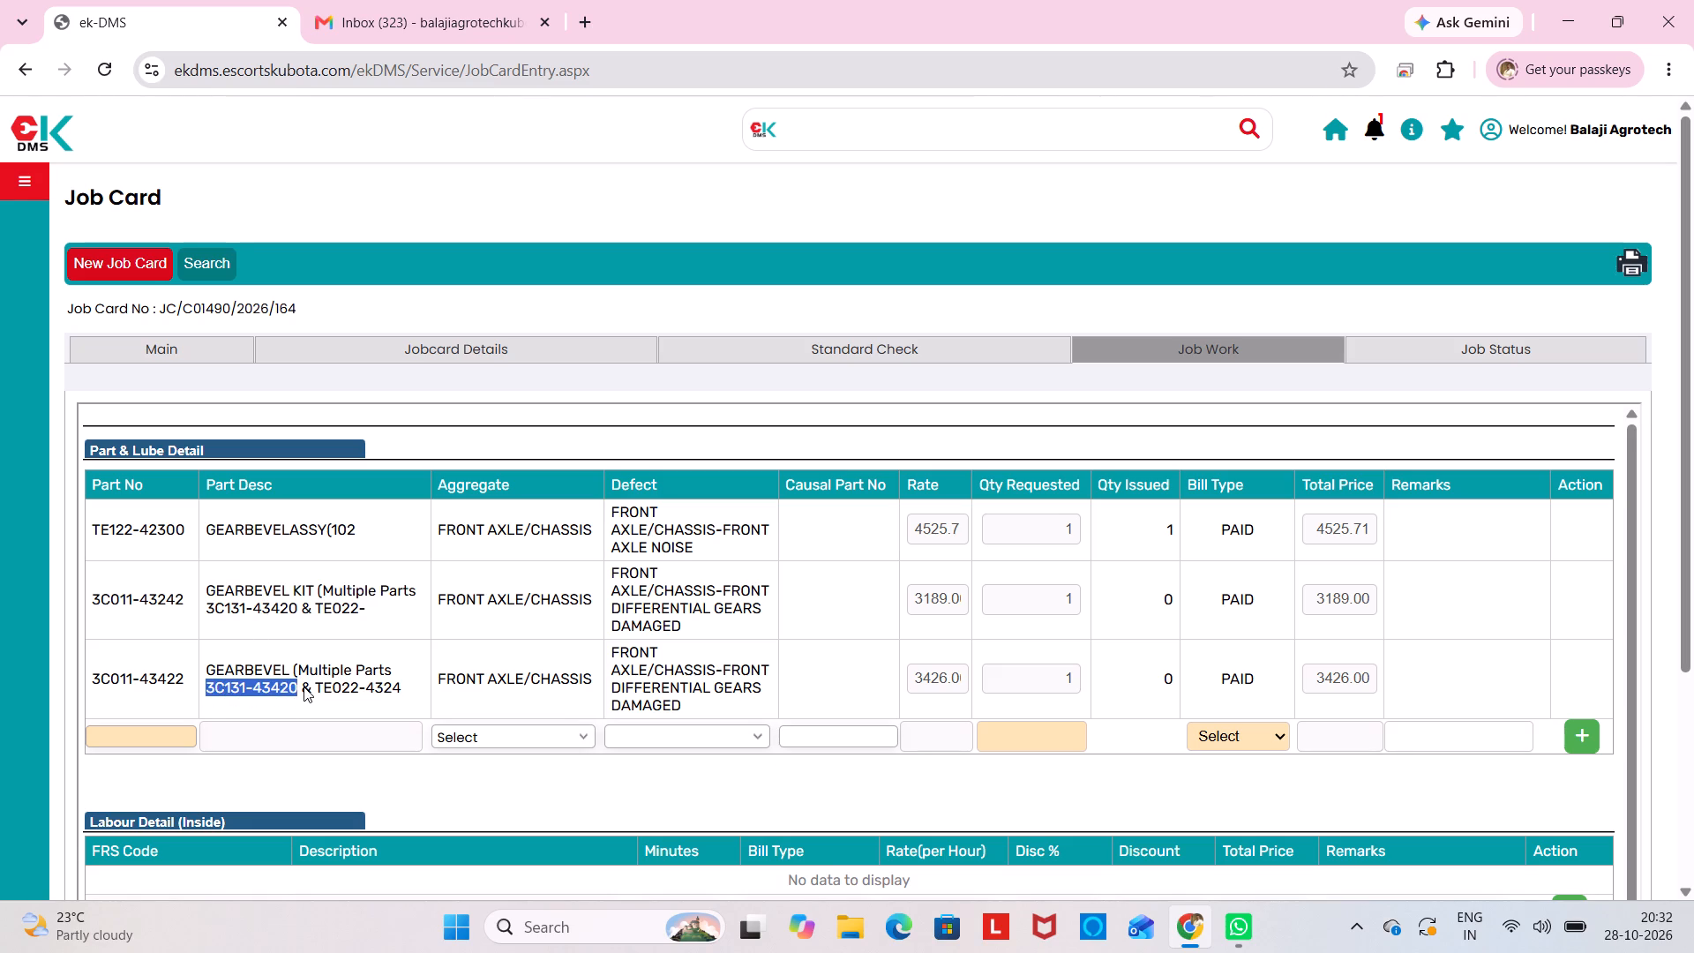
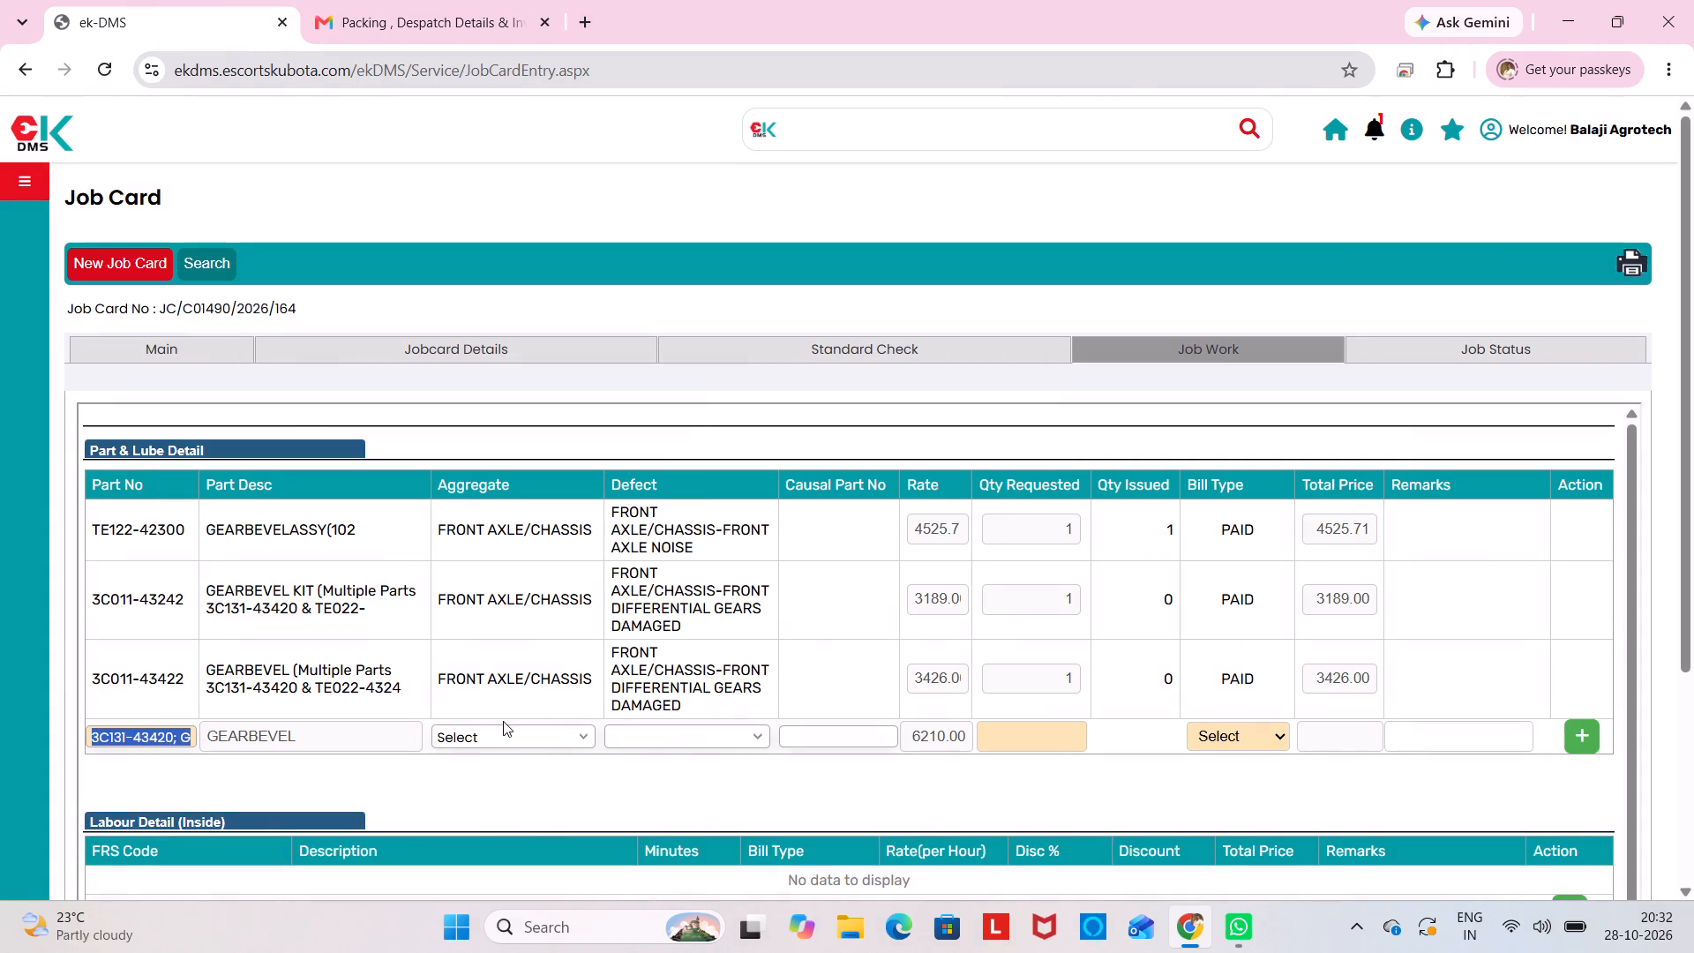
Add part 3C131-43420 to the job work with aggregate FRONT AXLE/CHASSIS, defect FRONT DIFFERENTIAL GEARS DAMAGED, quantity 1 and bill type PAID.
click(499, 740)
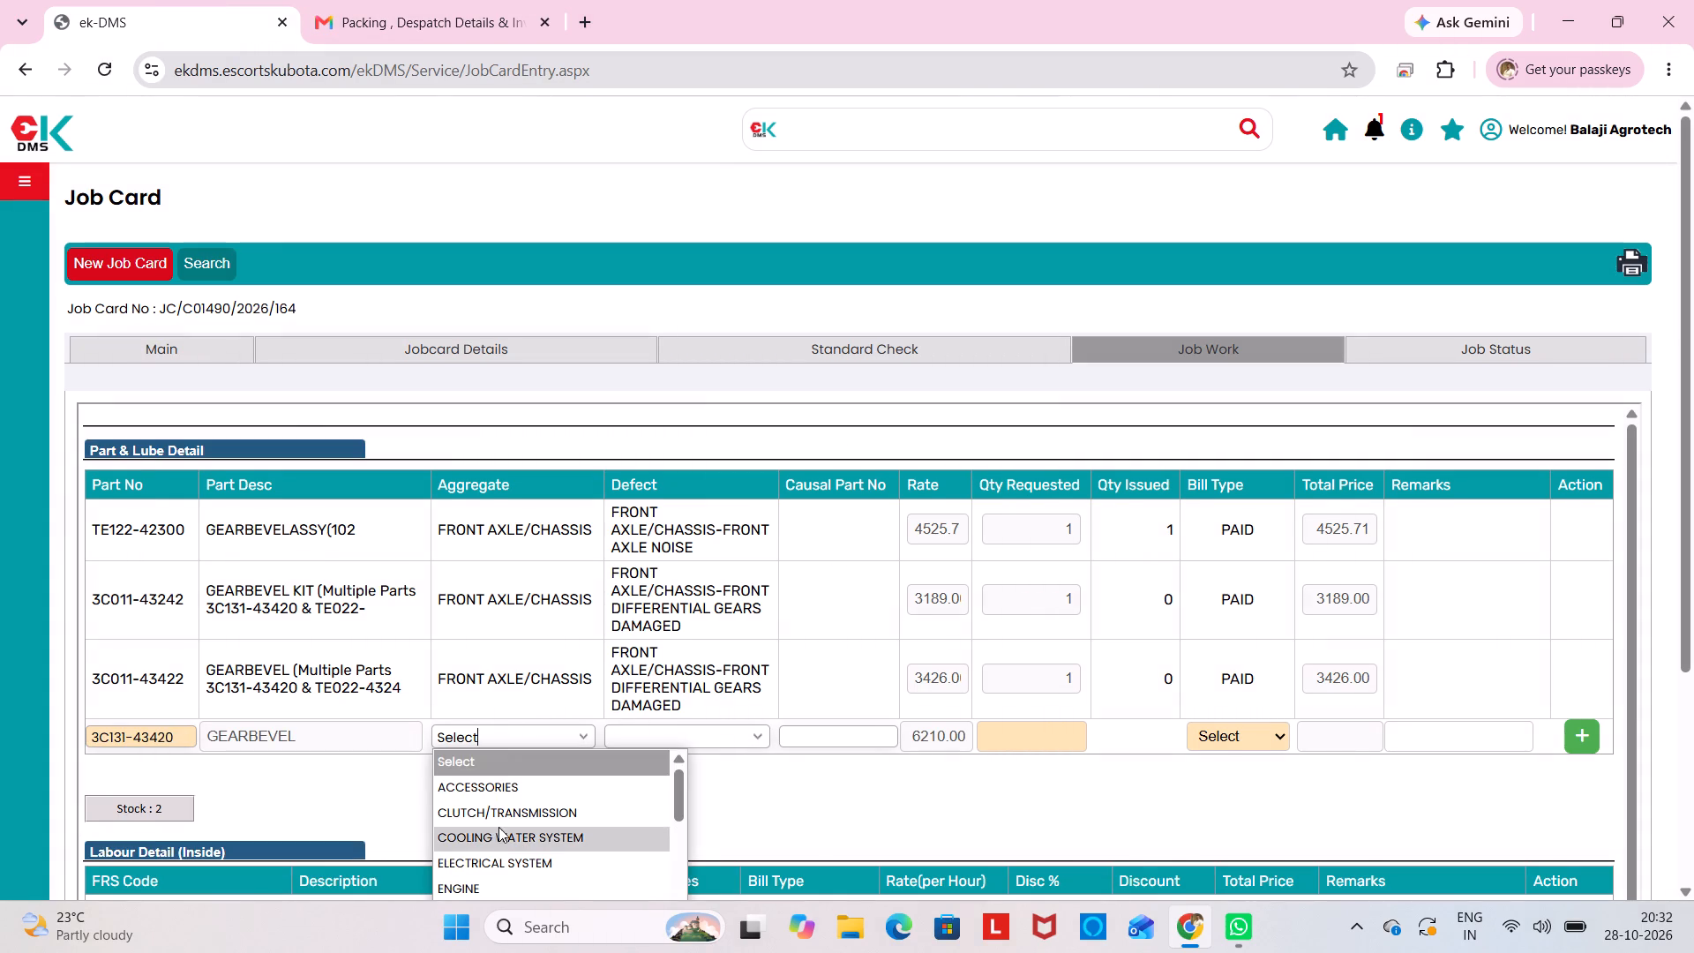
scroll(500, 827, down, 2)
scroll(525, 561, down, 3)
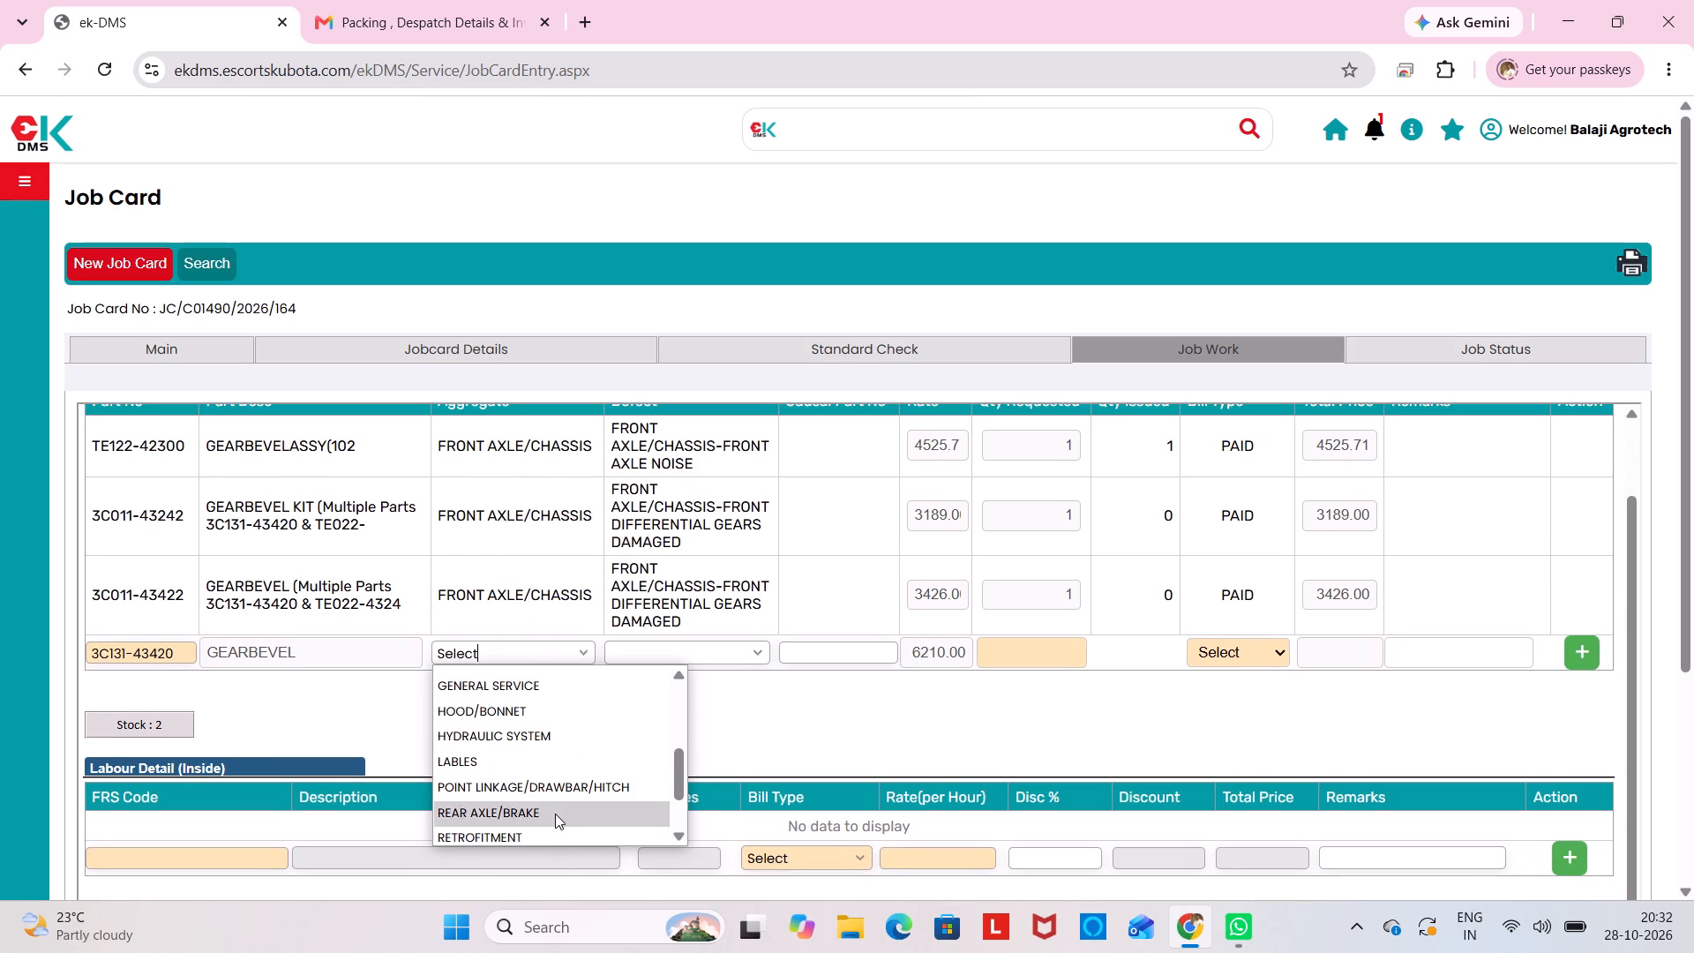
scroll(555, 813, up, 1)
click(532, 724)
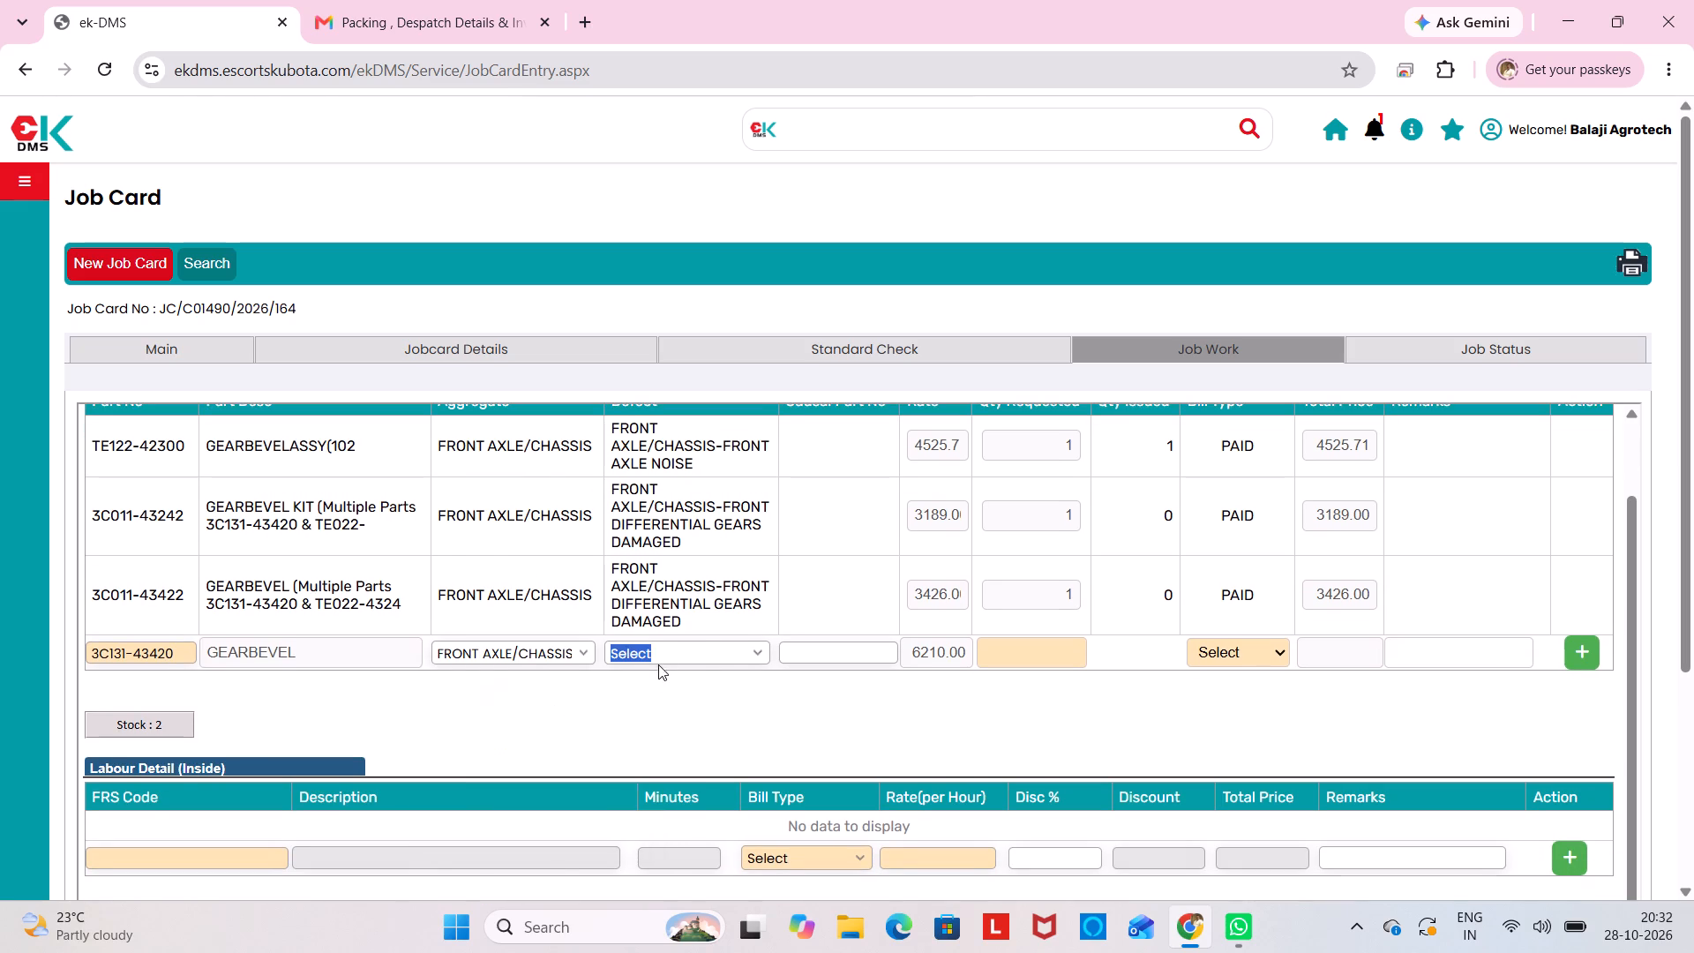
click(663, 647)
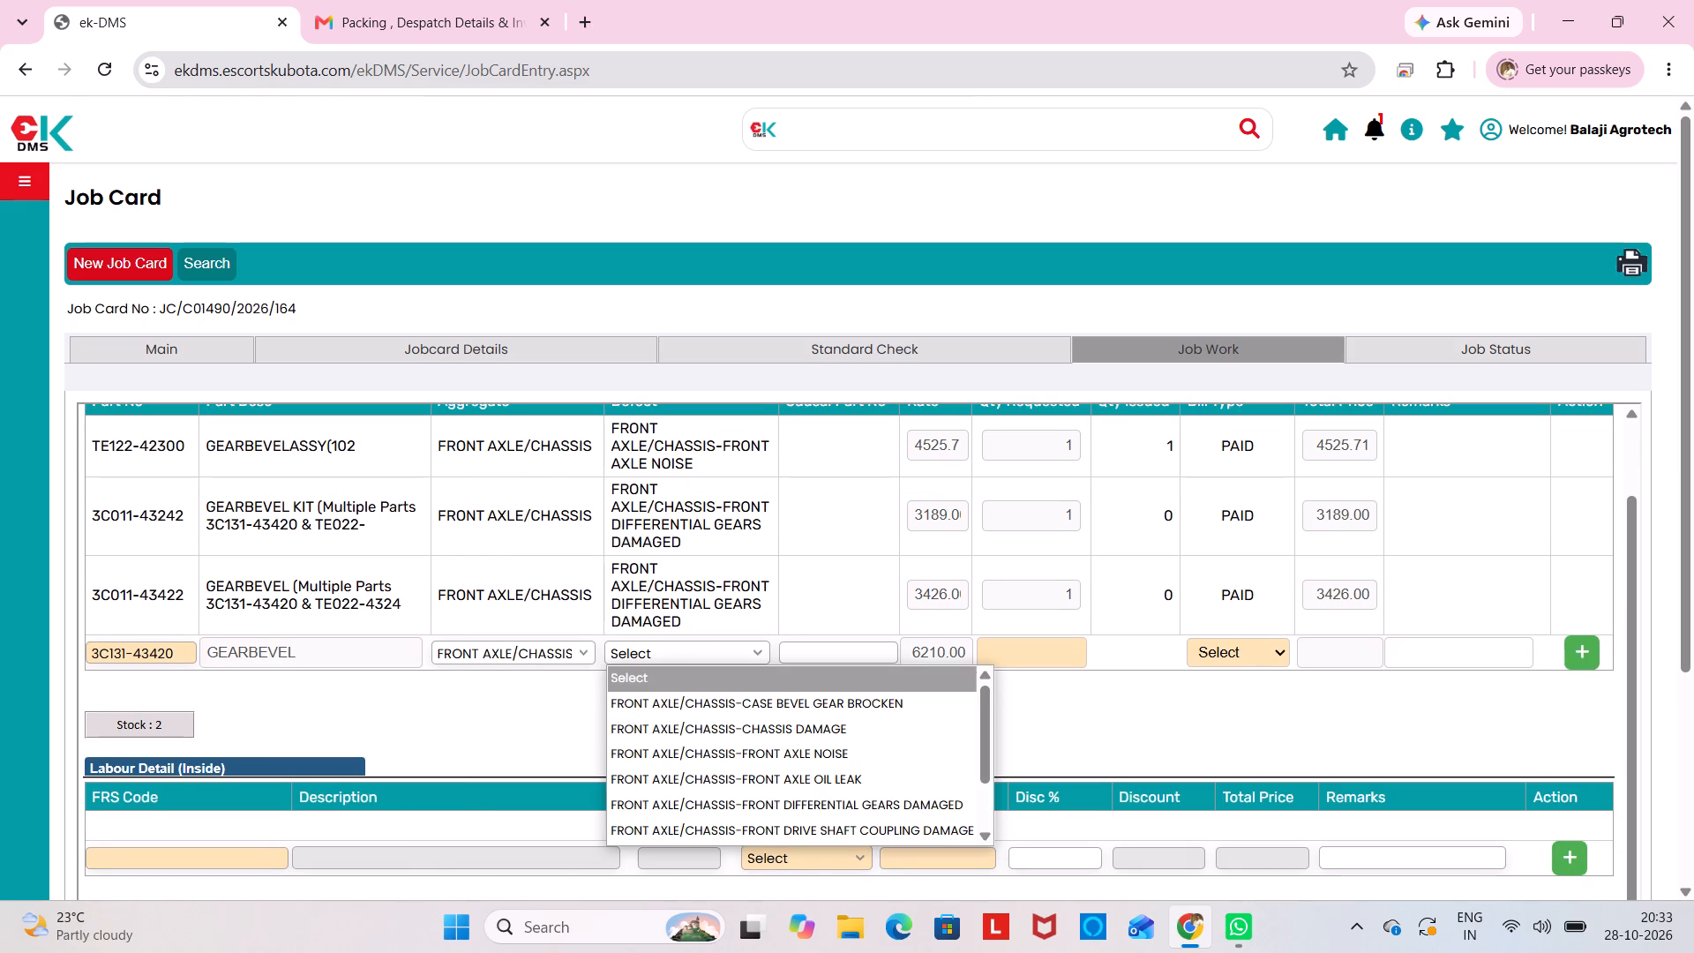
click(830, 814)
click(1033, 647)
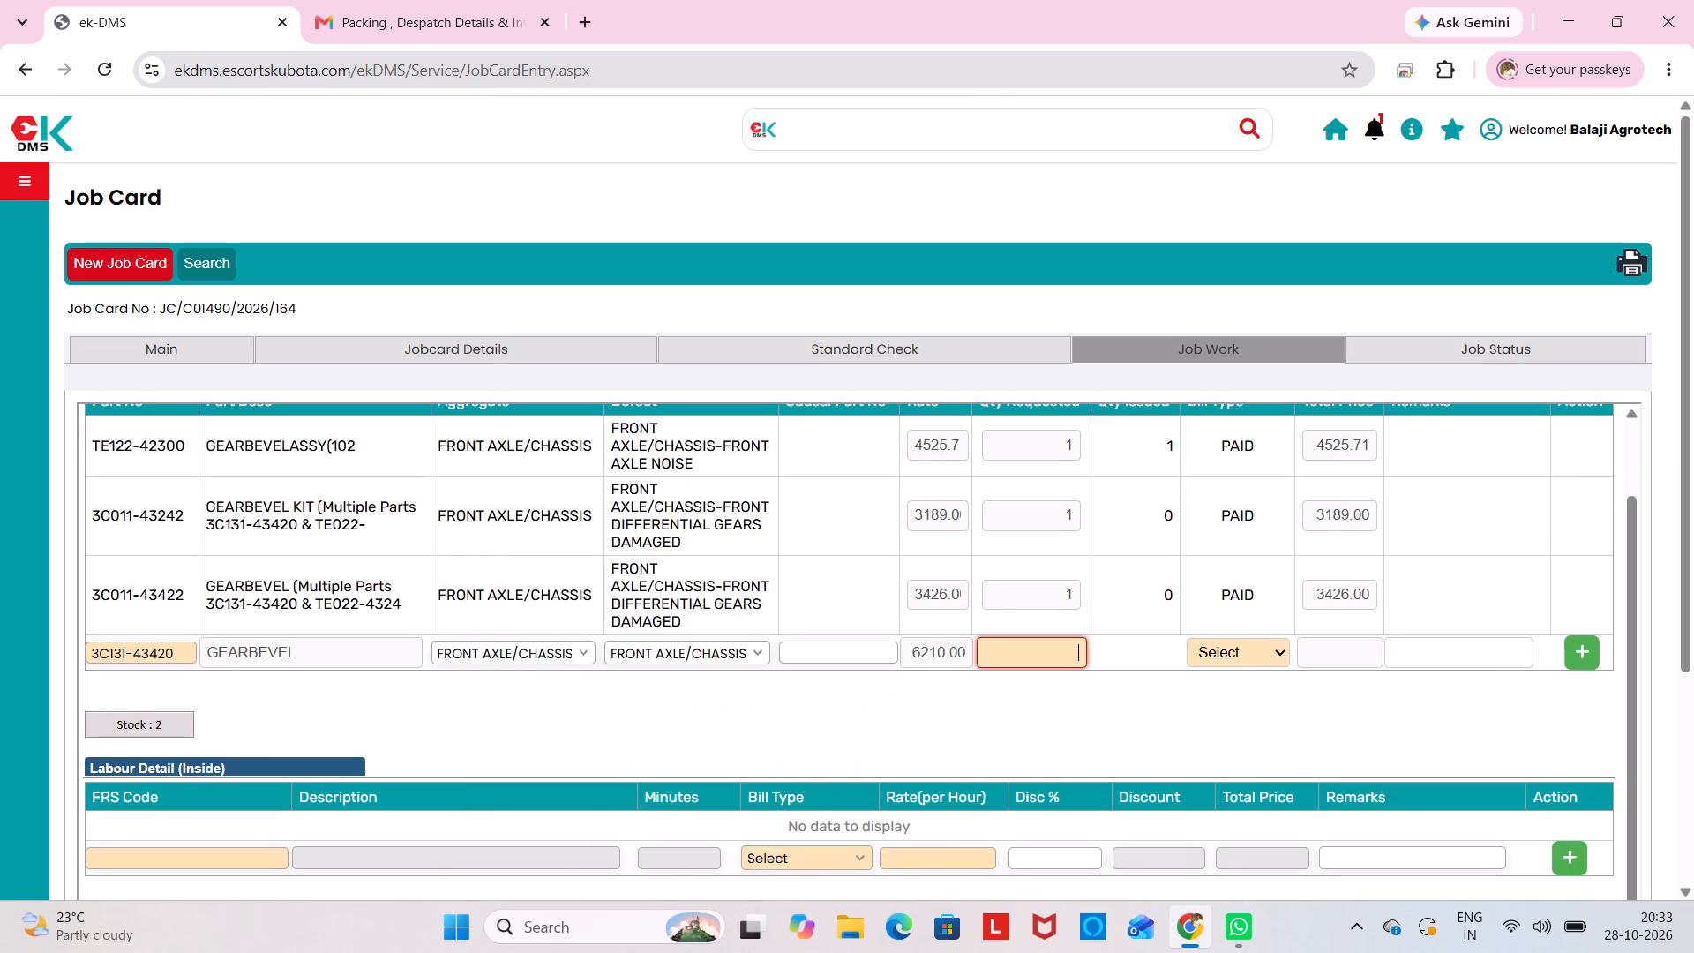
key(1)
click(1229, 637)
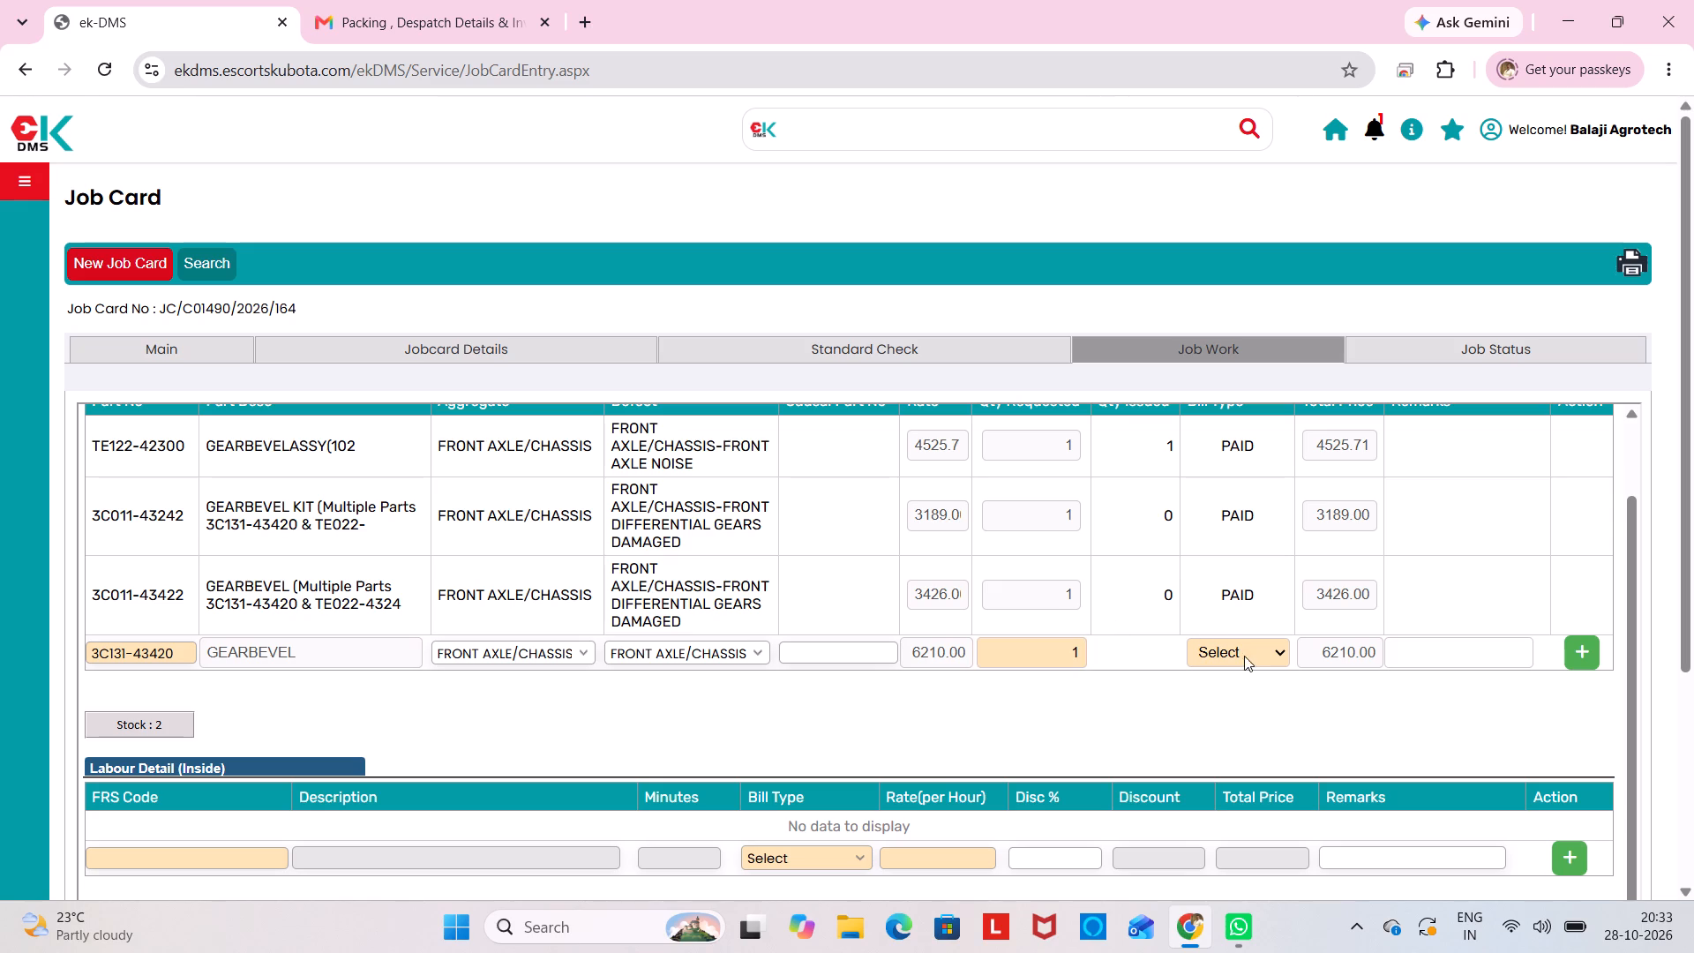
click(1248, 646)
click(1258, 694)
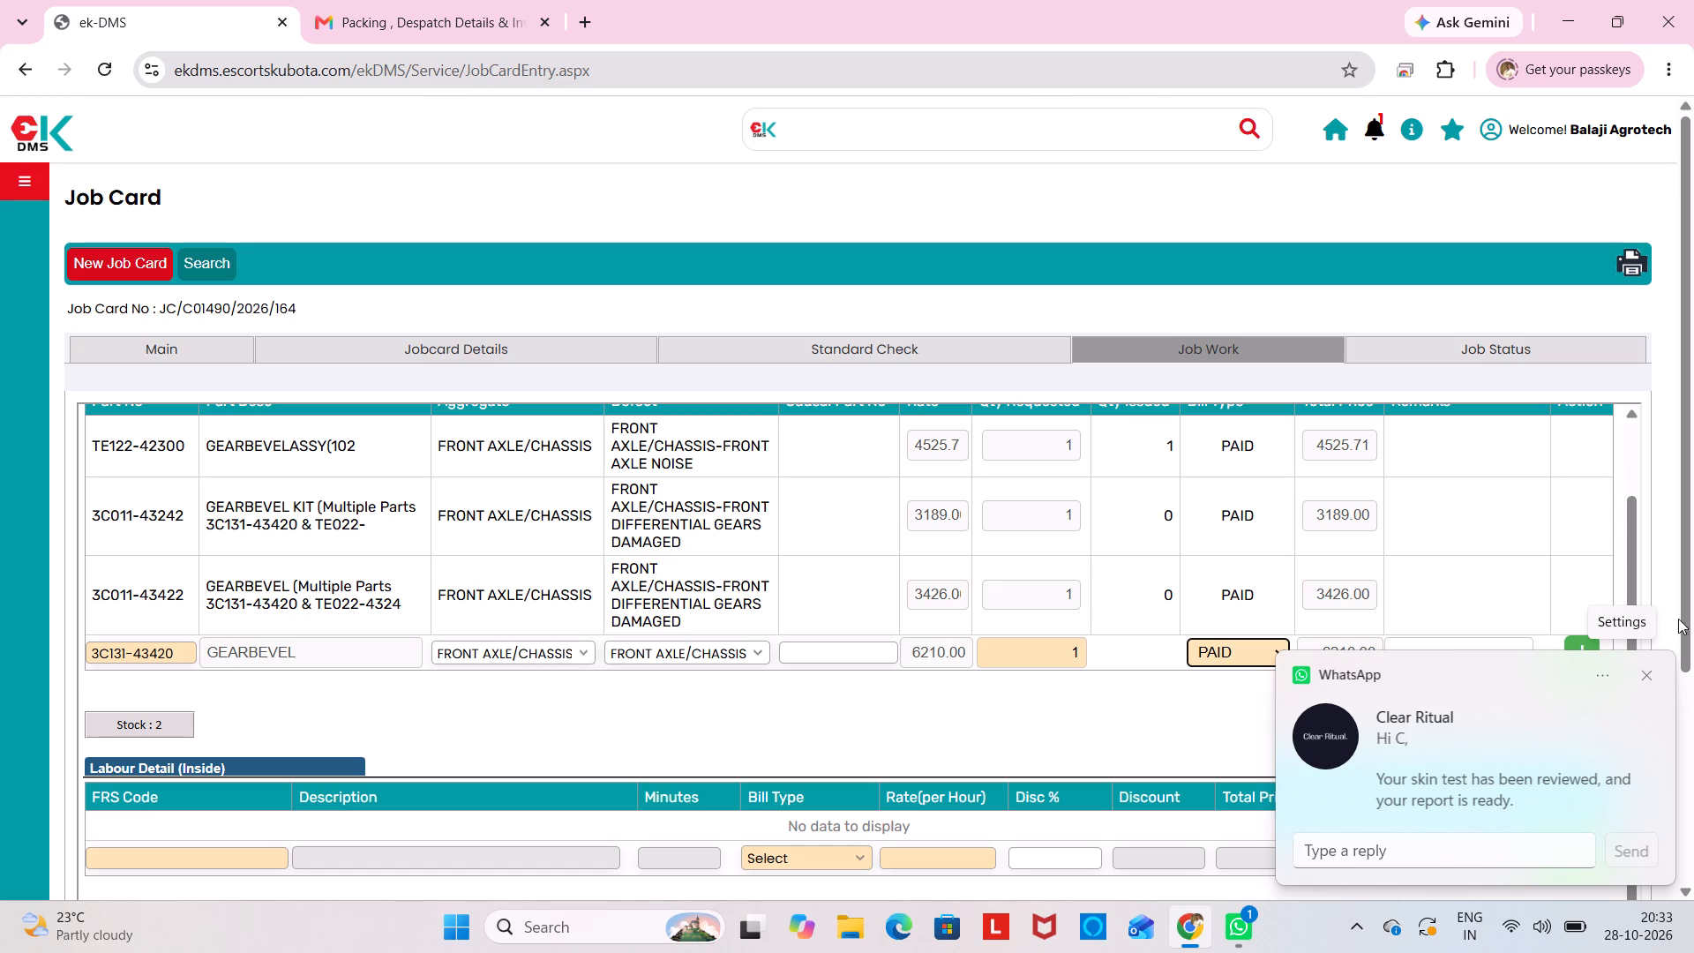
click(1647, 674)
click(1585, 639)
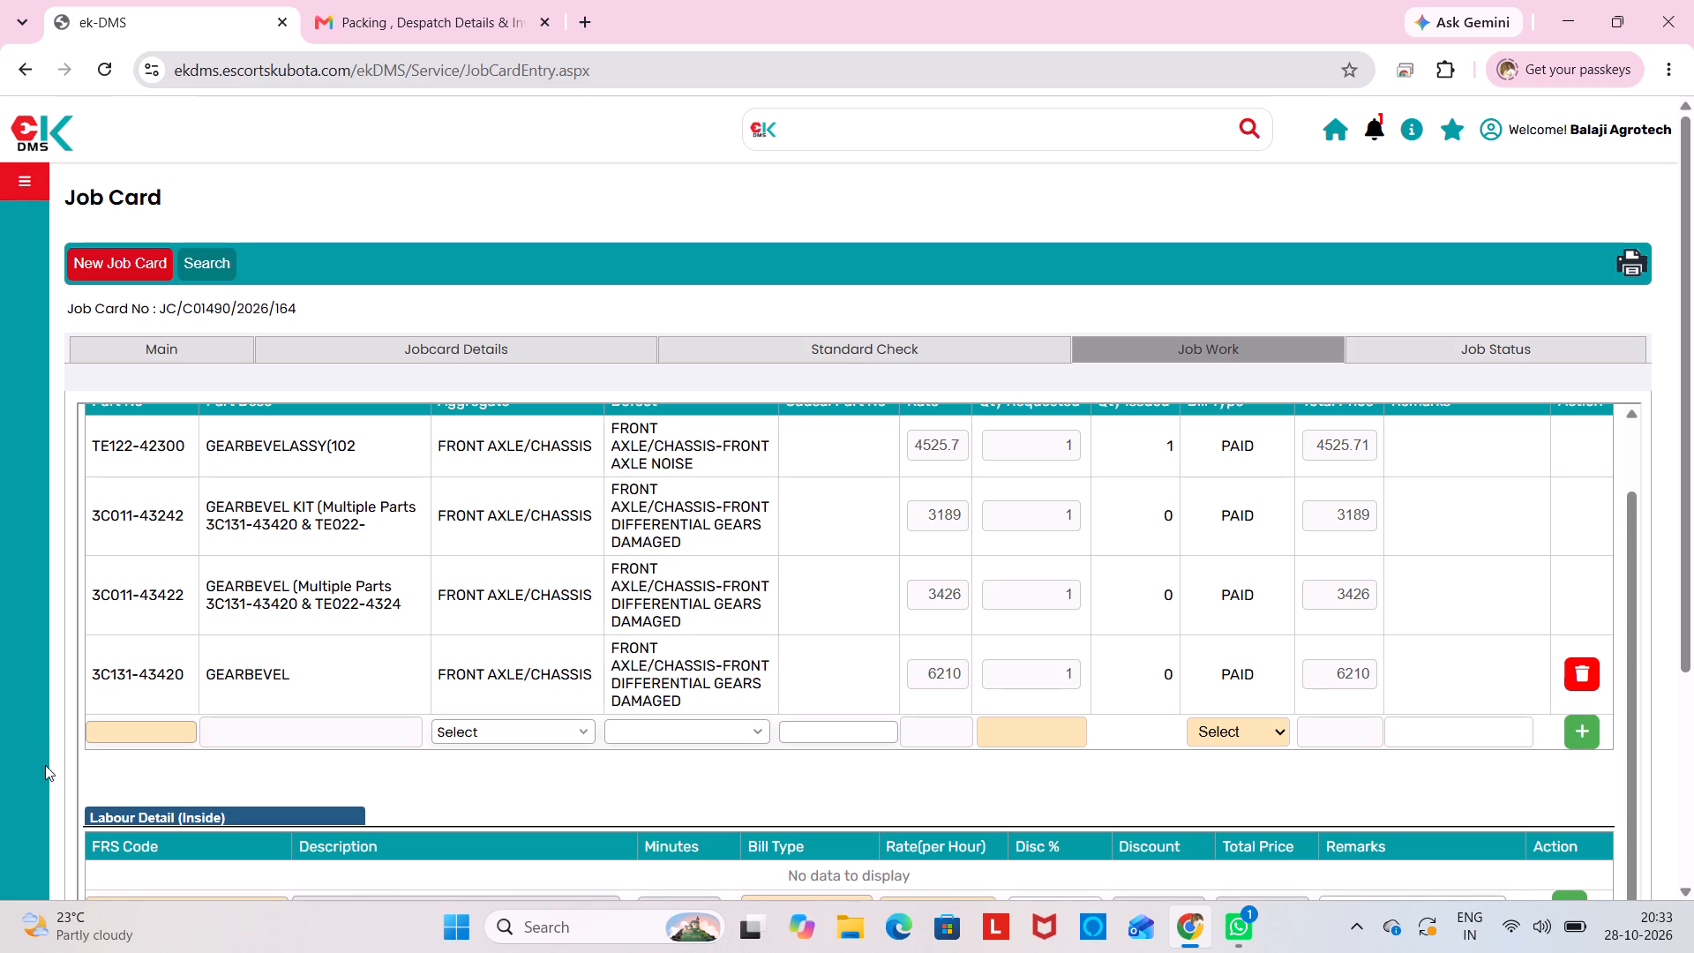
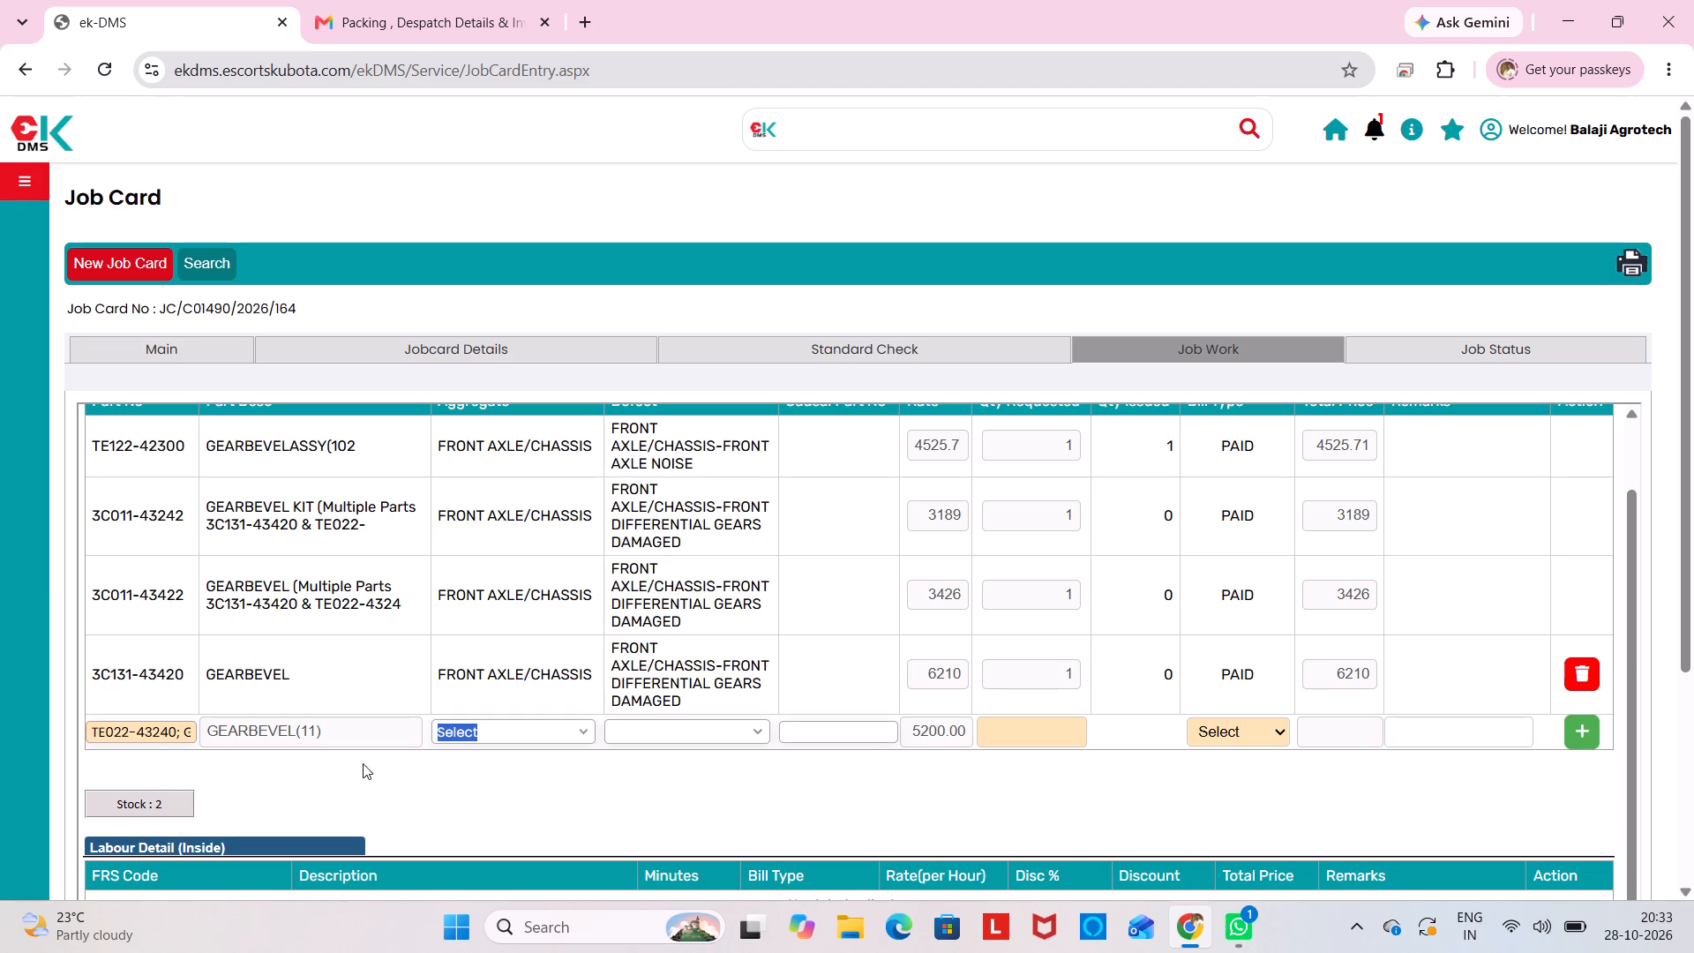
Add part TE022-43240 to job card JC/C01490/2026/164: FRONT AXLE/CHASSIS, defect FRONT DIFFERENTIAL GEARS DAMAGED, quantity 1, bill type PAID.
click(535, 728)
scroll(521, 821, down, 1)
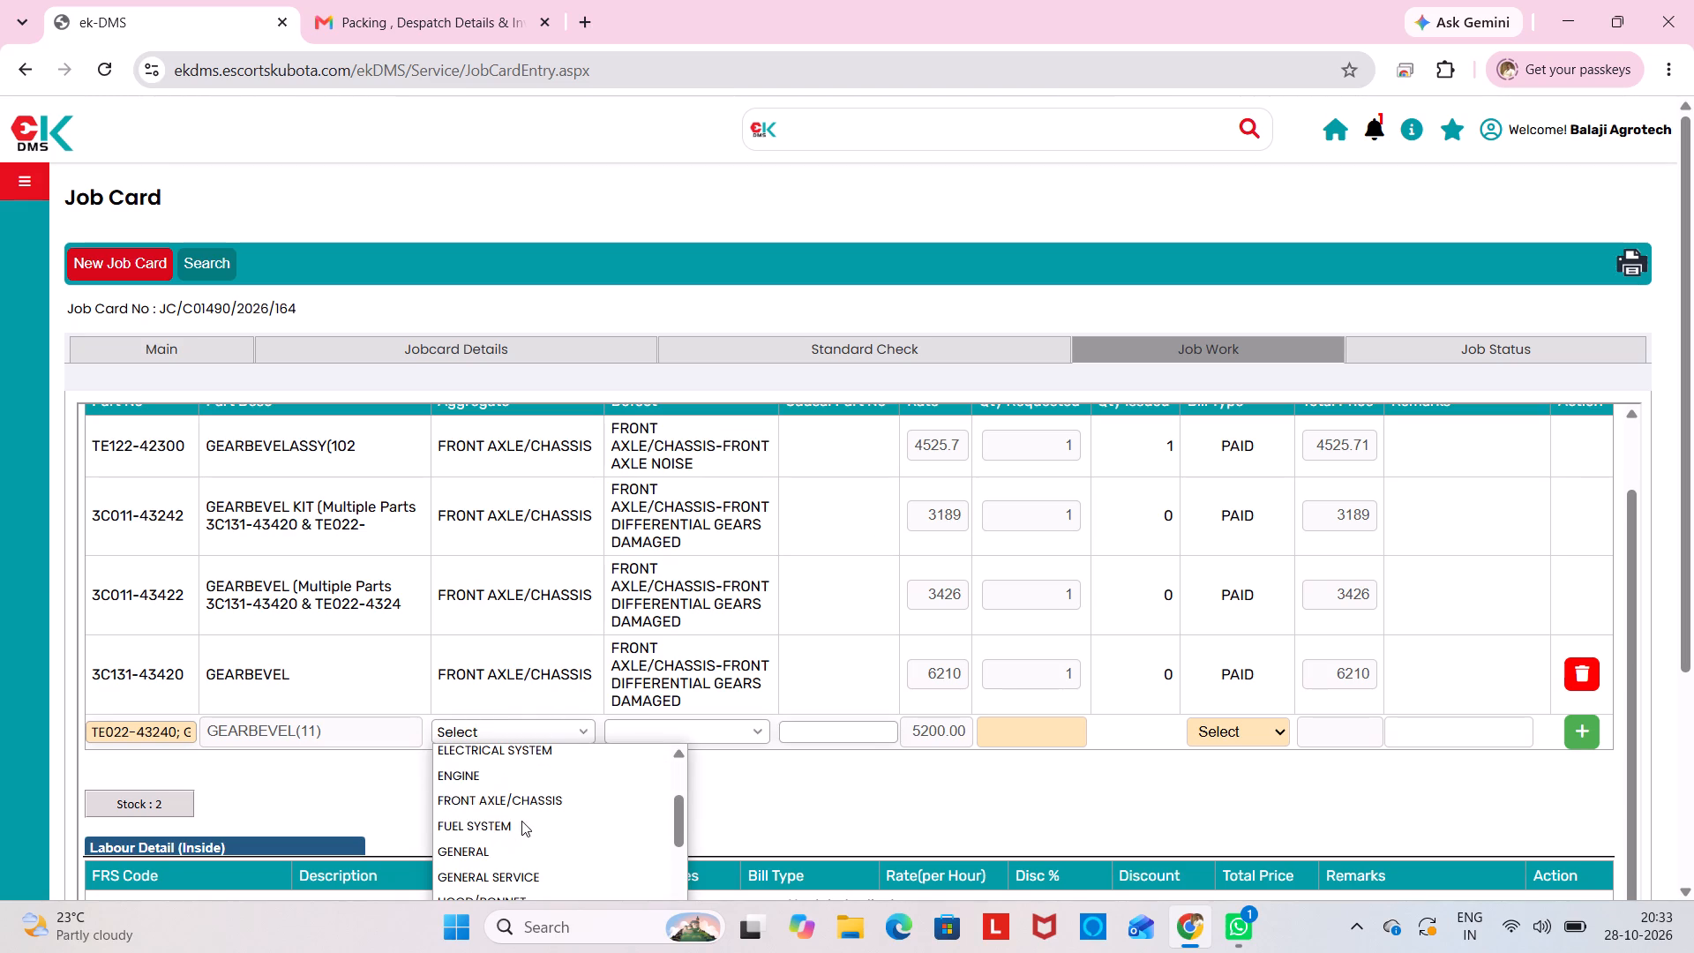
click(512, 803)
click(659, 732)
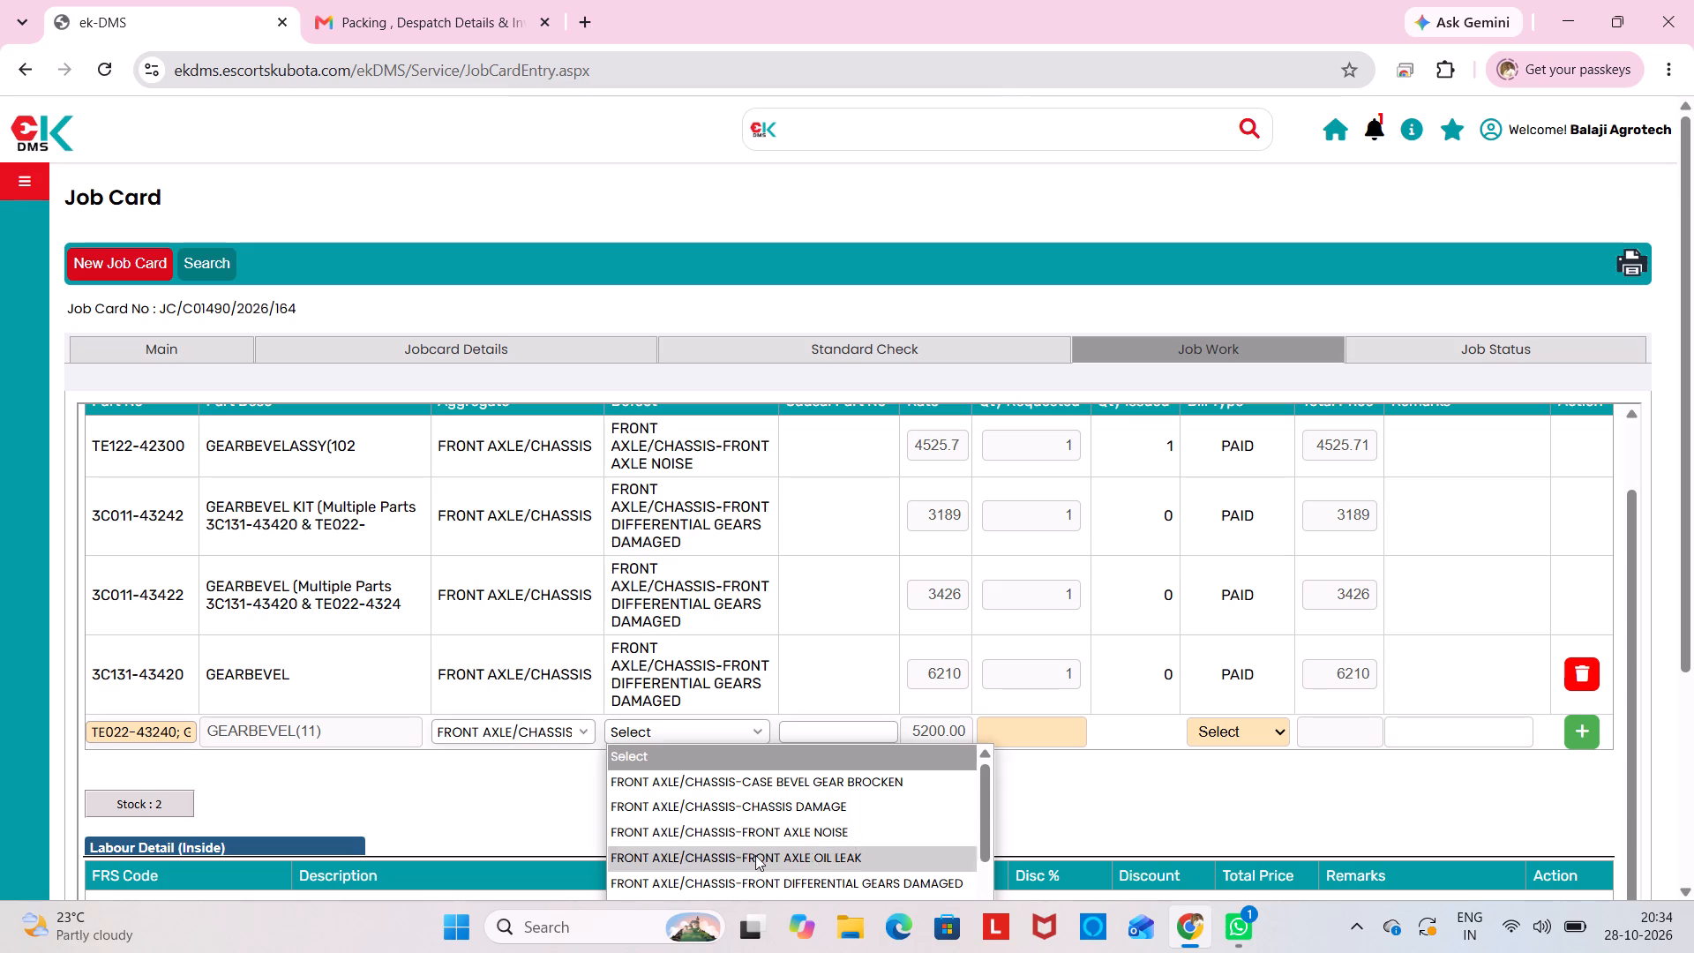
click(776, 893)
click(1022, 708)
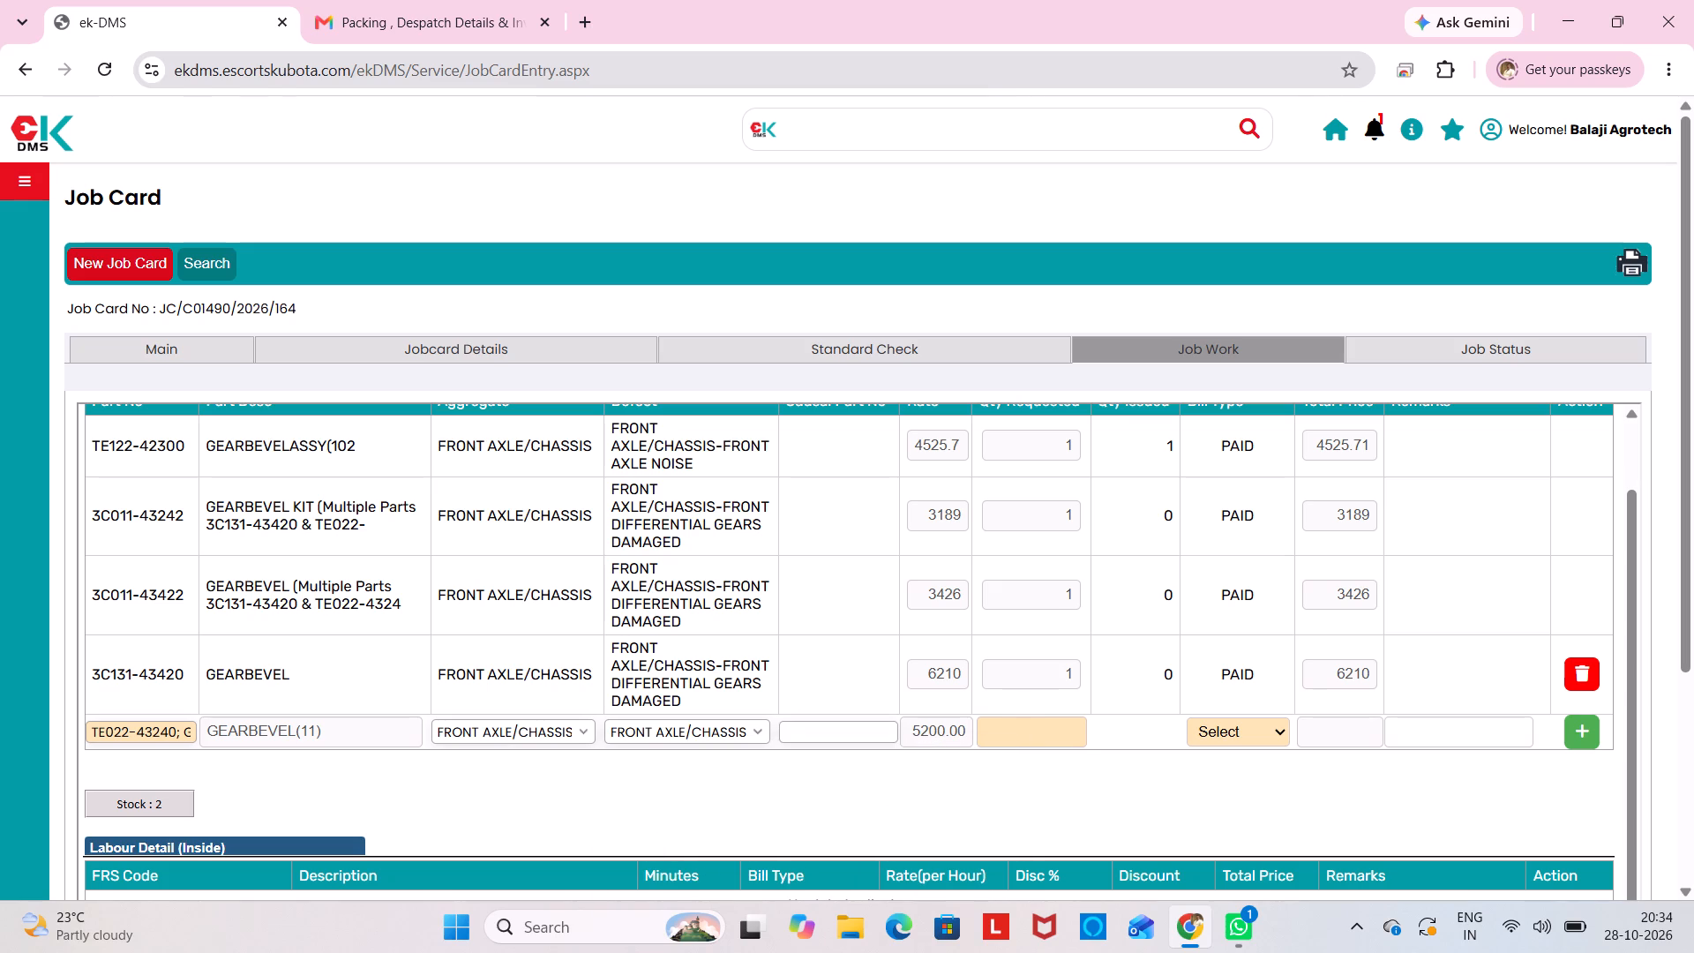
click(1045, 728)
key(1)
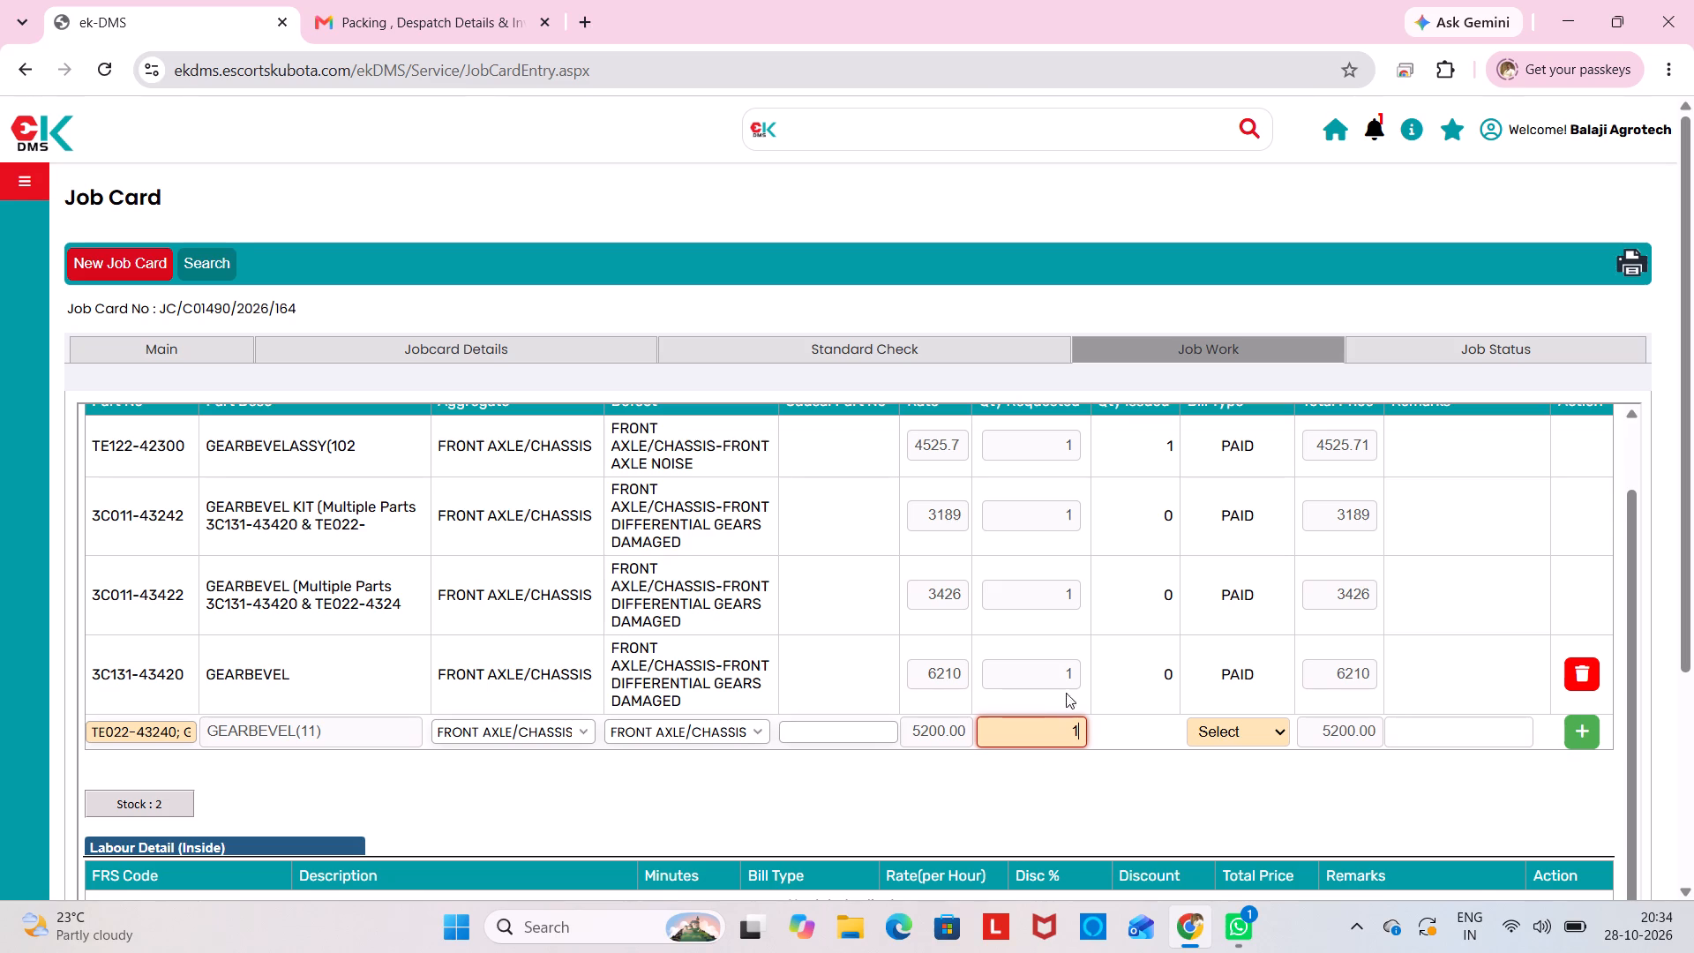
click(1224, 721)
click(1236, 784)
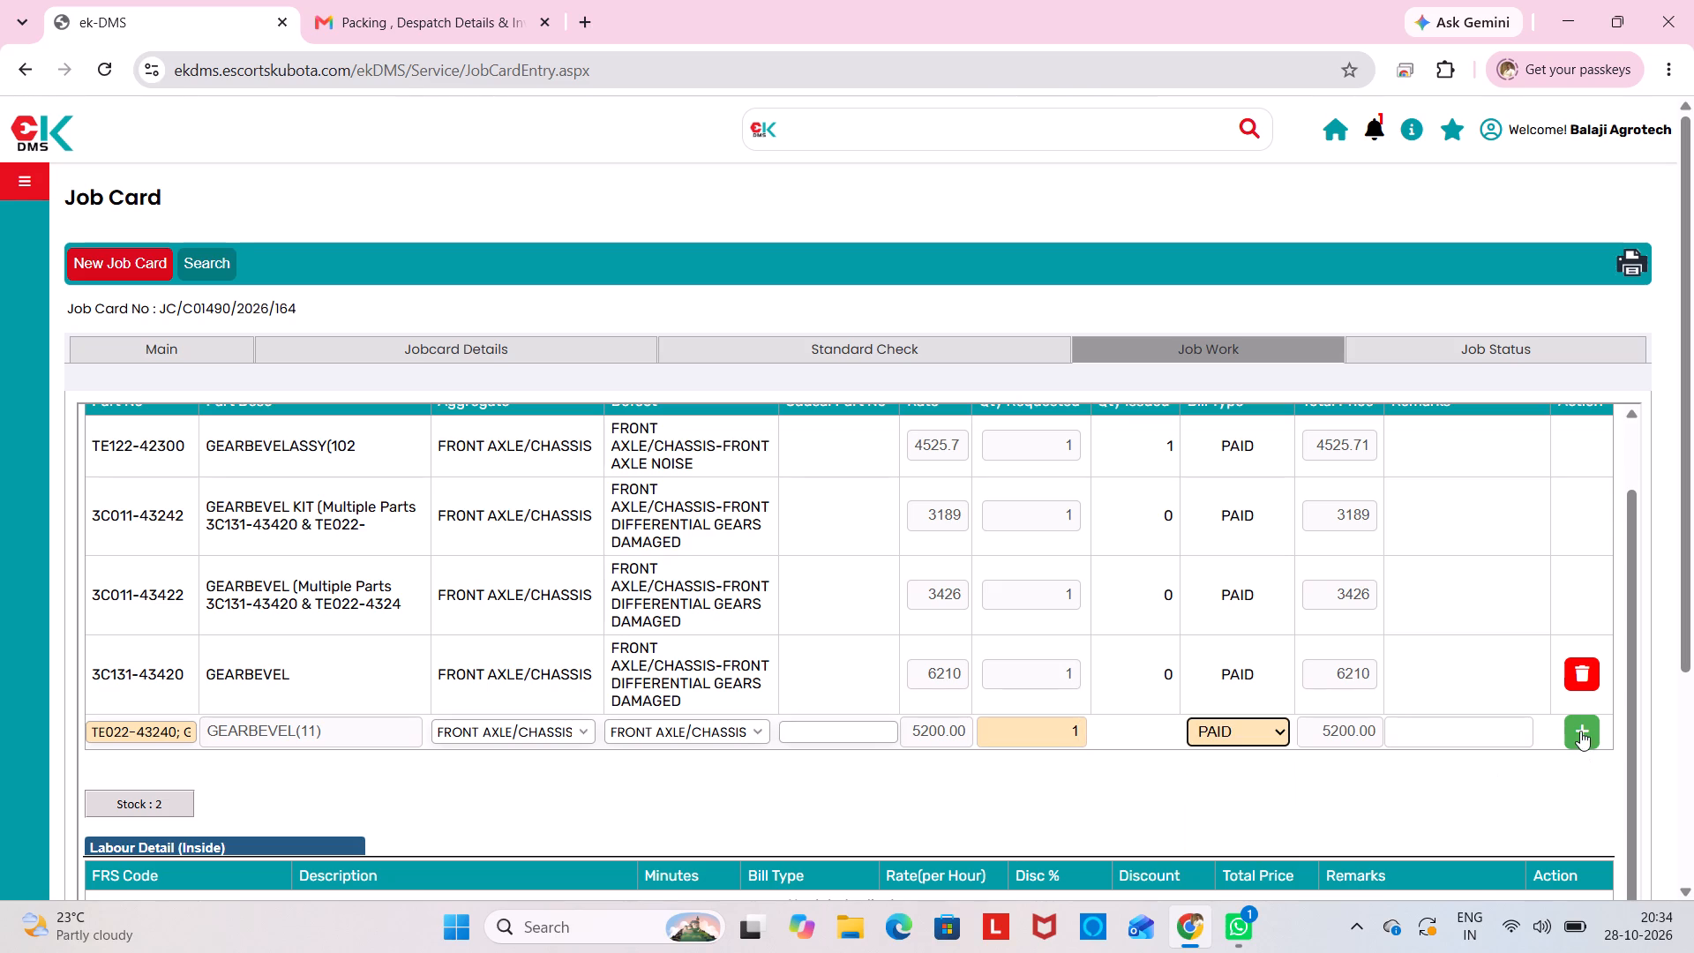
click(1578, 729)
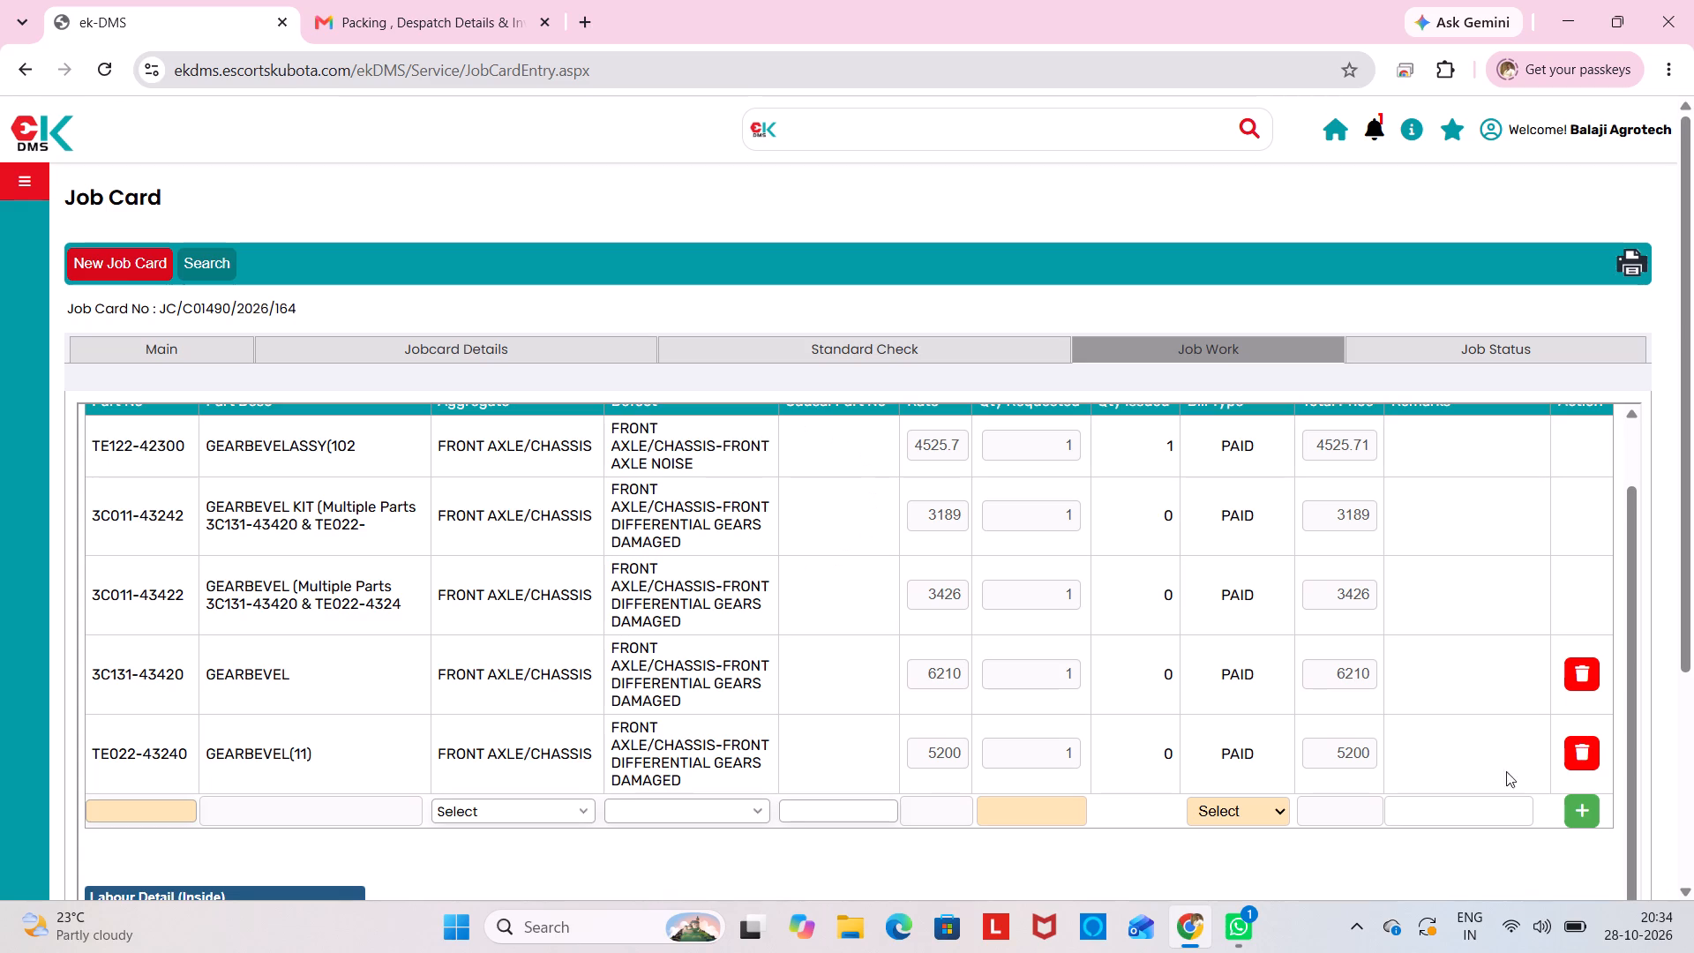
scroll(811, 766, down, 4)
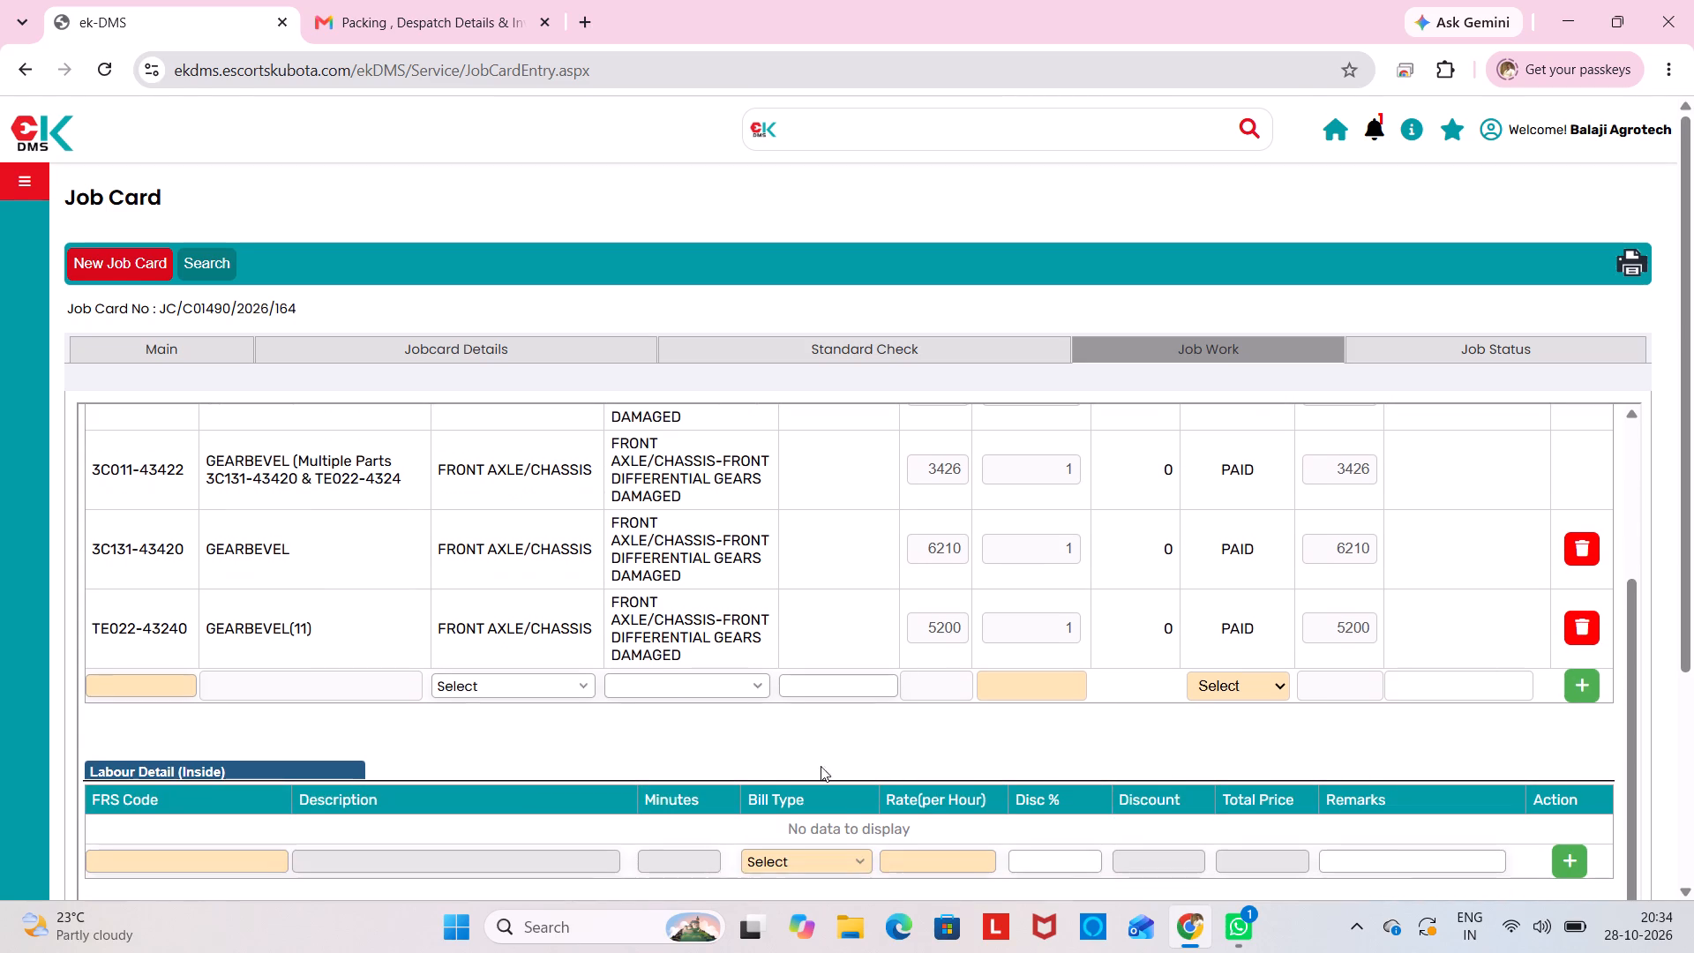
scroll(1372, 830, down, 3)
click(1551, 856)
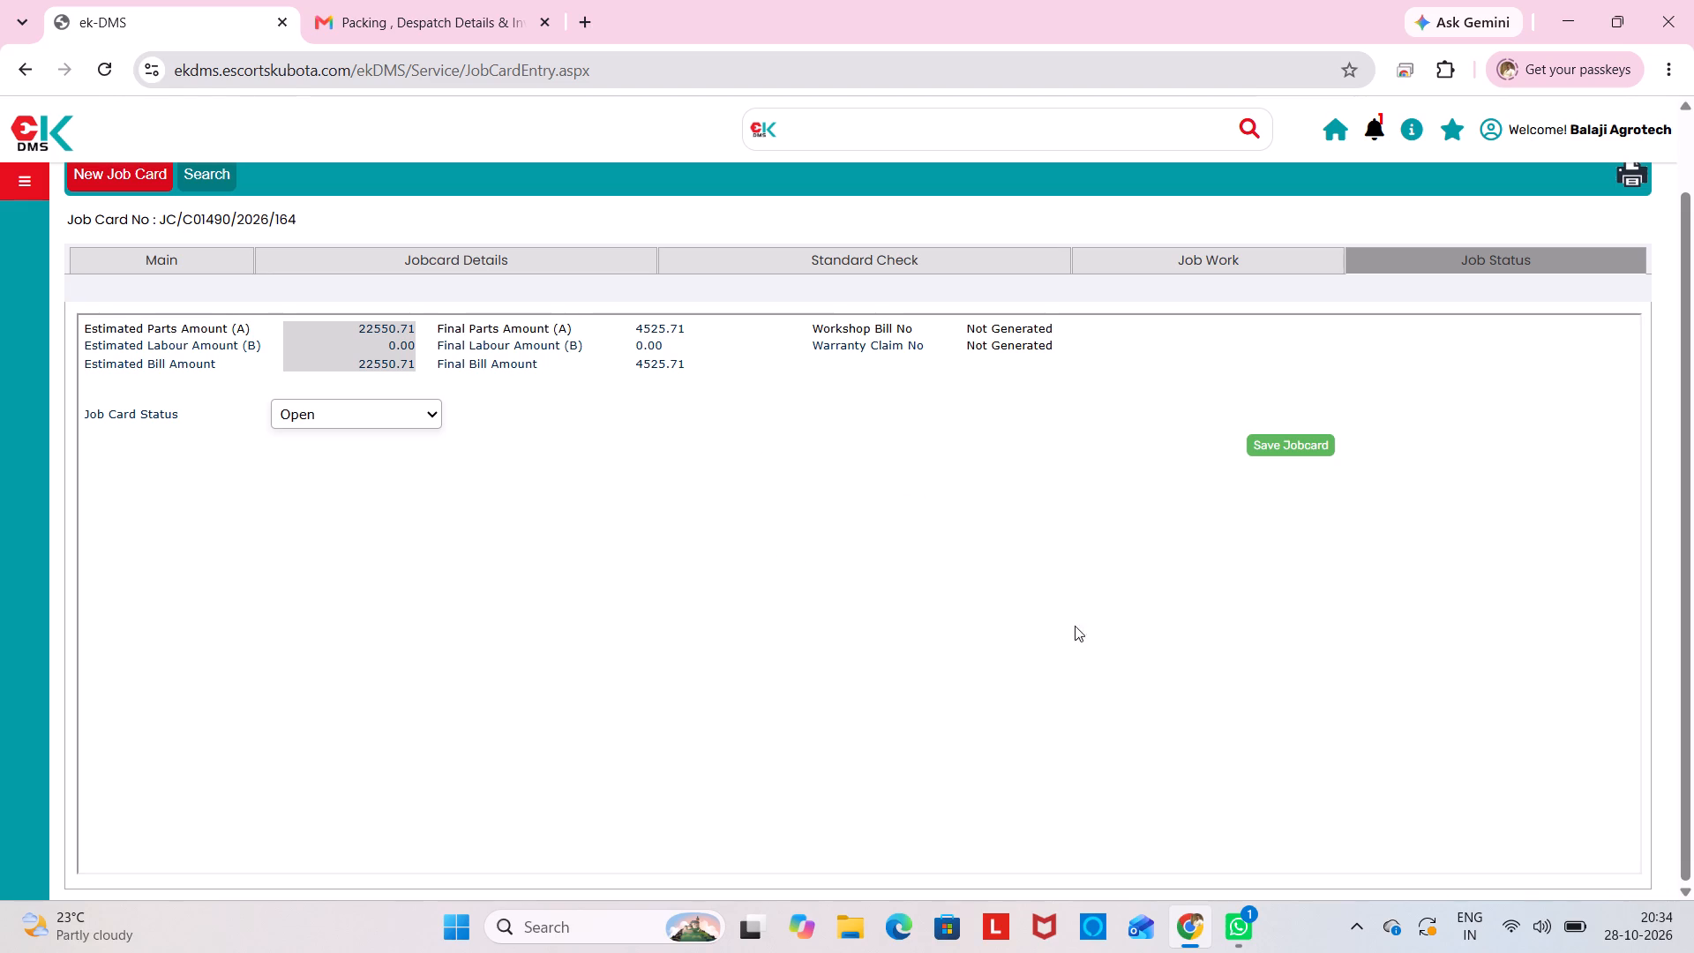
click(1302, 444)
click(988, 212)
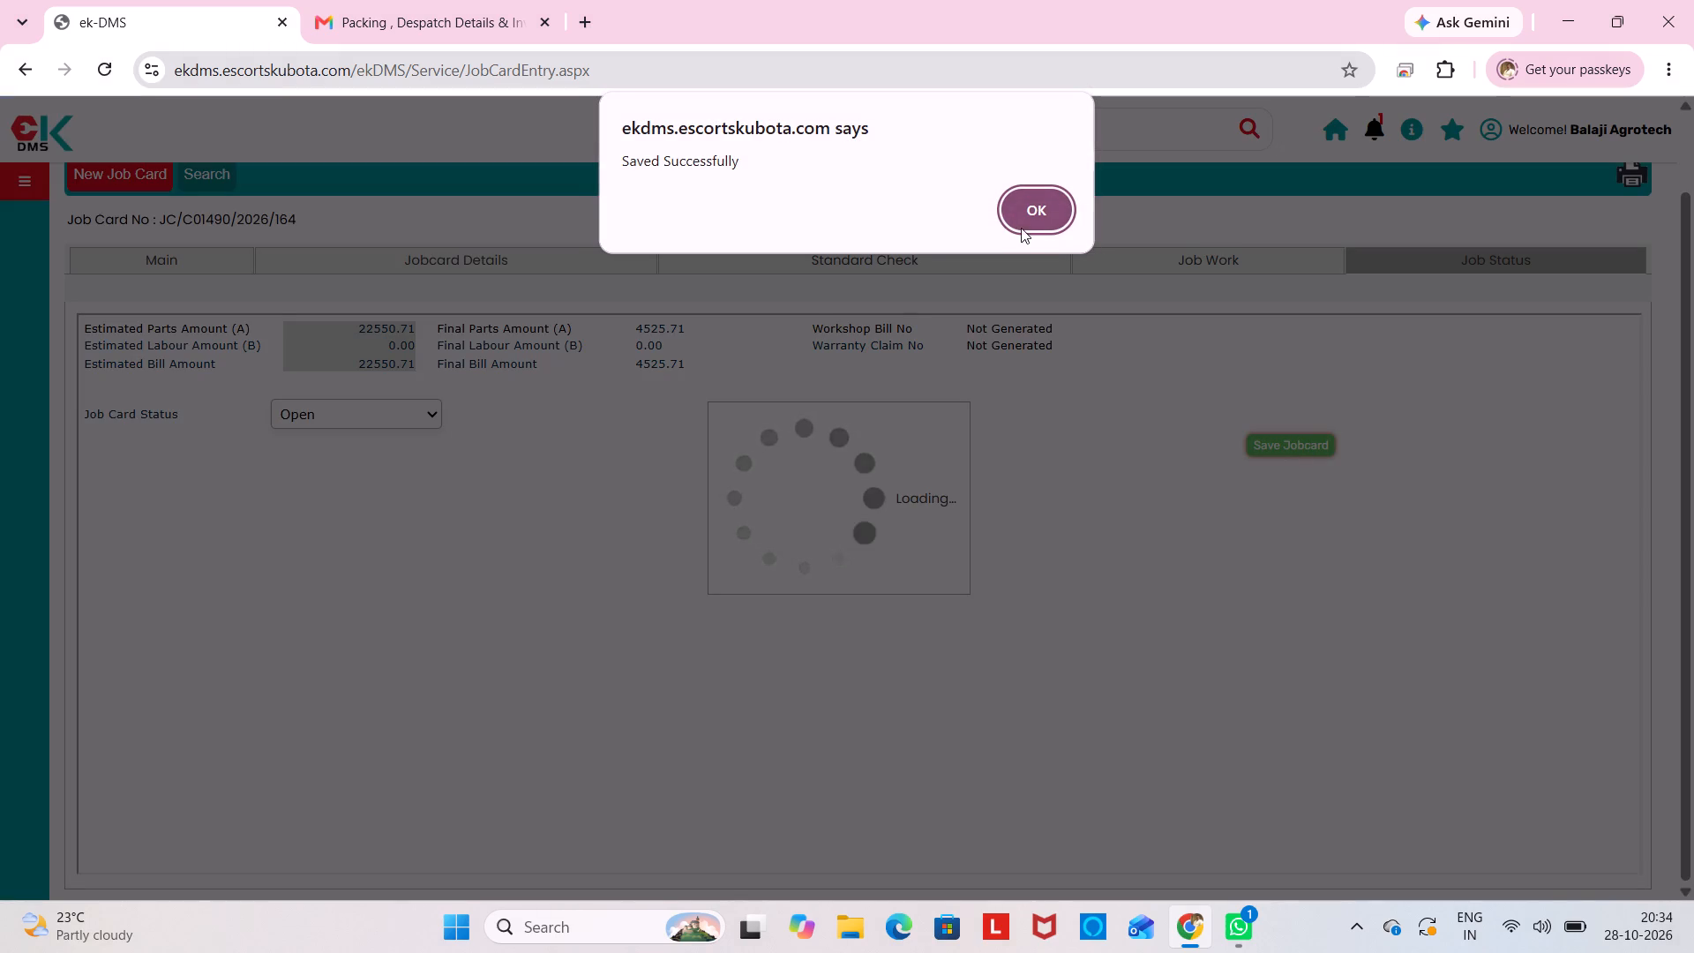
click(1028, 226)
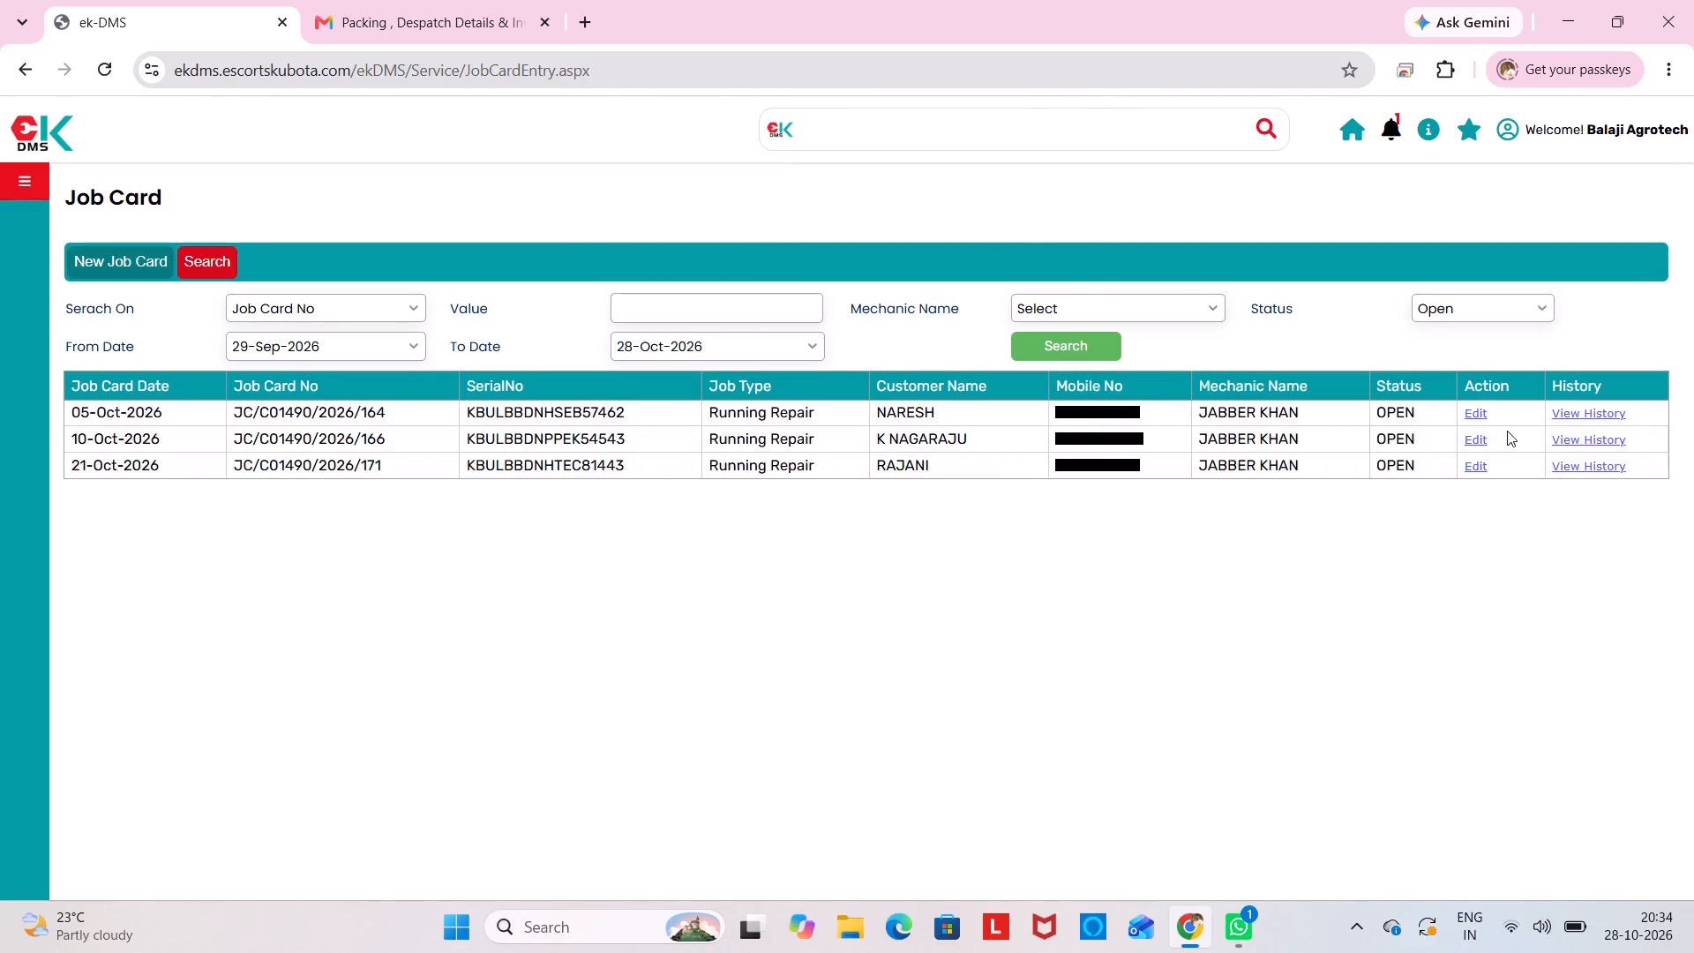
click(1482, 440)
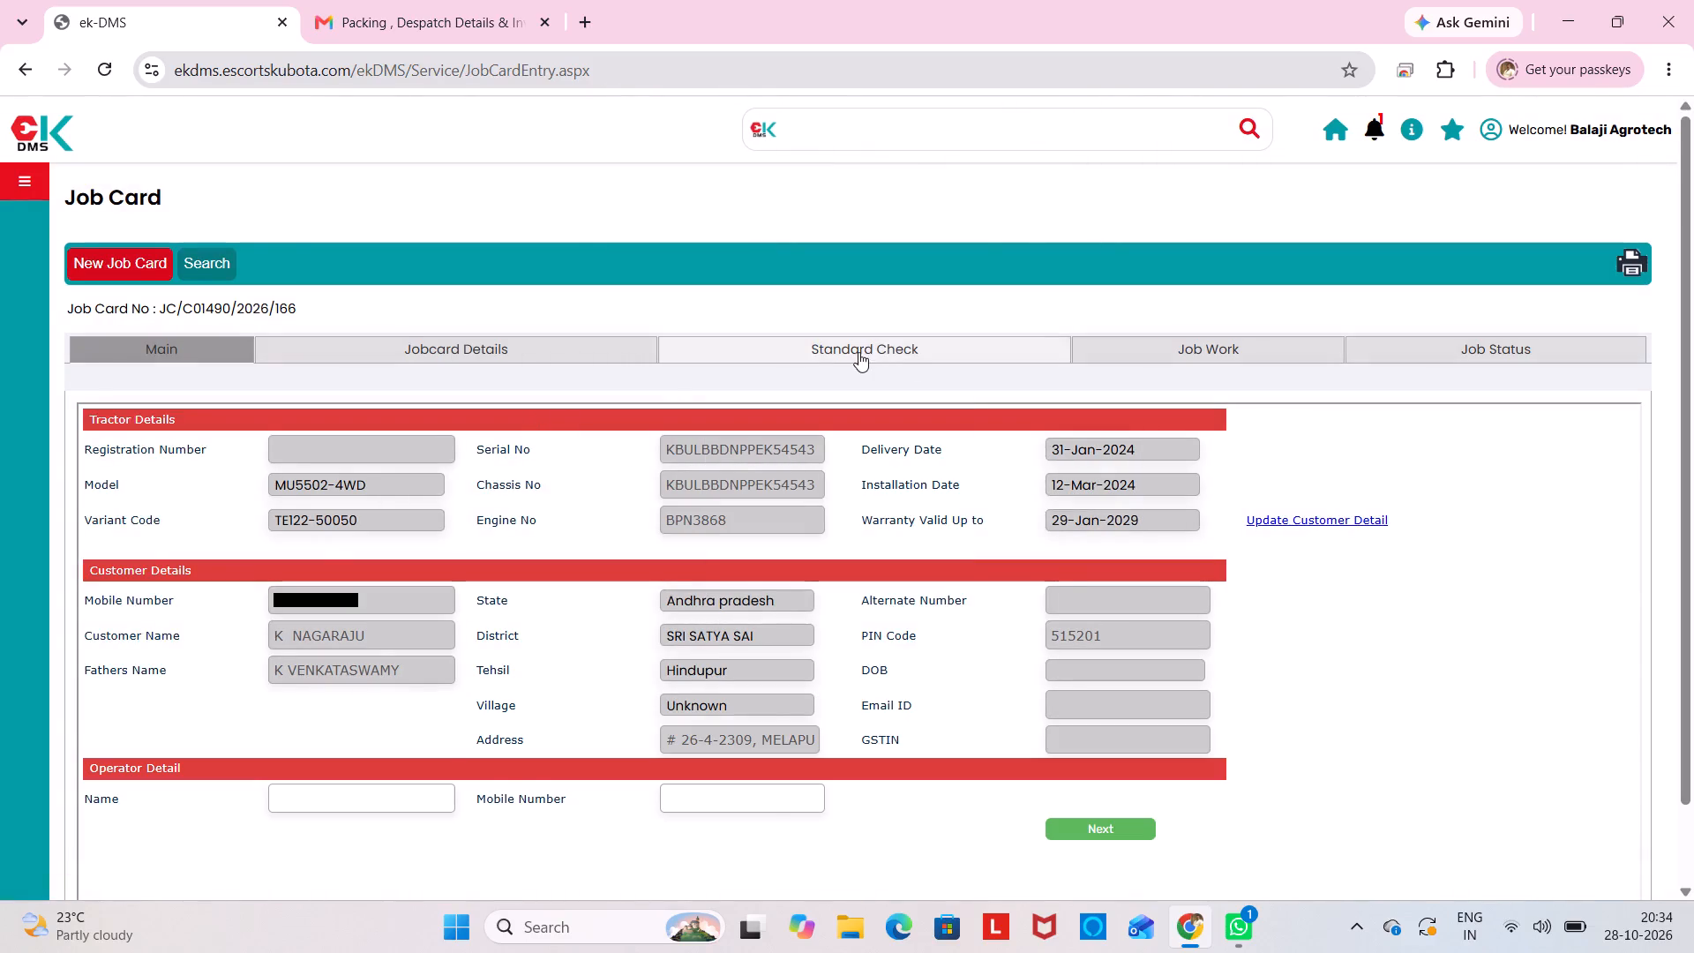
click(1224, 352)
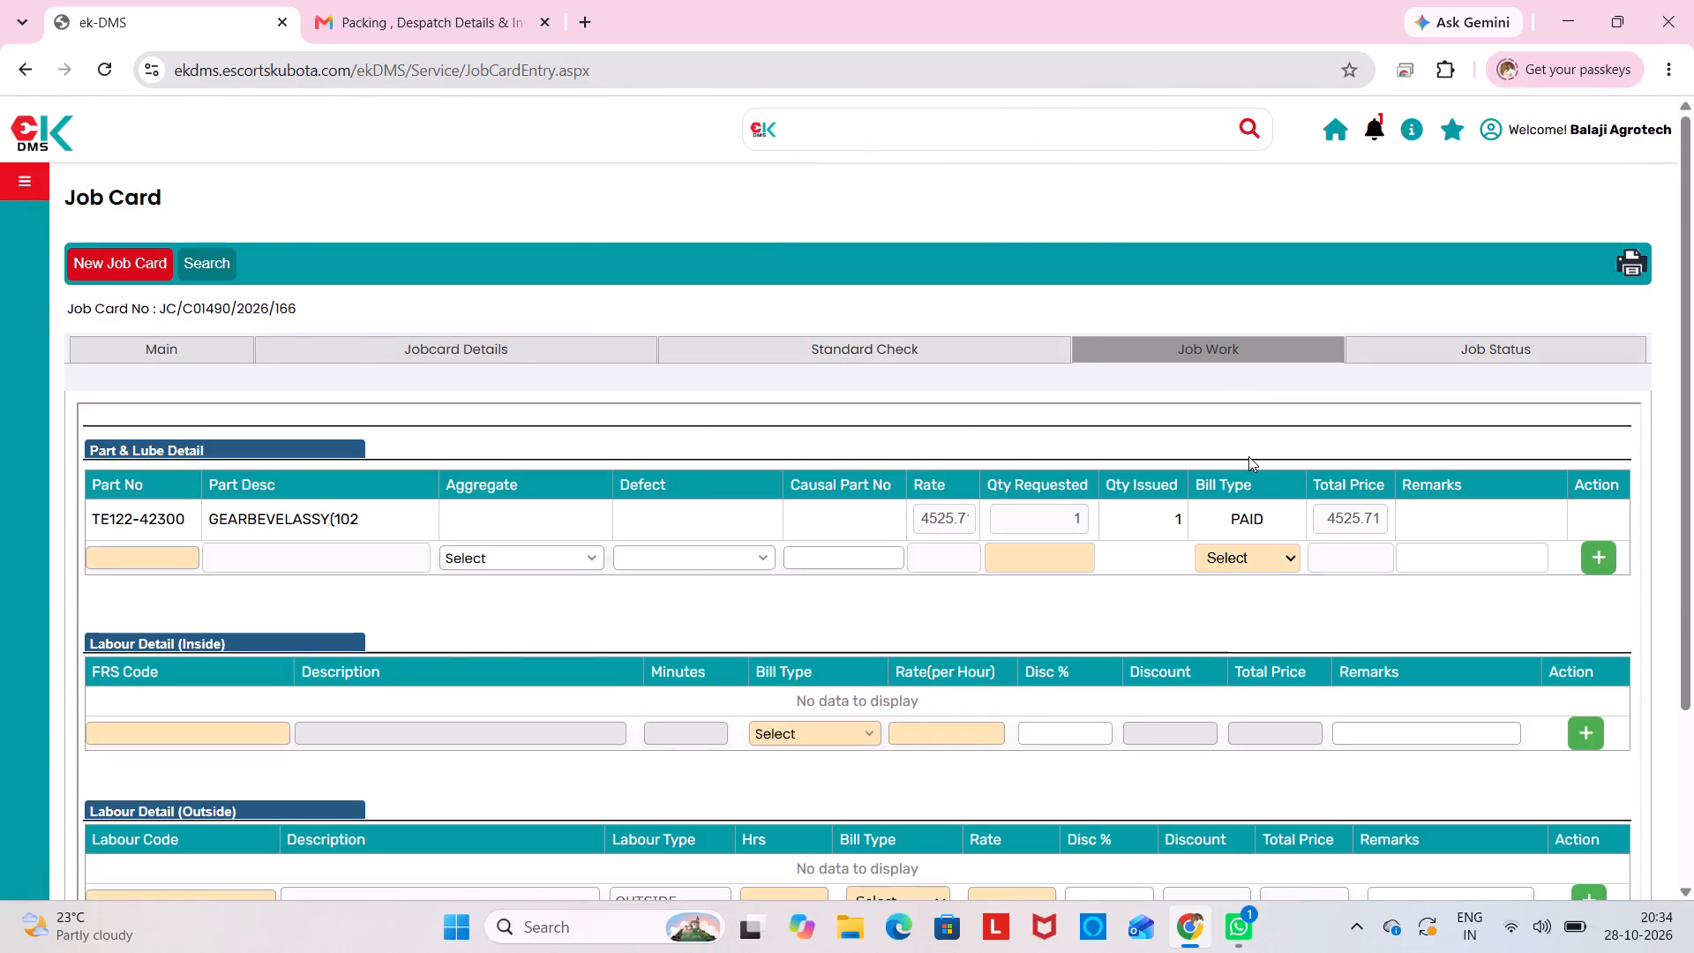
scroll(1470, 627, down, 5)
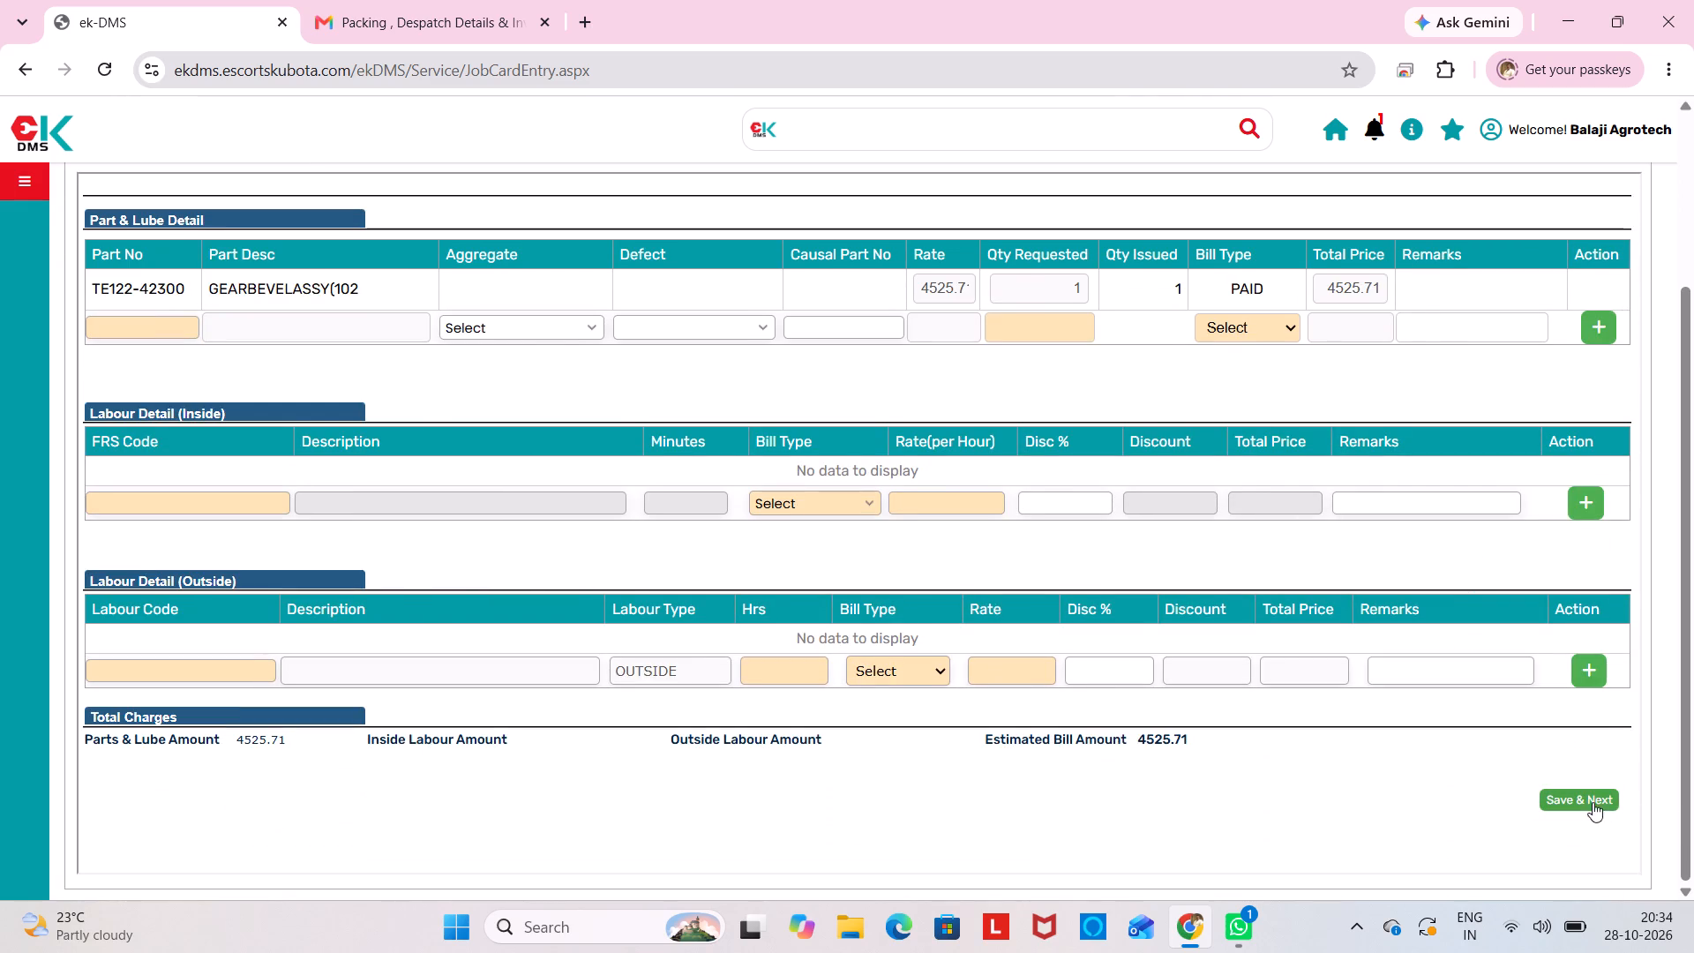
click(1593, 802)
click(350, 442)
click(358, 457)
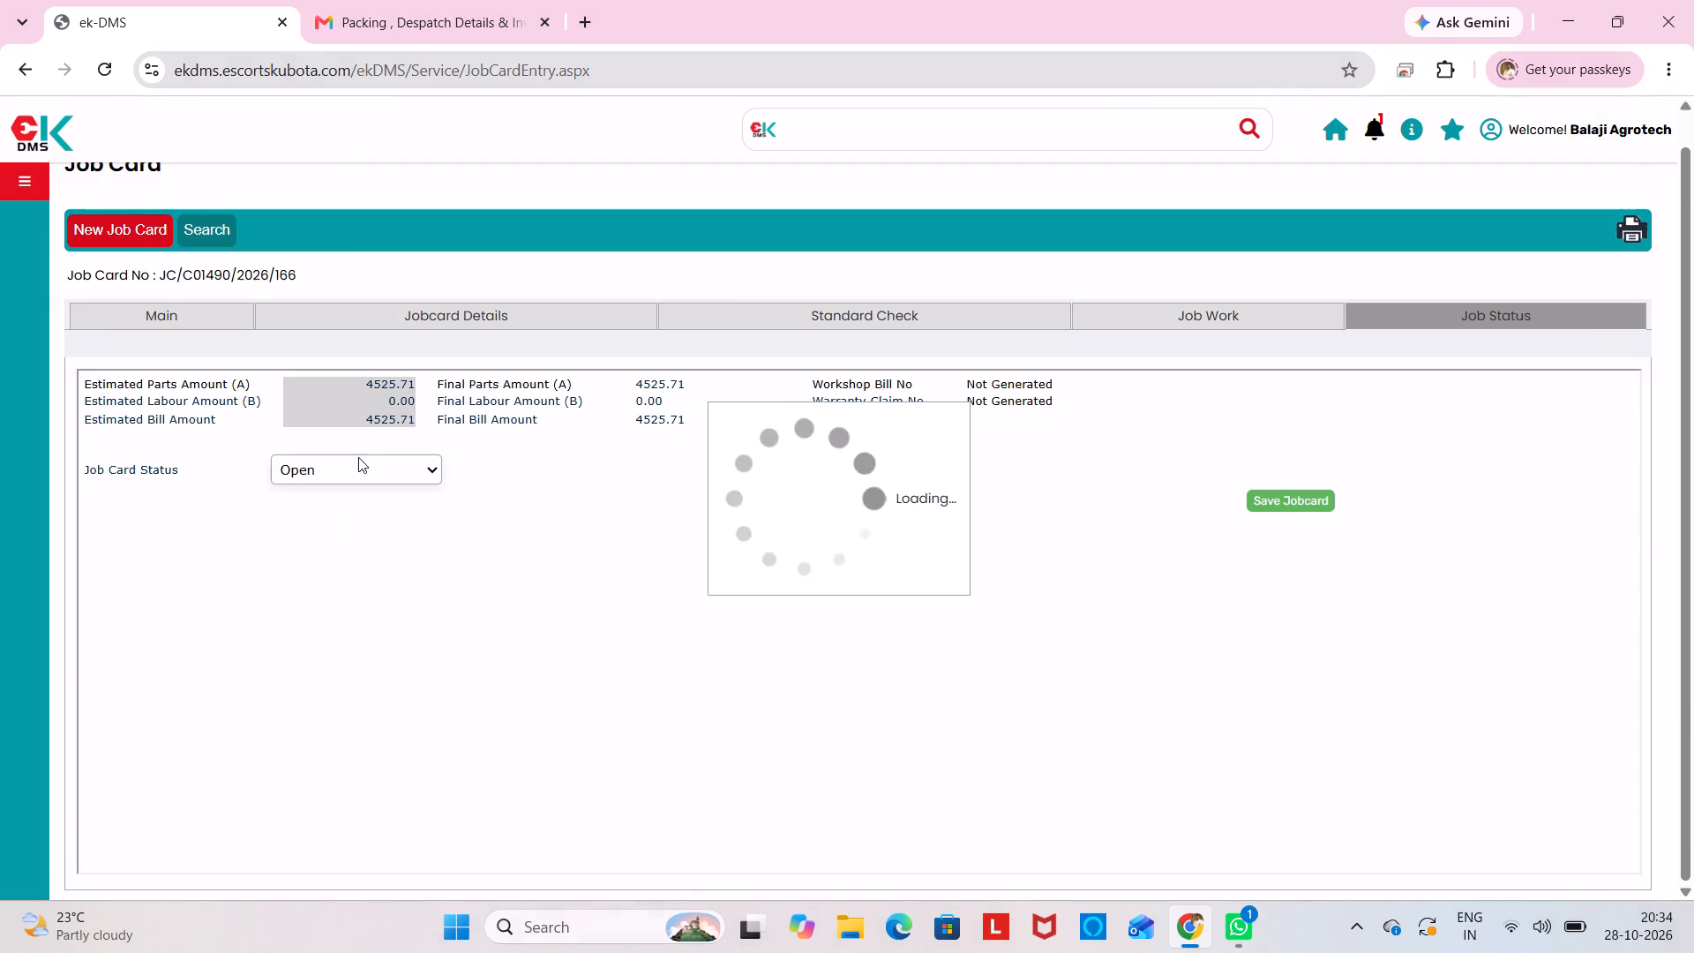
click(356, 410)
click(366, 499)
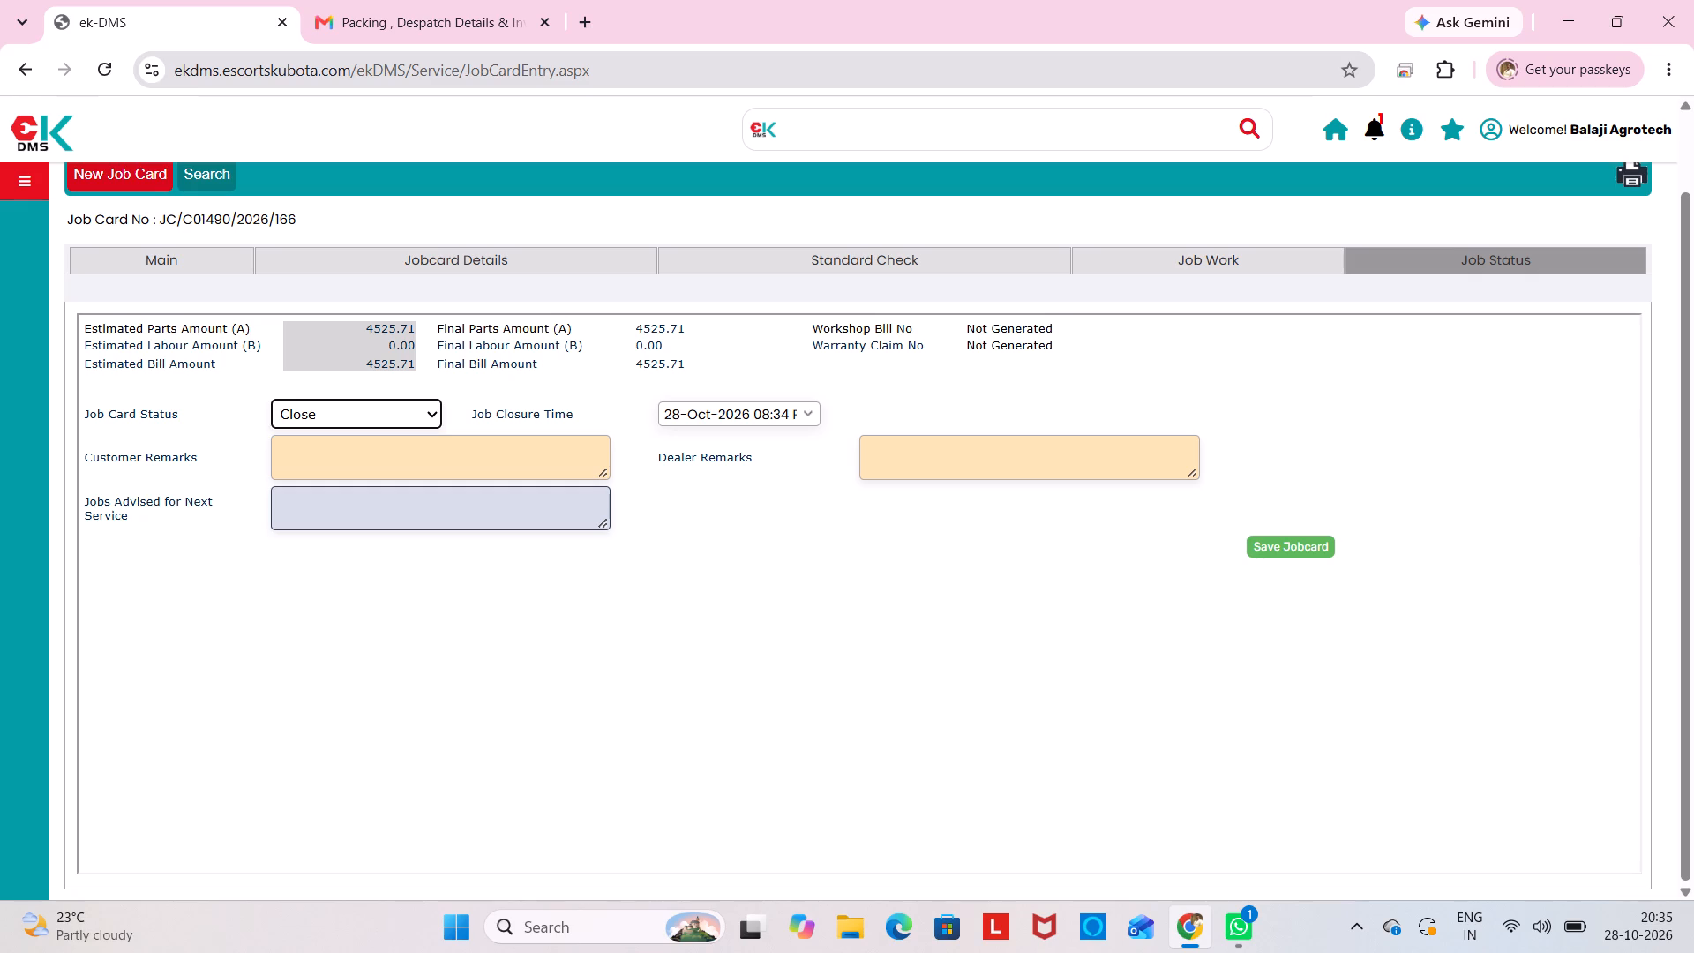
click(356, 462)
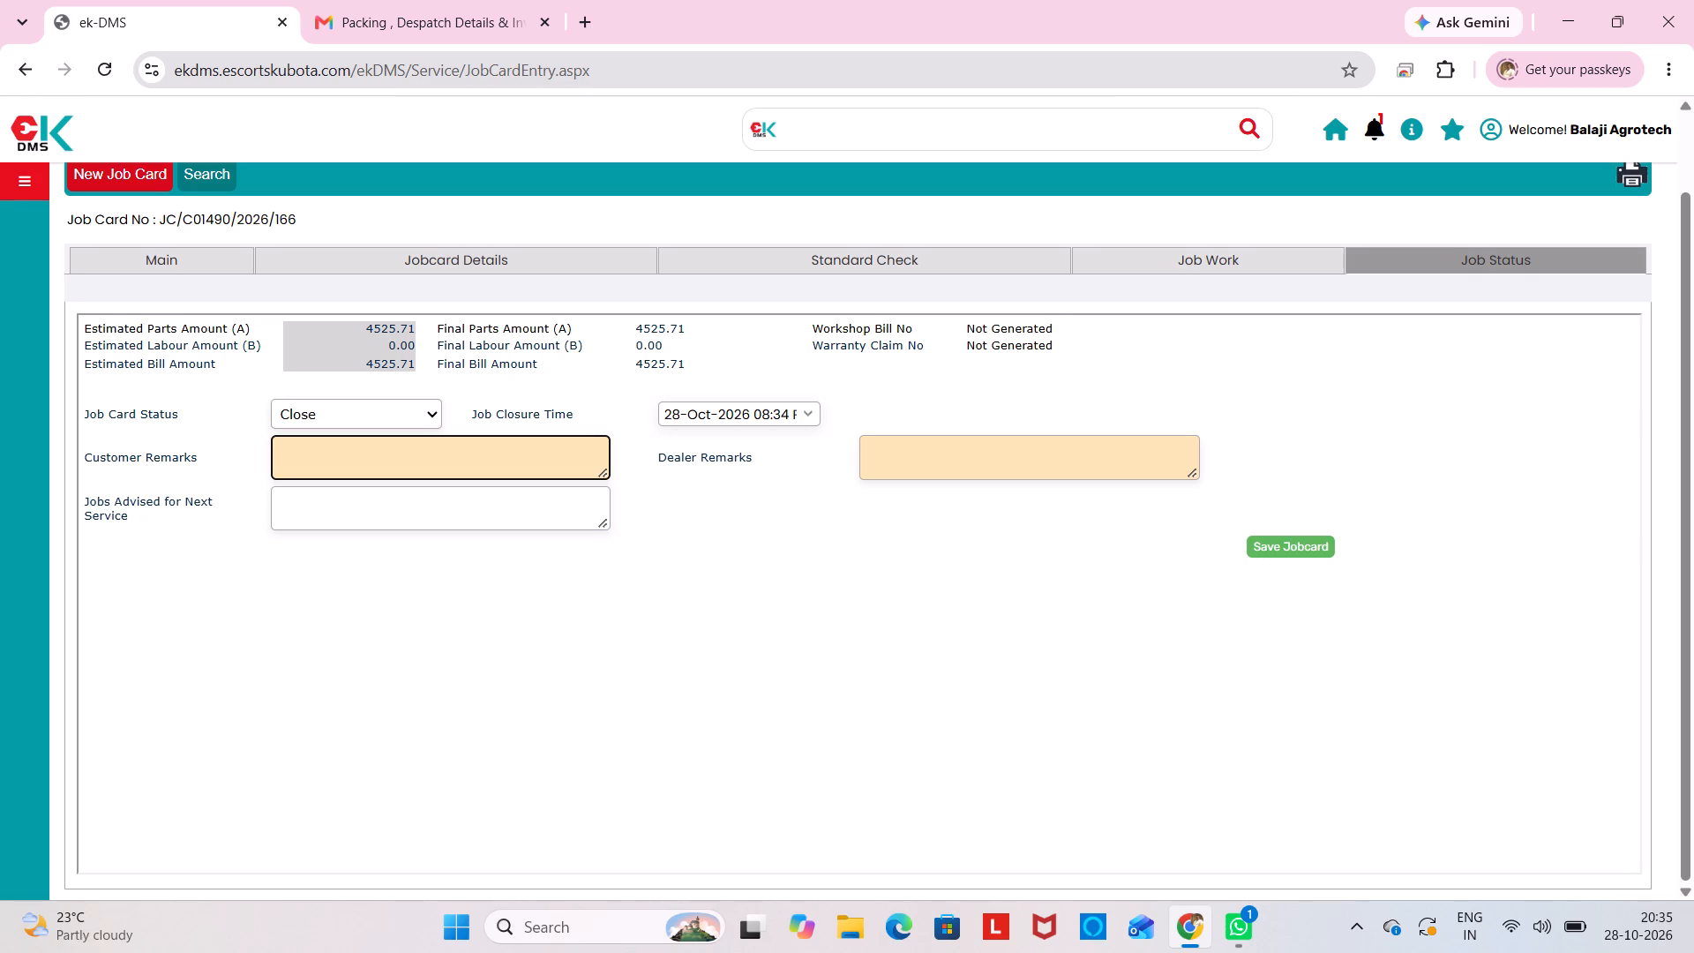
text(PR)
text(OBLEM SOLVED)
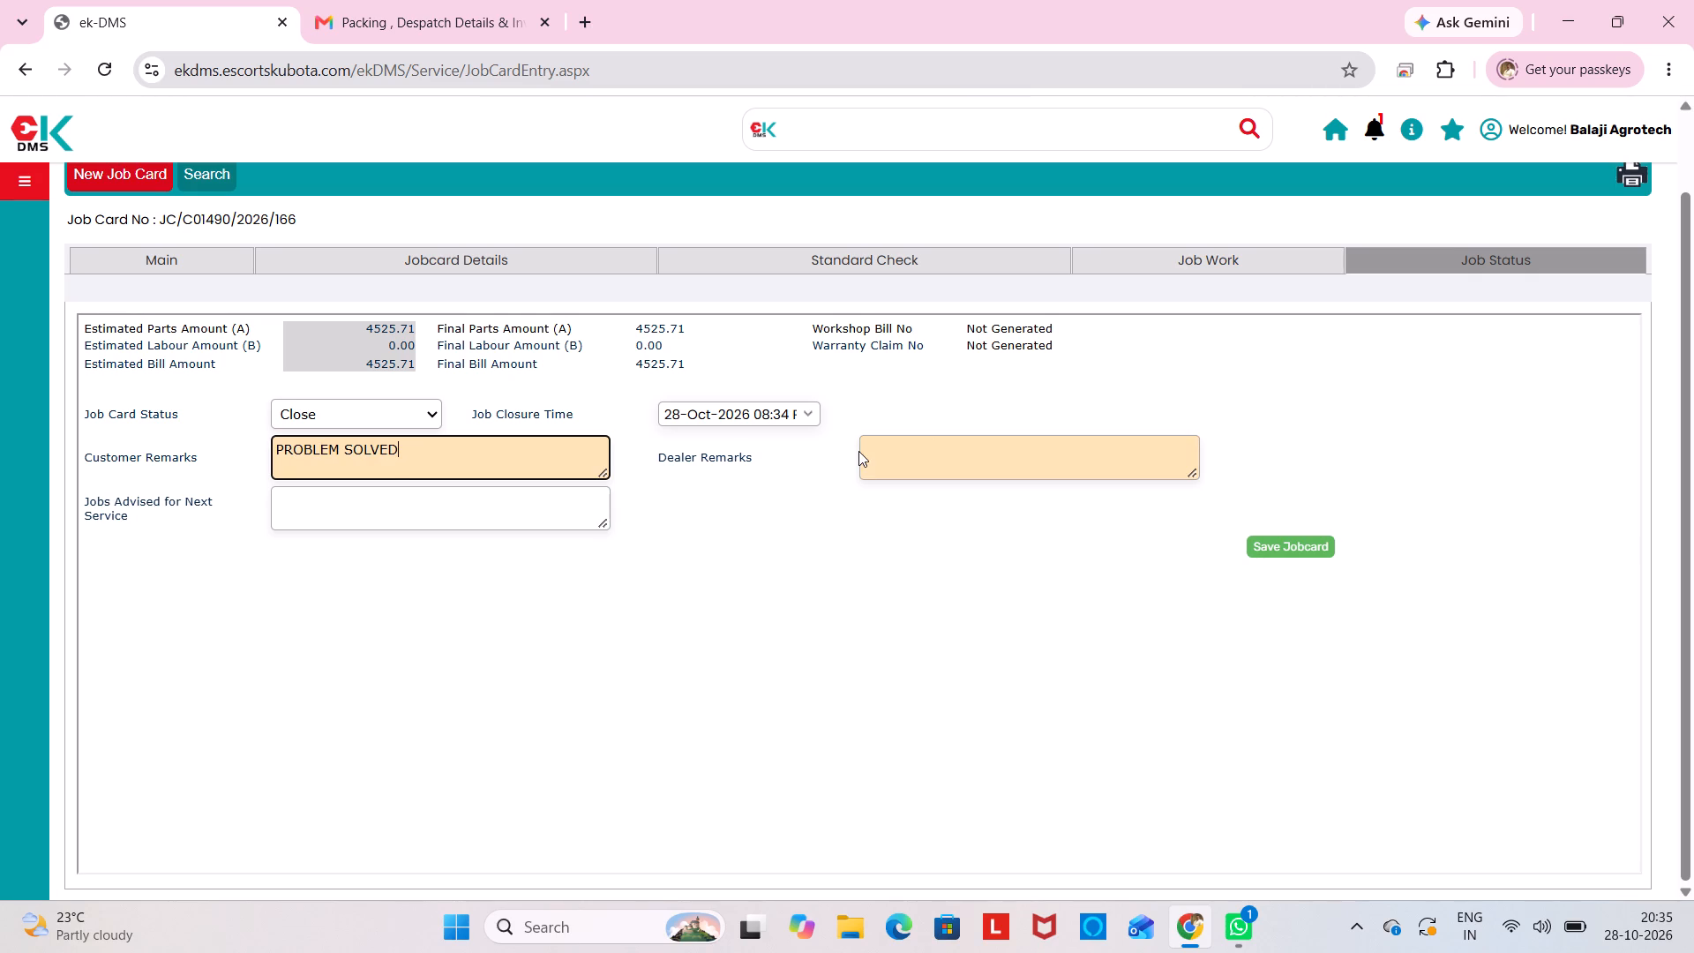
Enter the dealer remarks PLEASE MAKE GENERAL OIL SERVICE AS PER SCHEDULE for the job card.
click(858, 451)
click(910, 459)
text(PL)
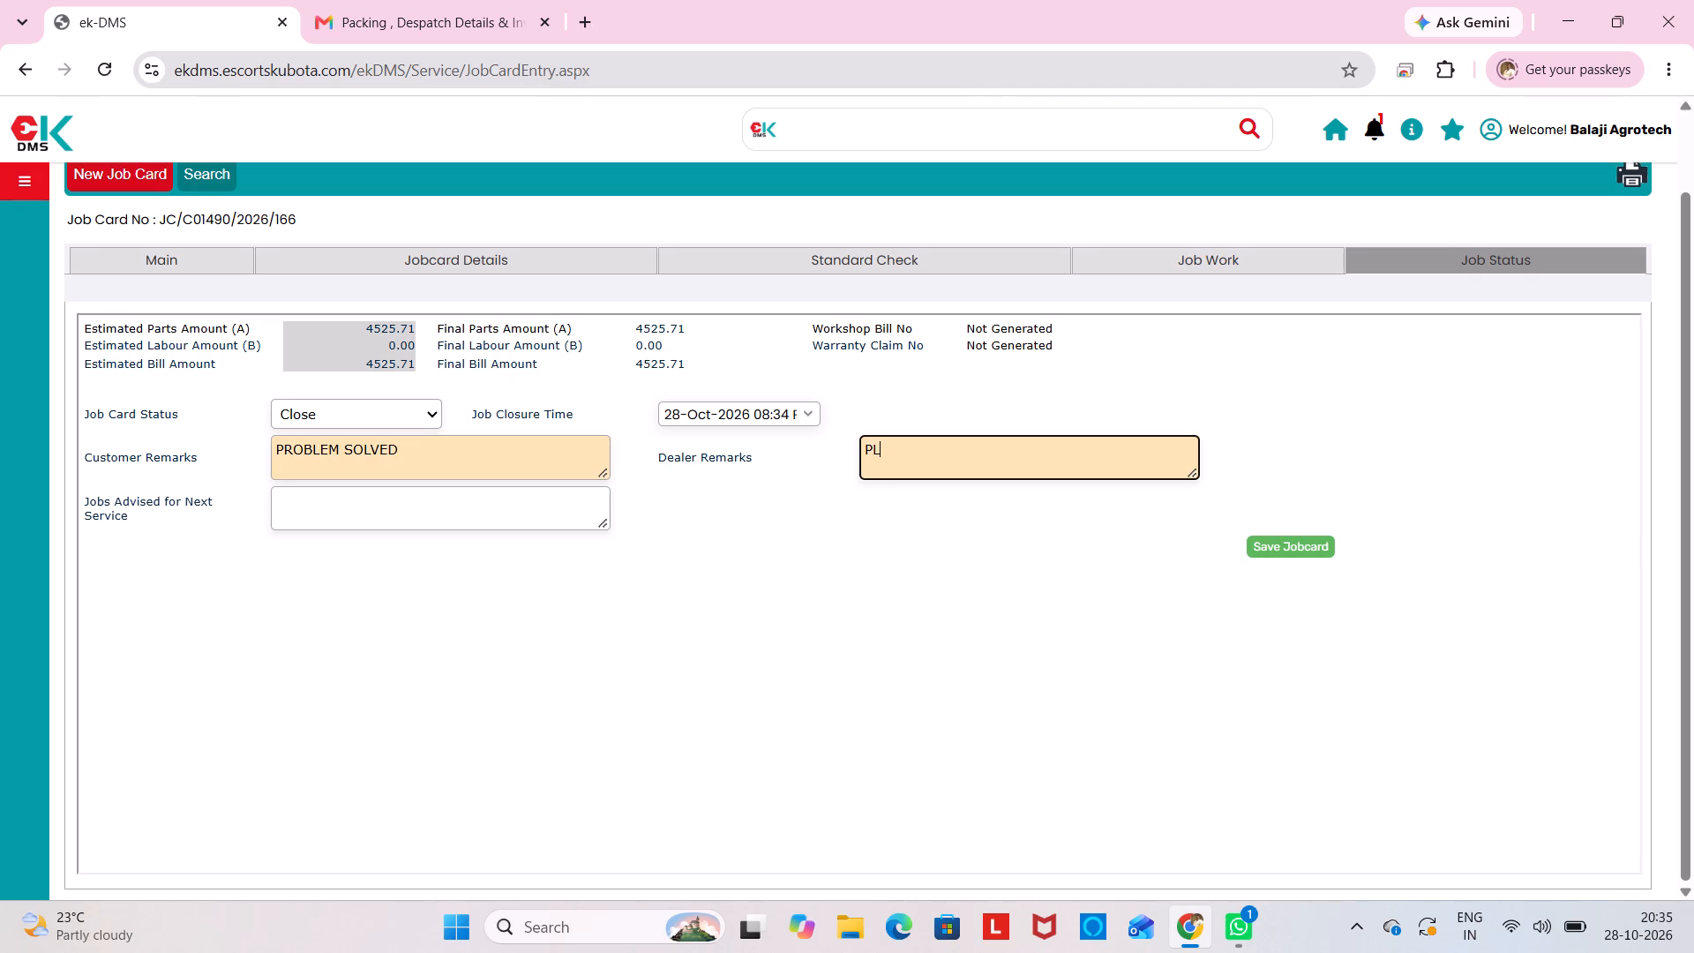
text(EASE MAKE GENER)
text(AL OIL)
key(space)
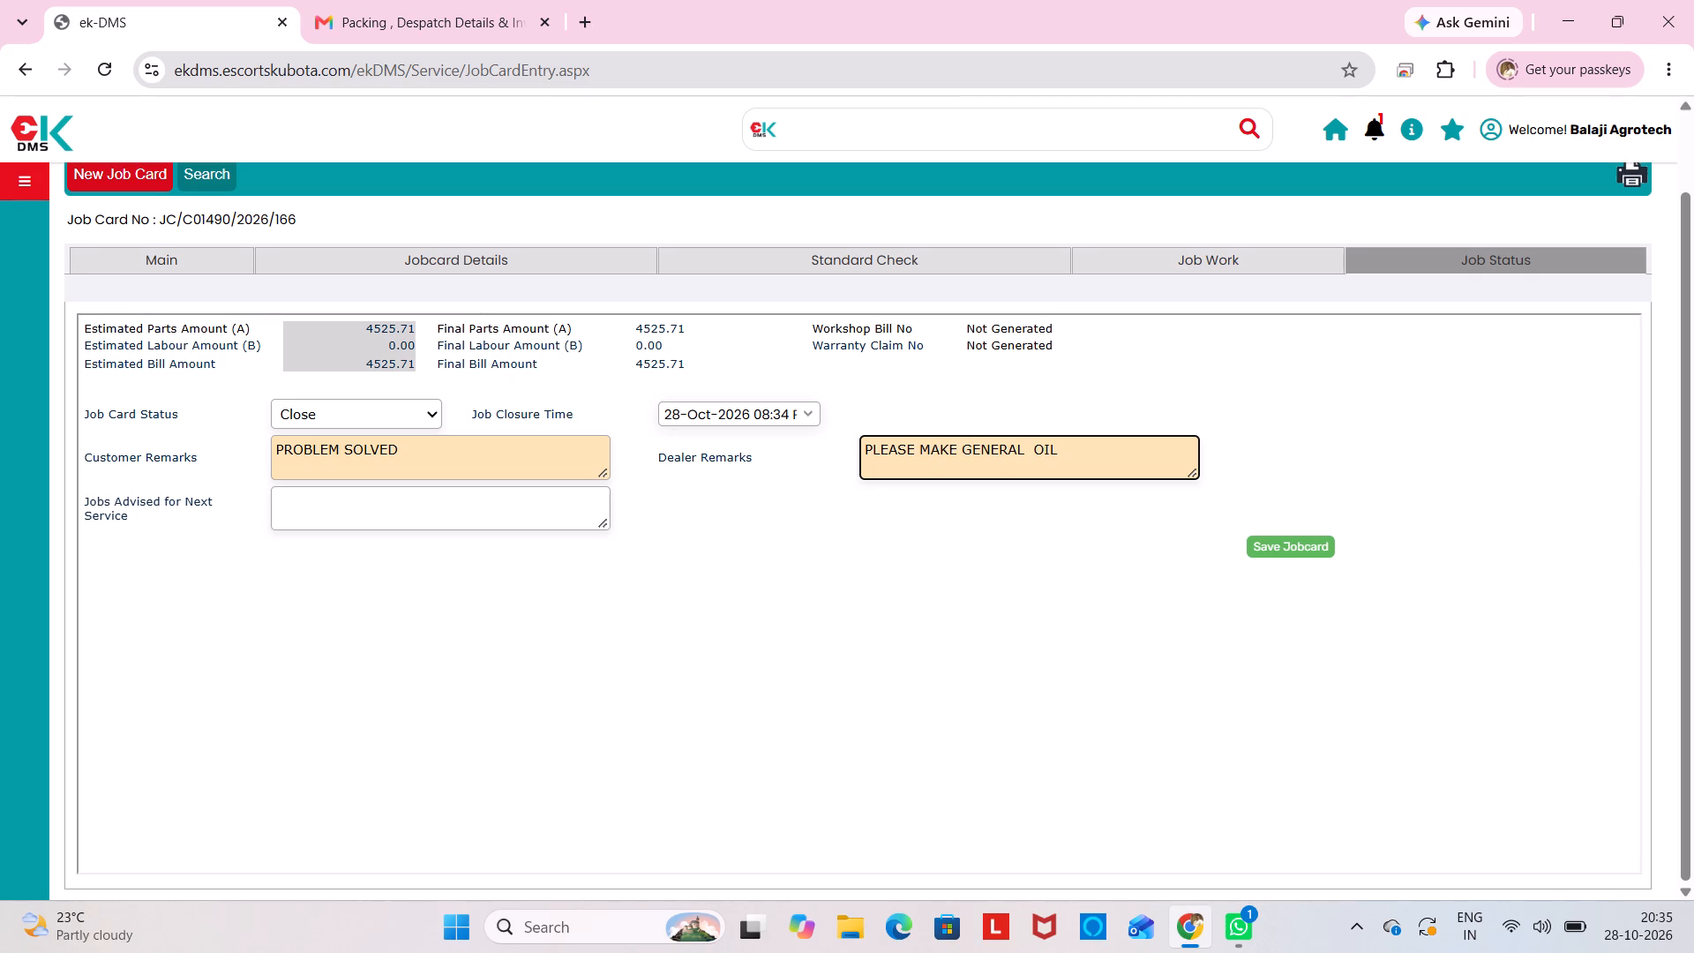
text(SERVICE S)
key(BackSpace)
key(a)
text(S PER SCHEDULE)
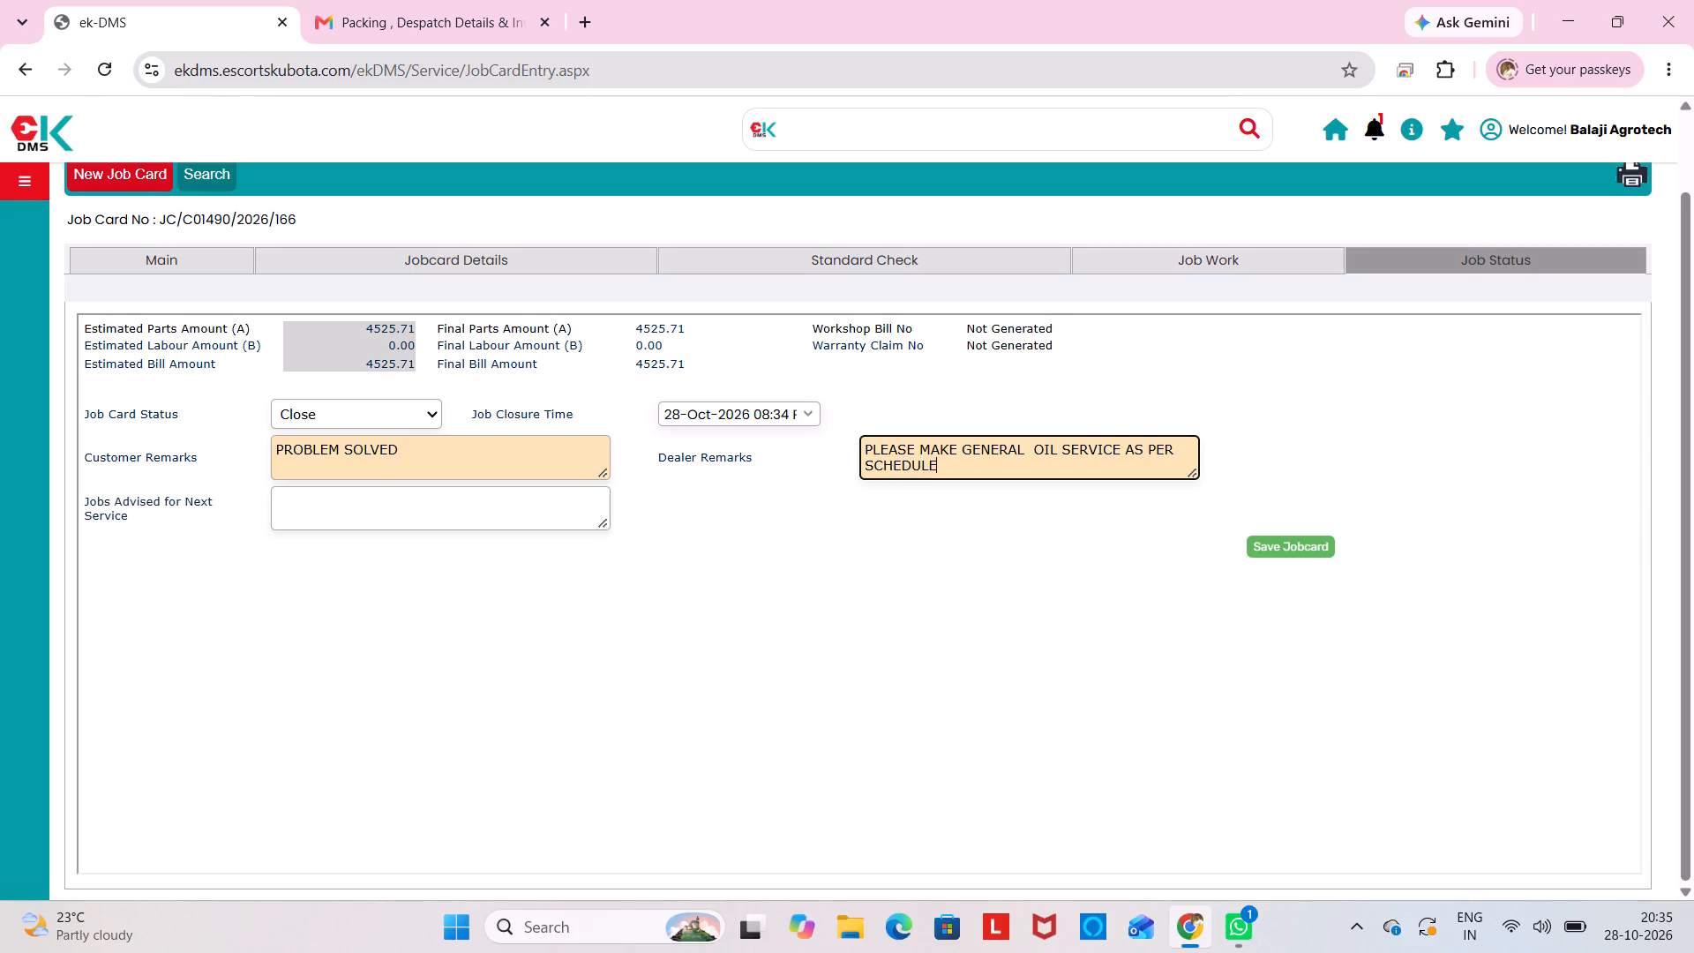
Save job card JC/C01490/2026/166 as closed.
click(1263, 533)
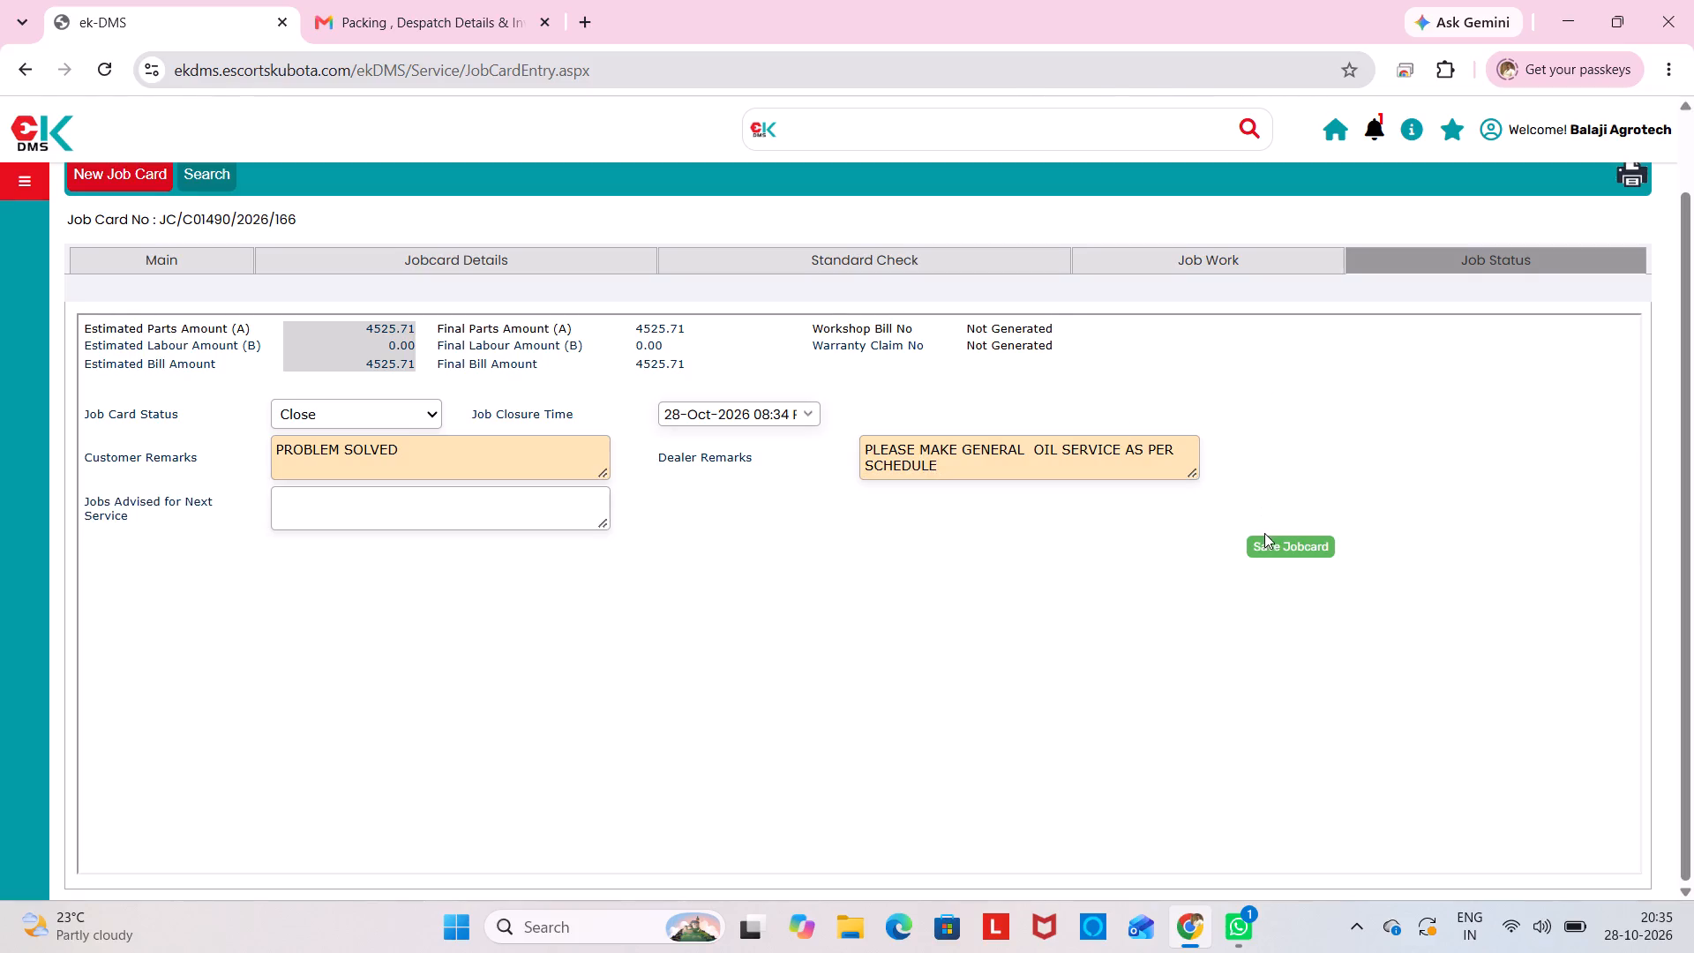
click(1270, 551)
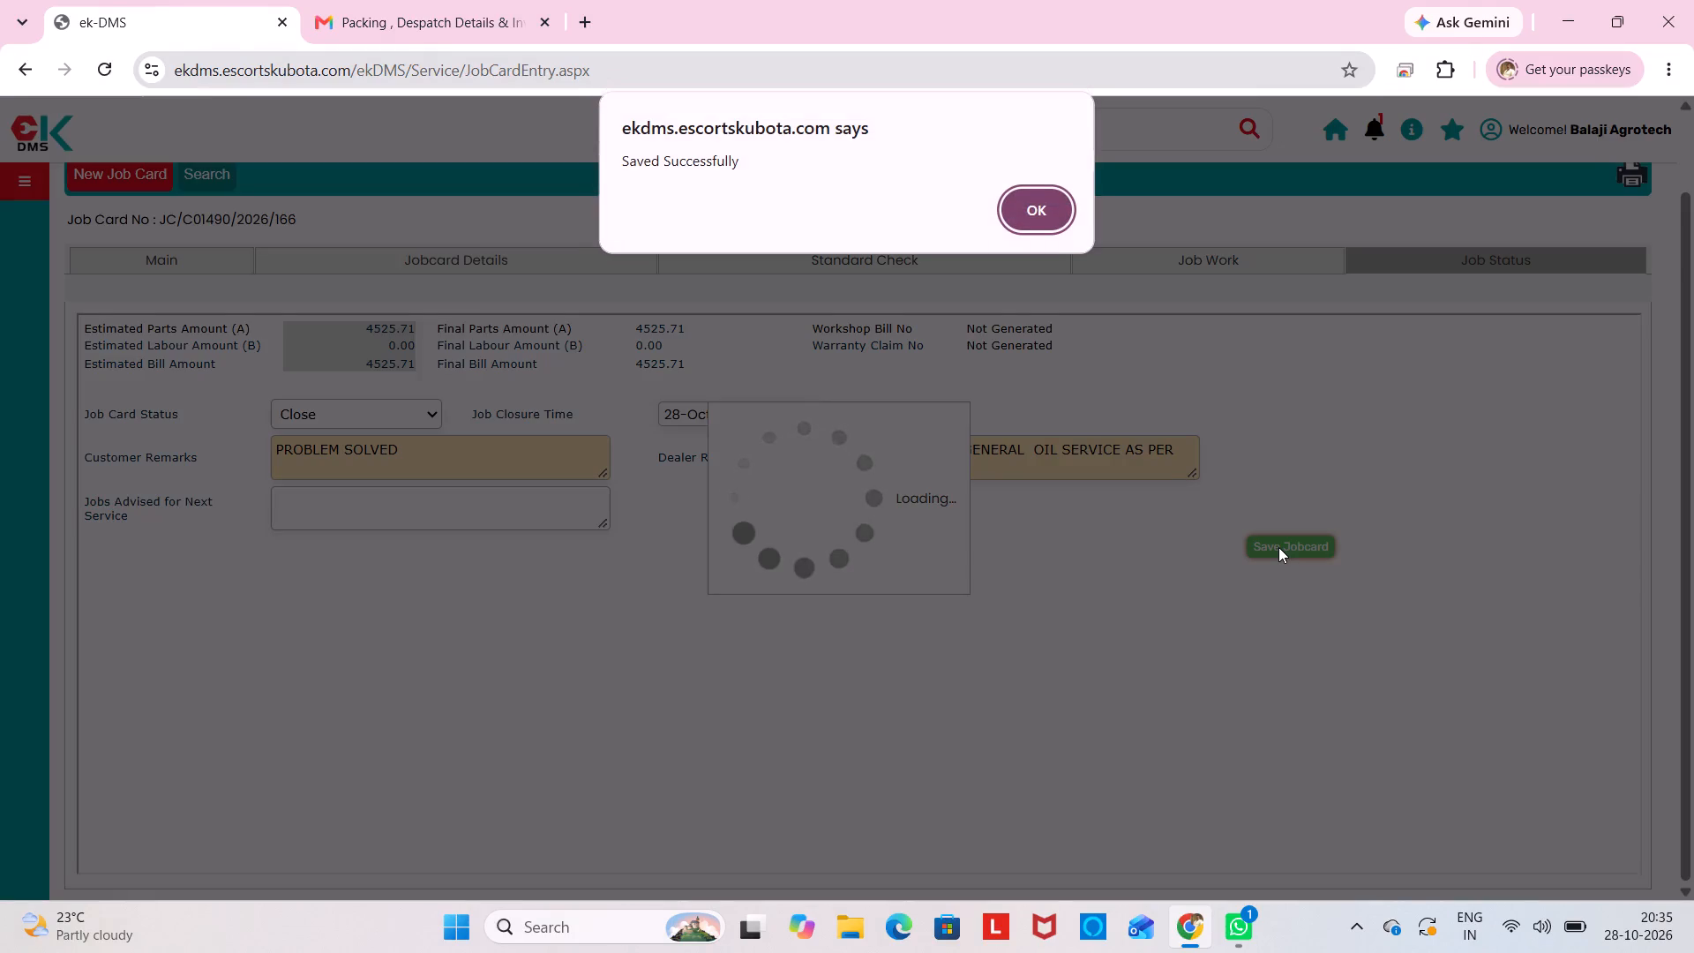
key(Return)
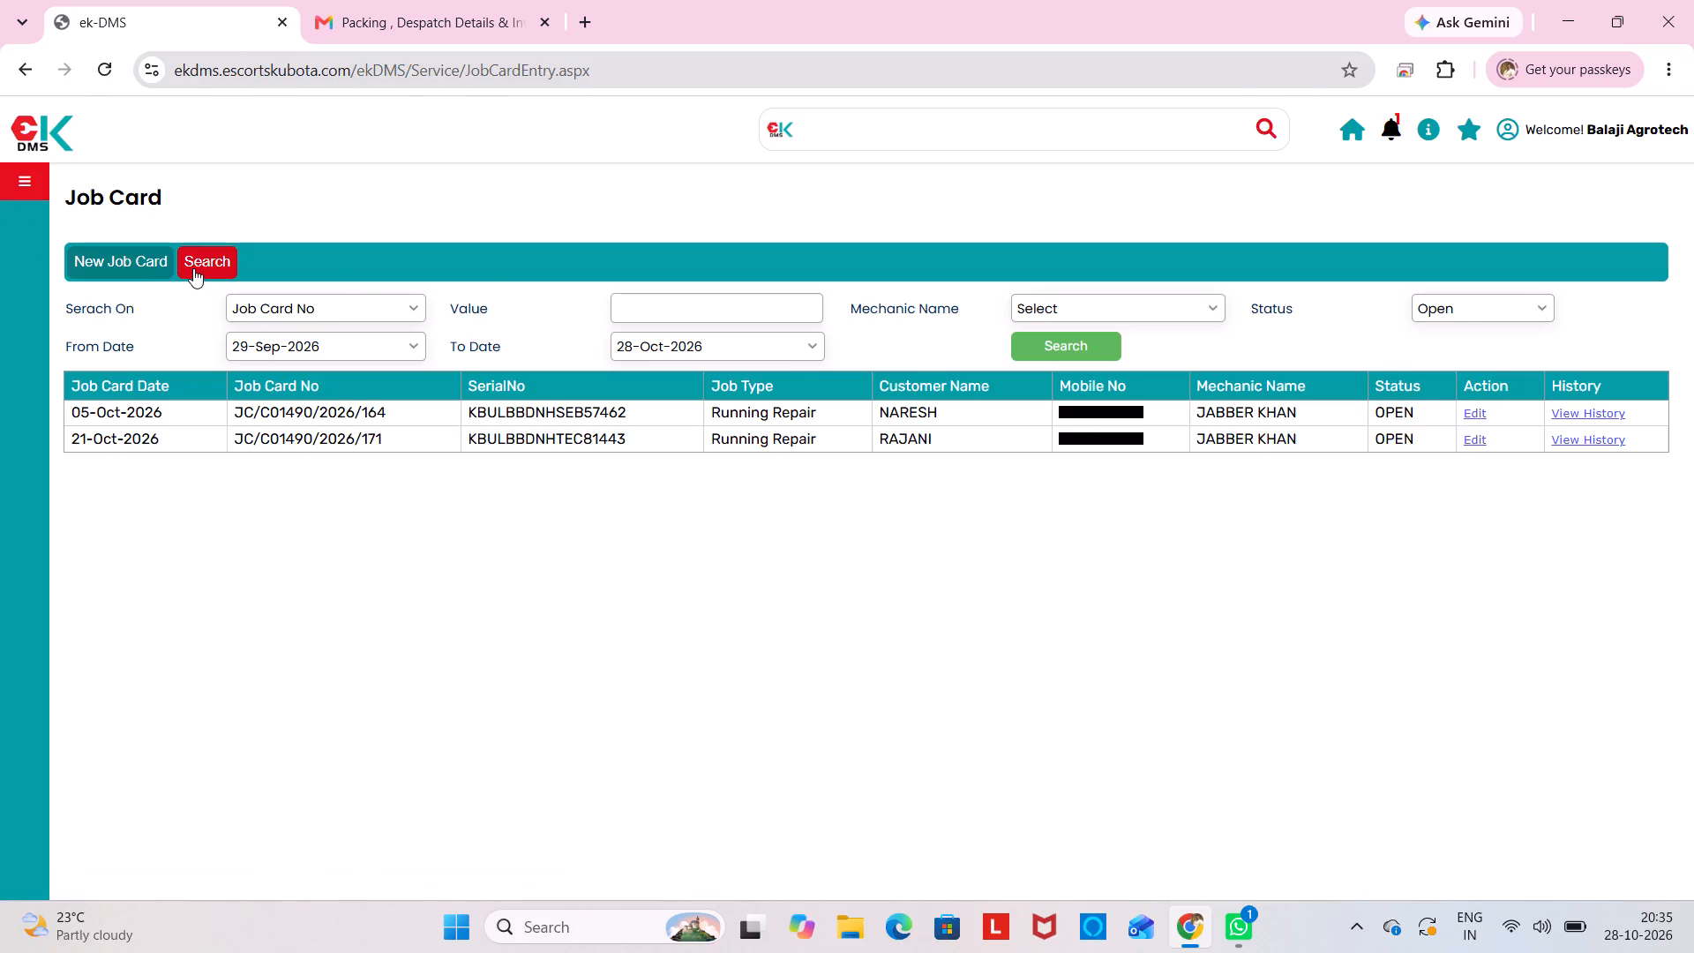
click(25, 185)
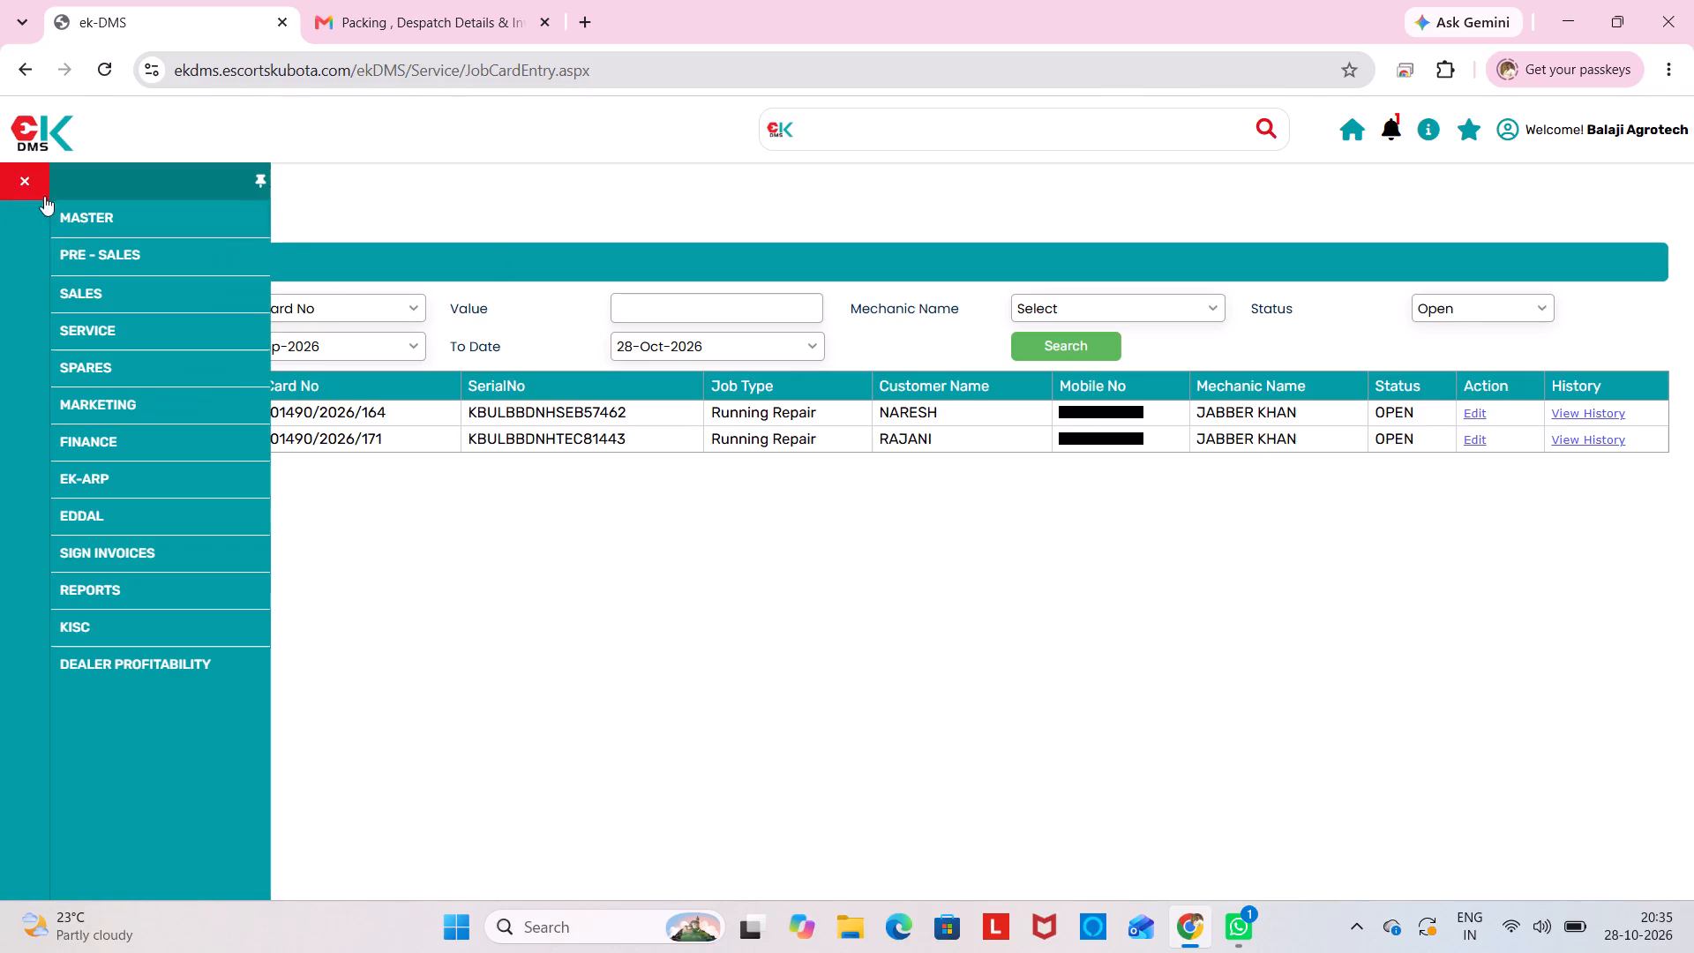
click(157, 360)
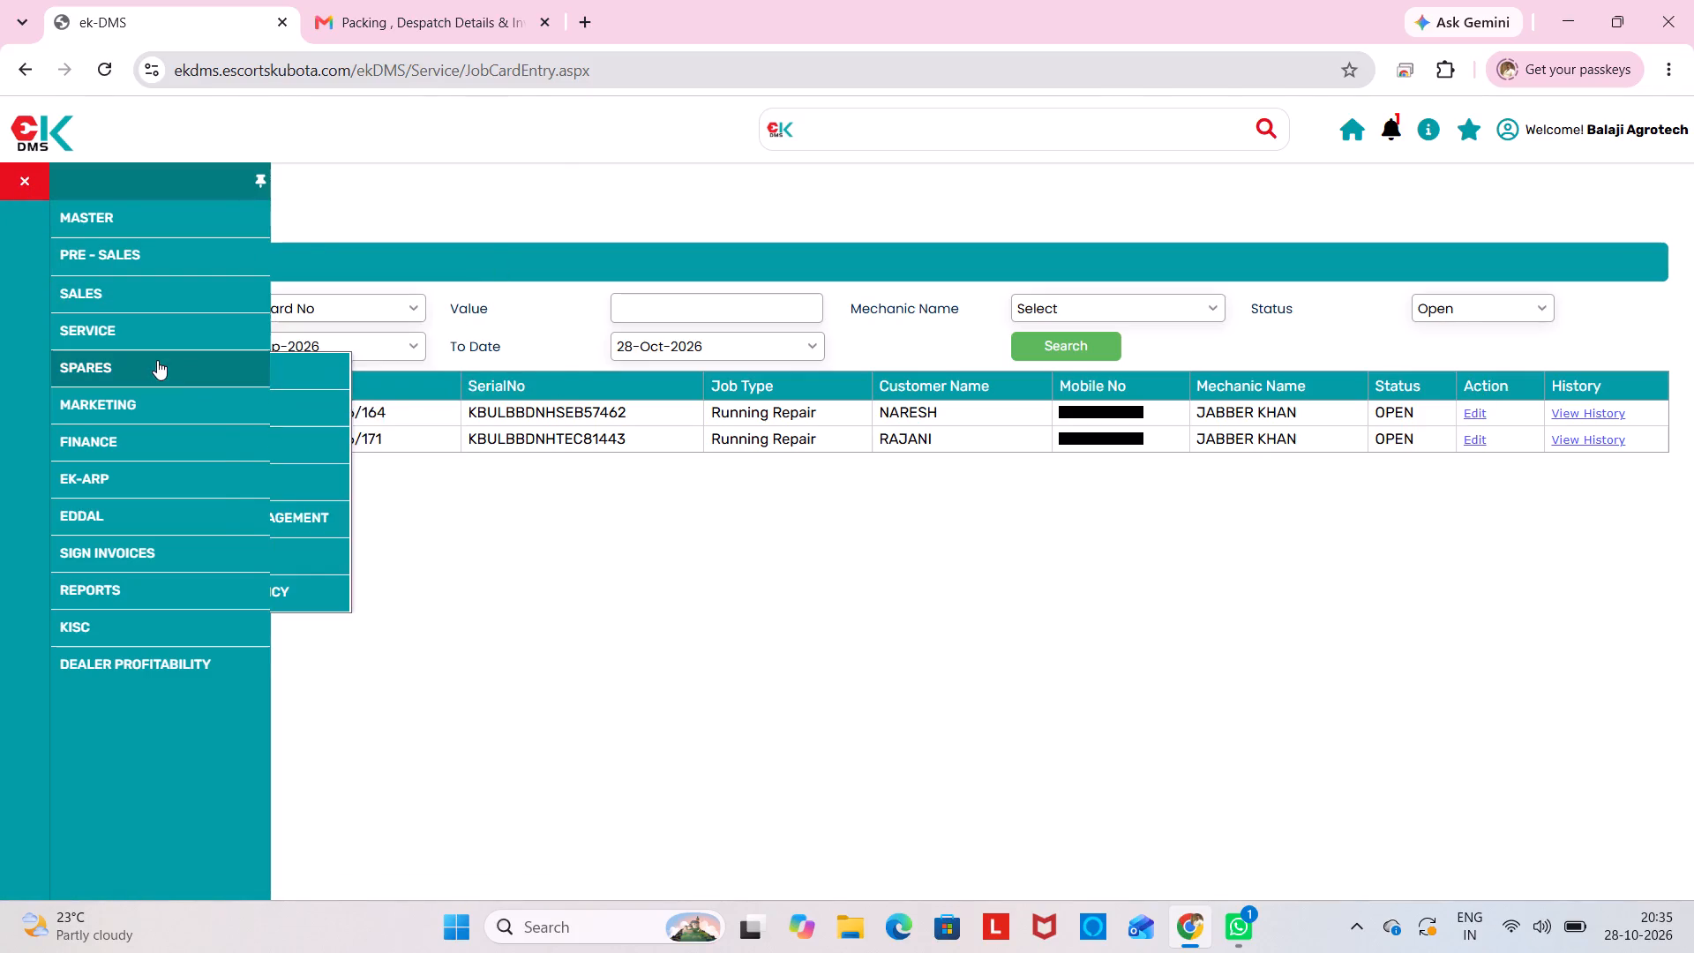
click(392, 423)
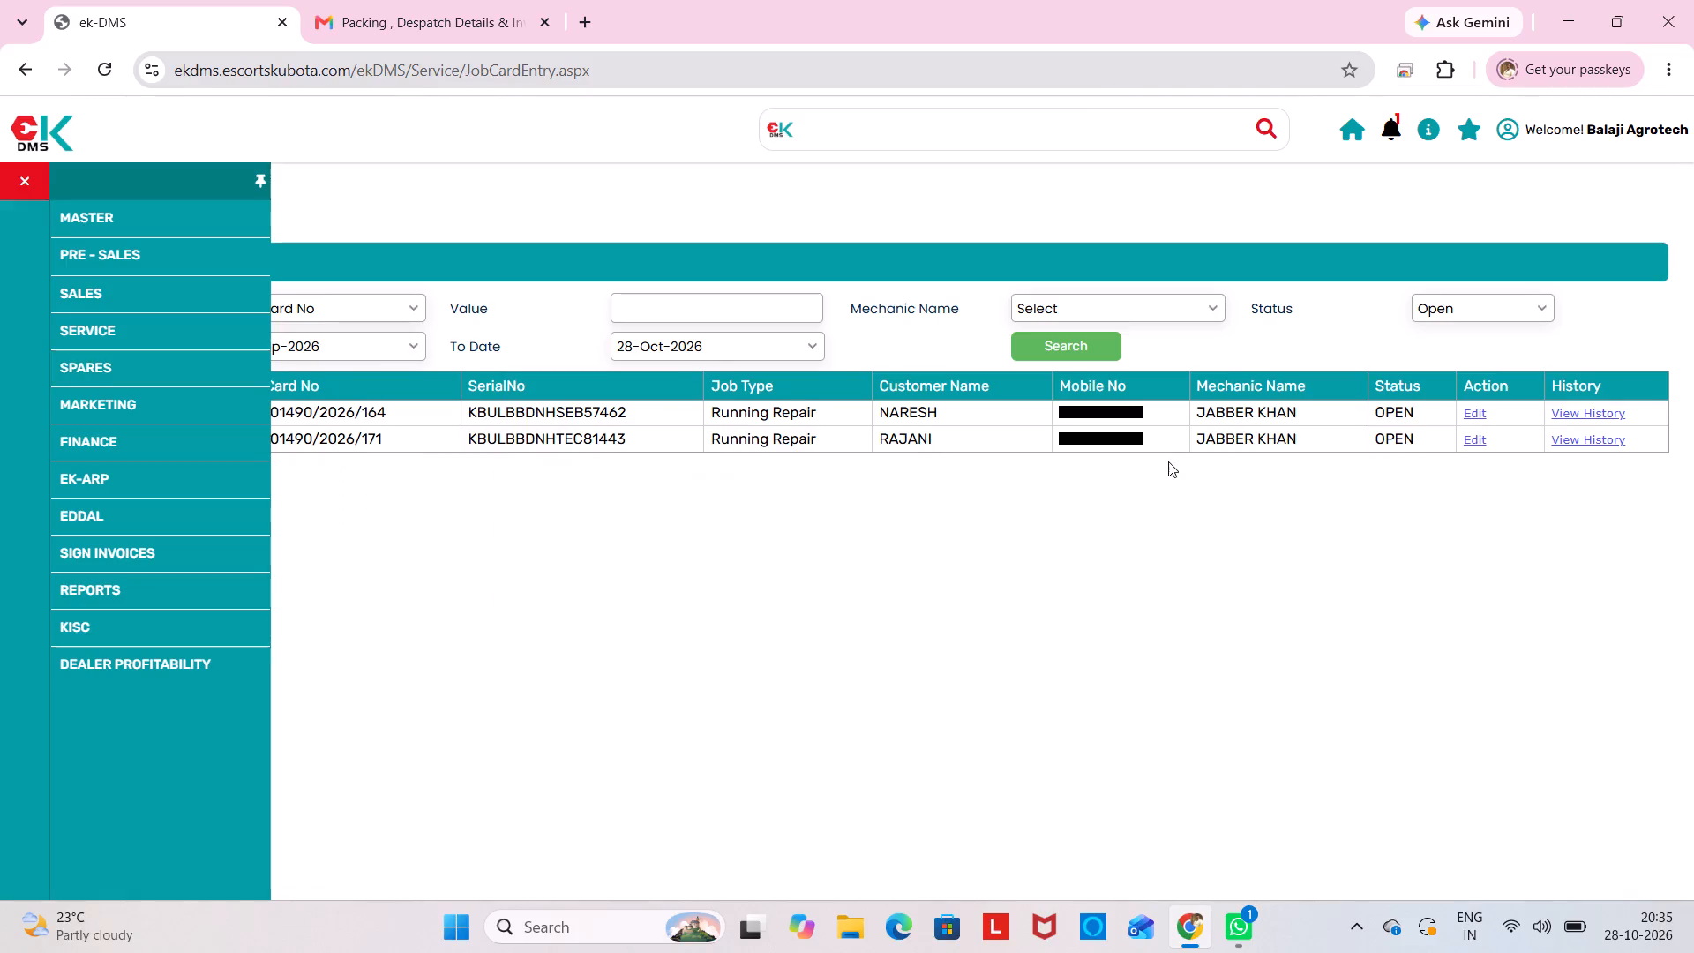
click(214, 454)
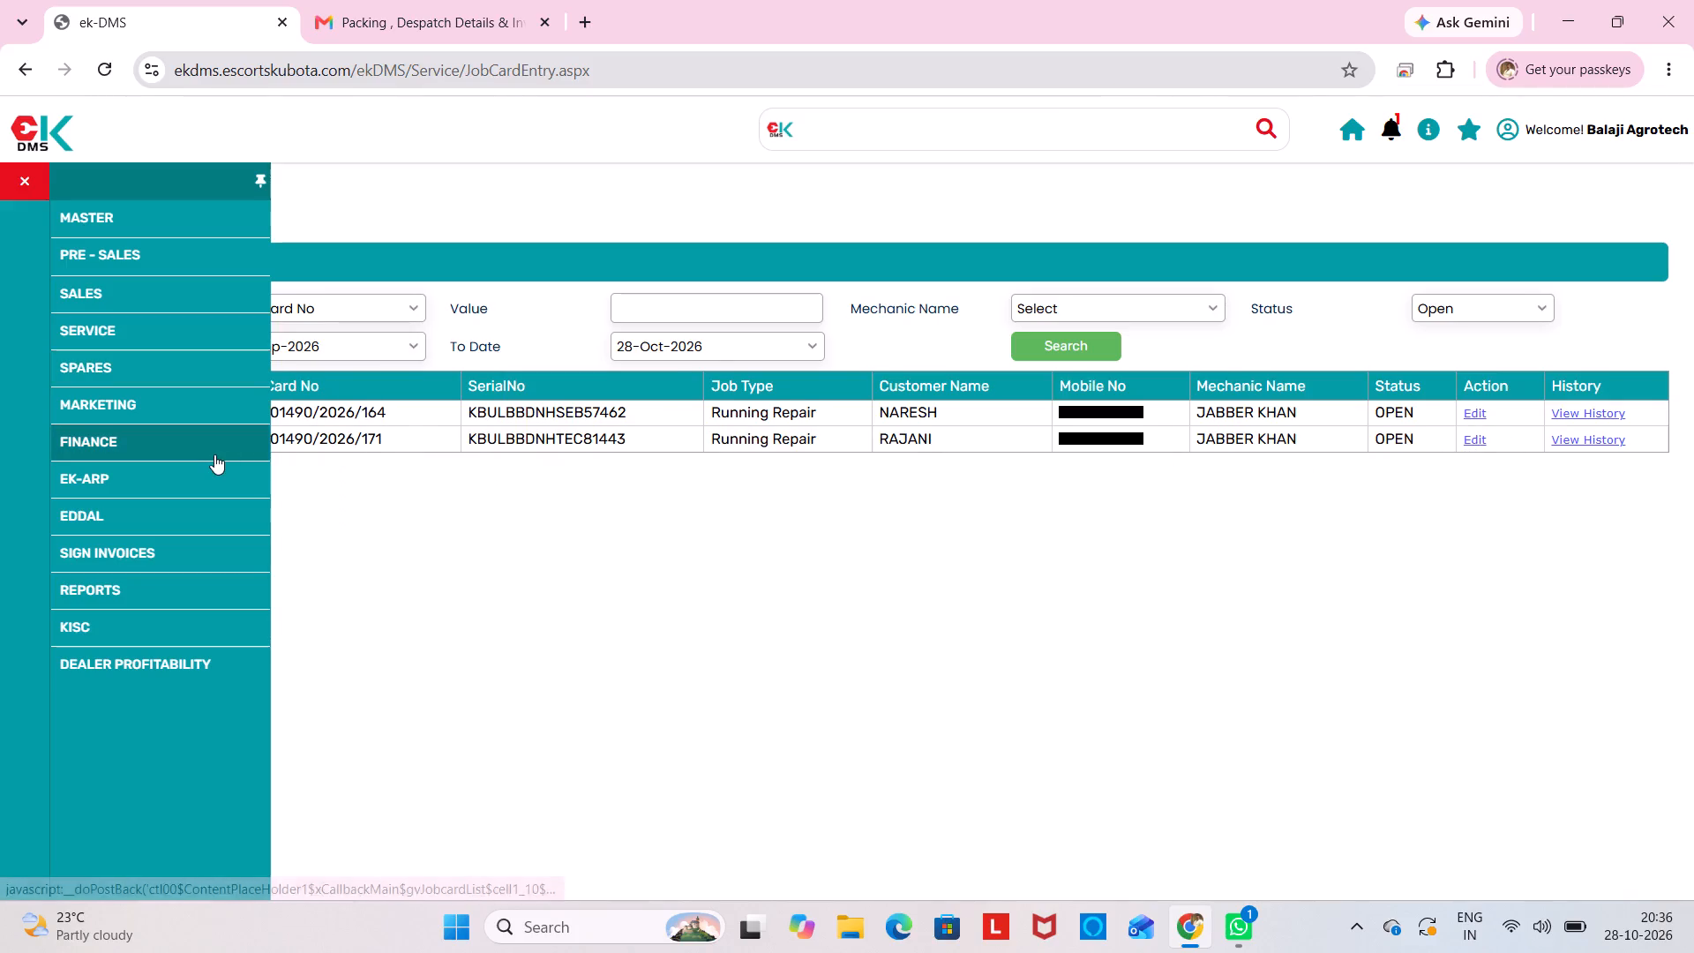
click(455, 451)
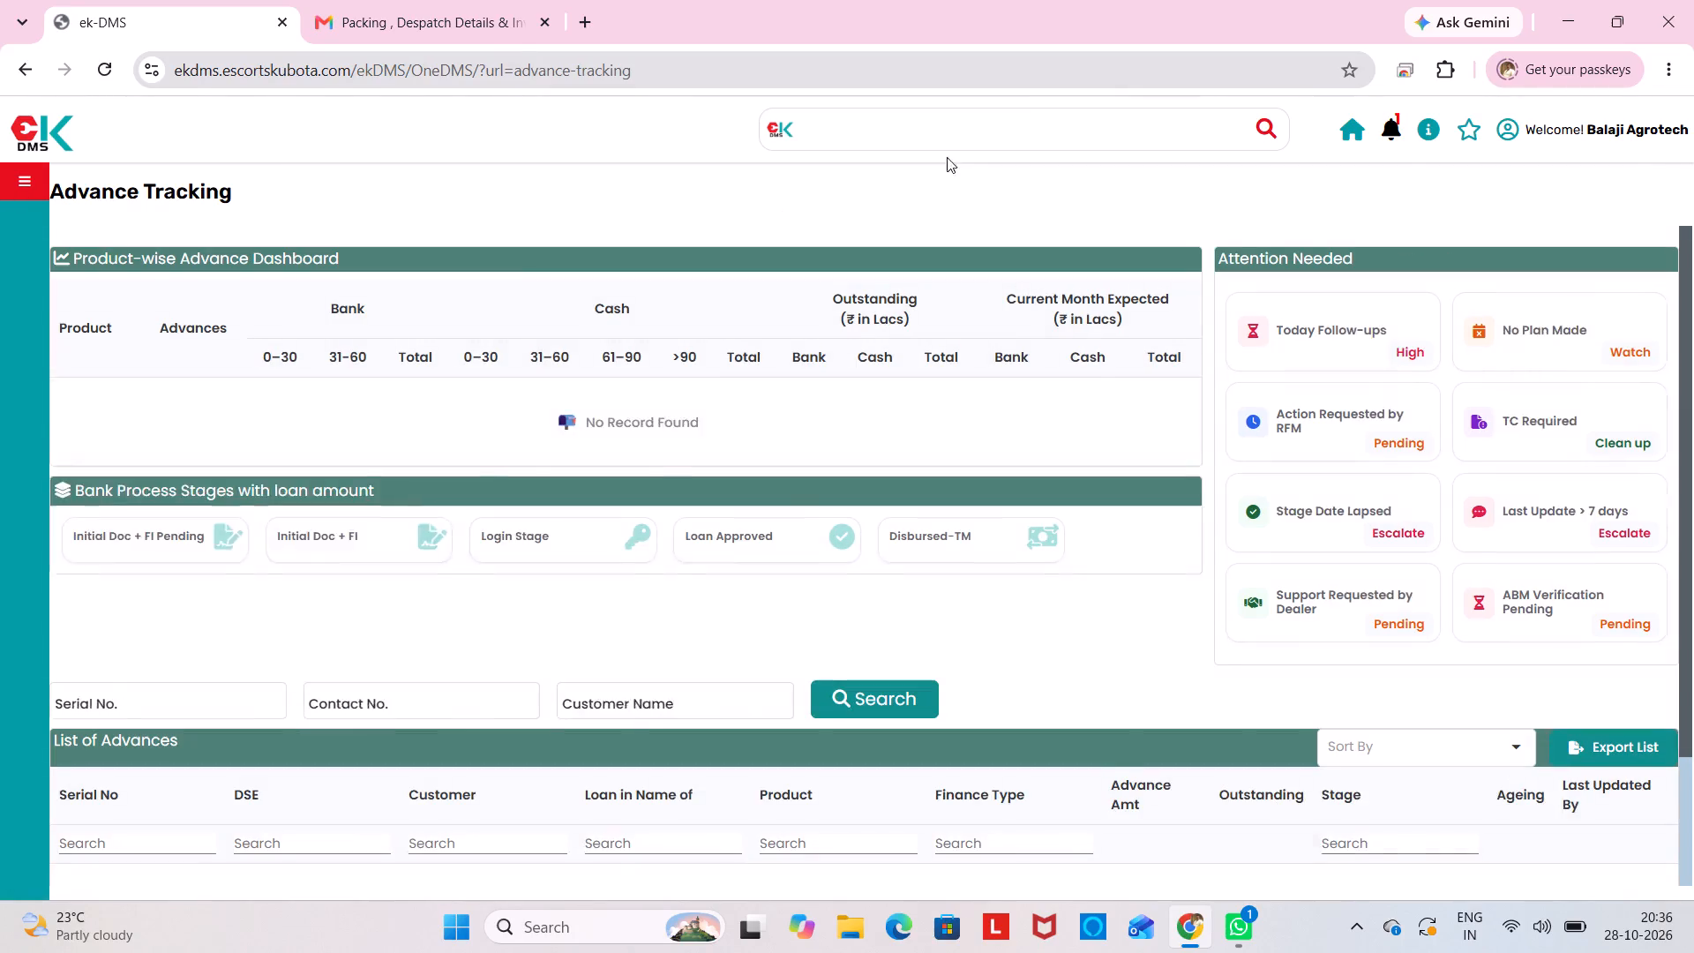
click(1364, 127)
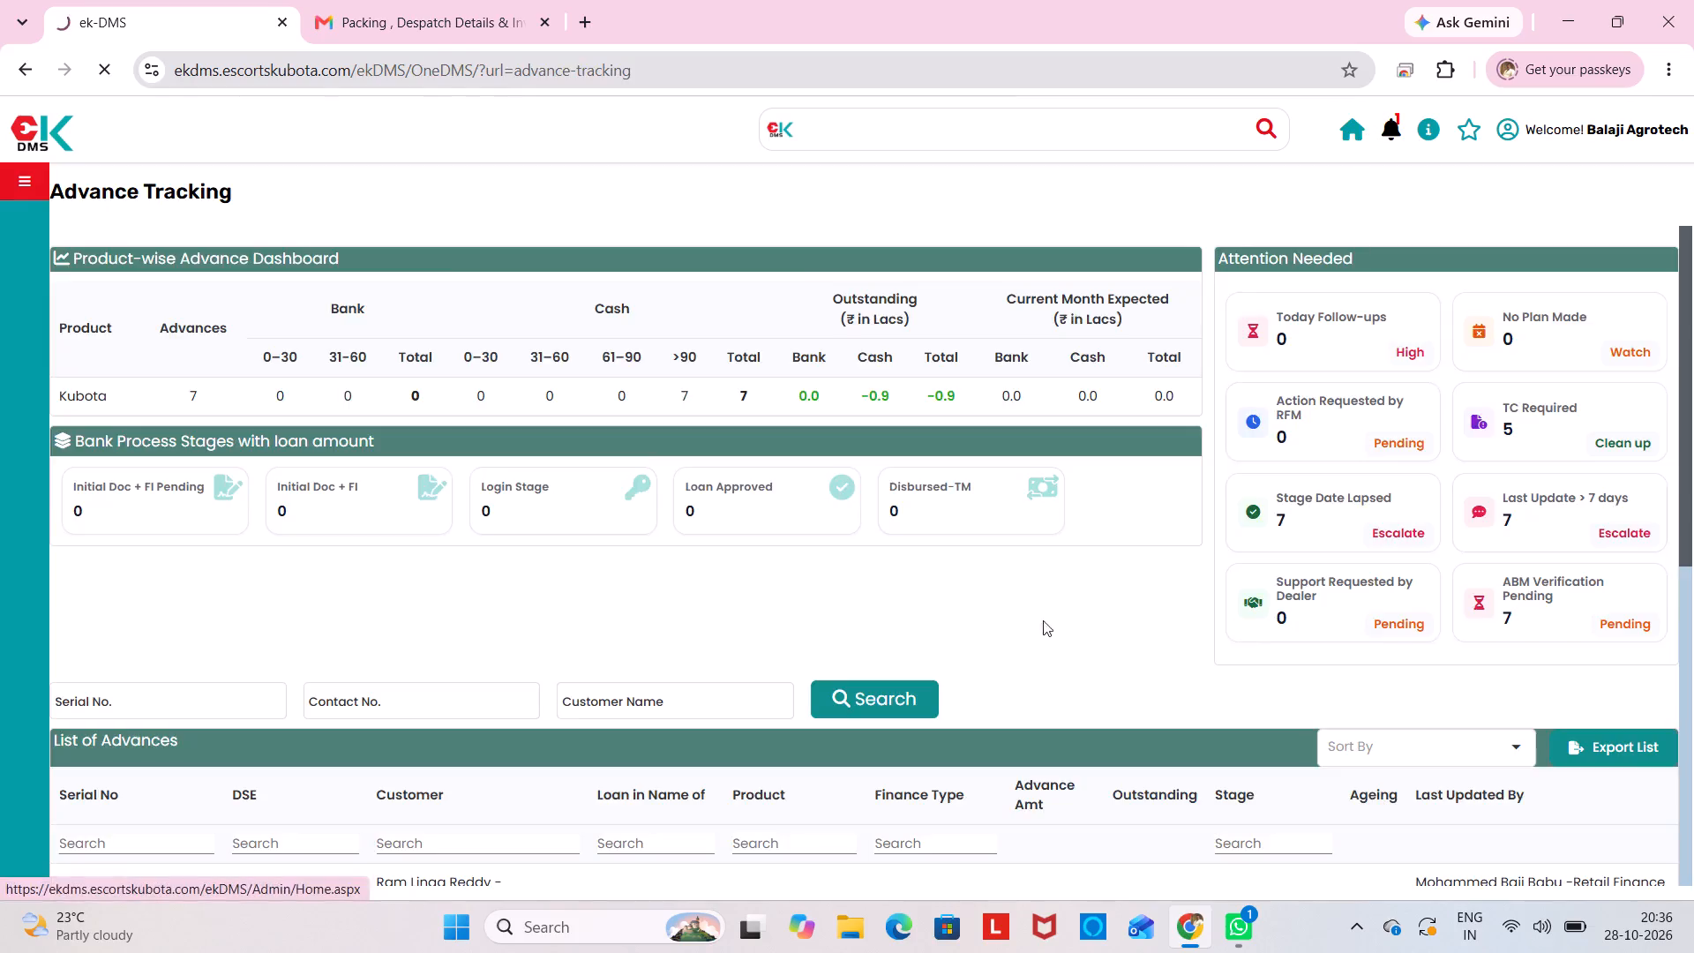
Search the open service job cards, reopen JC/C01490/2026/164 and view its job status.
click(183, 296)
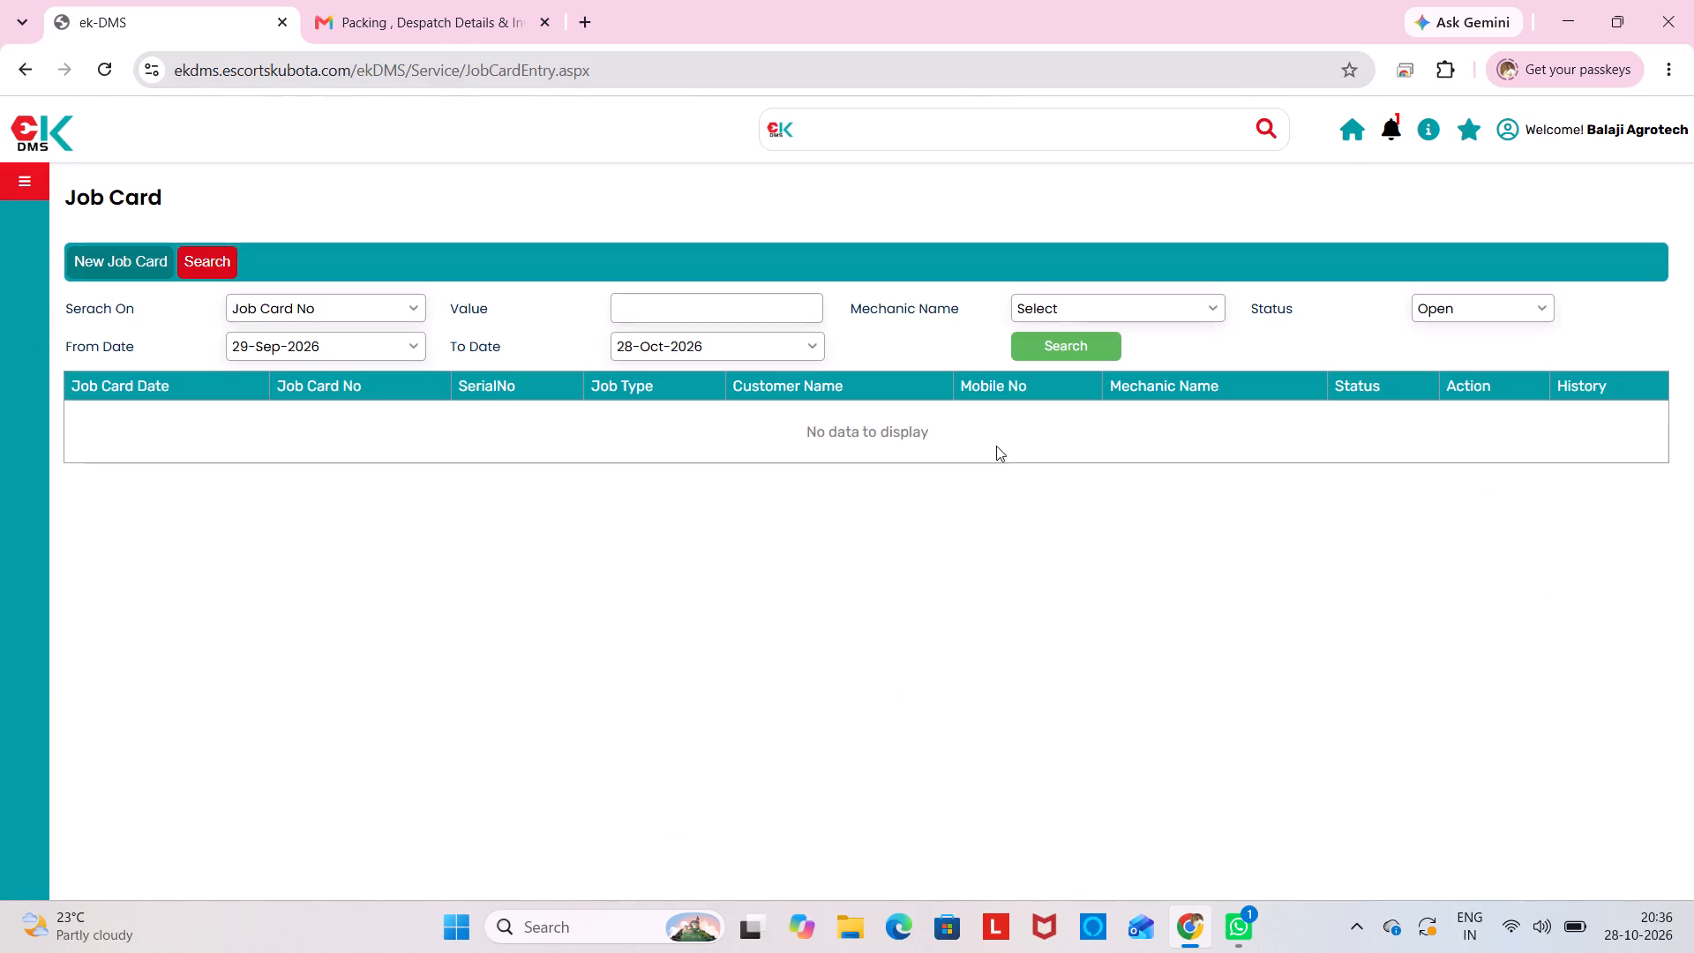
click(1106, 348)
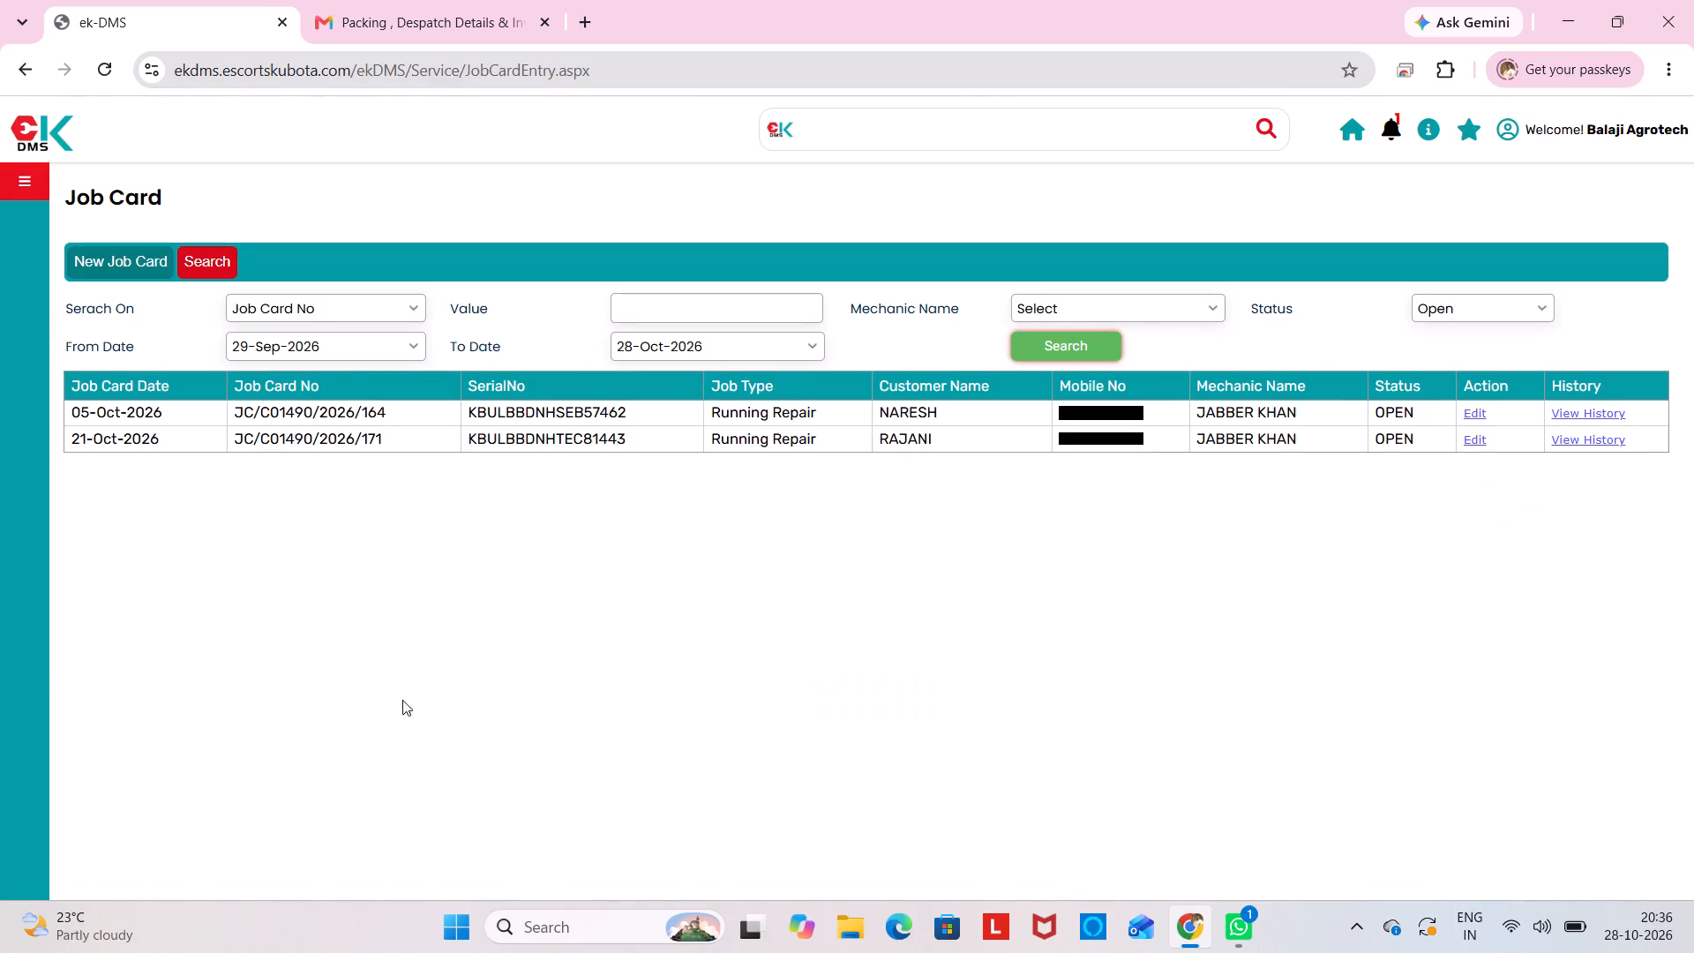
click(1475, 416)
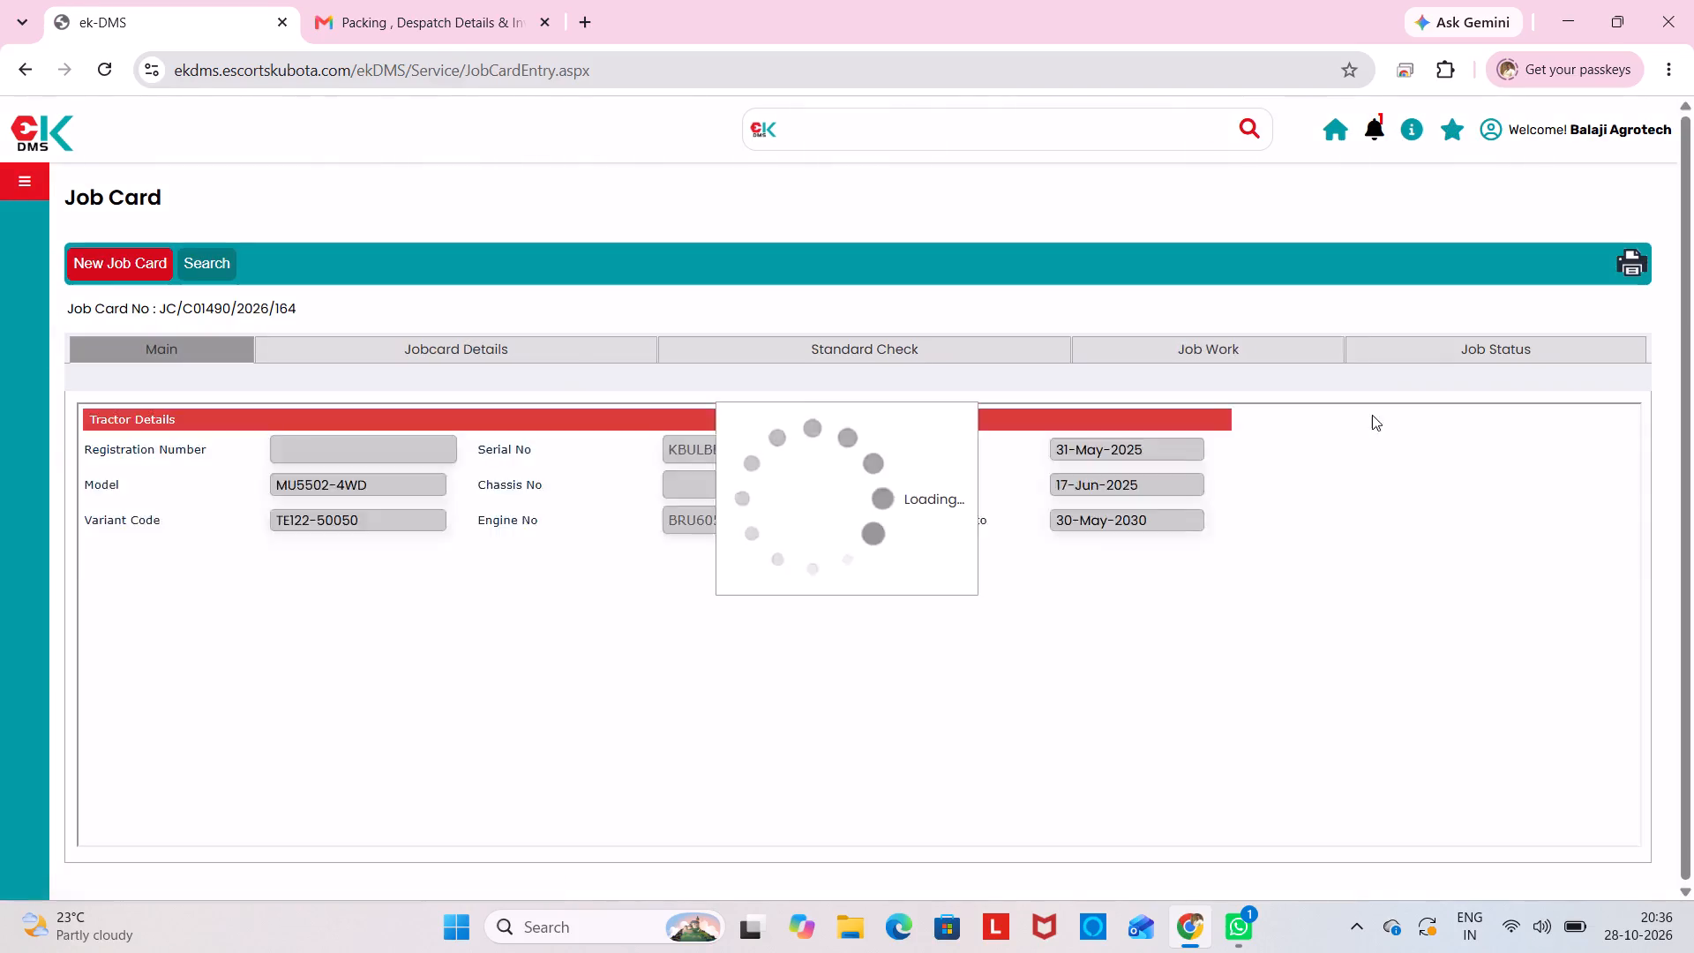
click(1458, 348)
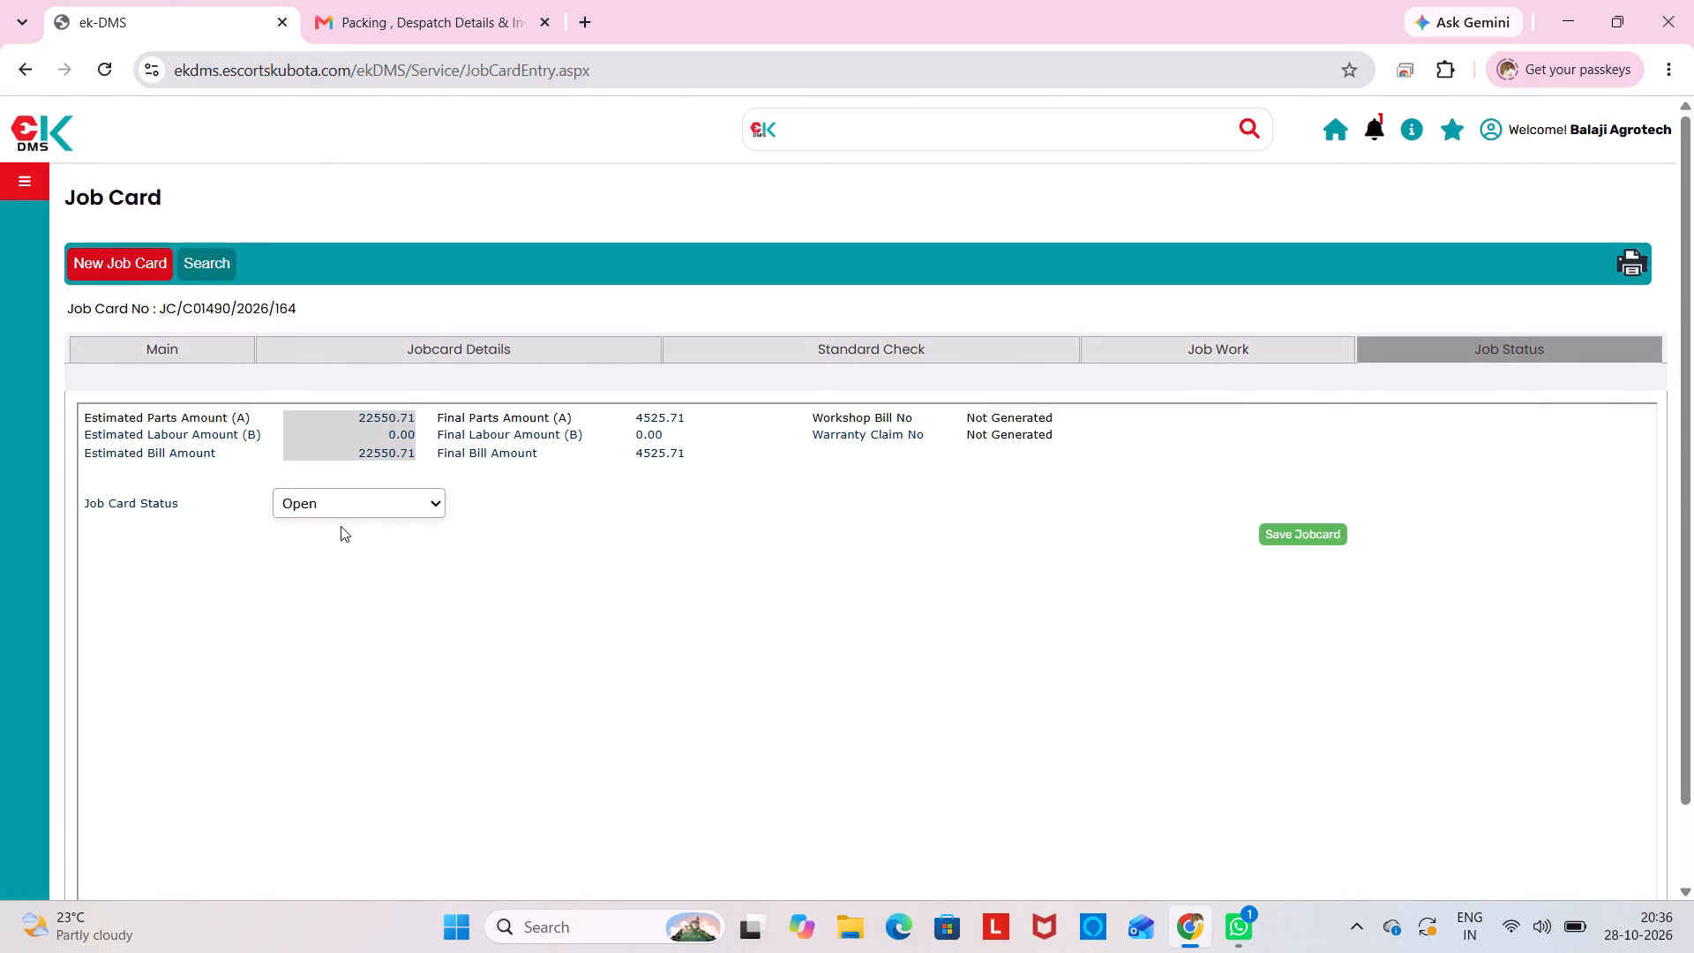
Set the status of job card JC/C01490/2026/164 to Cancel, save it and confirm the cancellation.
click(341, 501)
click(371, 589)
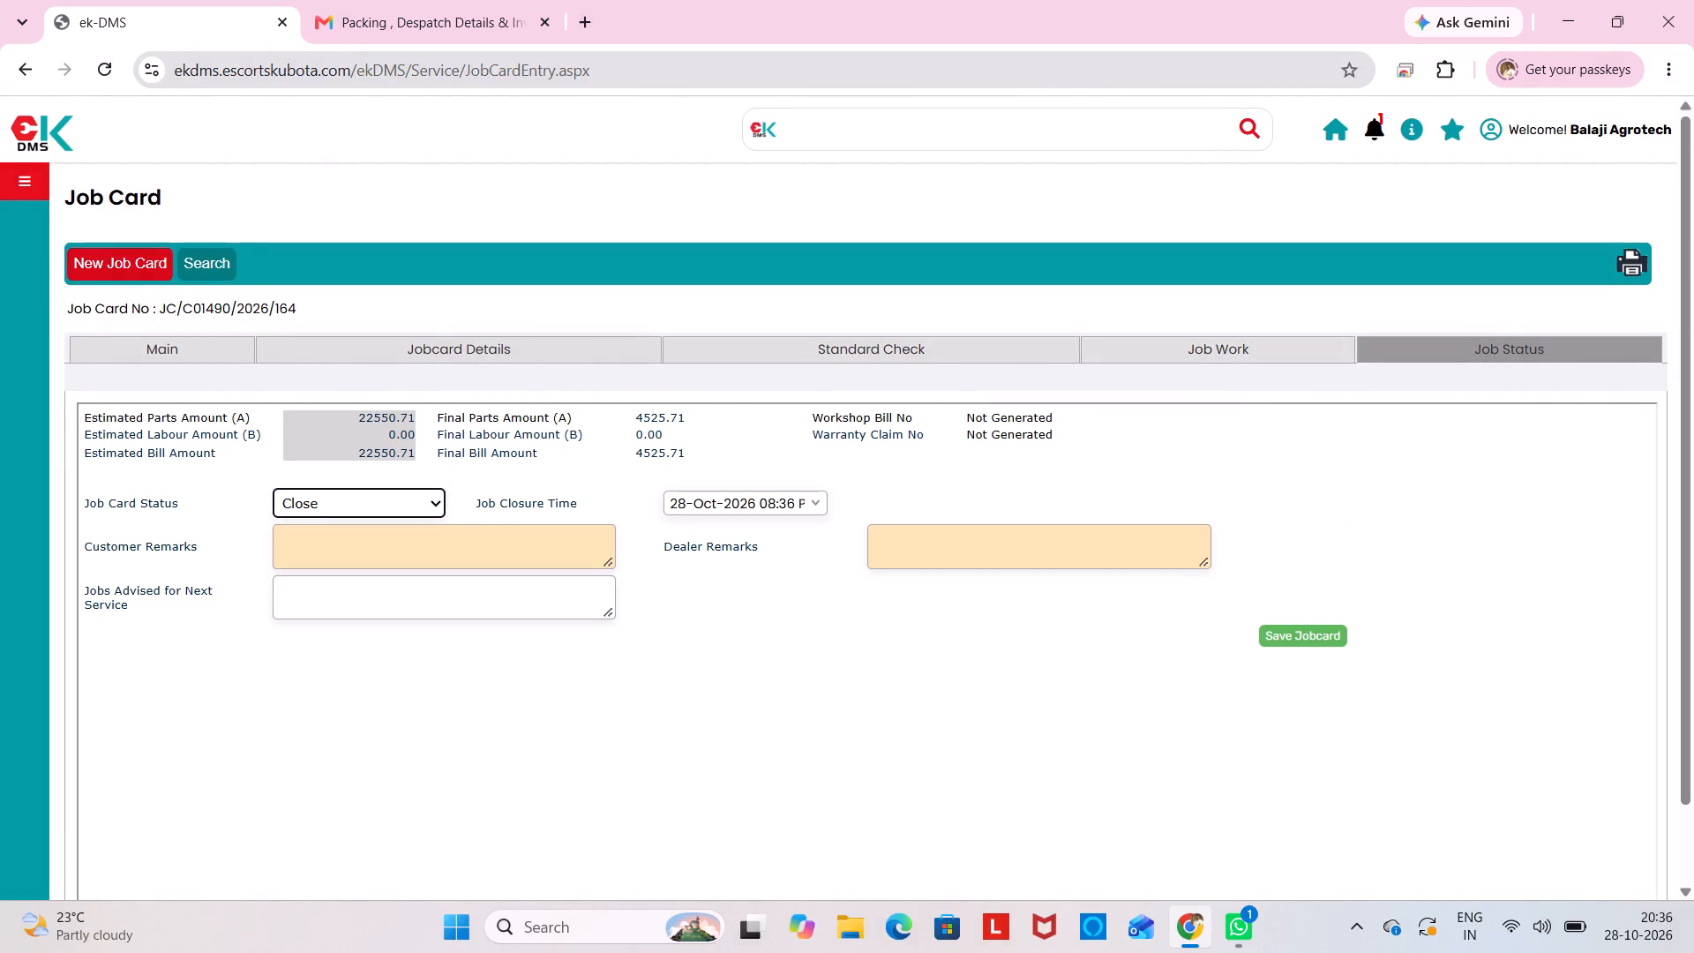
click(356, 499)
click(365, 607)
click(1300, 527)
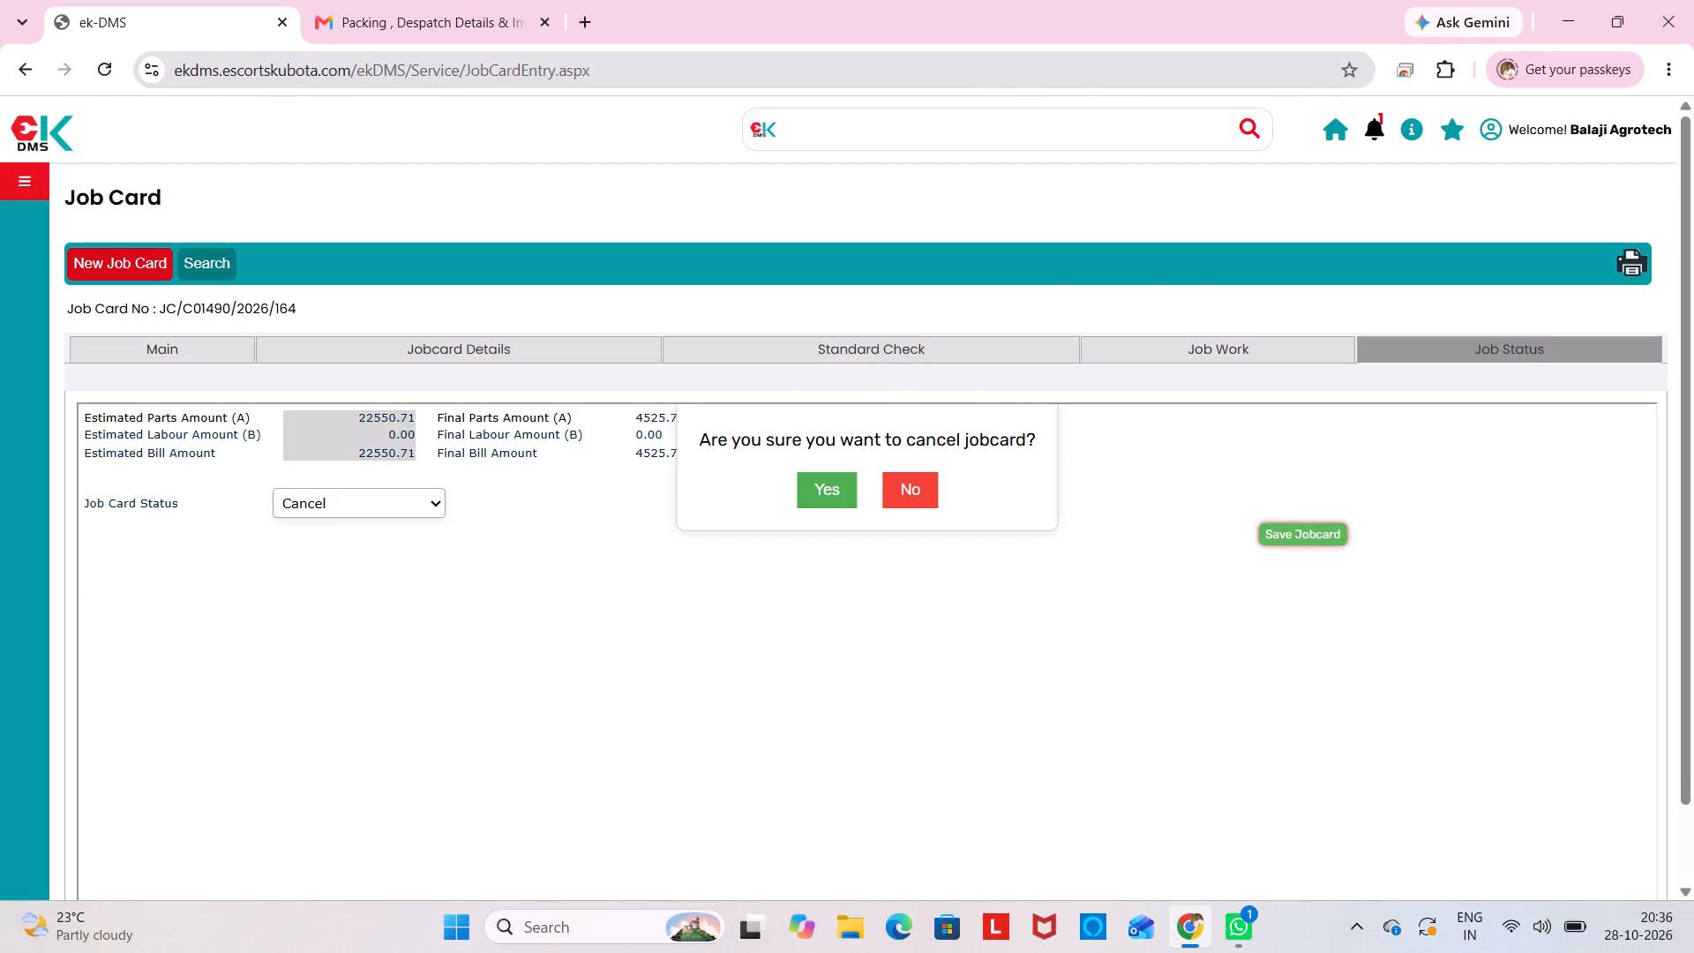
click(821, 486)
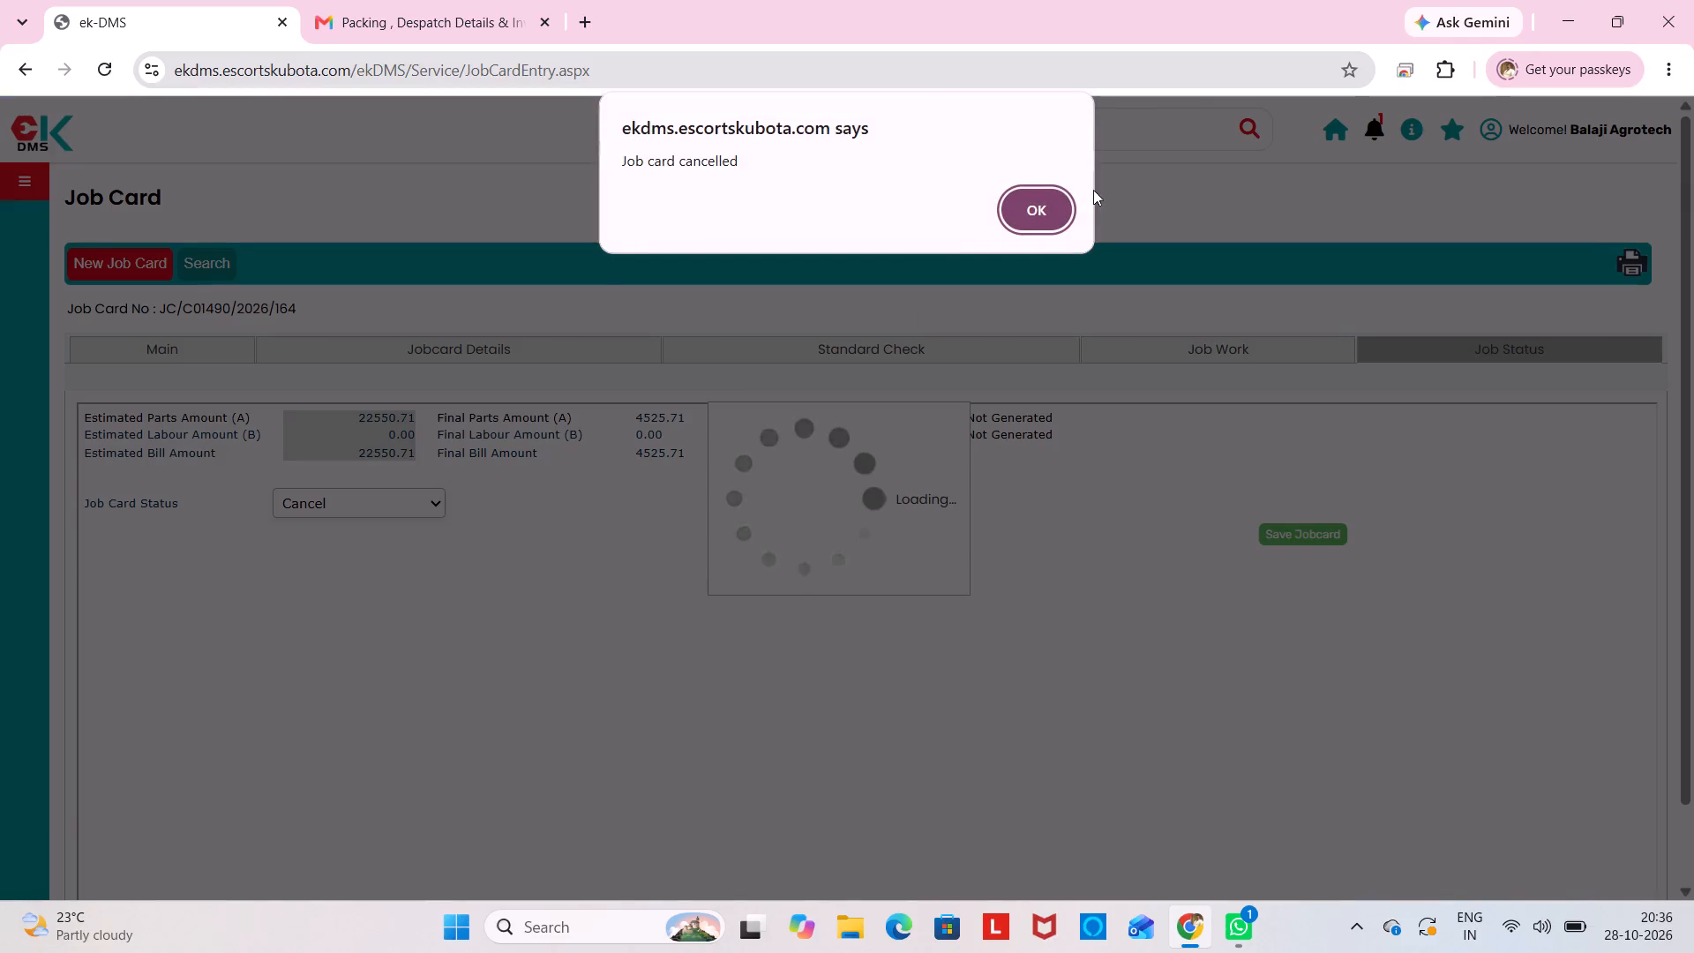
click(1070, 195)
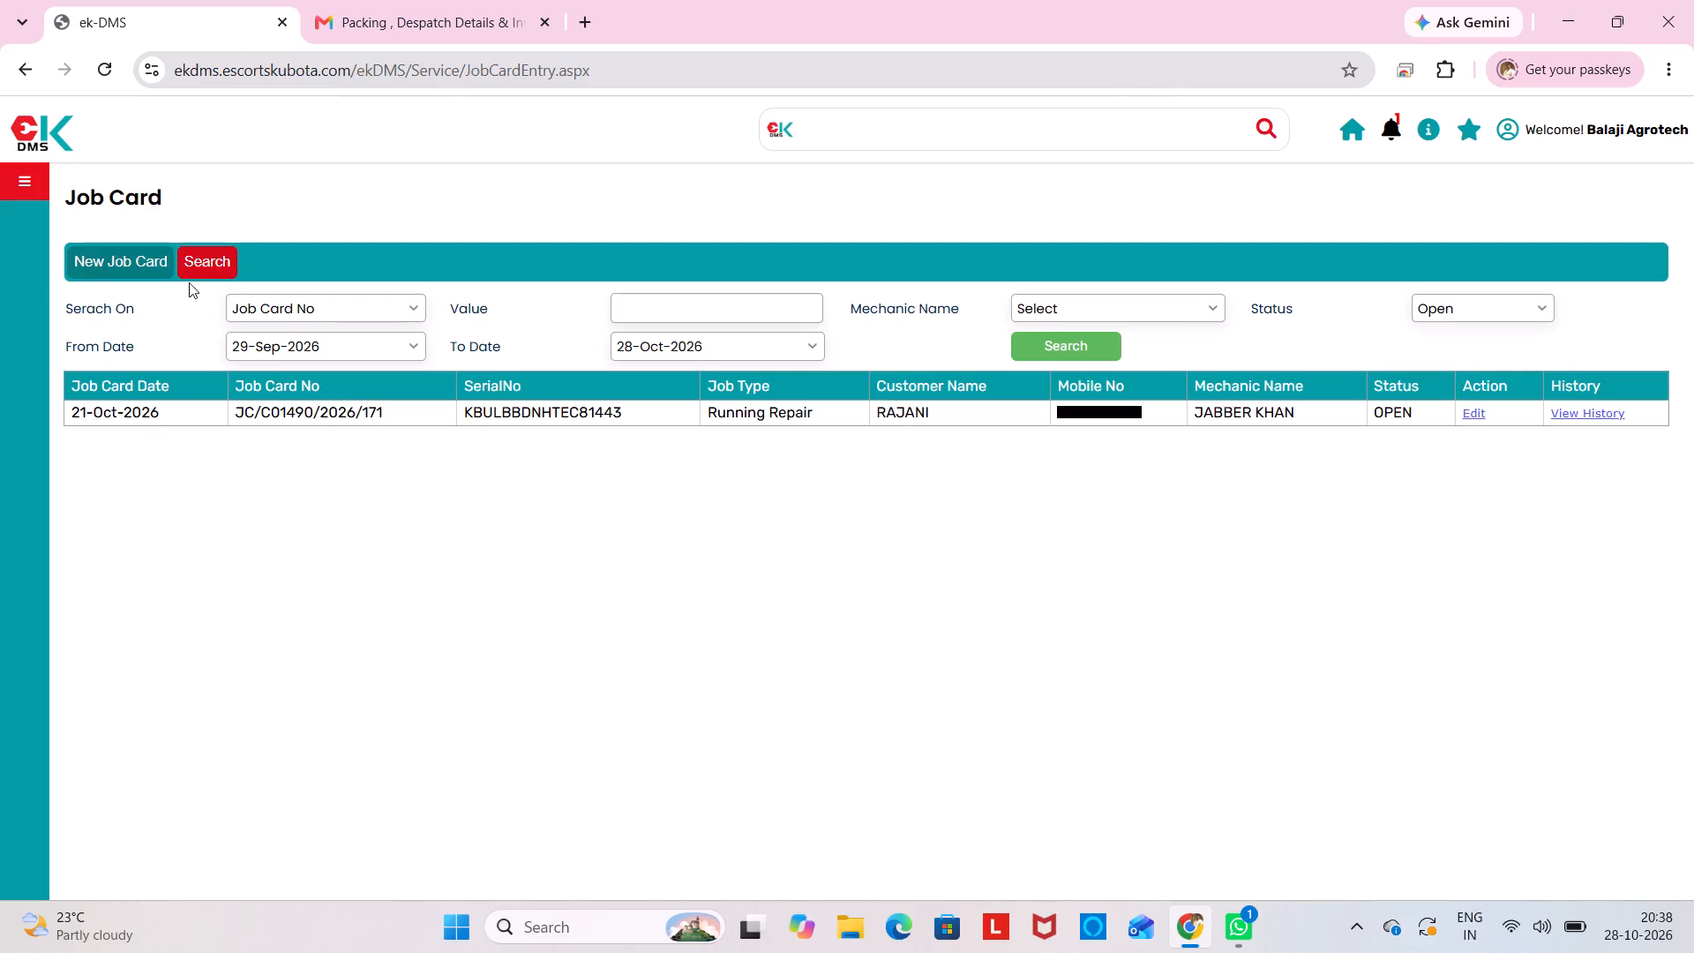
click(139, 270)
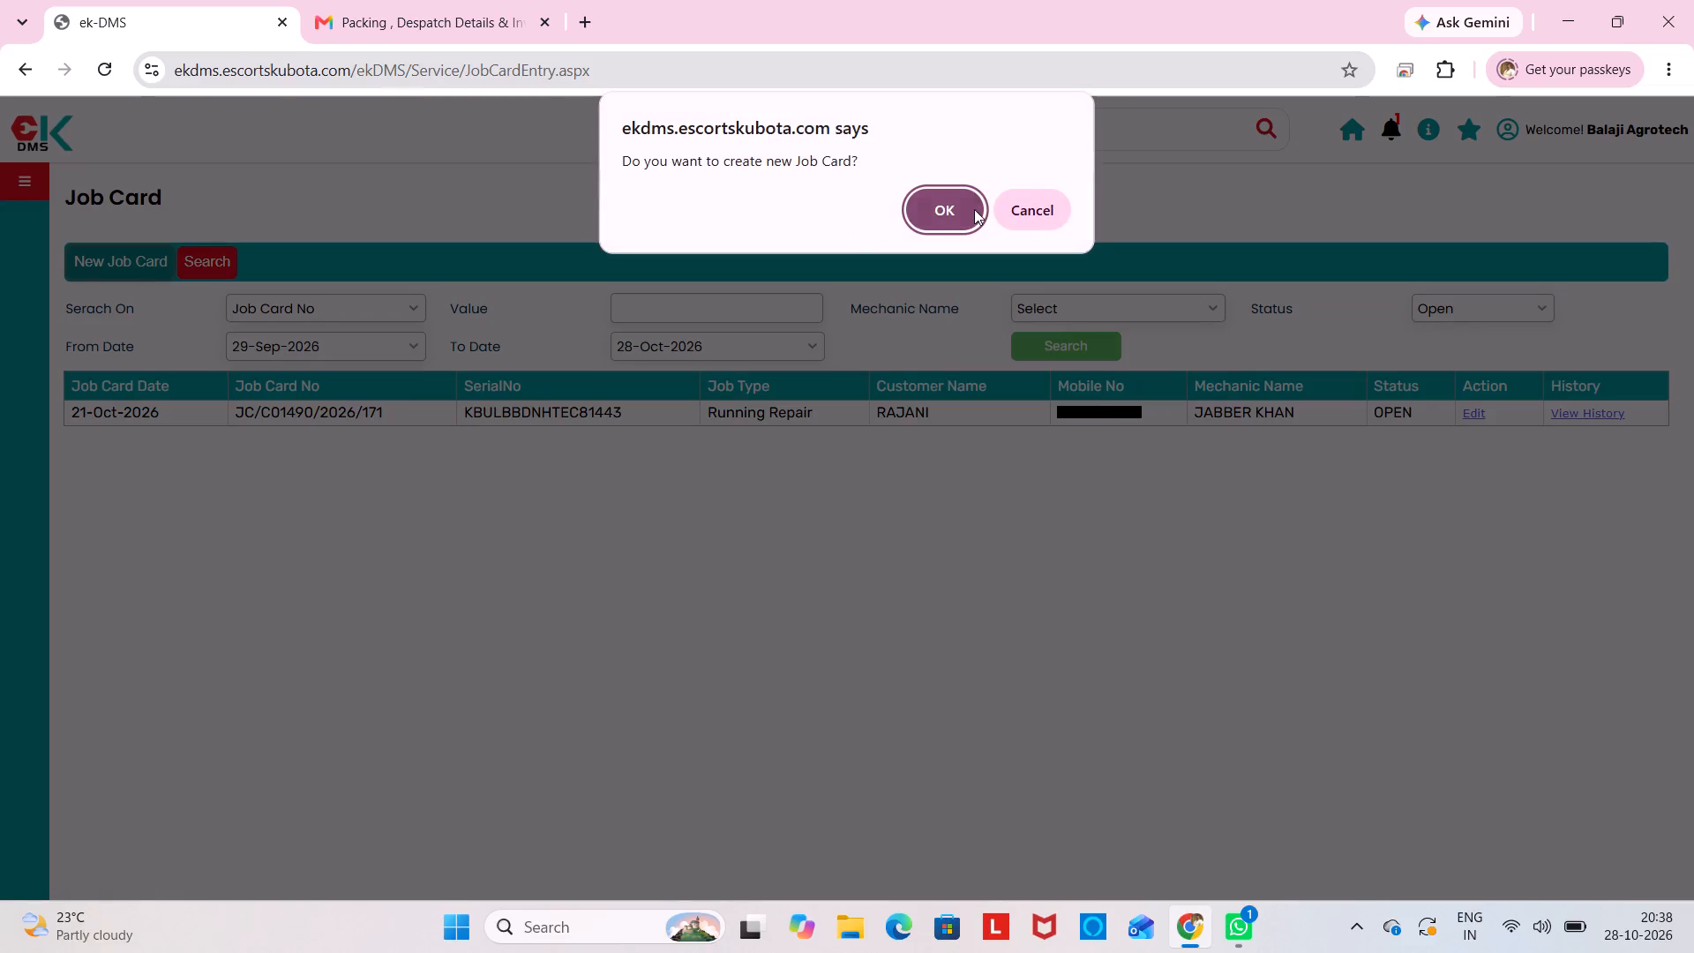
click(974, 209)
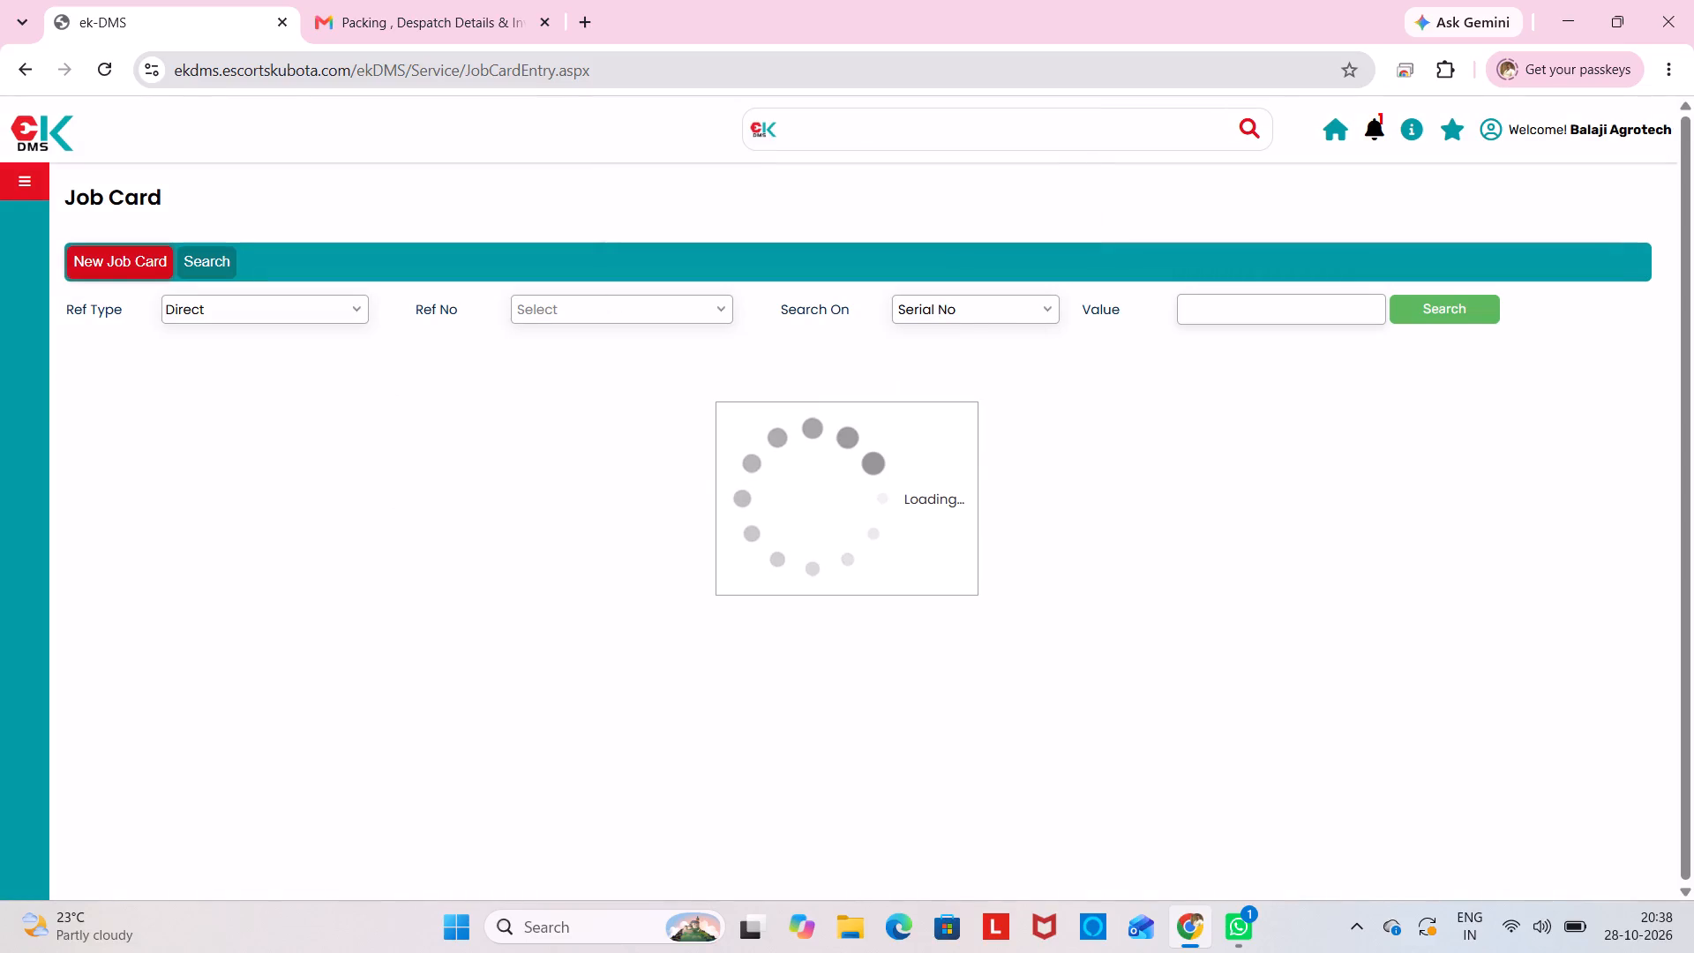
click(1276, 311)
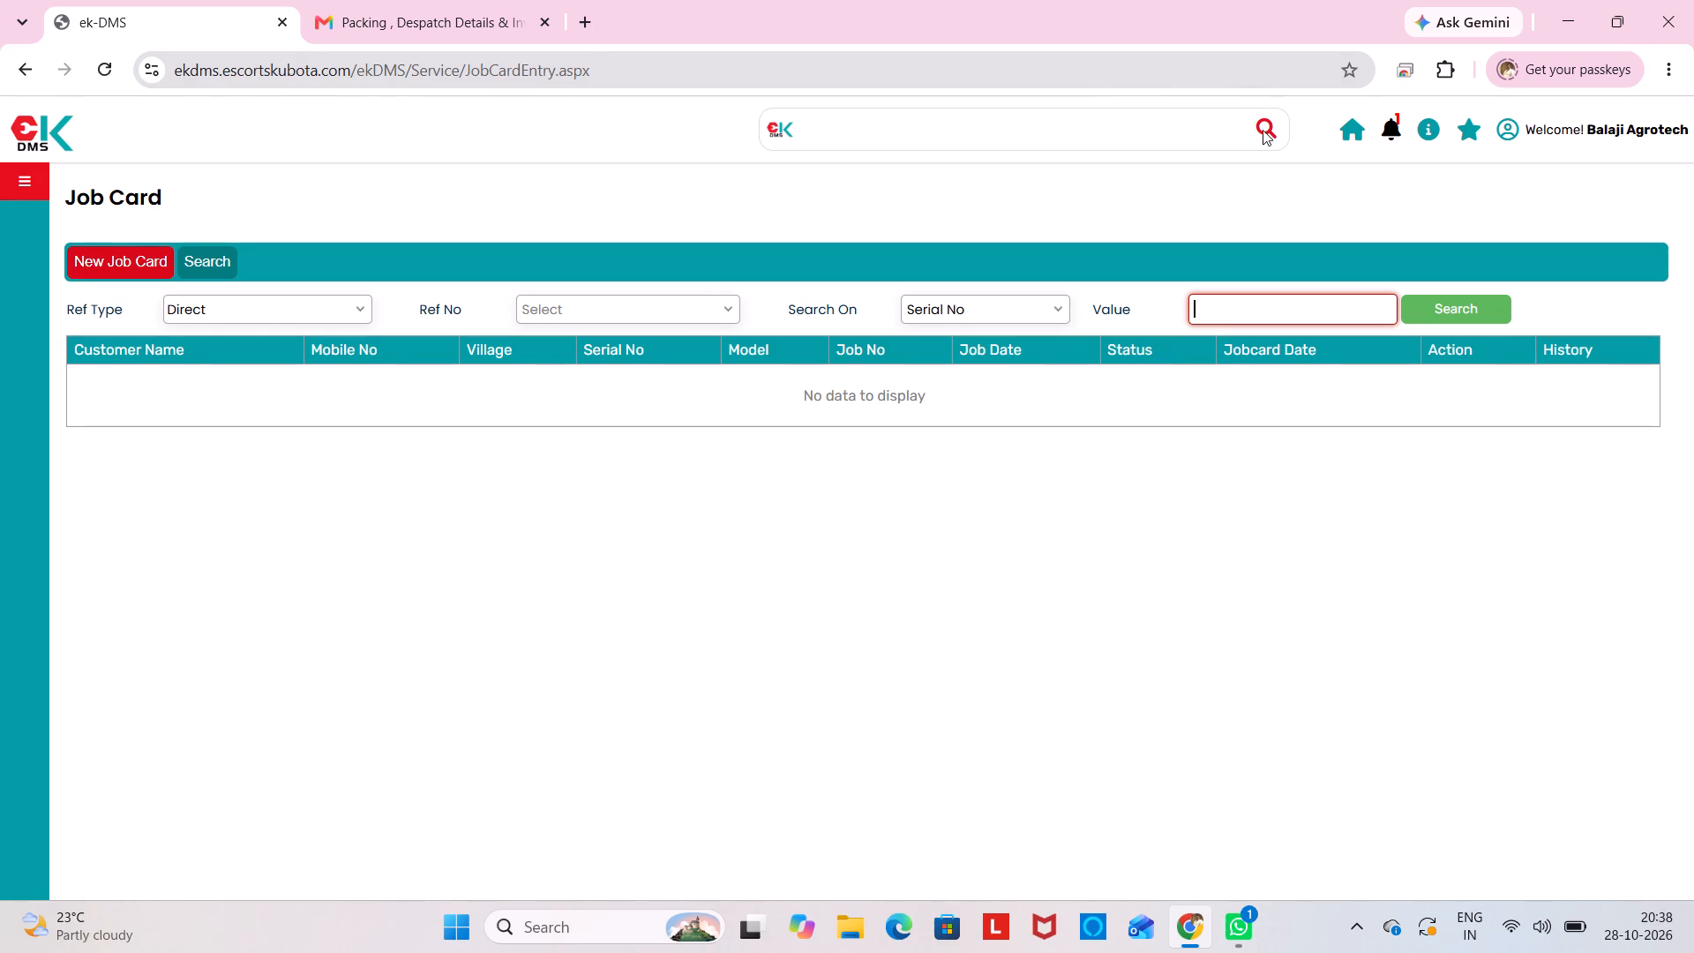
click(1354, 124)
Open the tractor purchase orders in the Sales module and search them with the status set to All.
click(13, 198)
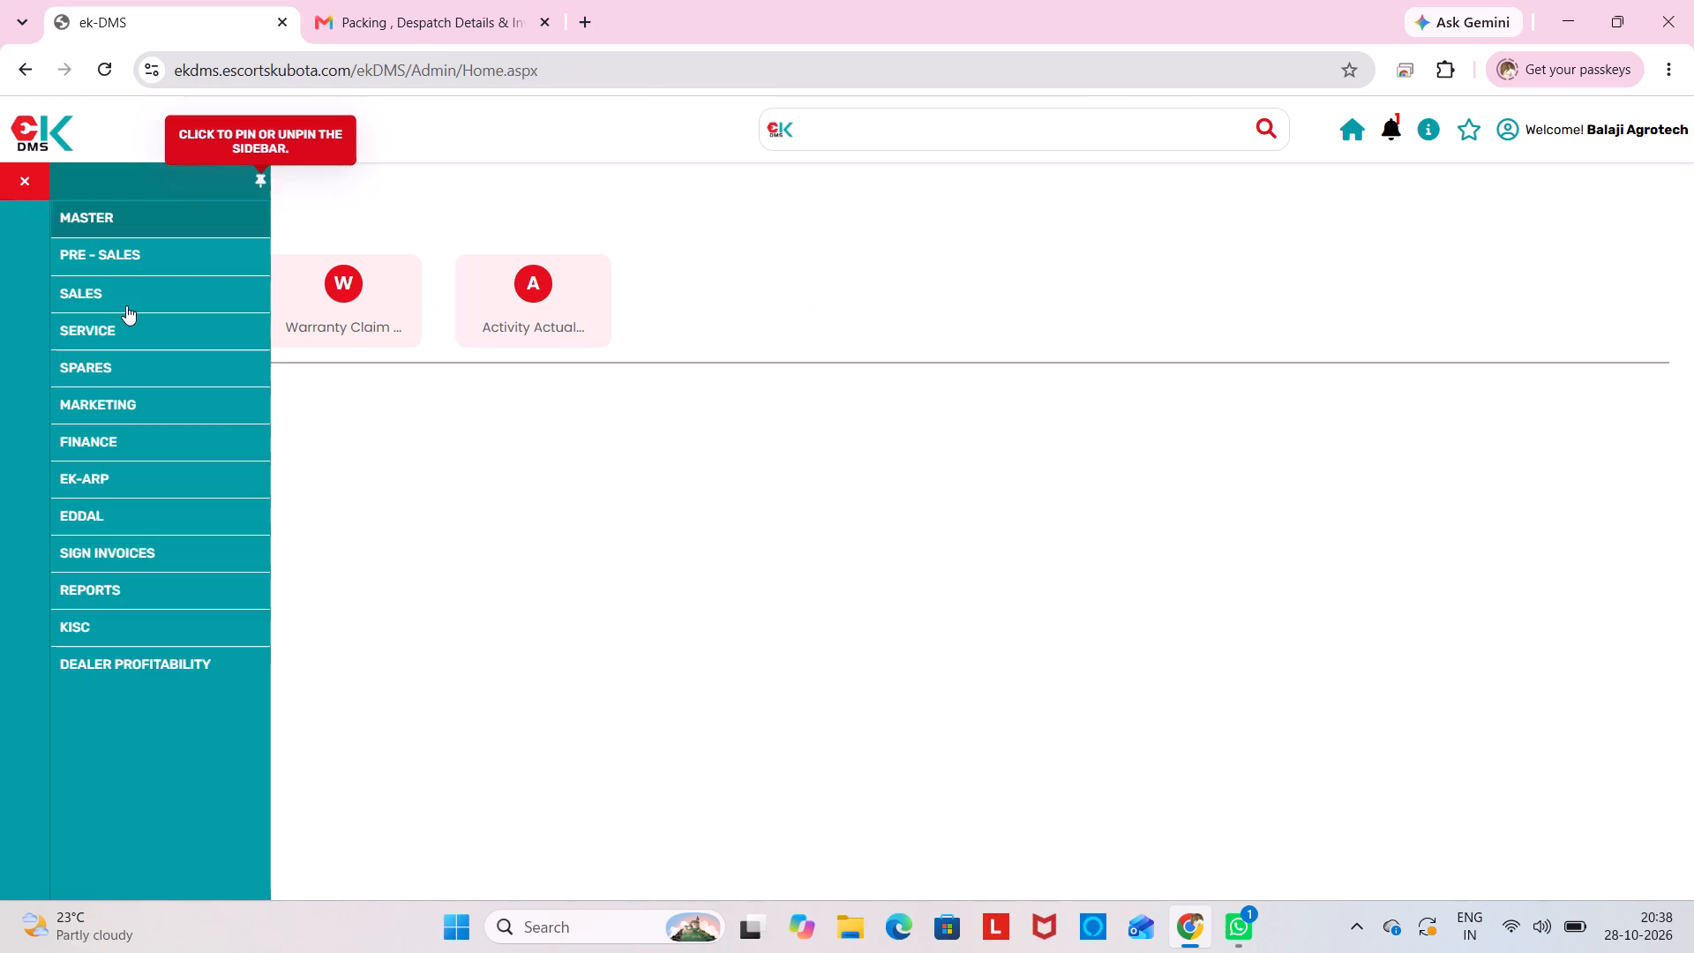
click(174, 311)
click(413, 343)
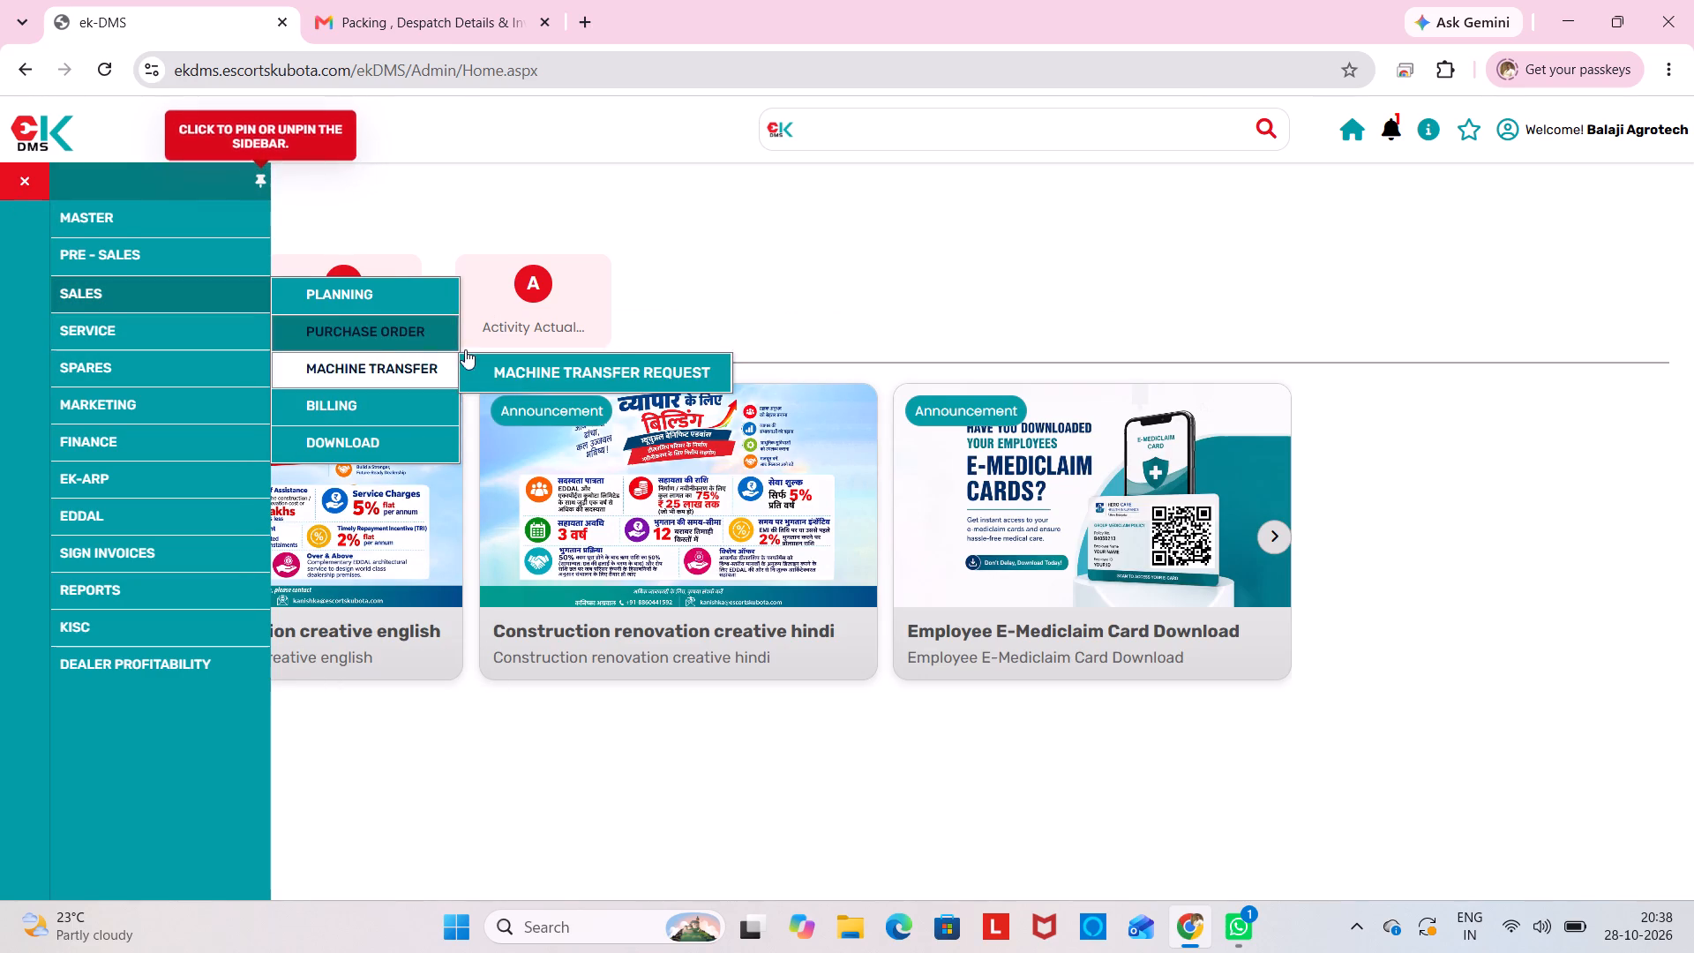
click(618, 371)
click(6, 201)
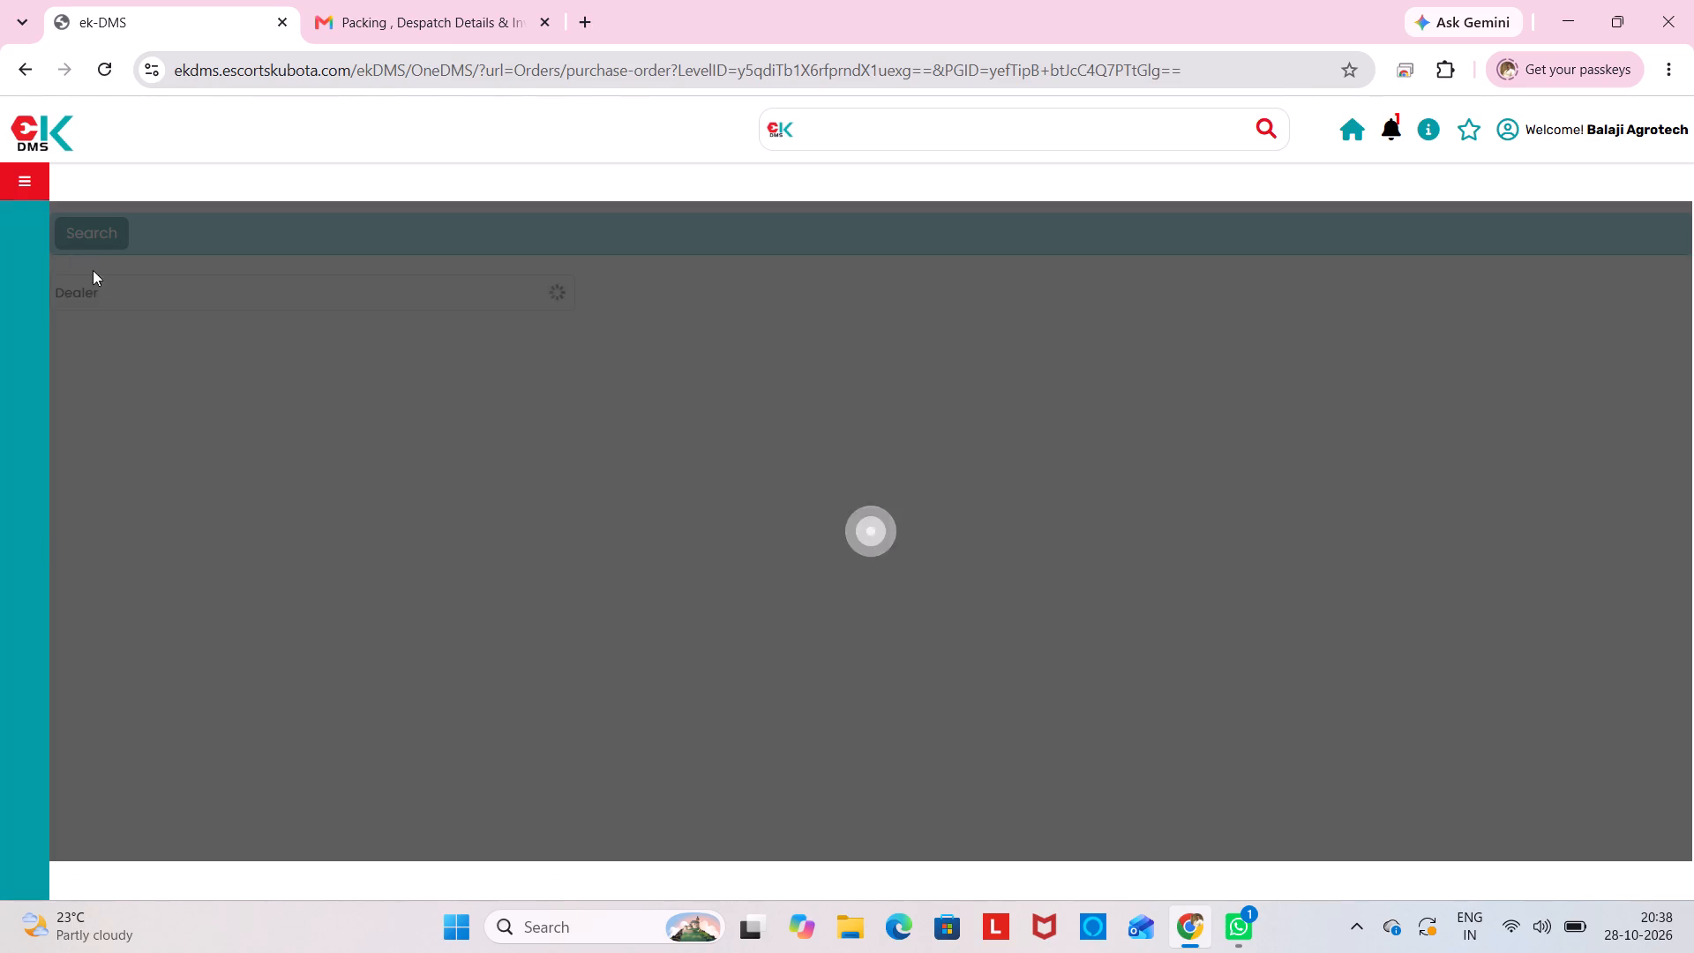
click(22, 181)
click(109, 293)
drag(364, 341, 374, 341)
click(566, 343)
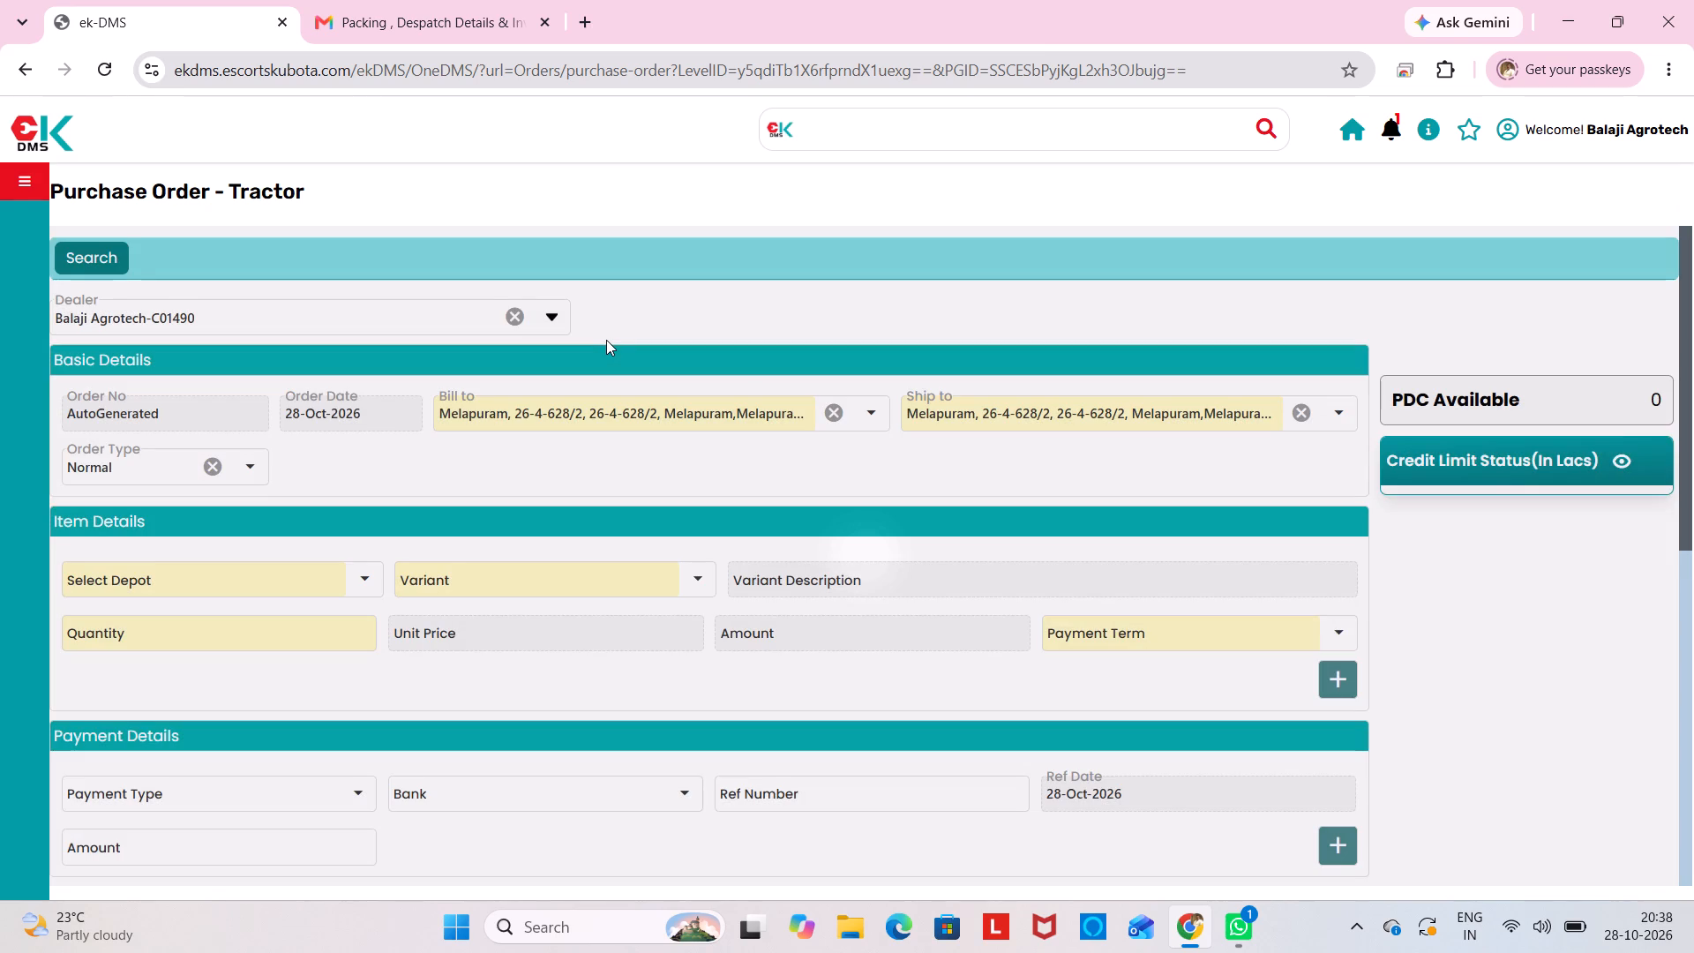
click(63, 252)
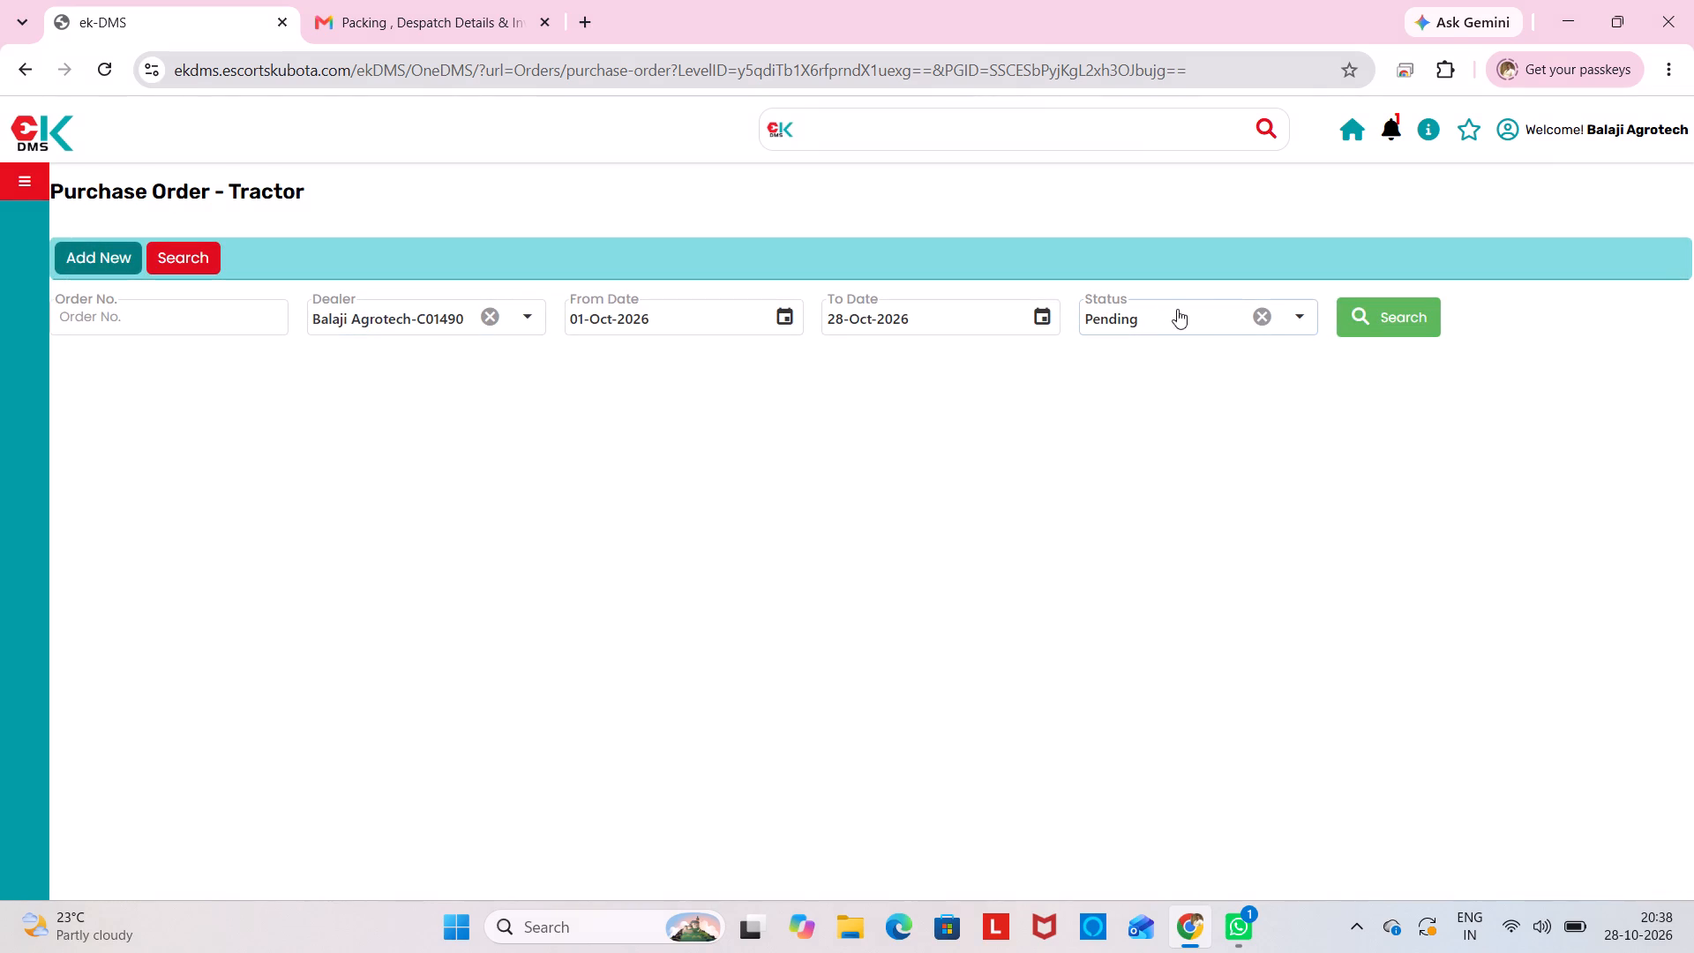
click(1257, 318)
click(1271, 317)
click(1167, 341)
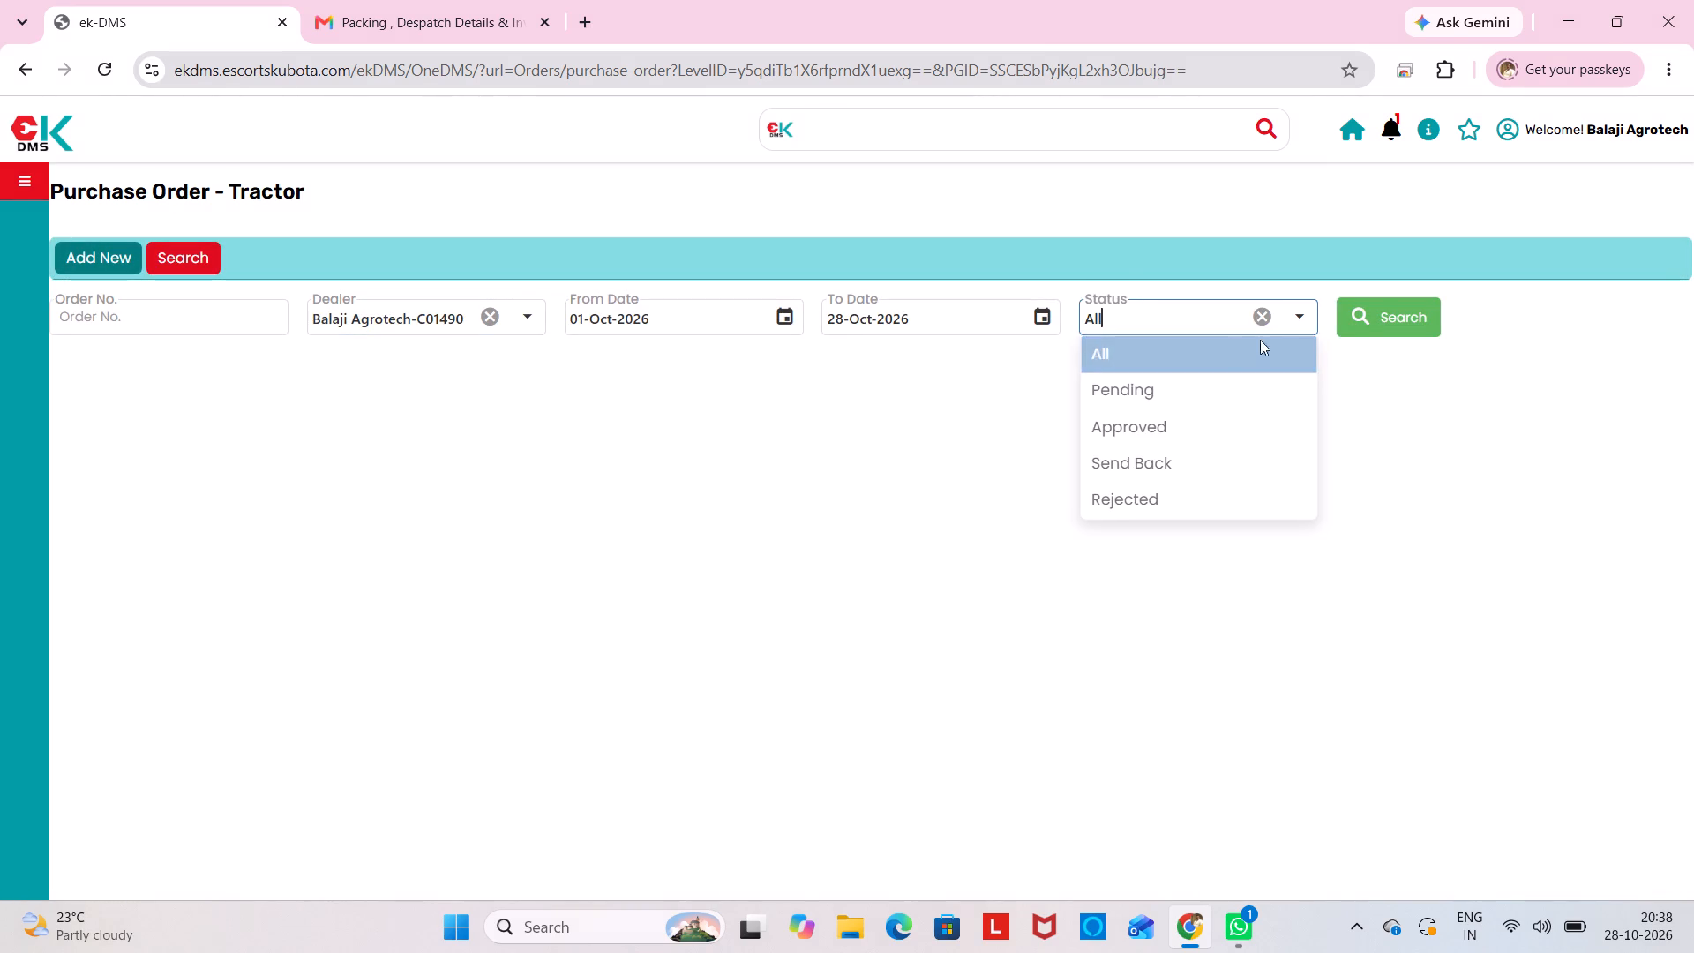
click(1368, 325)
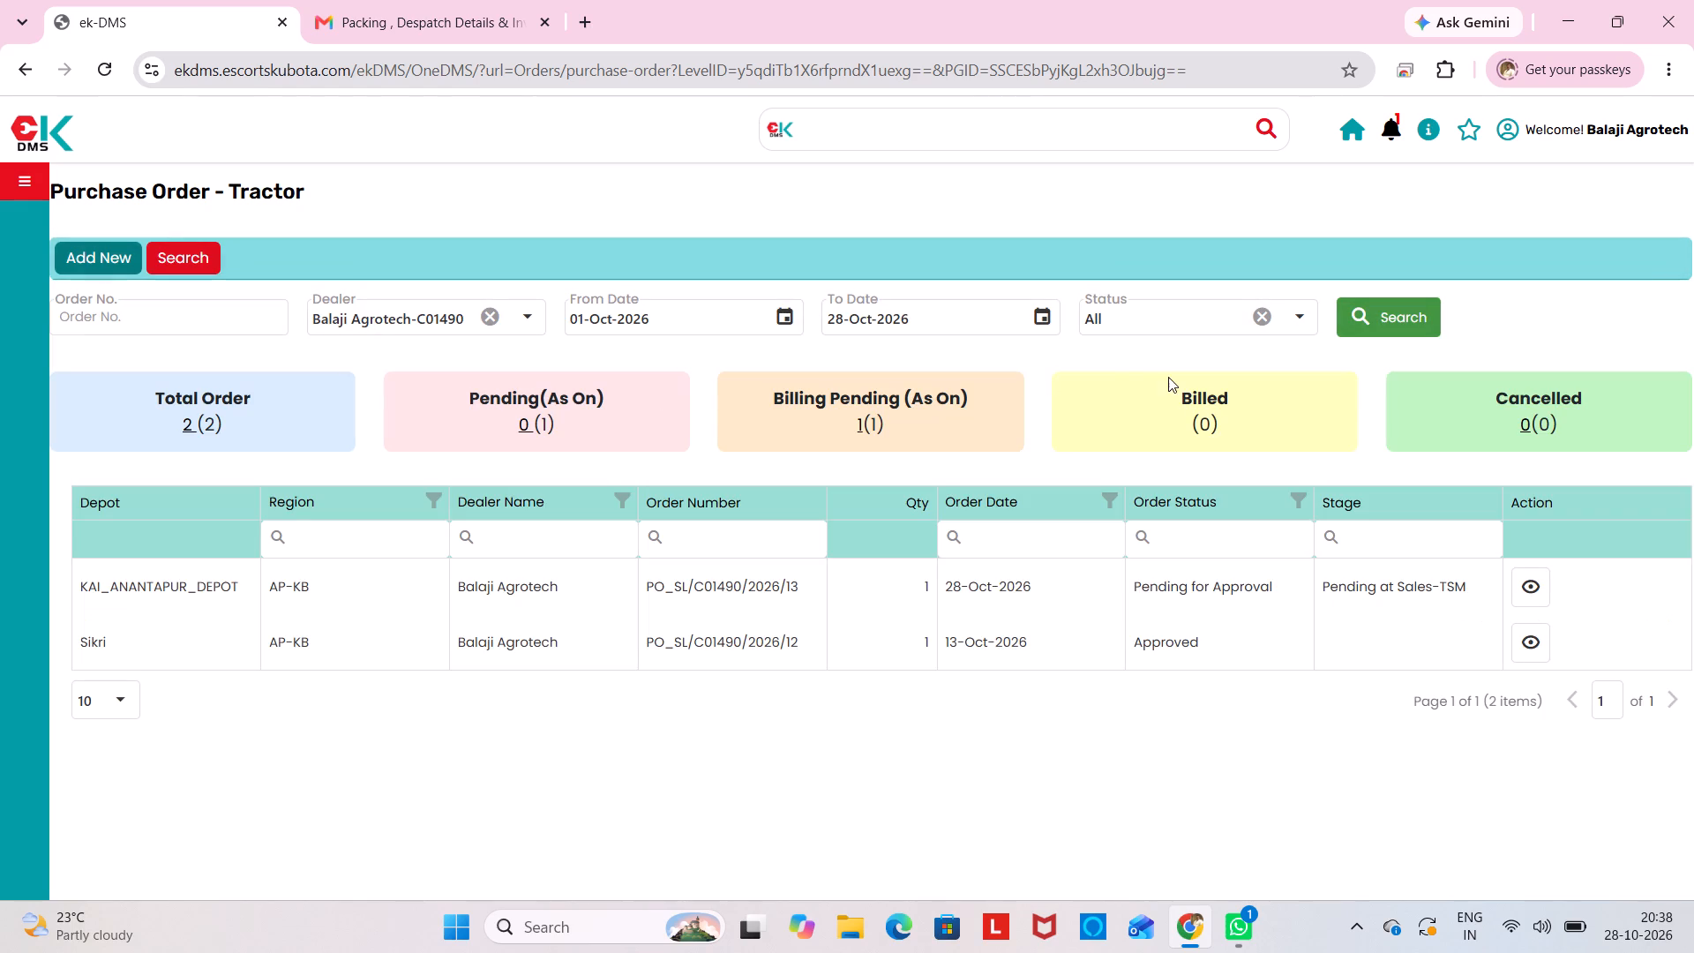
Open purchase order PO_SL/C01490/2026/13 and review its item, charges and history details.
click(1511, 584)
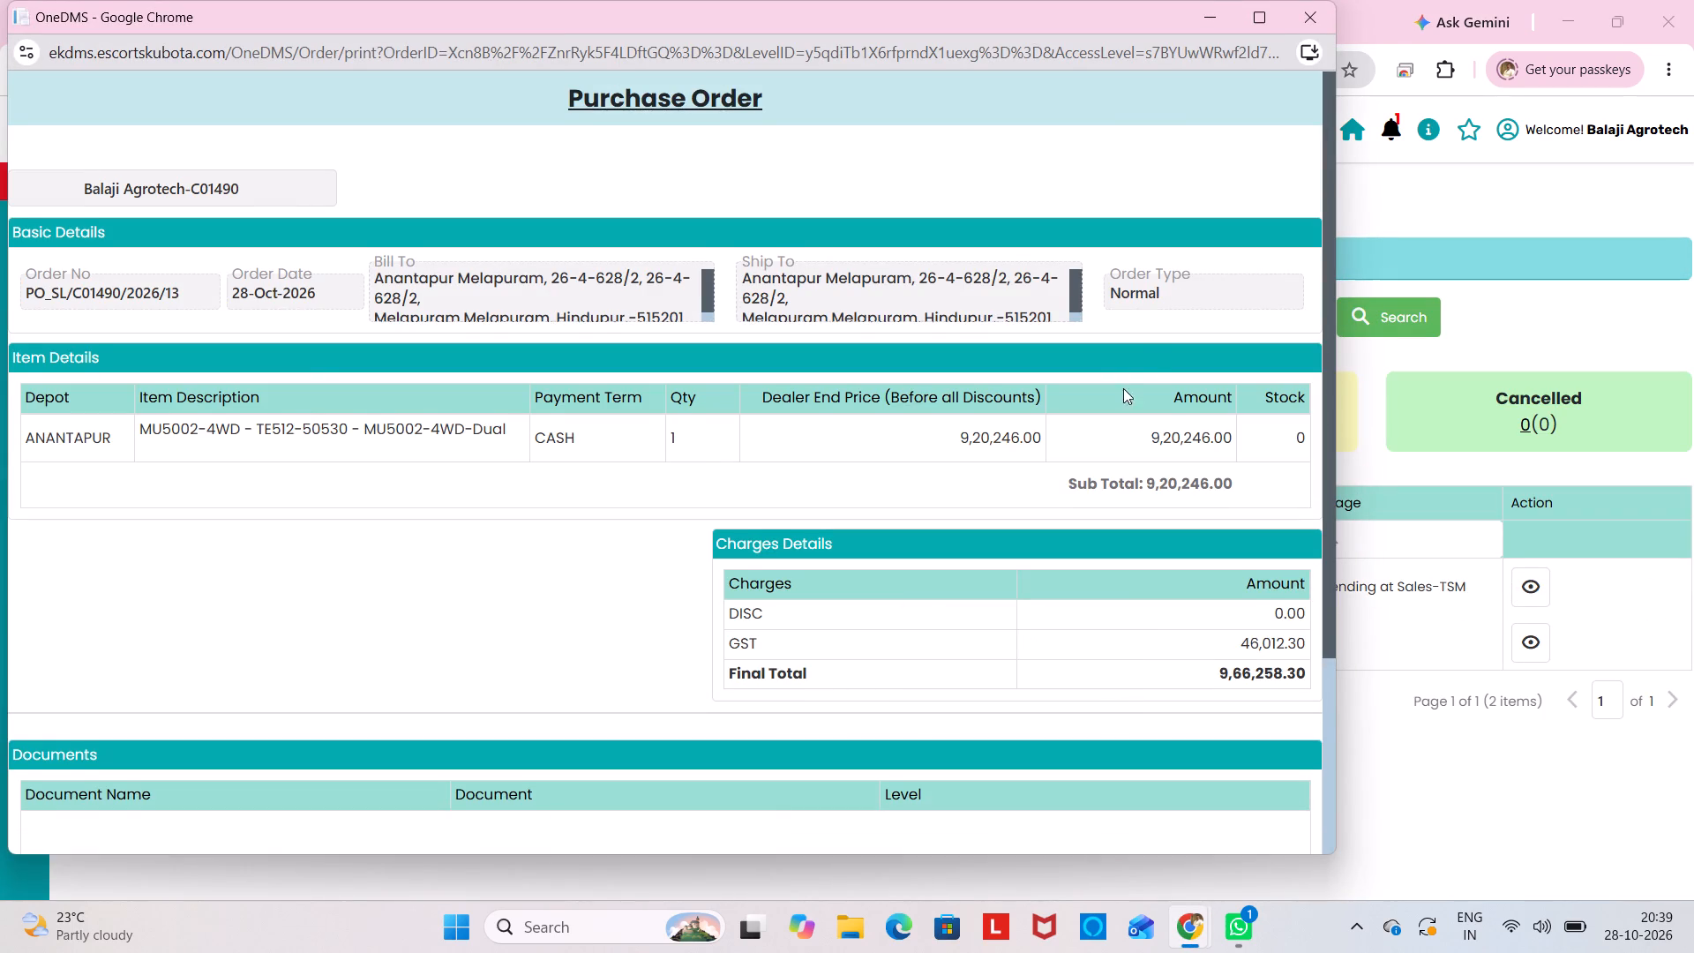
scroll(716, 457, down, 8)
scroll(655, 640, down, 3)
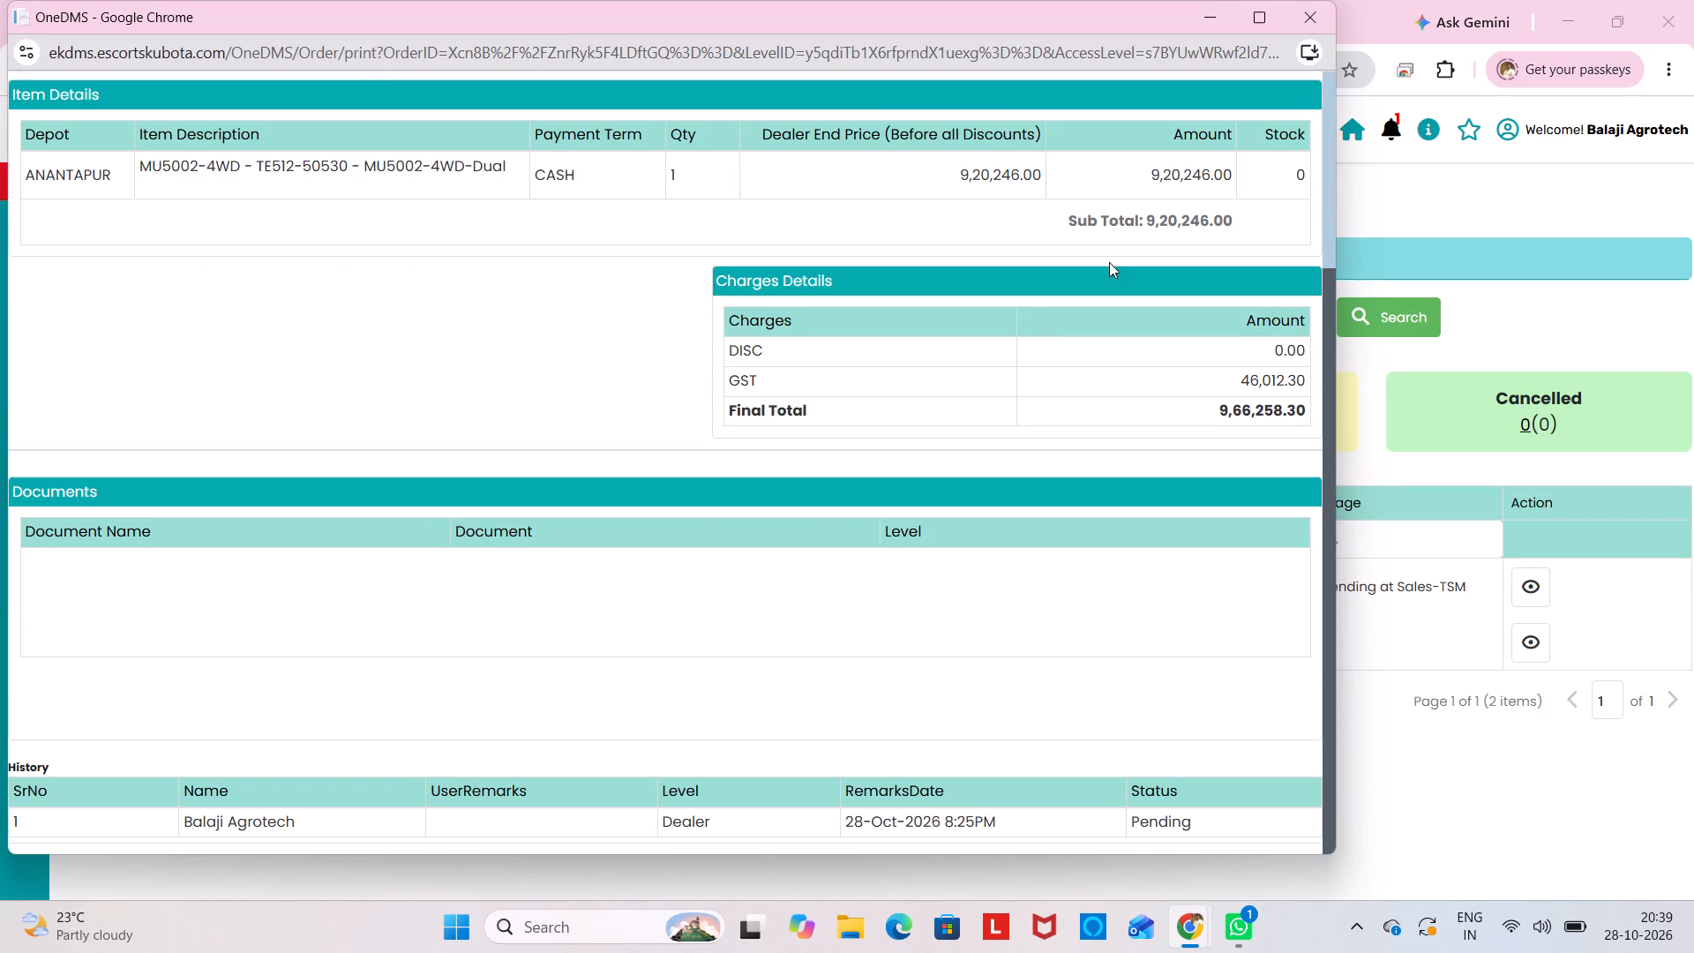
scroll(1123, 185, up, 4)
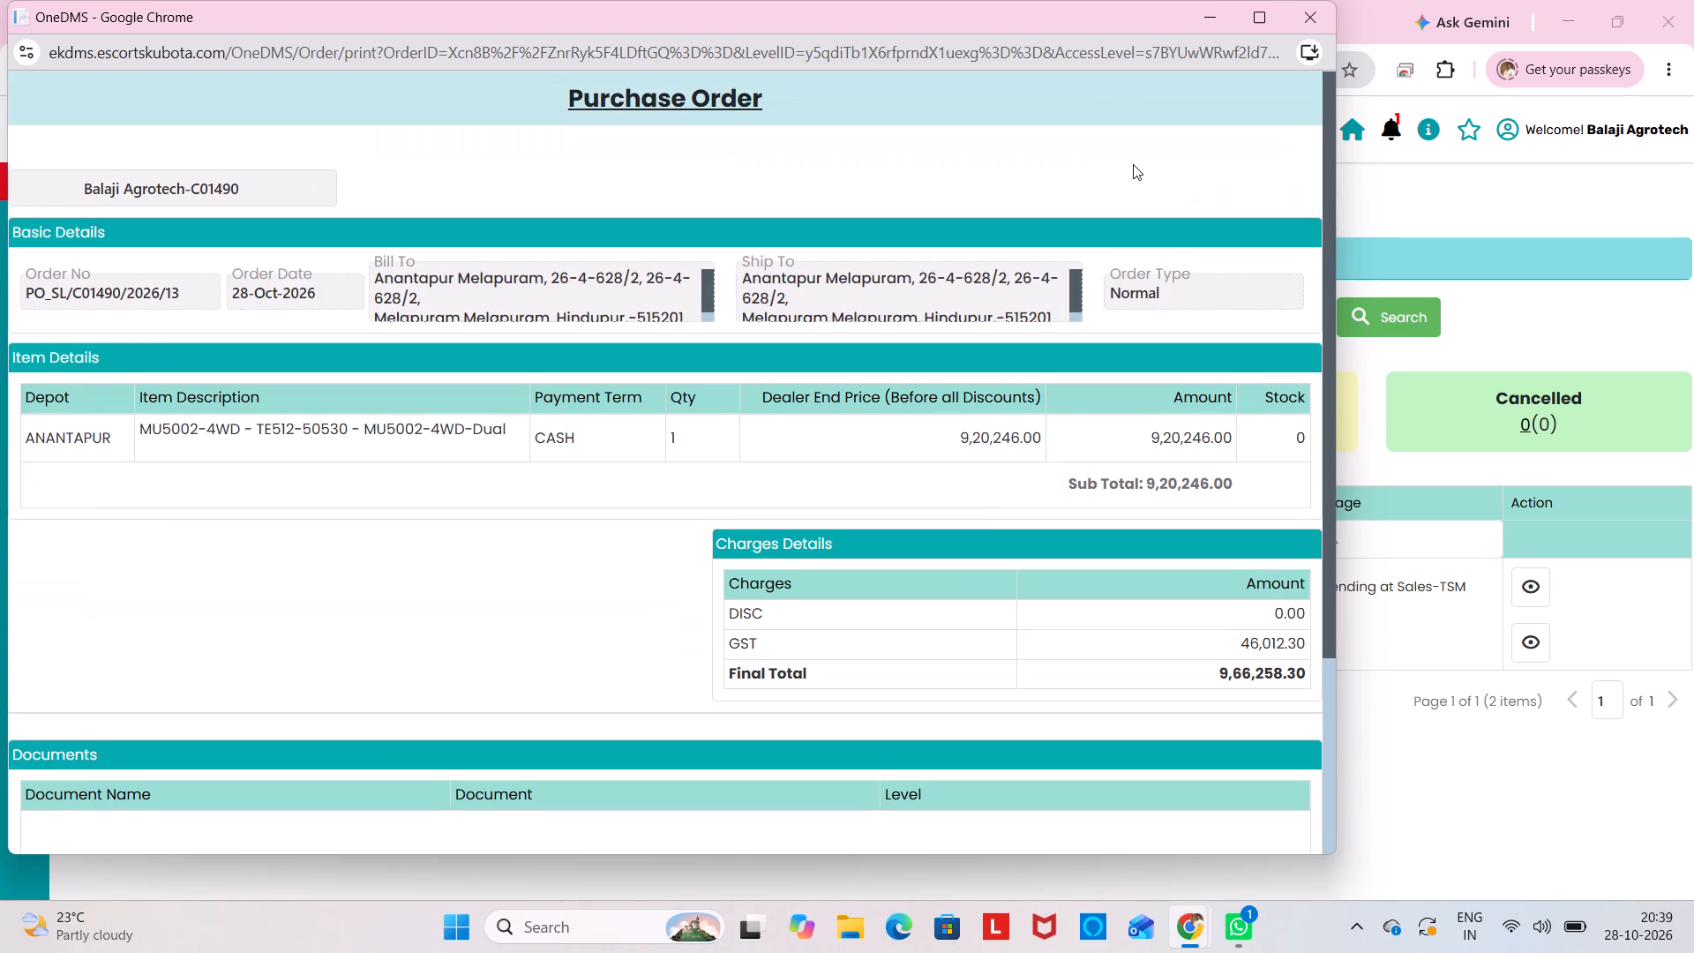
Set up the purchase order printout with landscape layout and odd pages only.
key(ctrl+p)
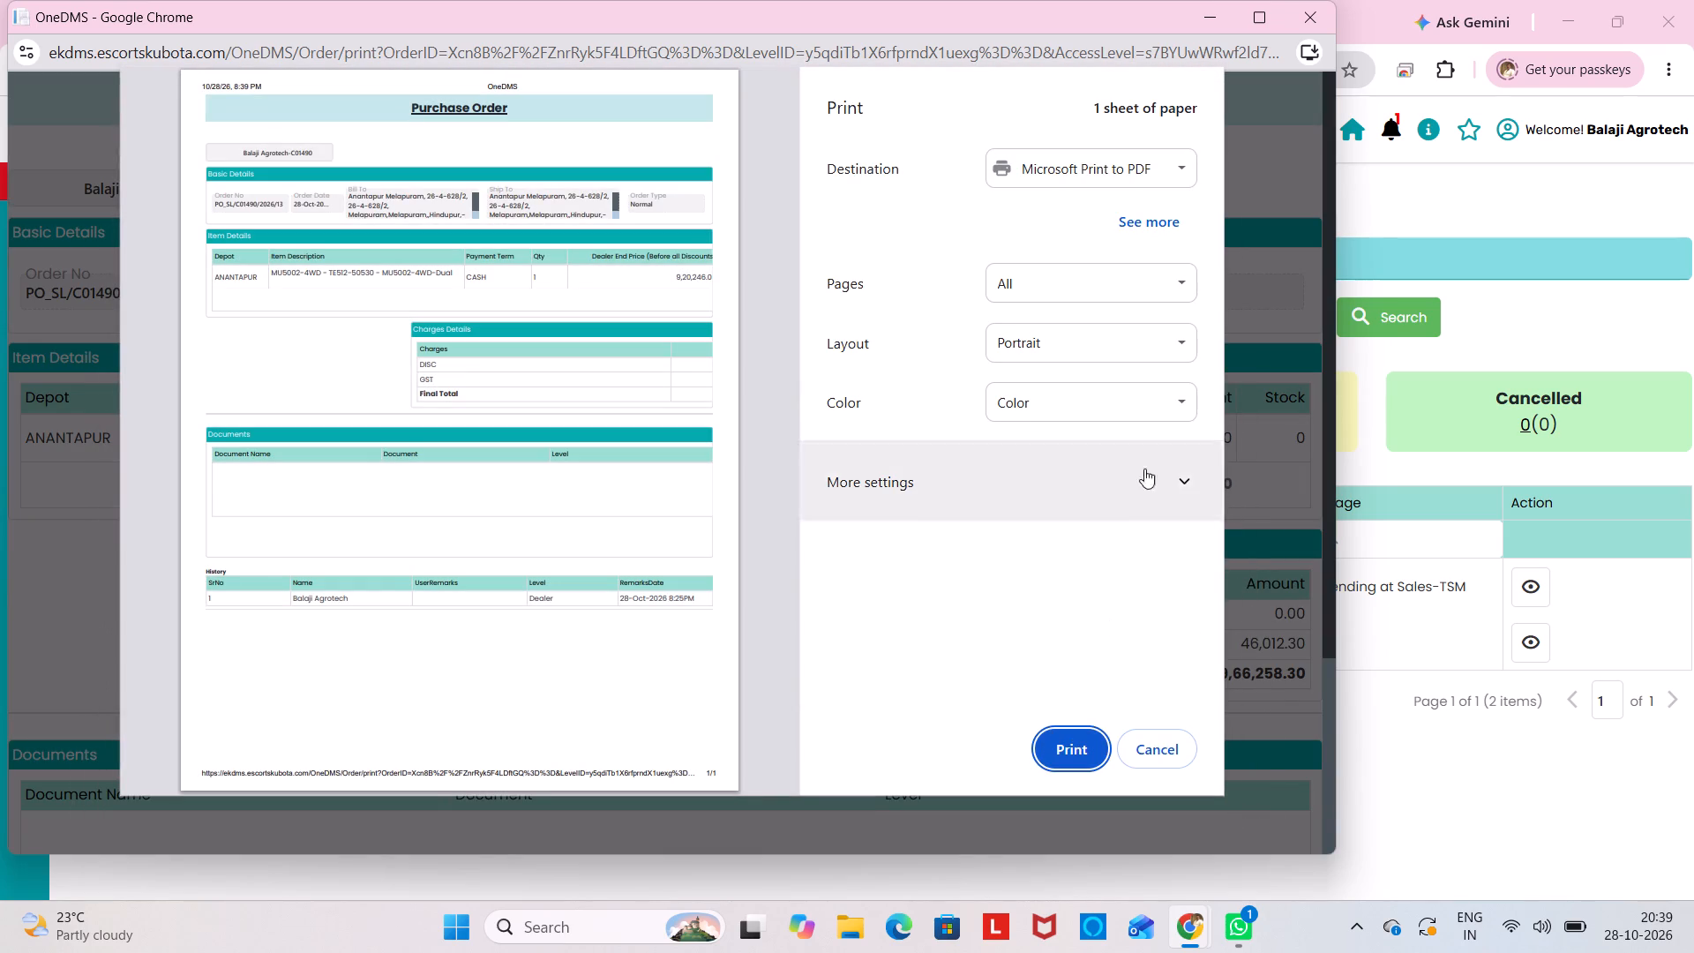
click(1079, 338)
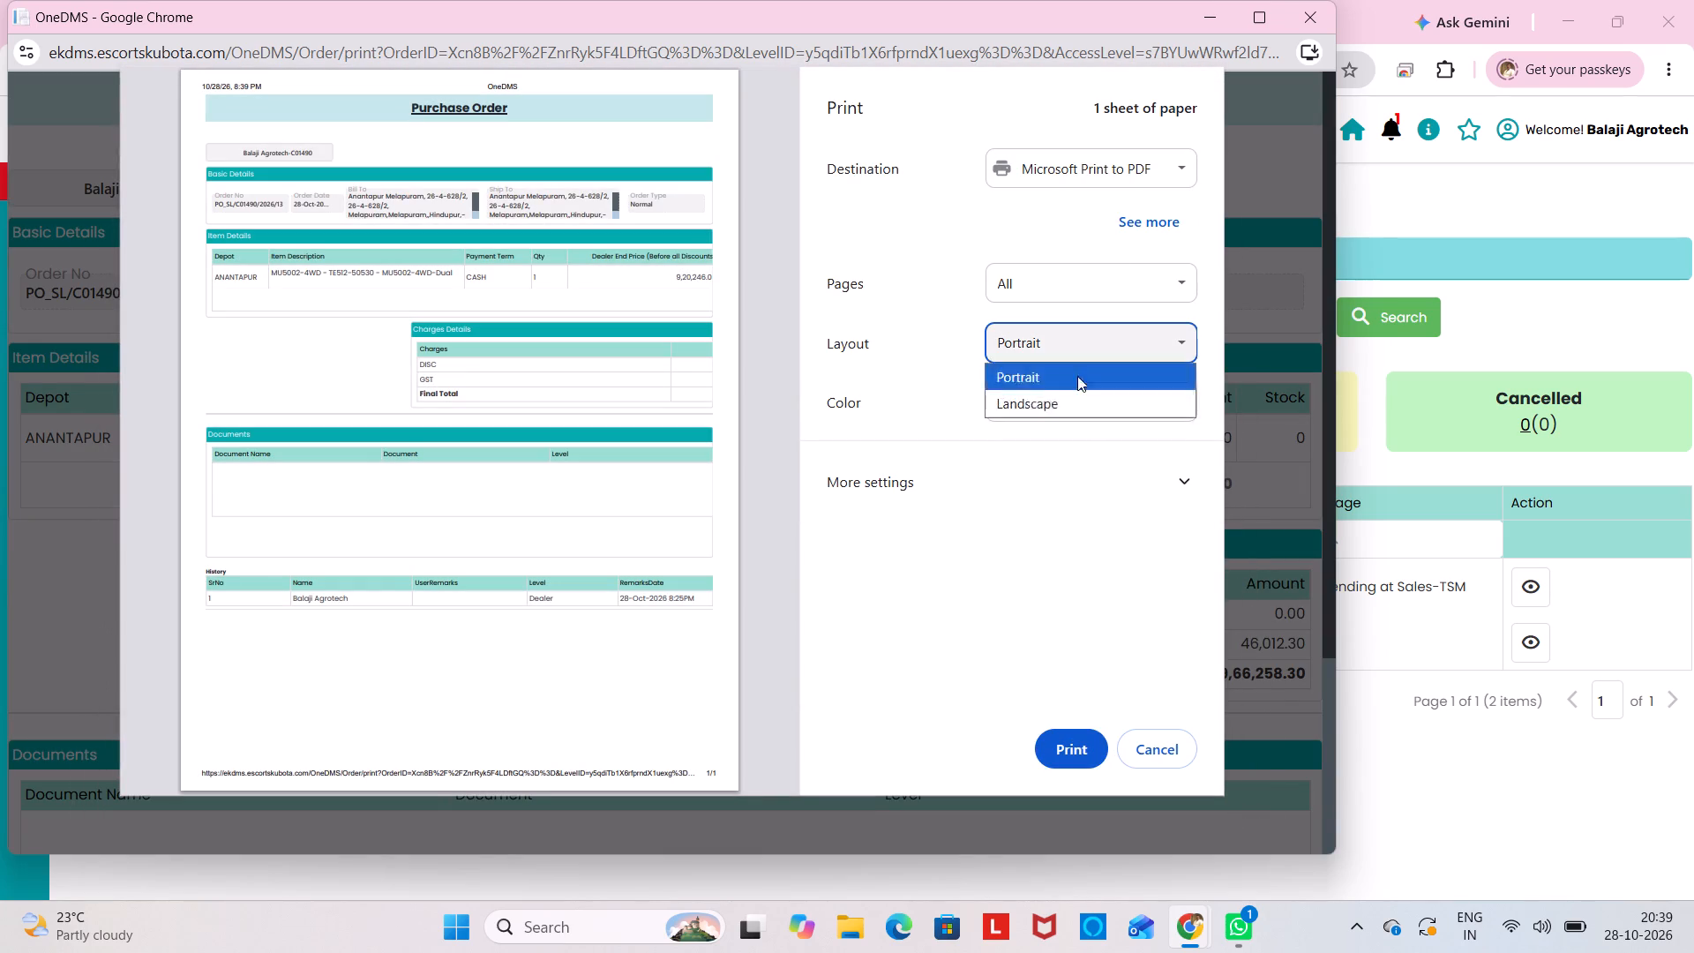
click(1075, 399)
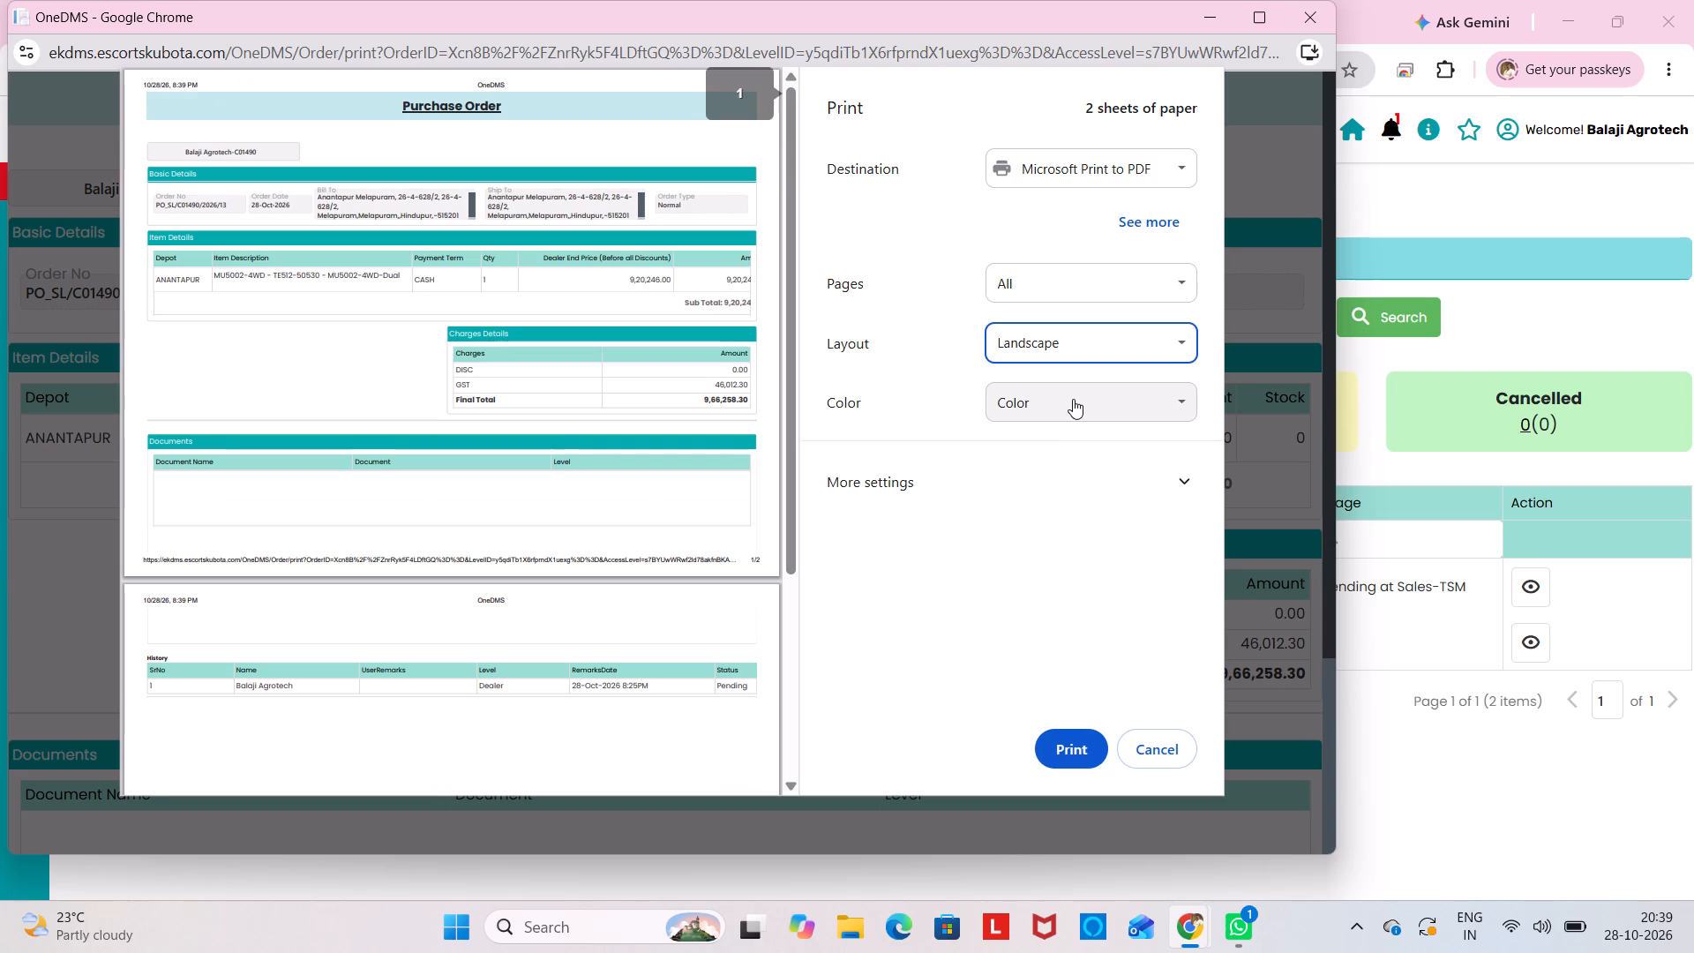
scroll(637, 442, down, 5)
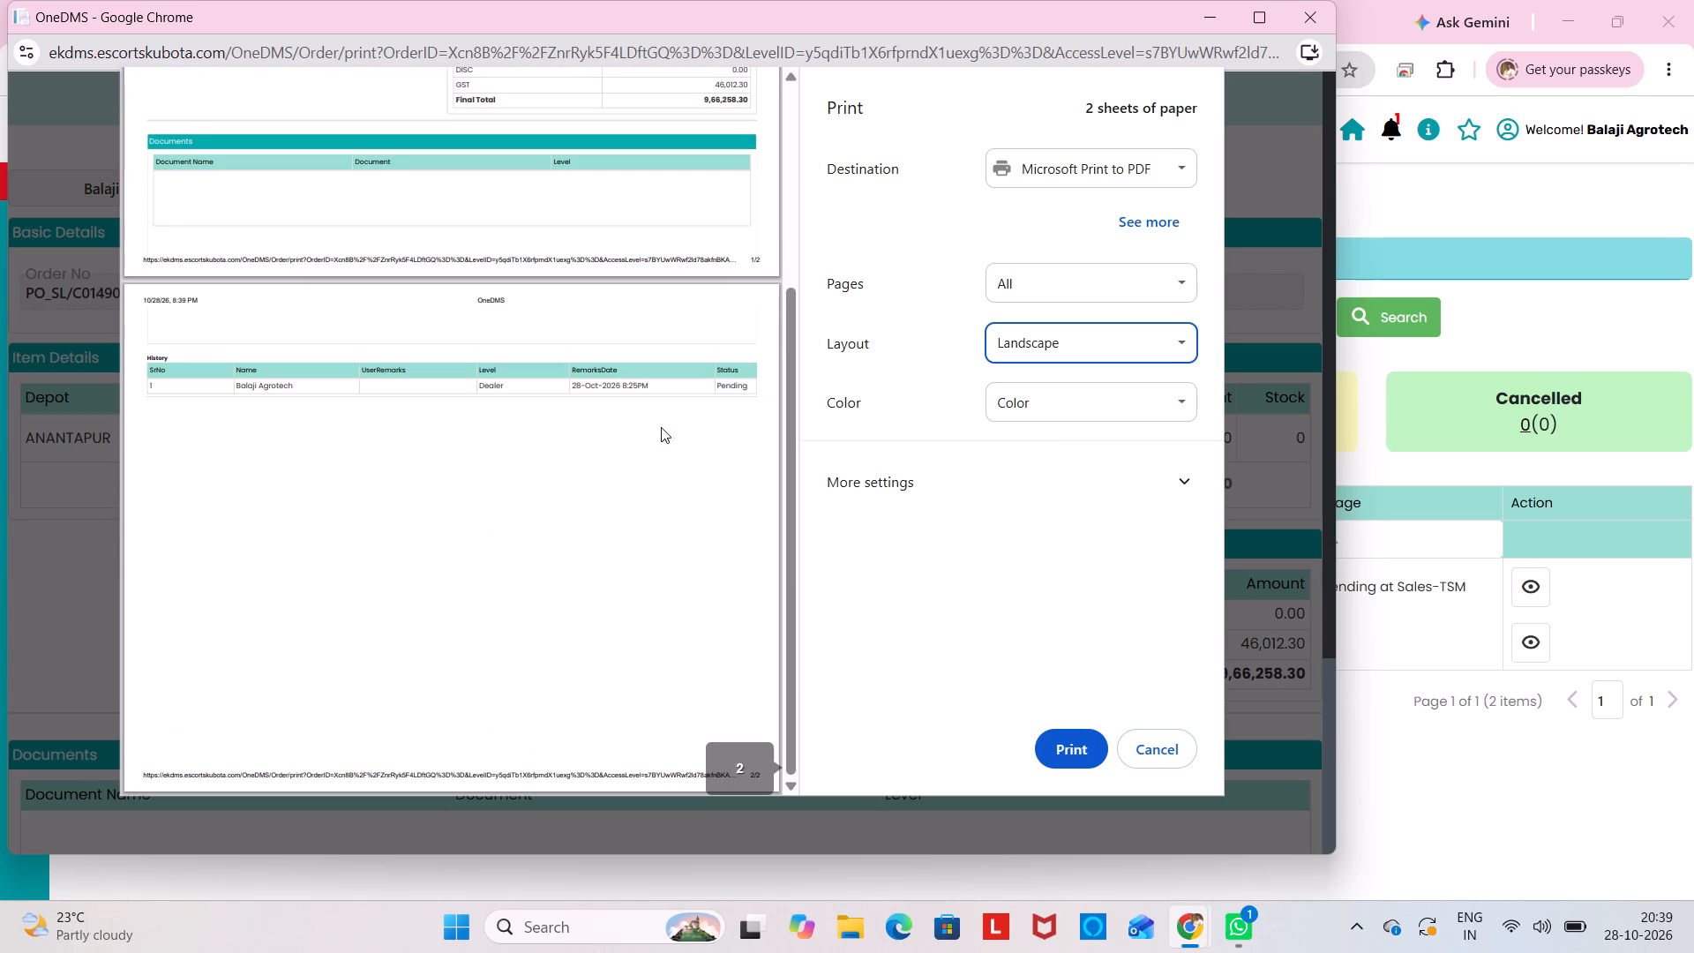
click(1075, 275)
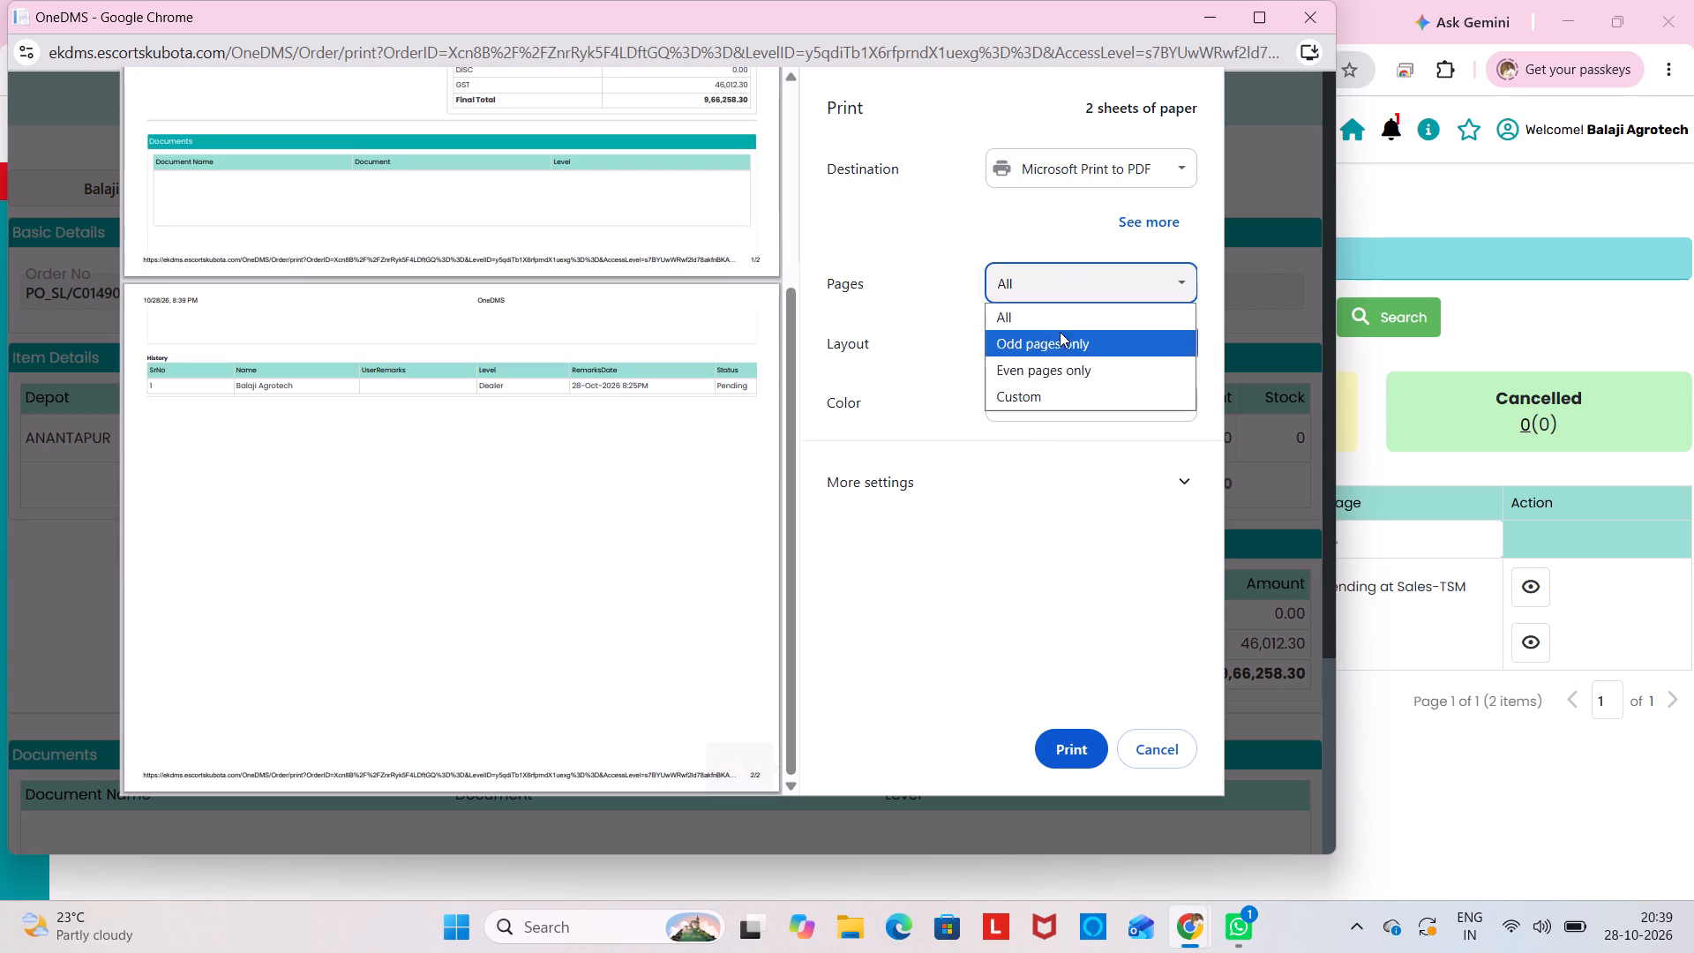
click(1038, 413)
click(1031, 295)
click(1031, 356)
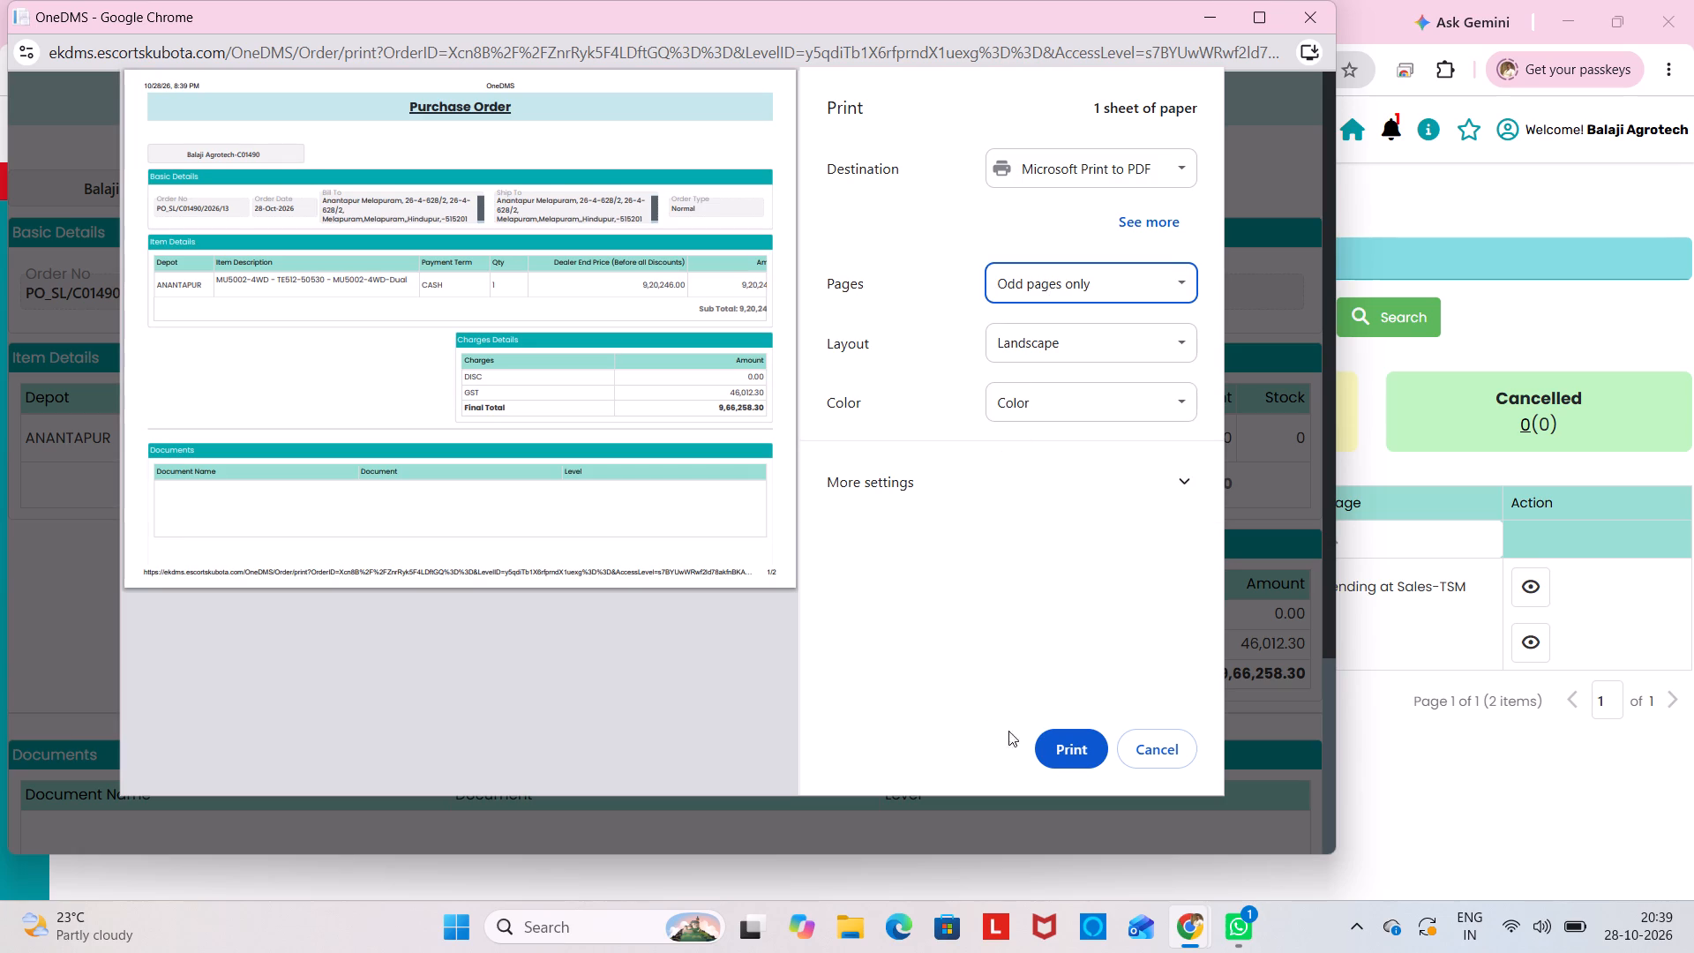
Print the purchase order to a PDF named 5002 PURCHASE in Downloads and close the order window.
click(1045, 745)
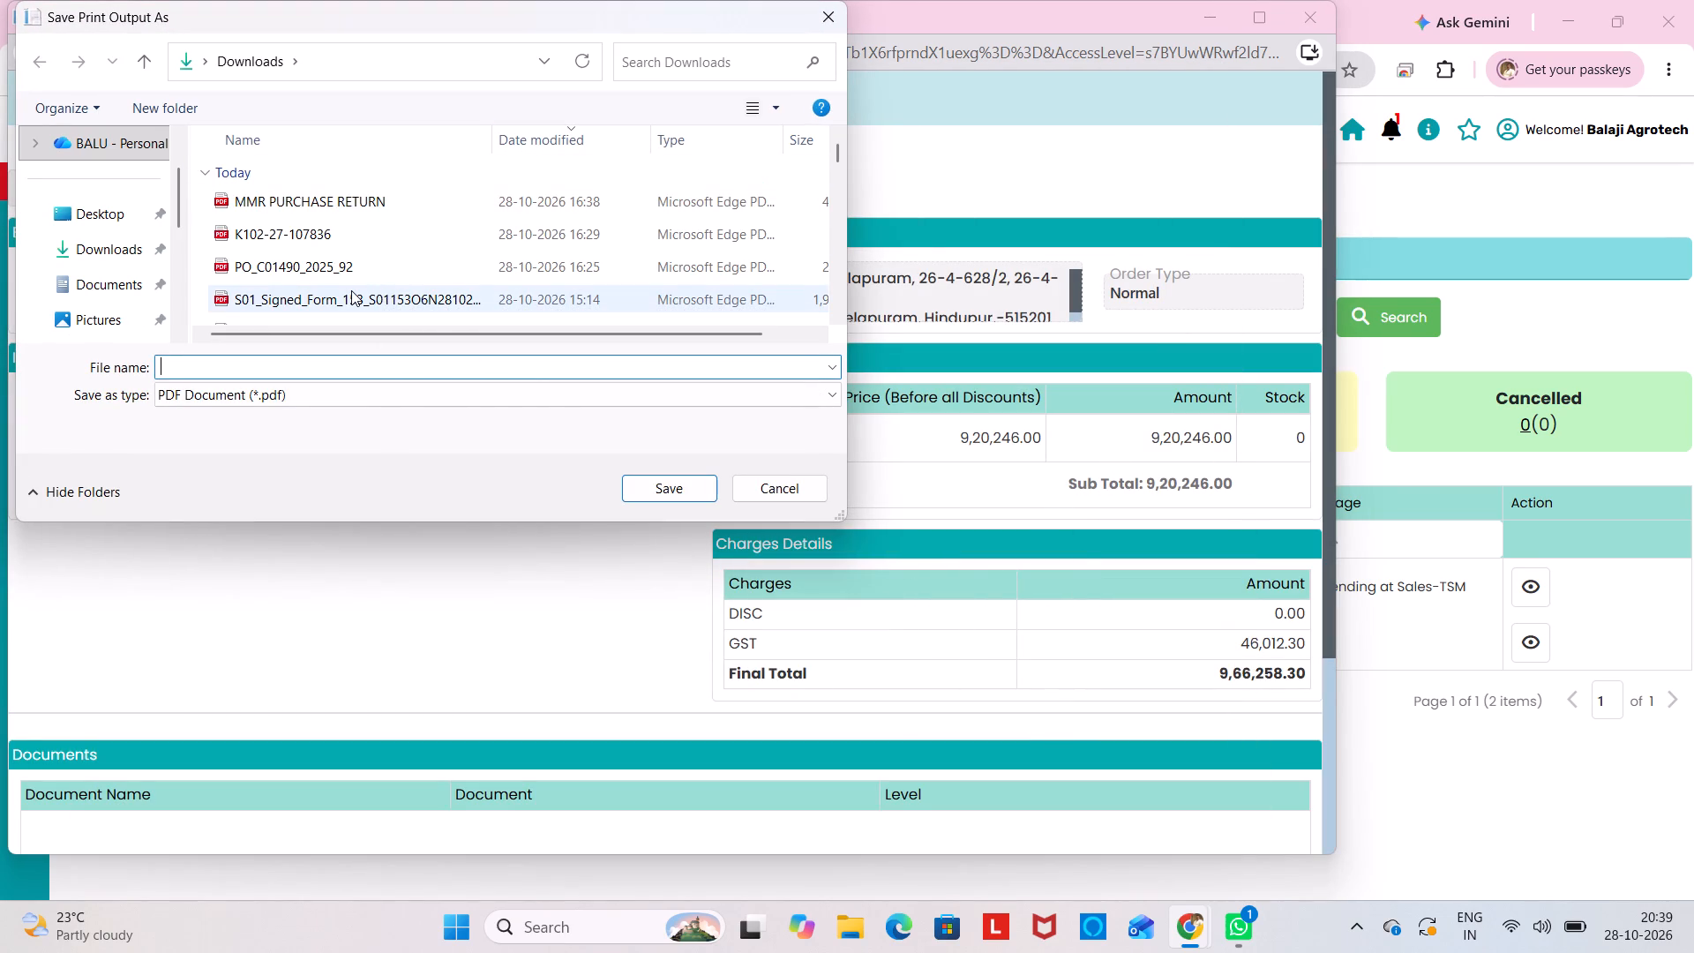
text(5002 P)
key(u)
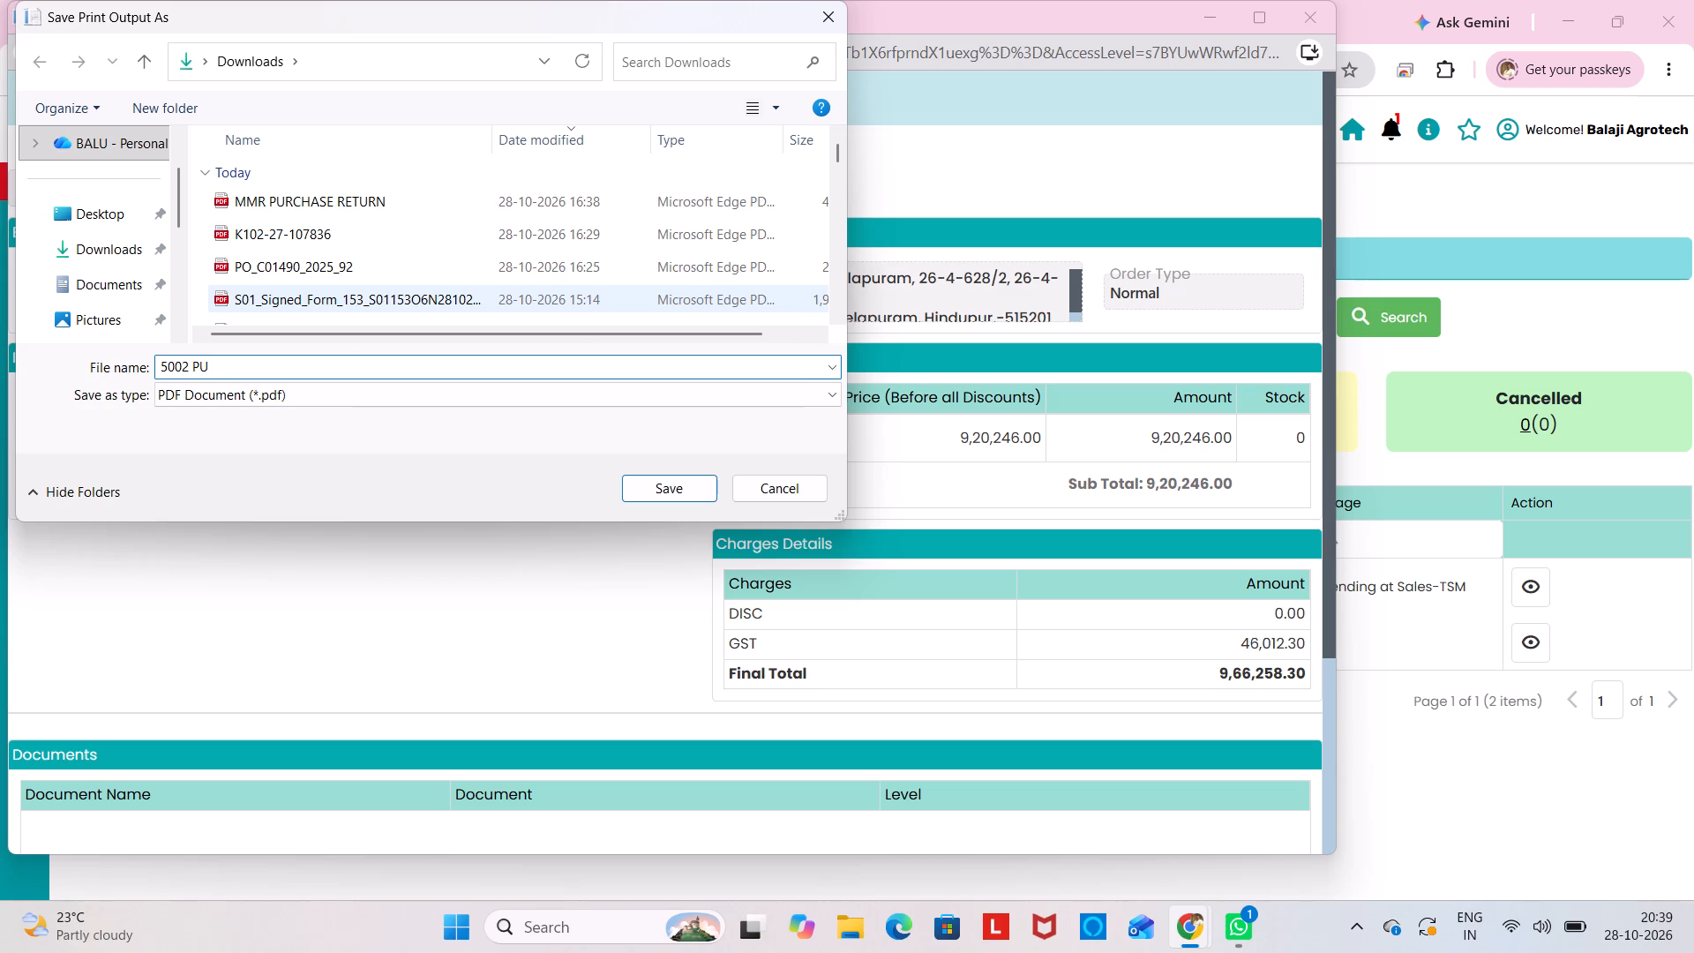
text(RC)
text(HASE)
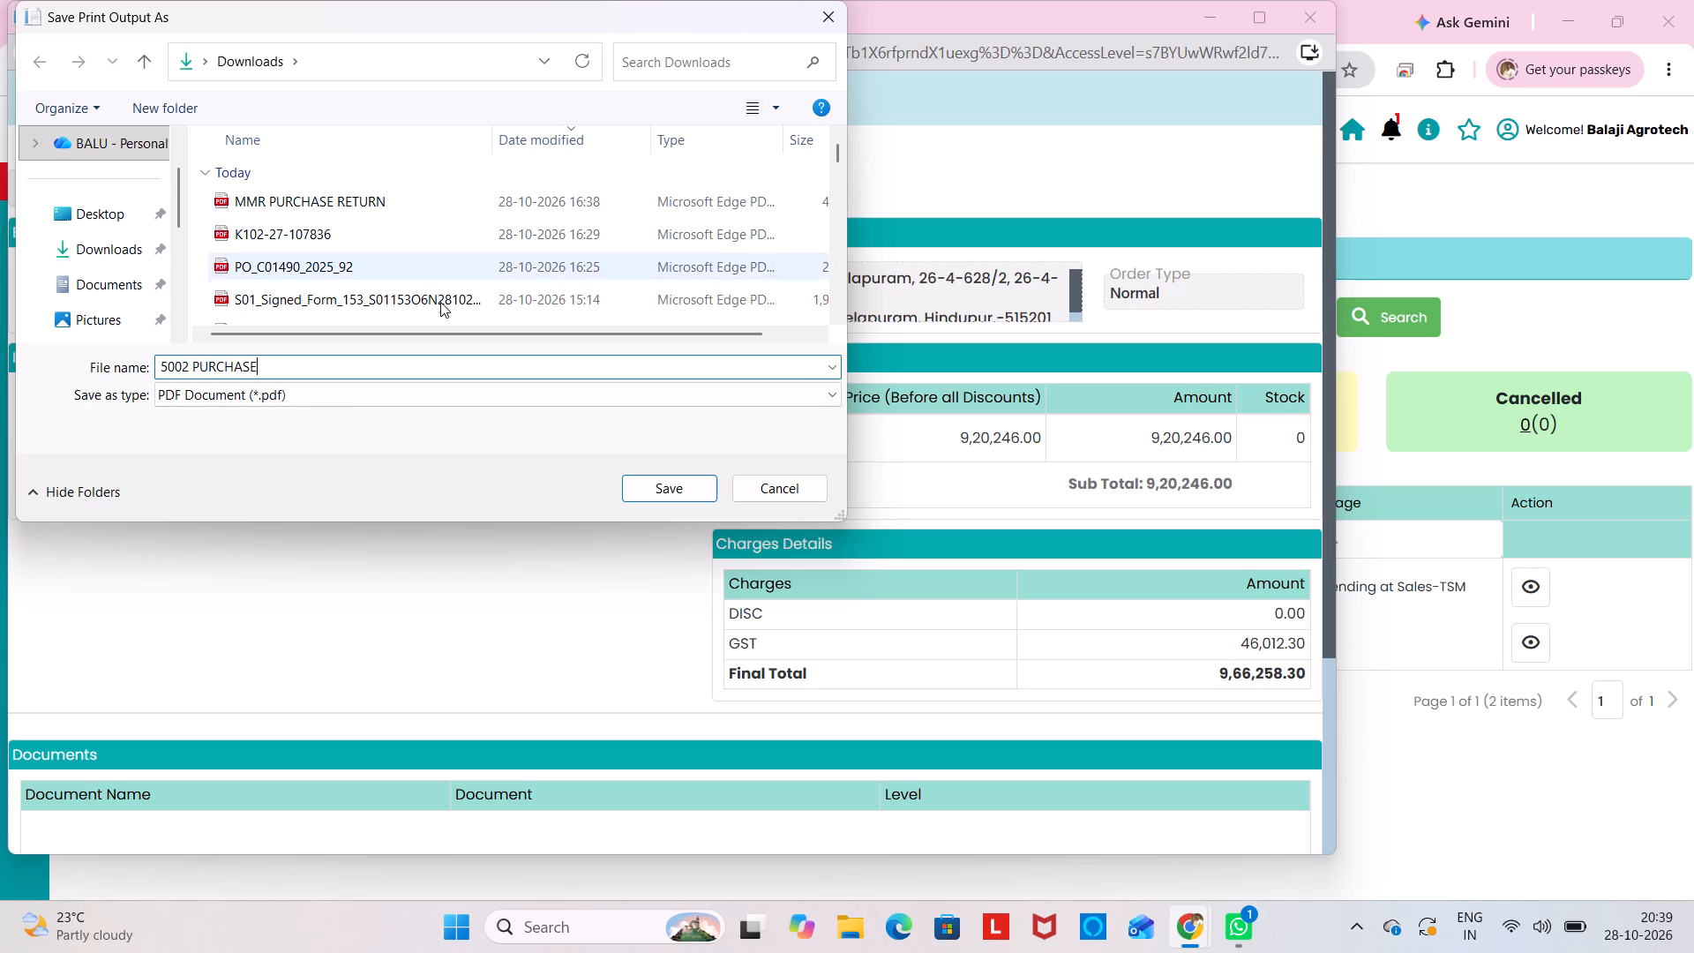
click(686, 490)
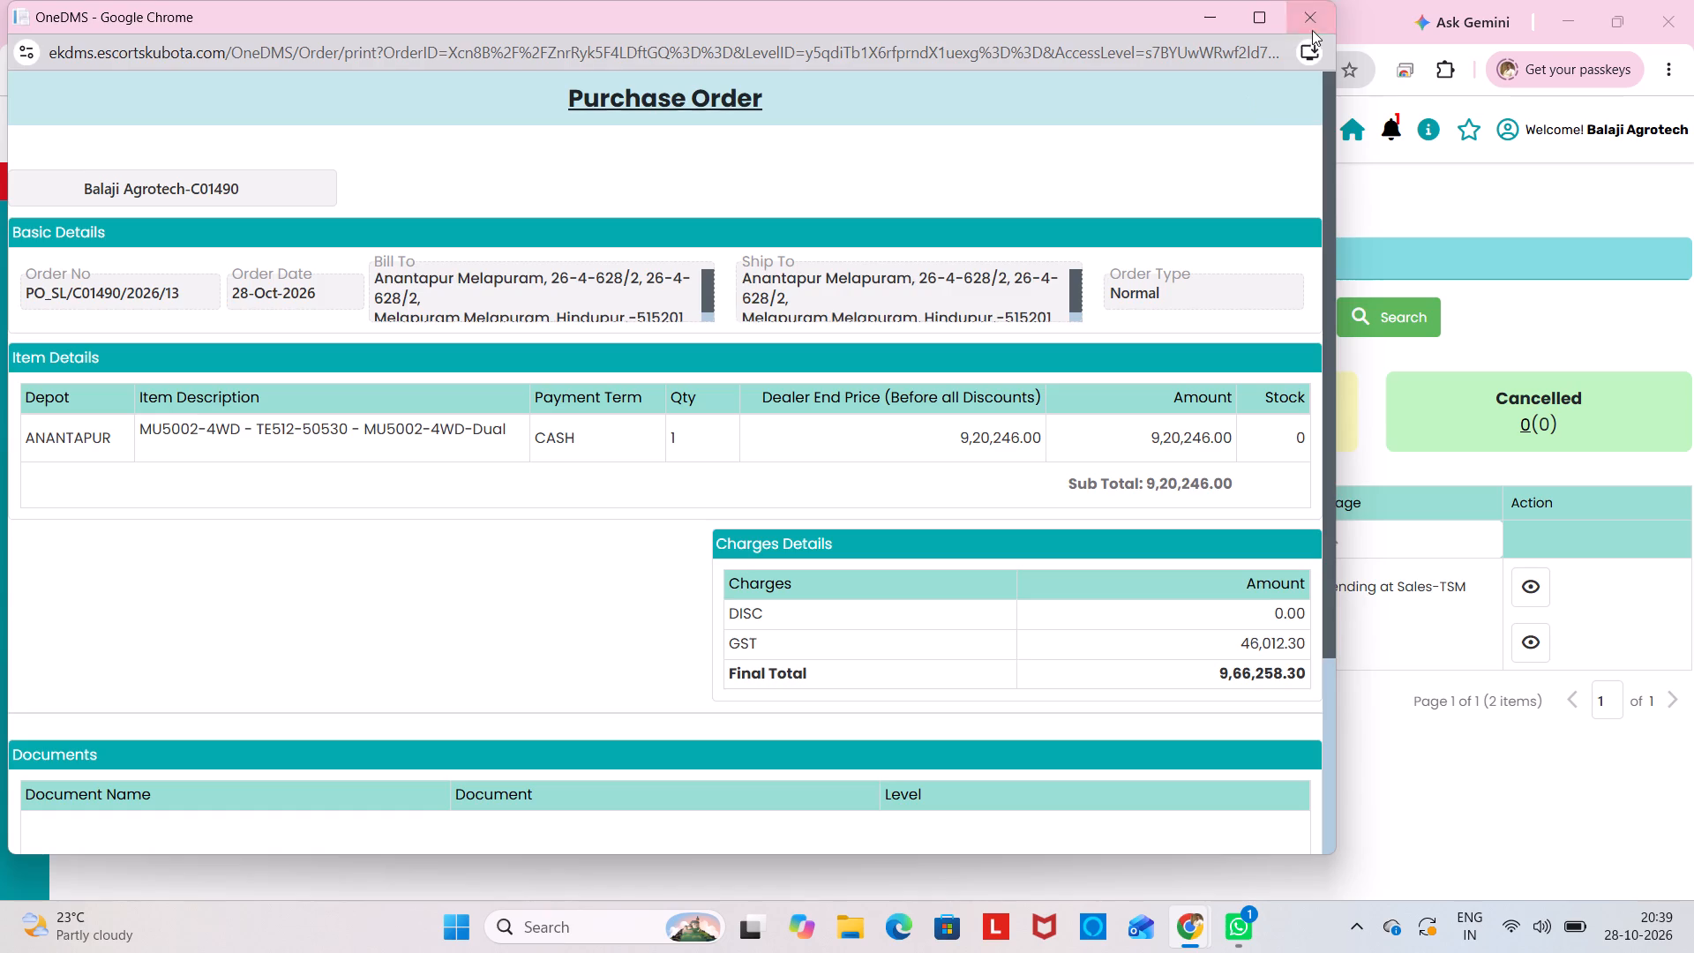
click(1314, 29)
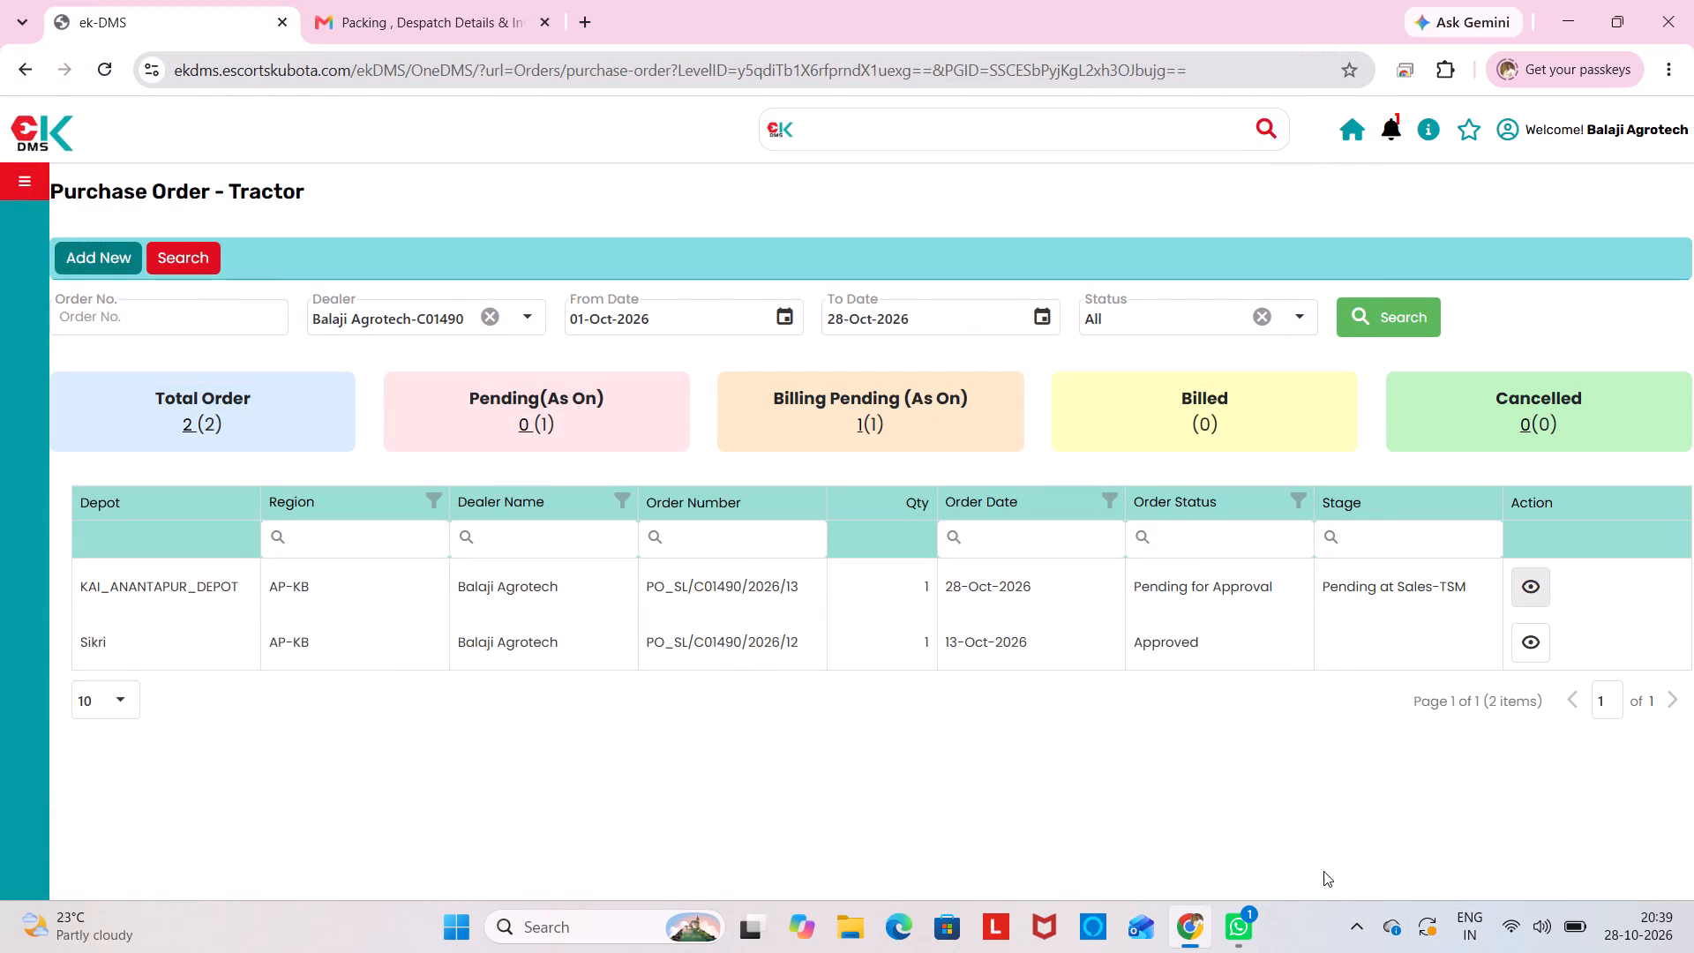
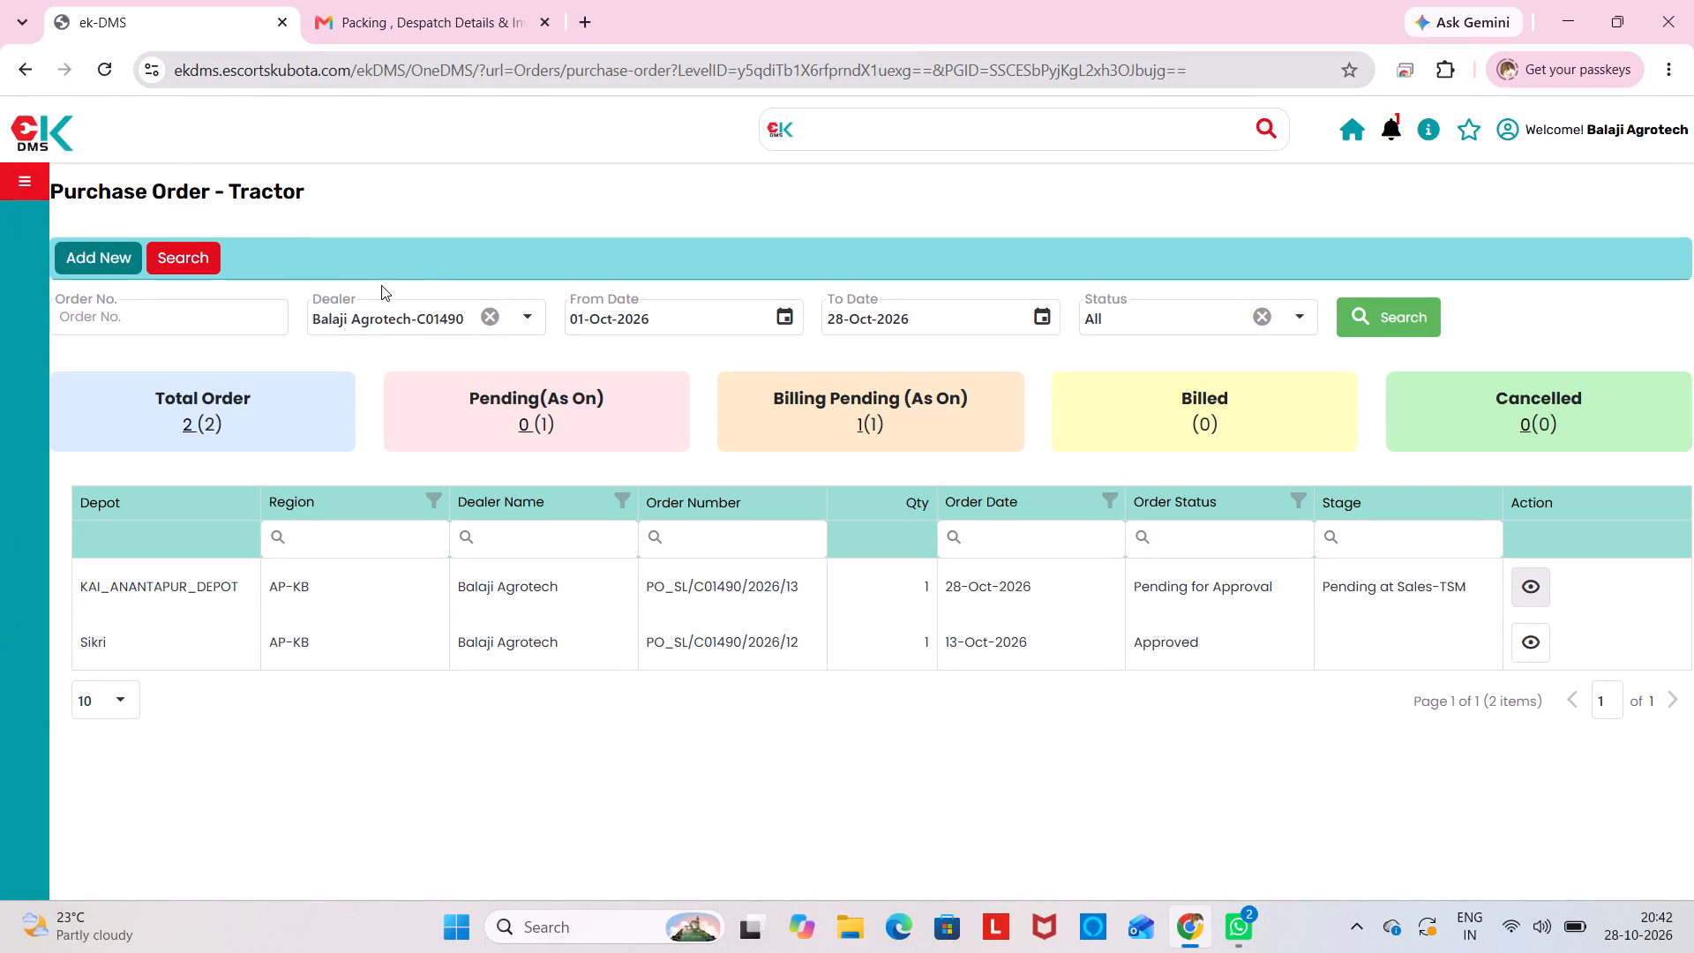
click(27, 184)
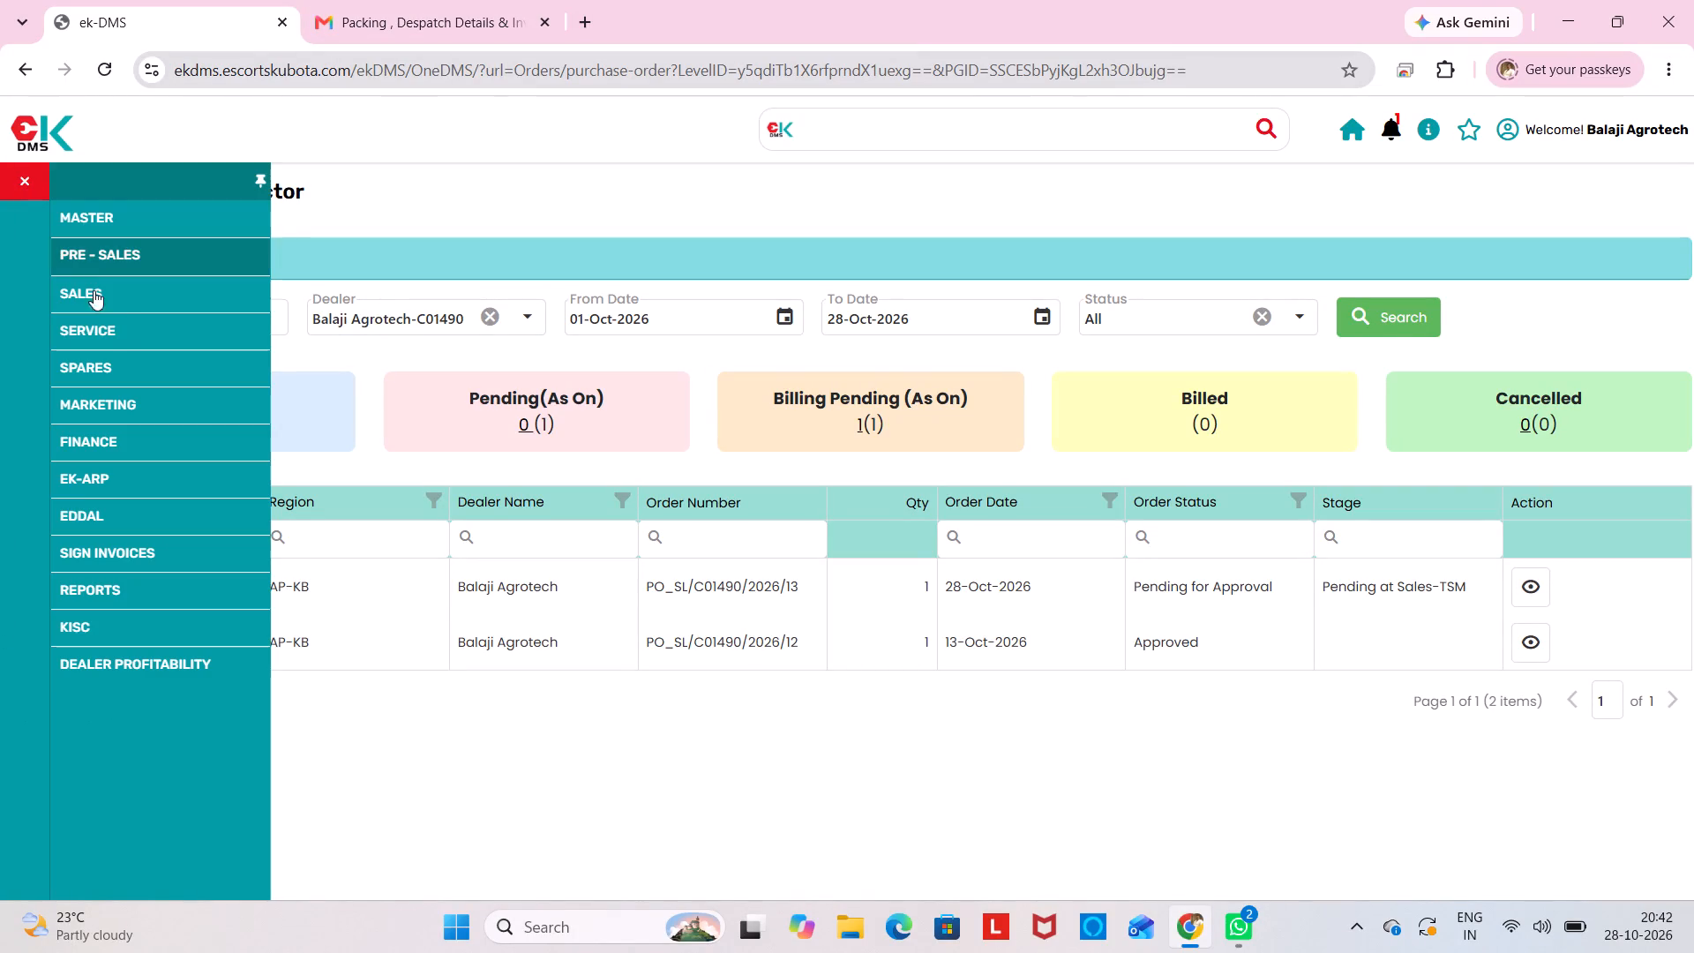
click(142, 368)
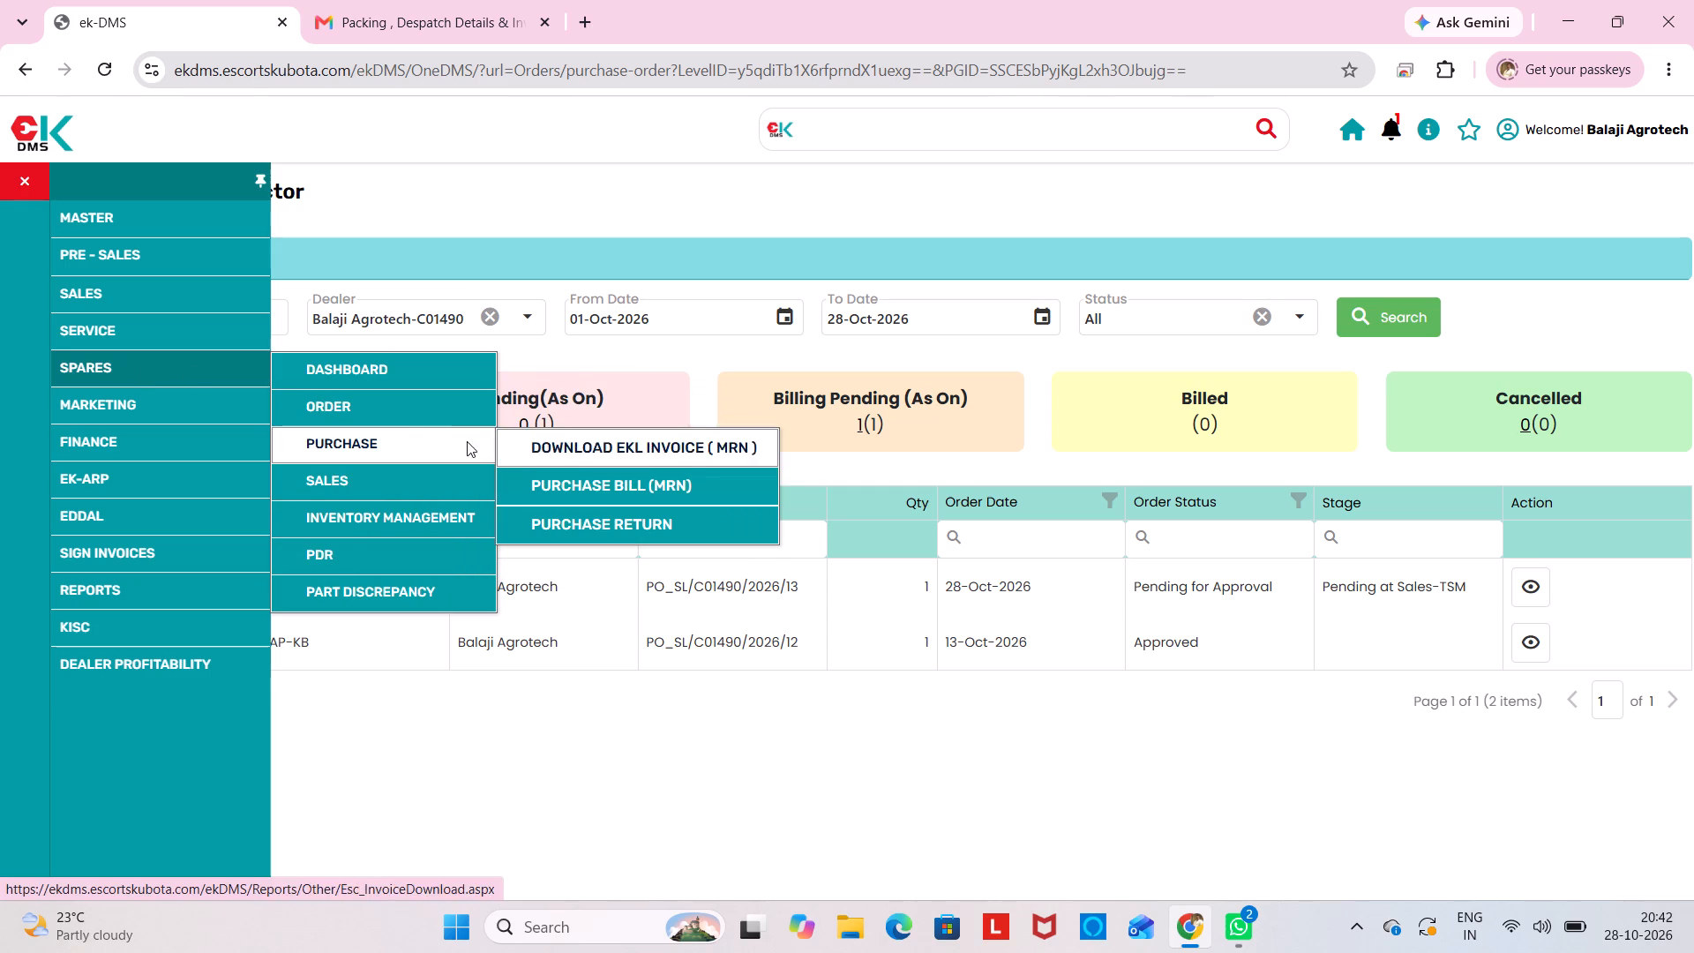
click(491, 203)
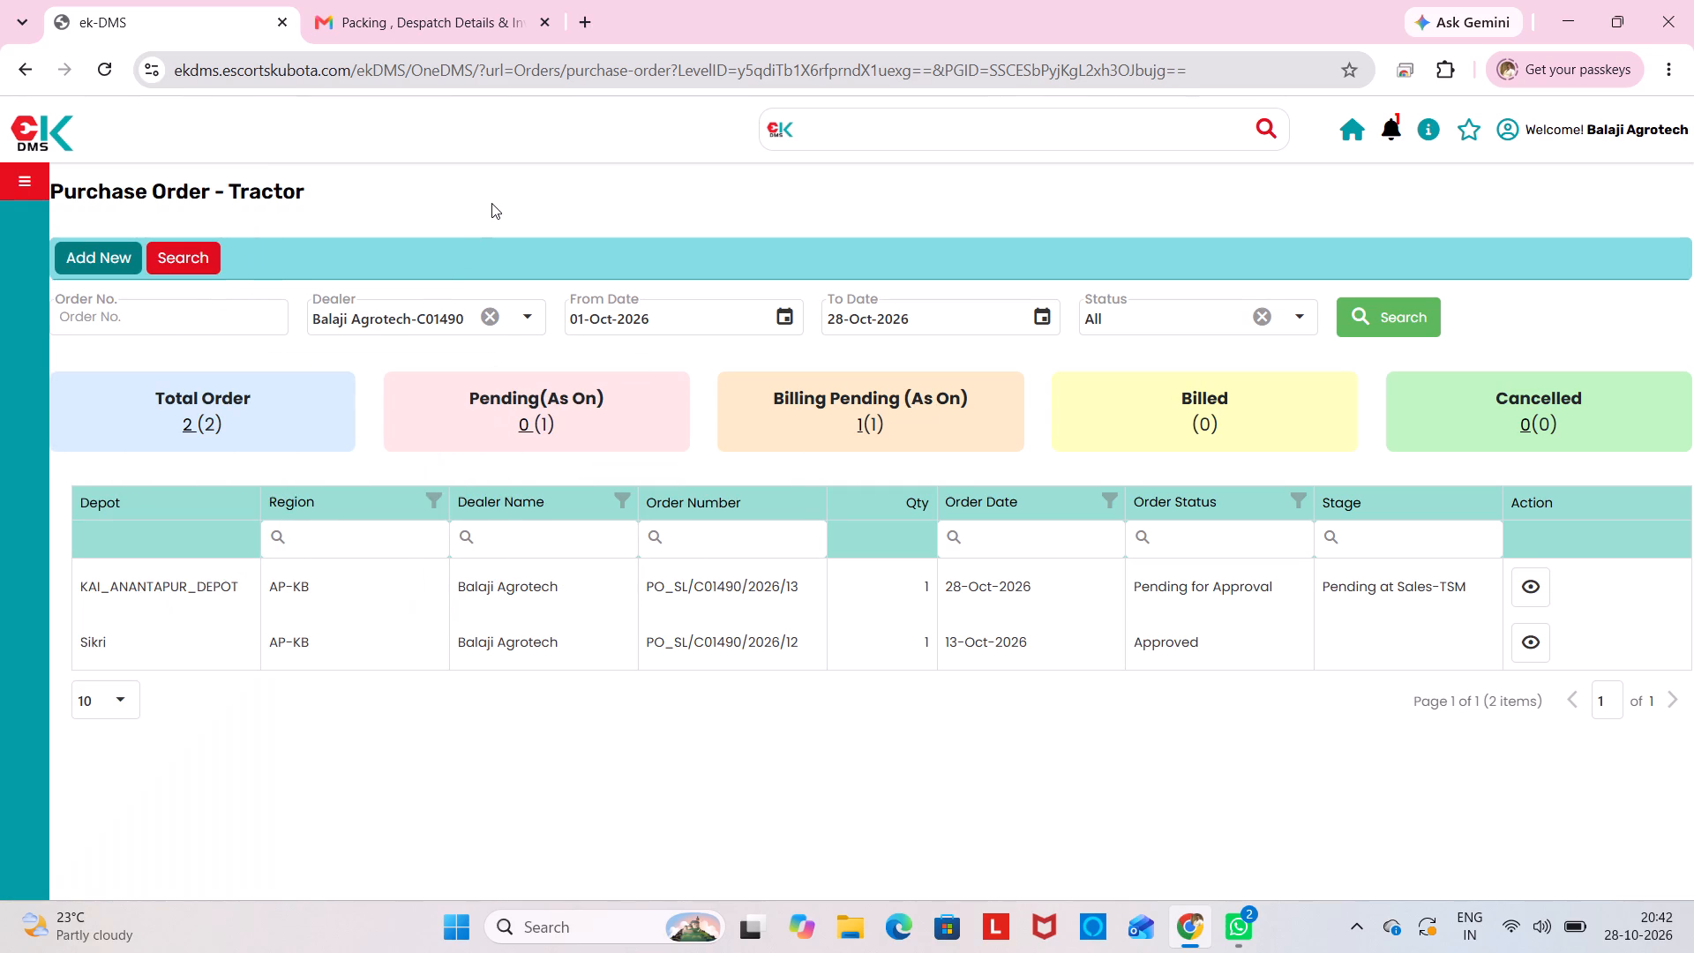
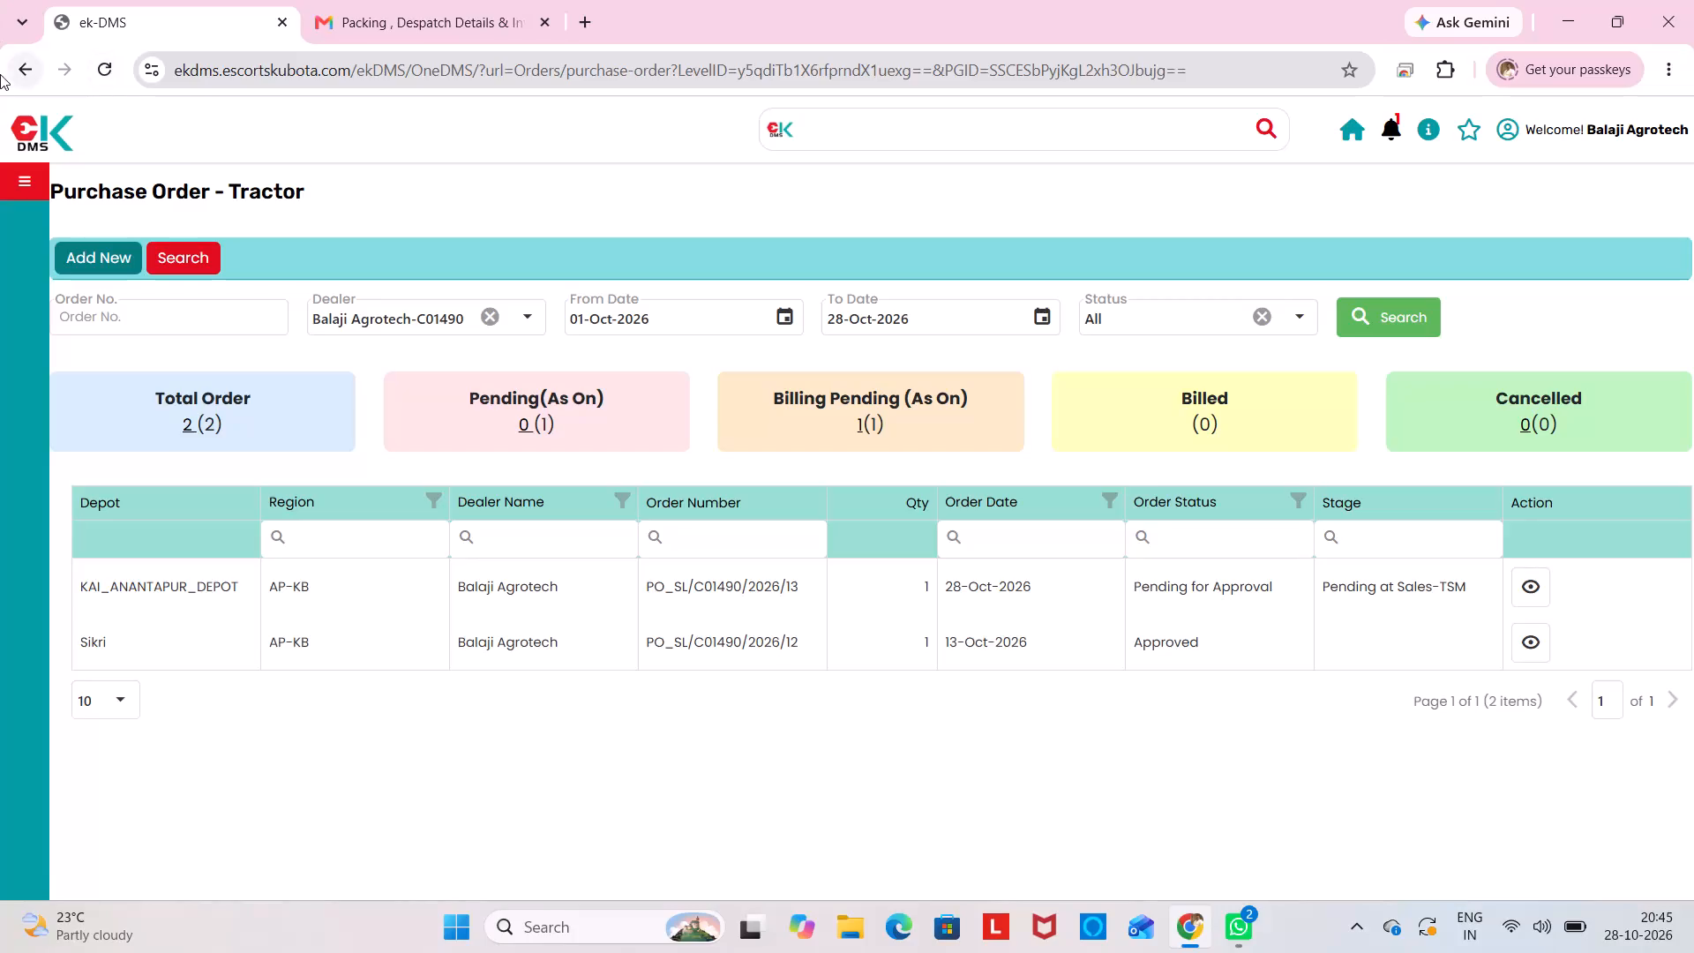
Open the Job Card page for customer service in the Service module.
click(25, 171)
click(424, 452)
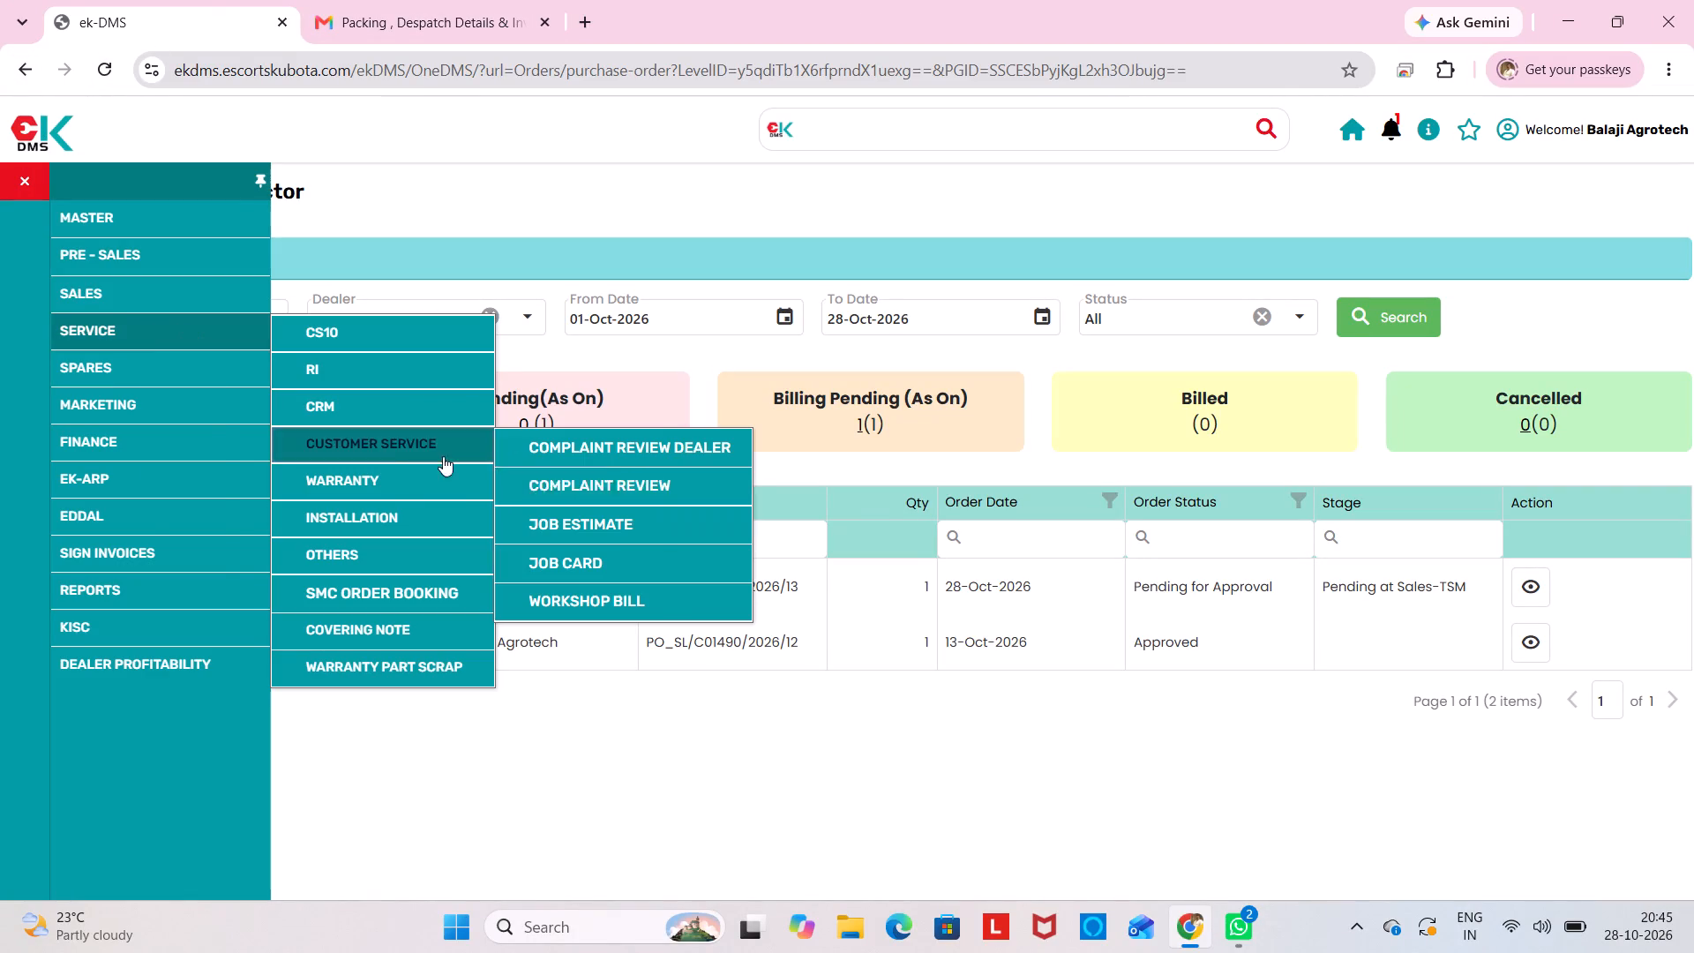
click(663, 559)
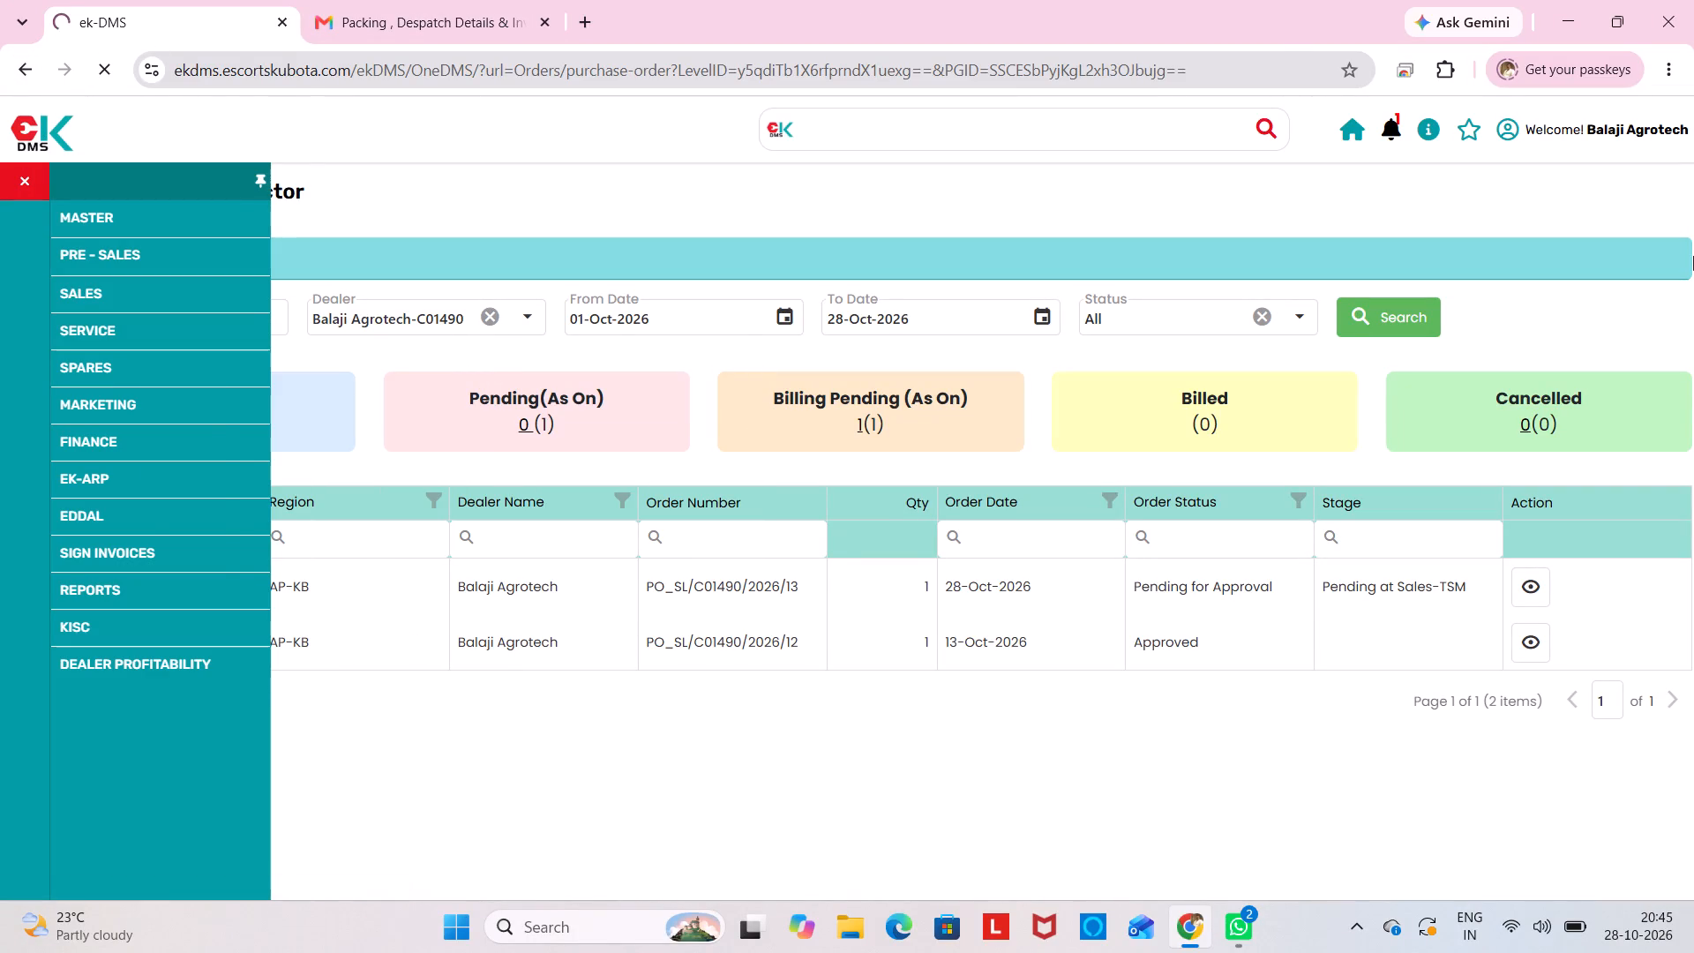
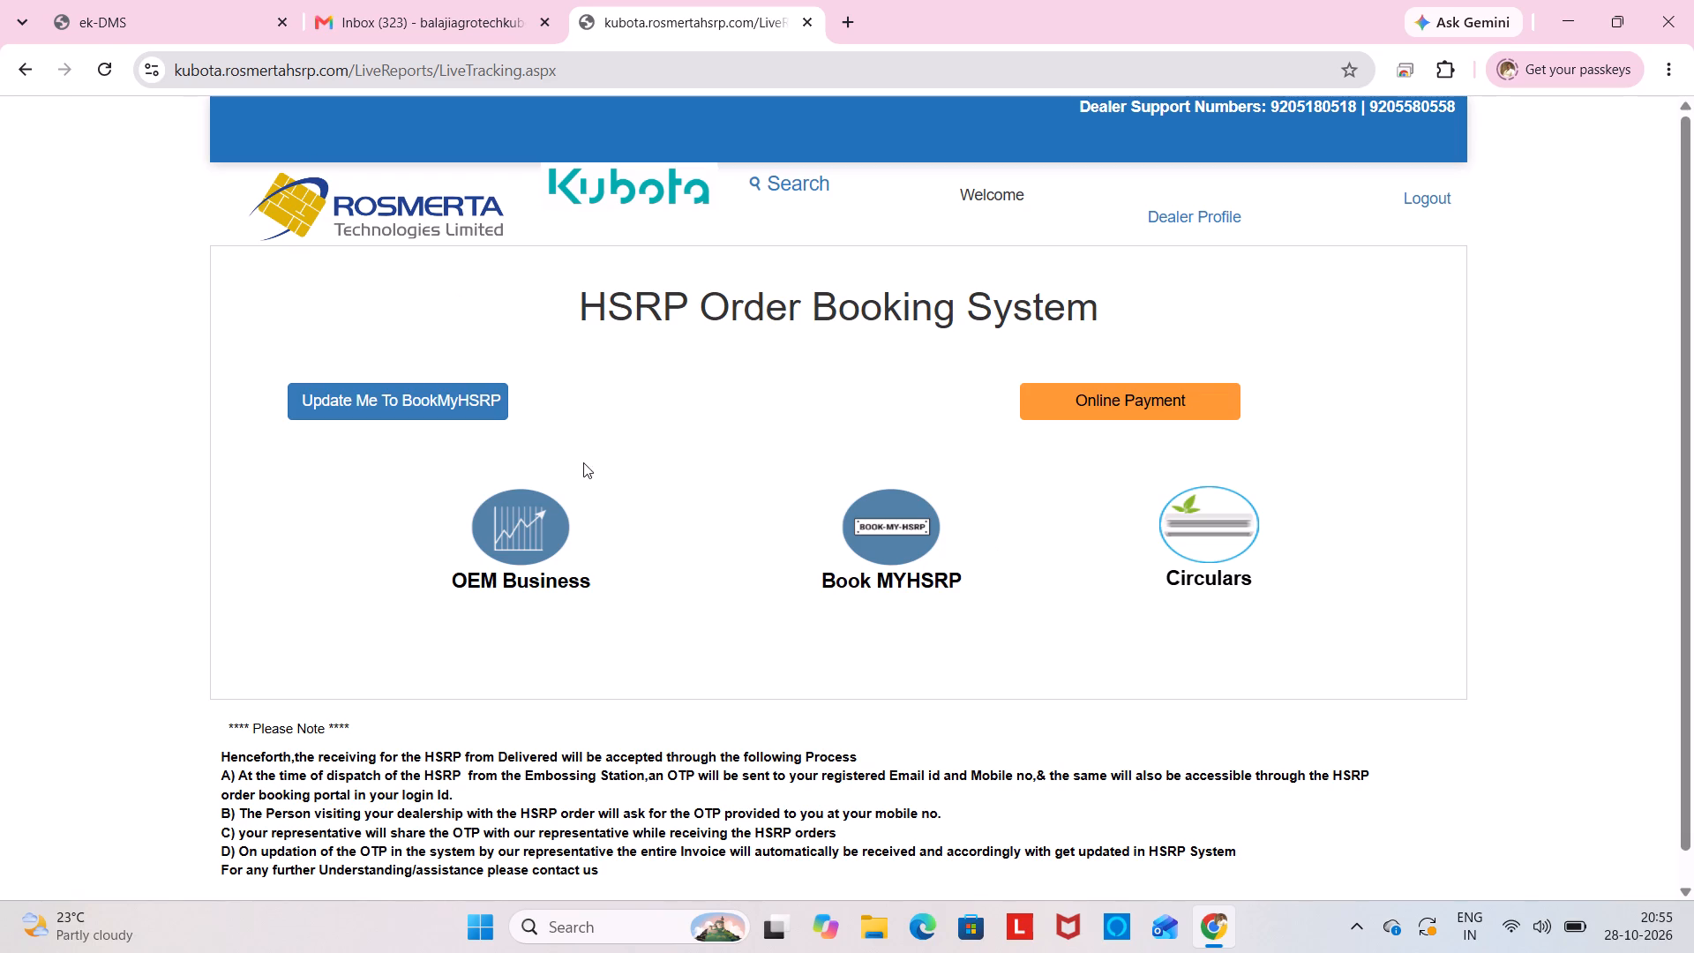
Open the OEM Business section of the HSRP Order Booking System.
click(502, 524)
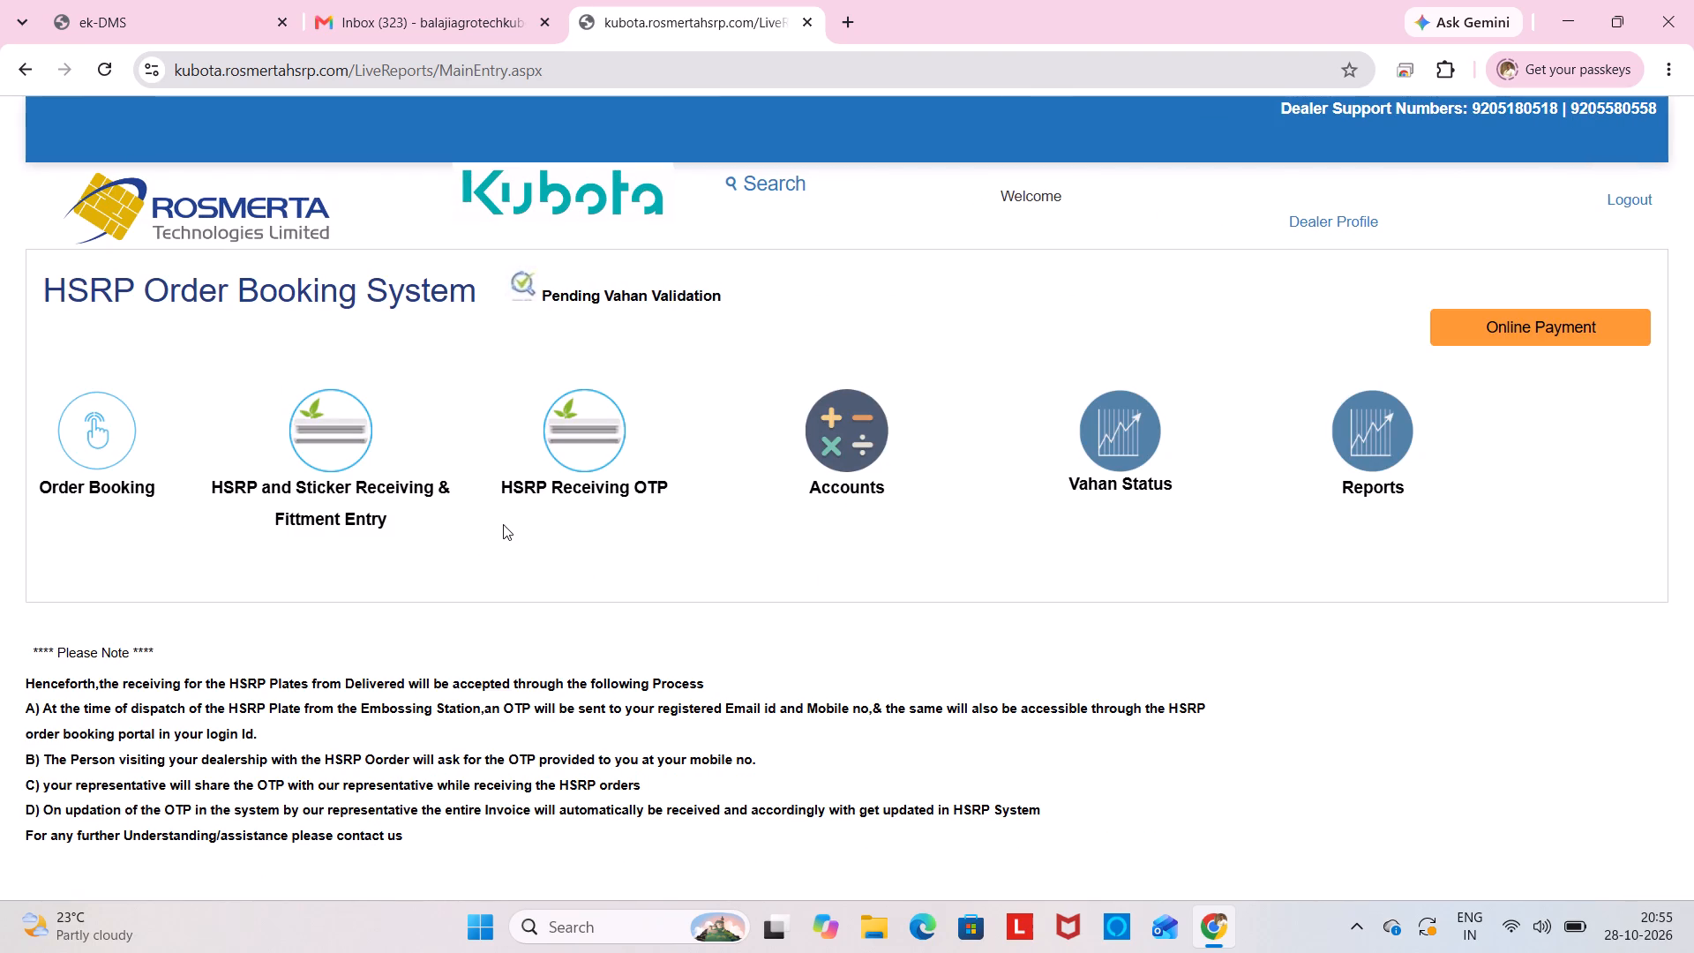
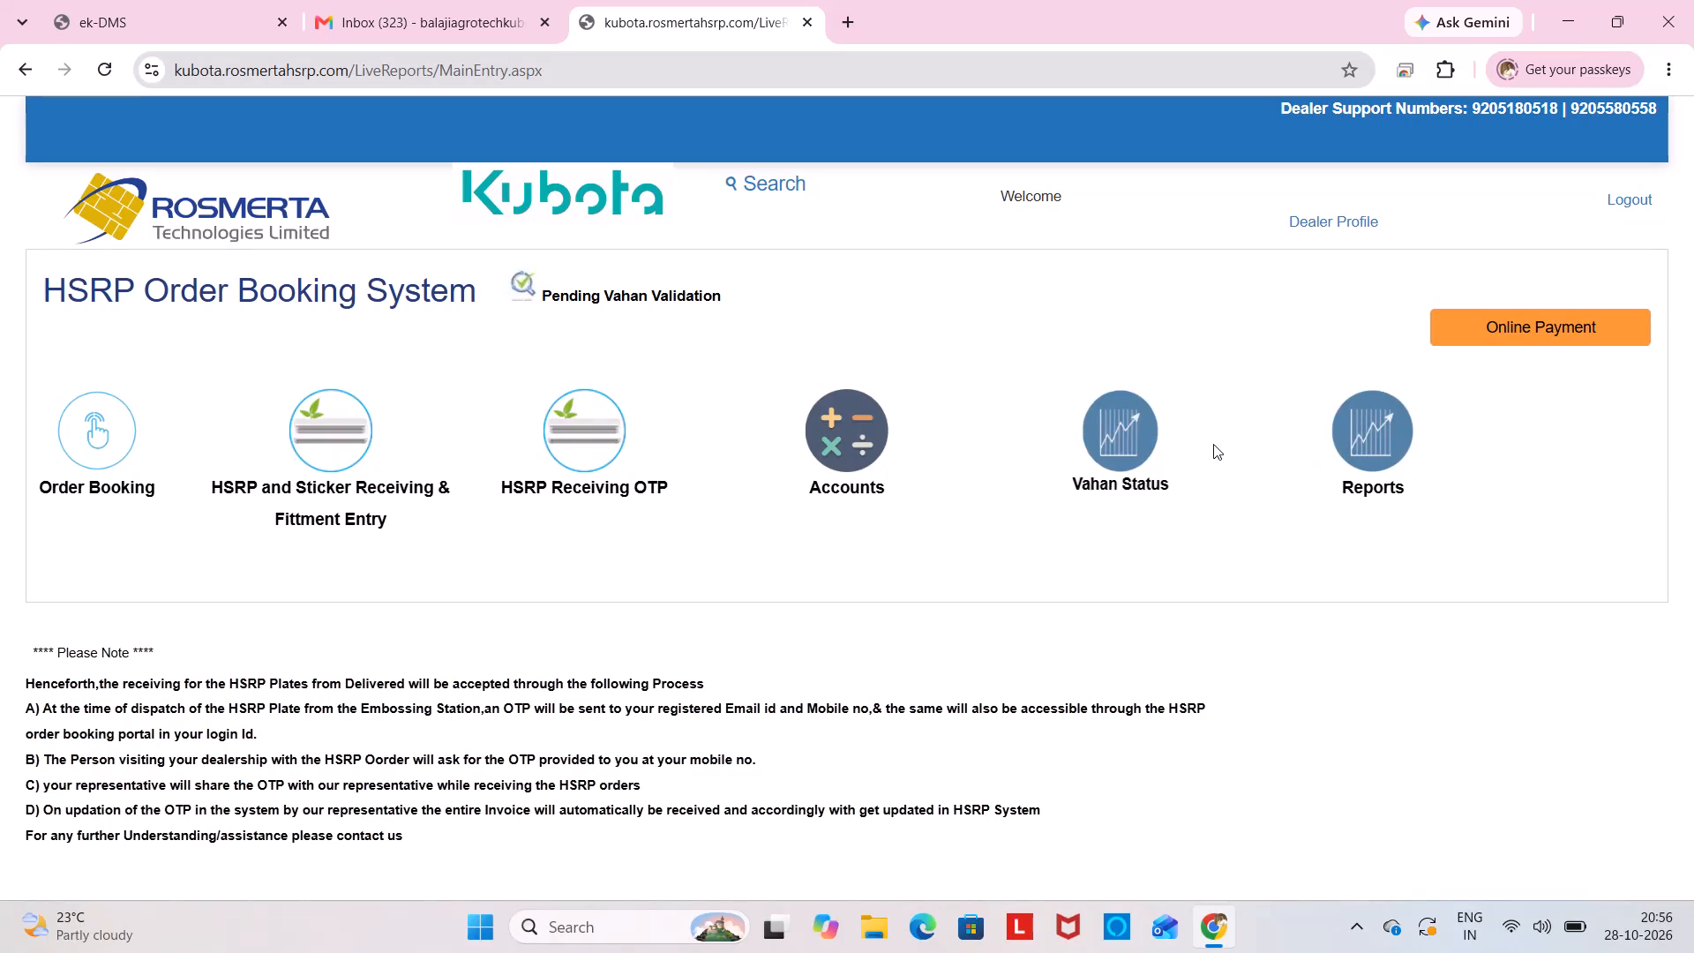
Open the HSRP Search page from the Vahan Status section and set up a search by vehicle registration number.
click(1376, 433)
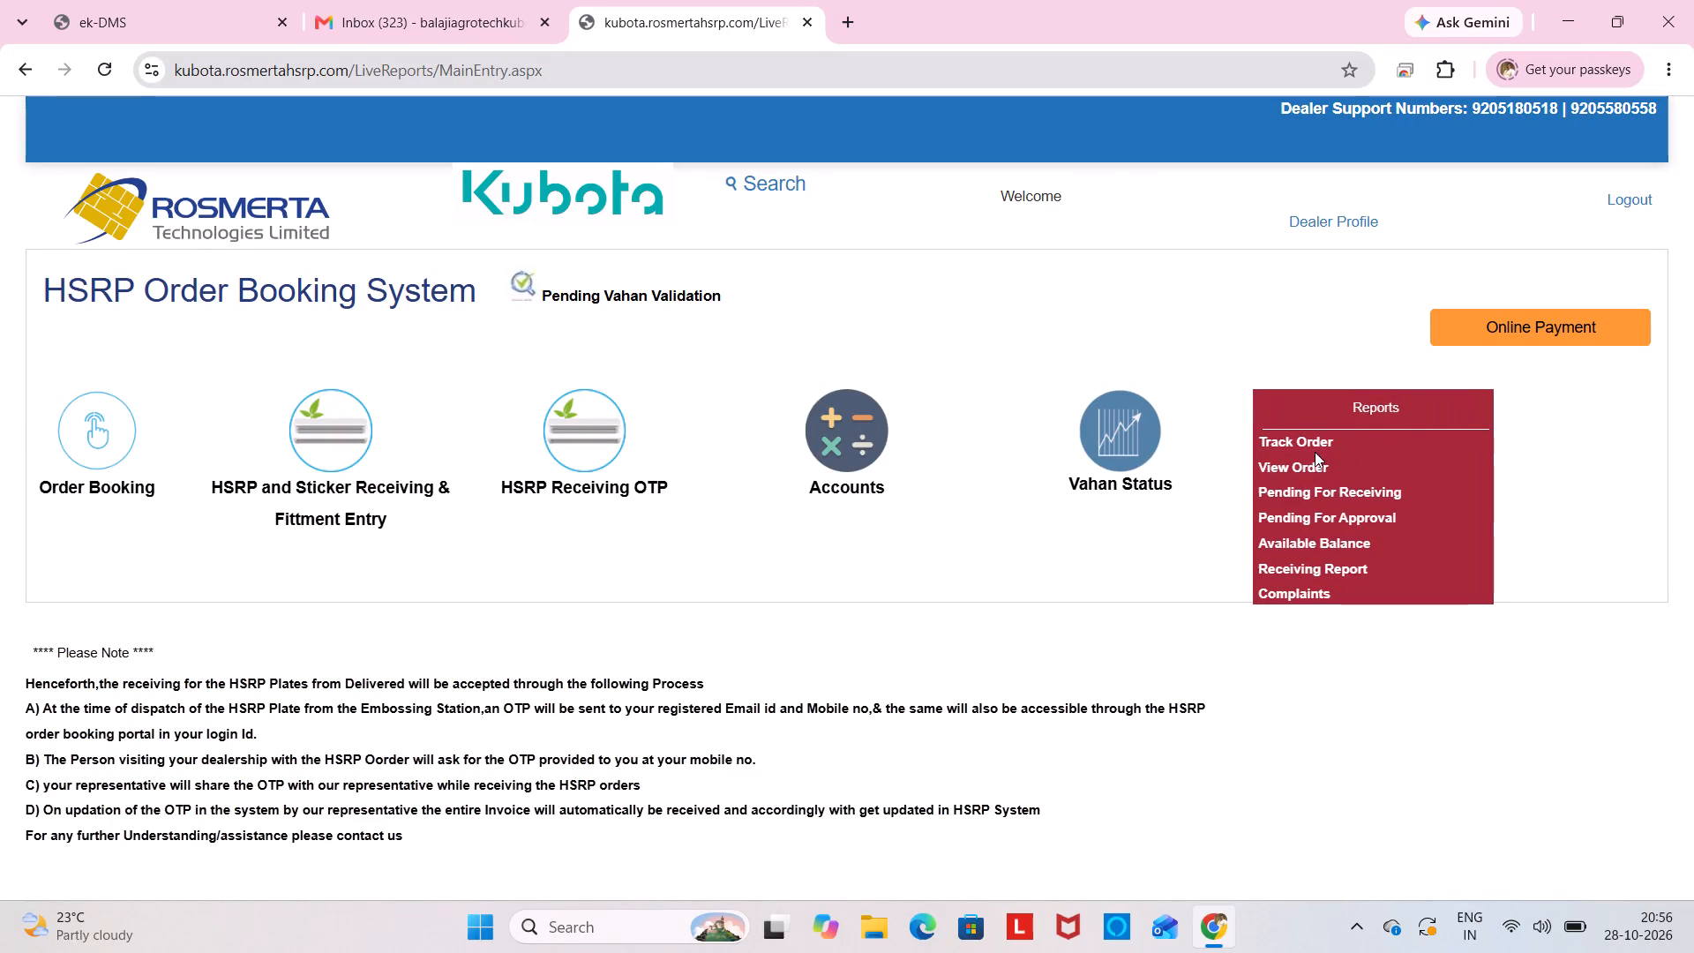
click(1087, 493)
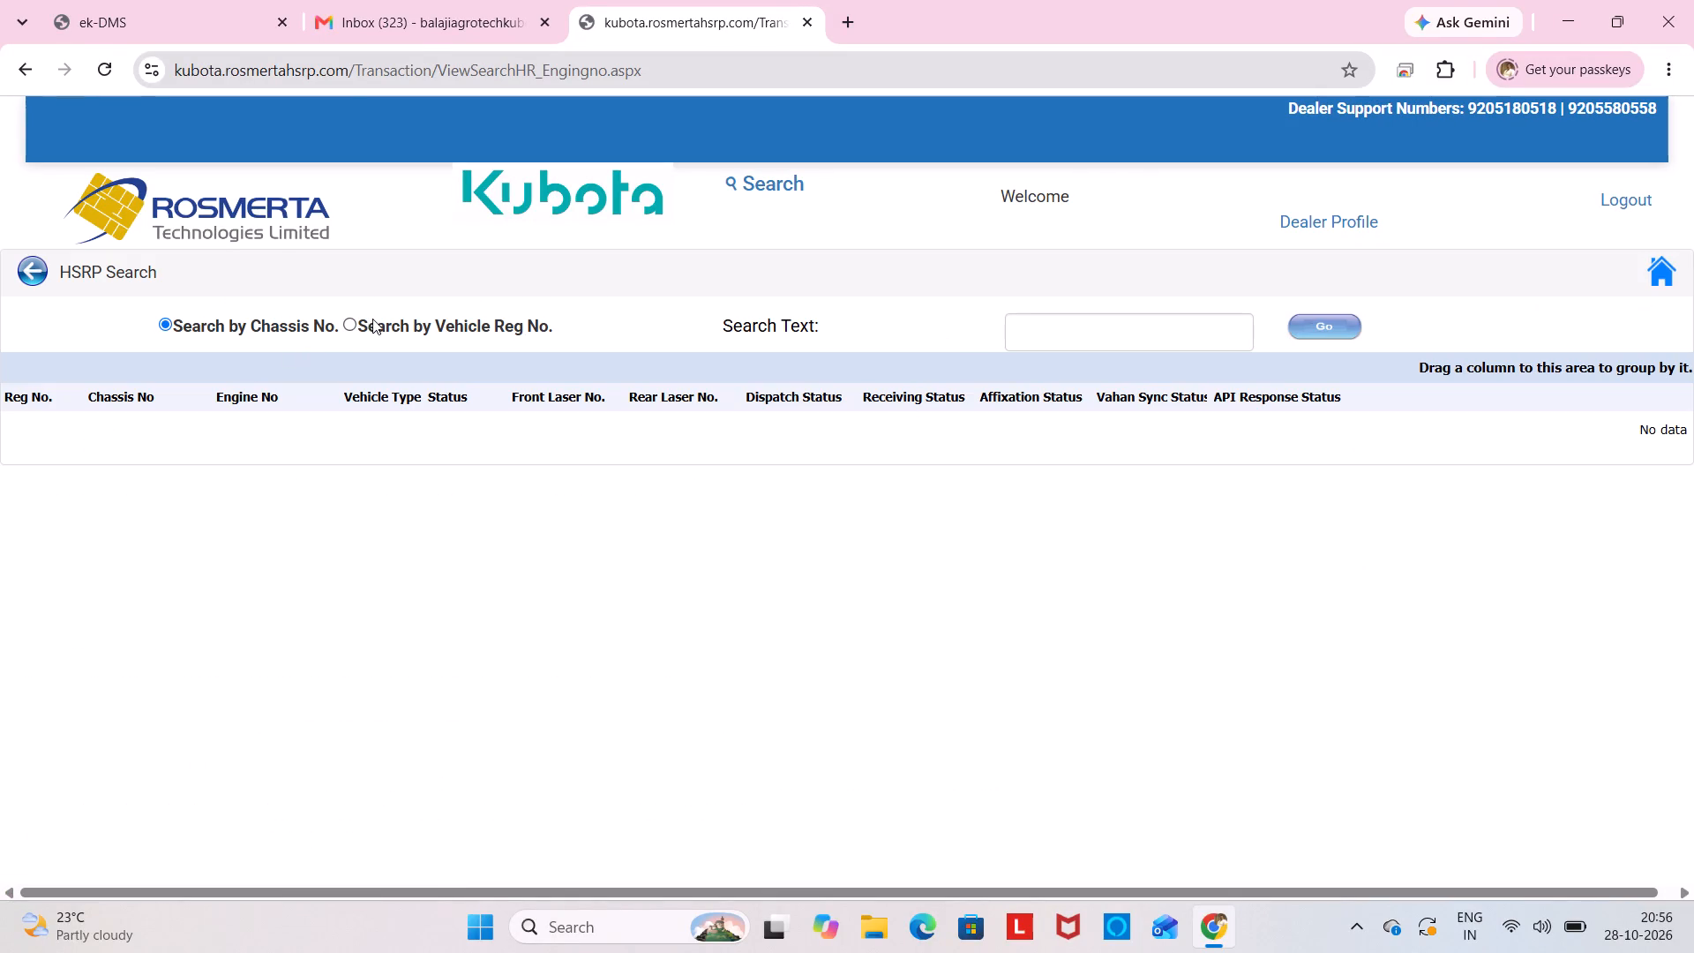
click(372, 319)
click(463, 325)
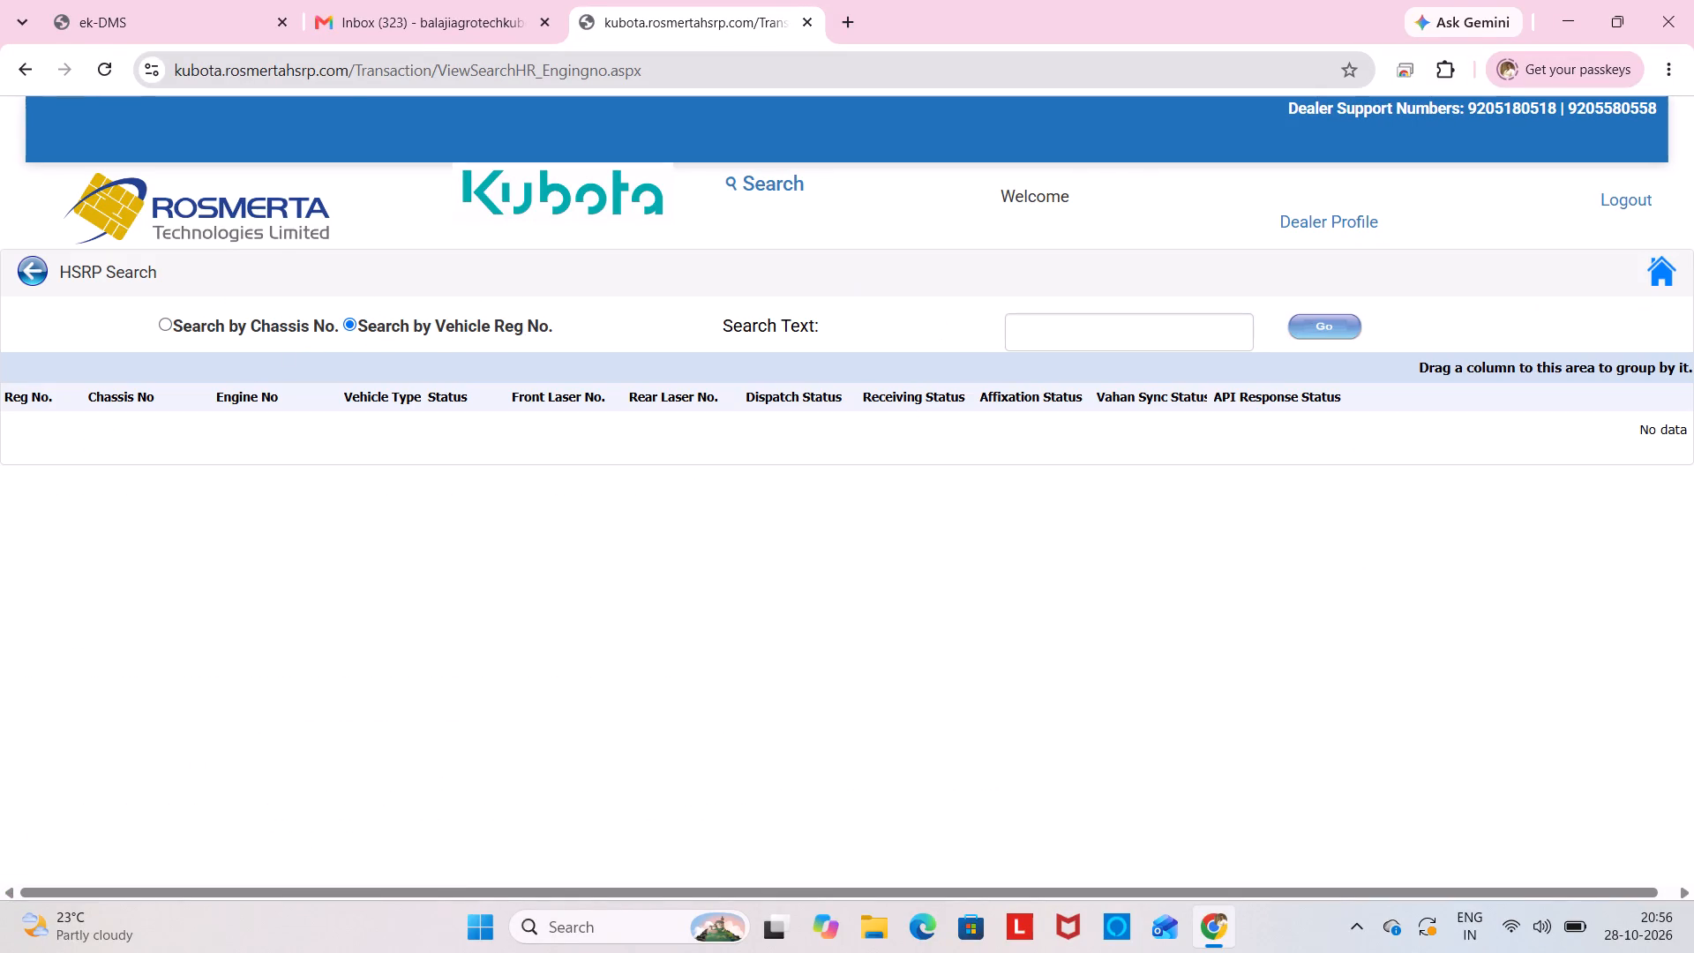
click(1059, 322)
click(556, 914)
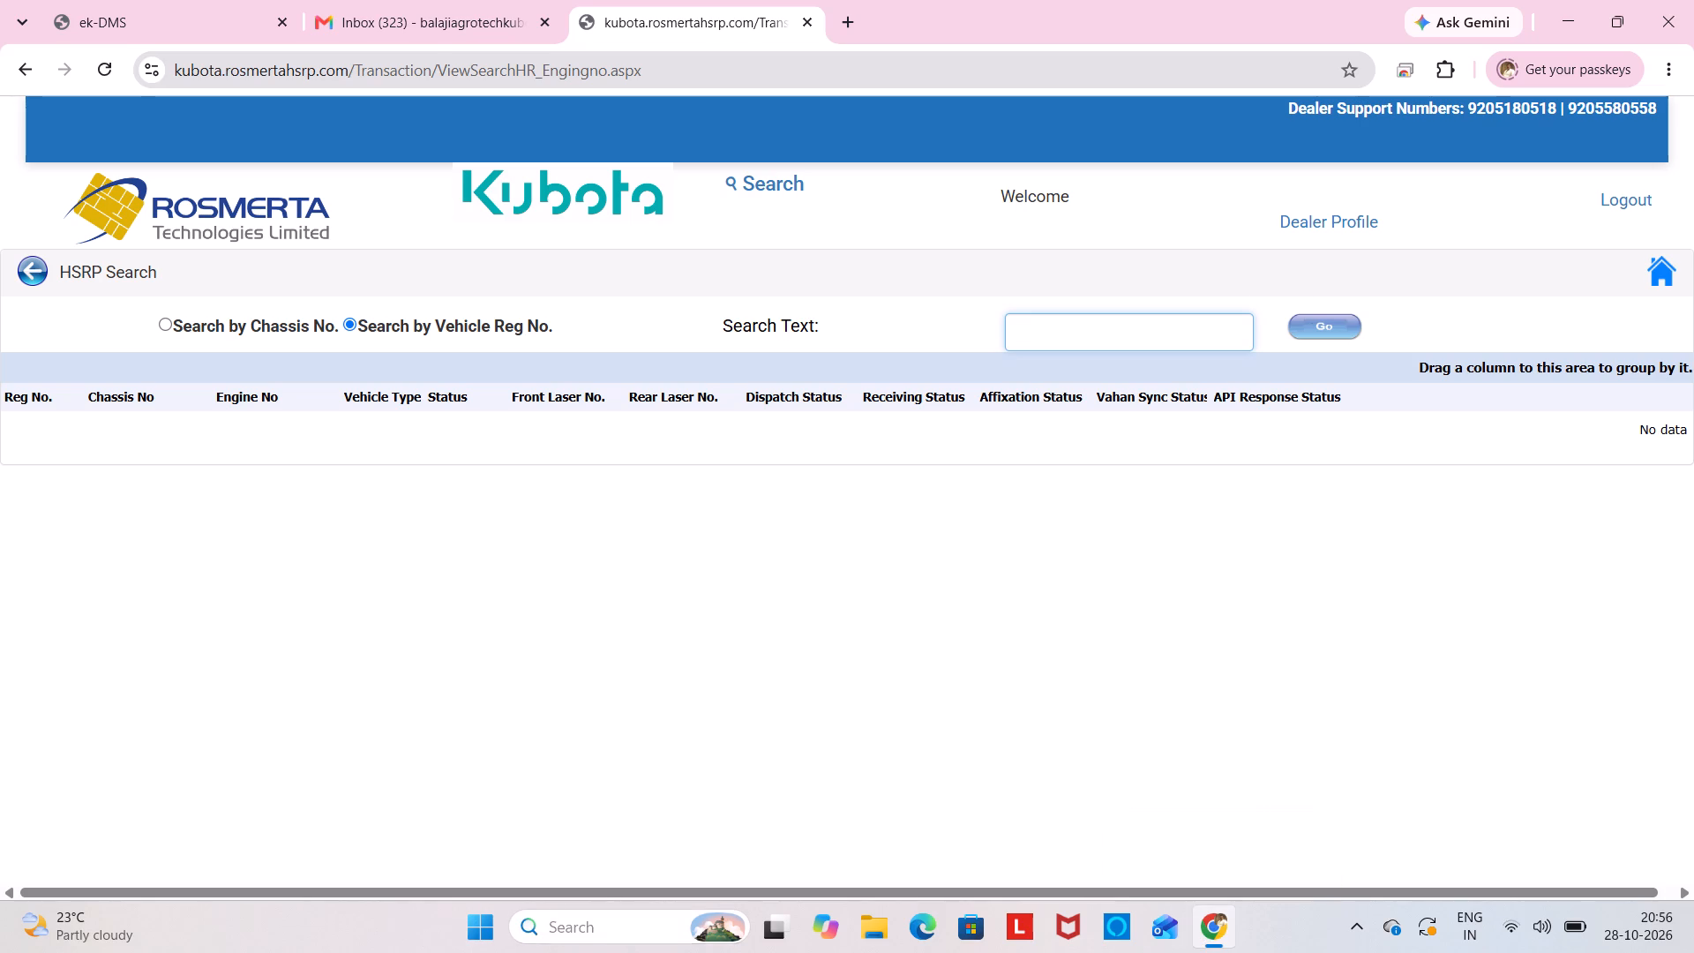
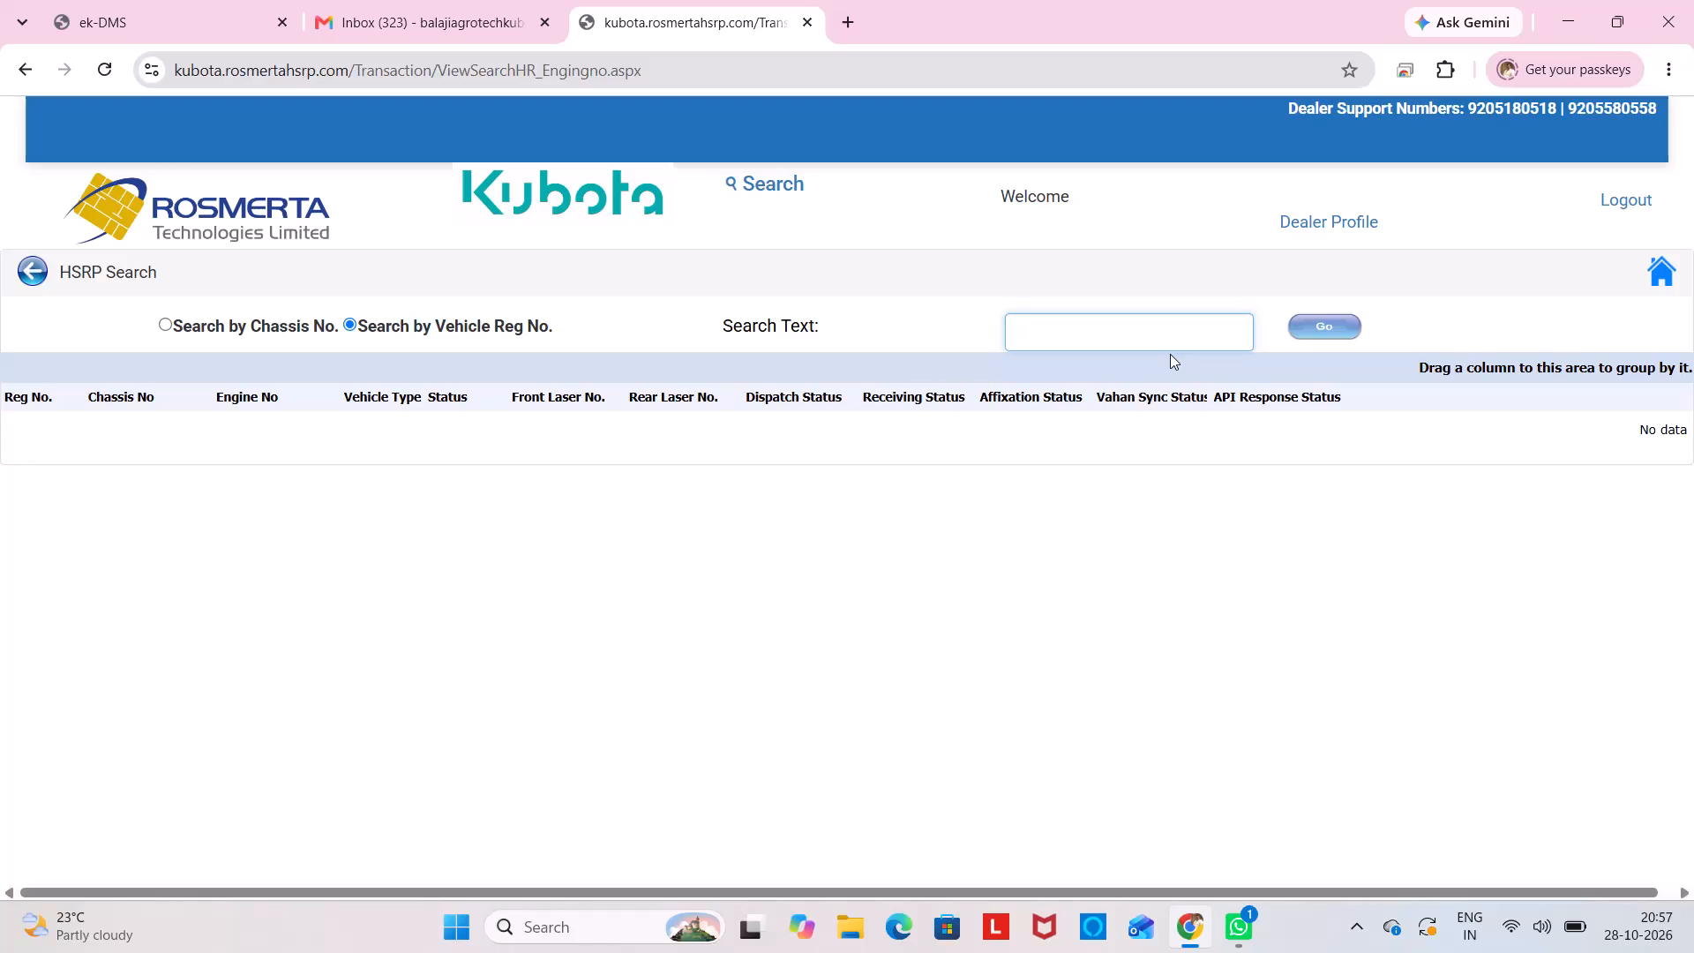
key(ctrl+v)
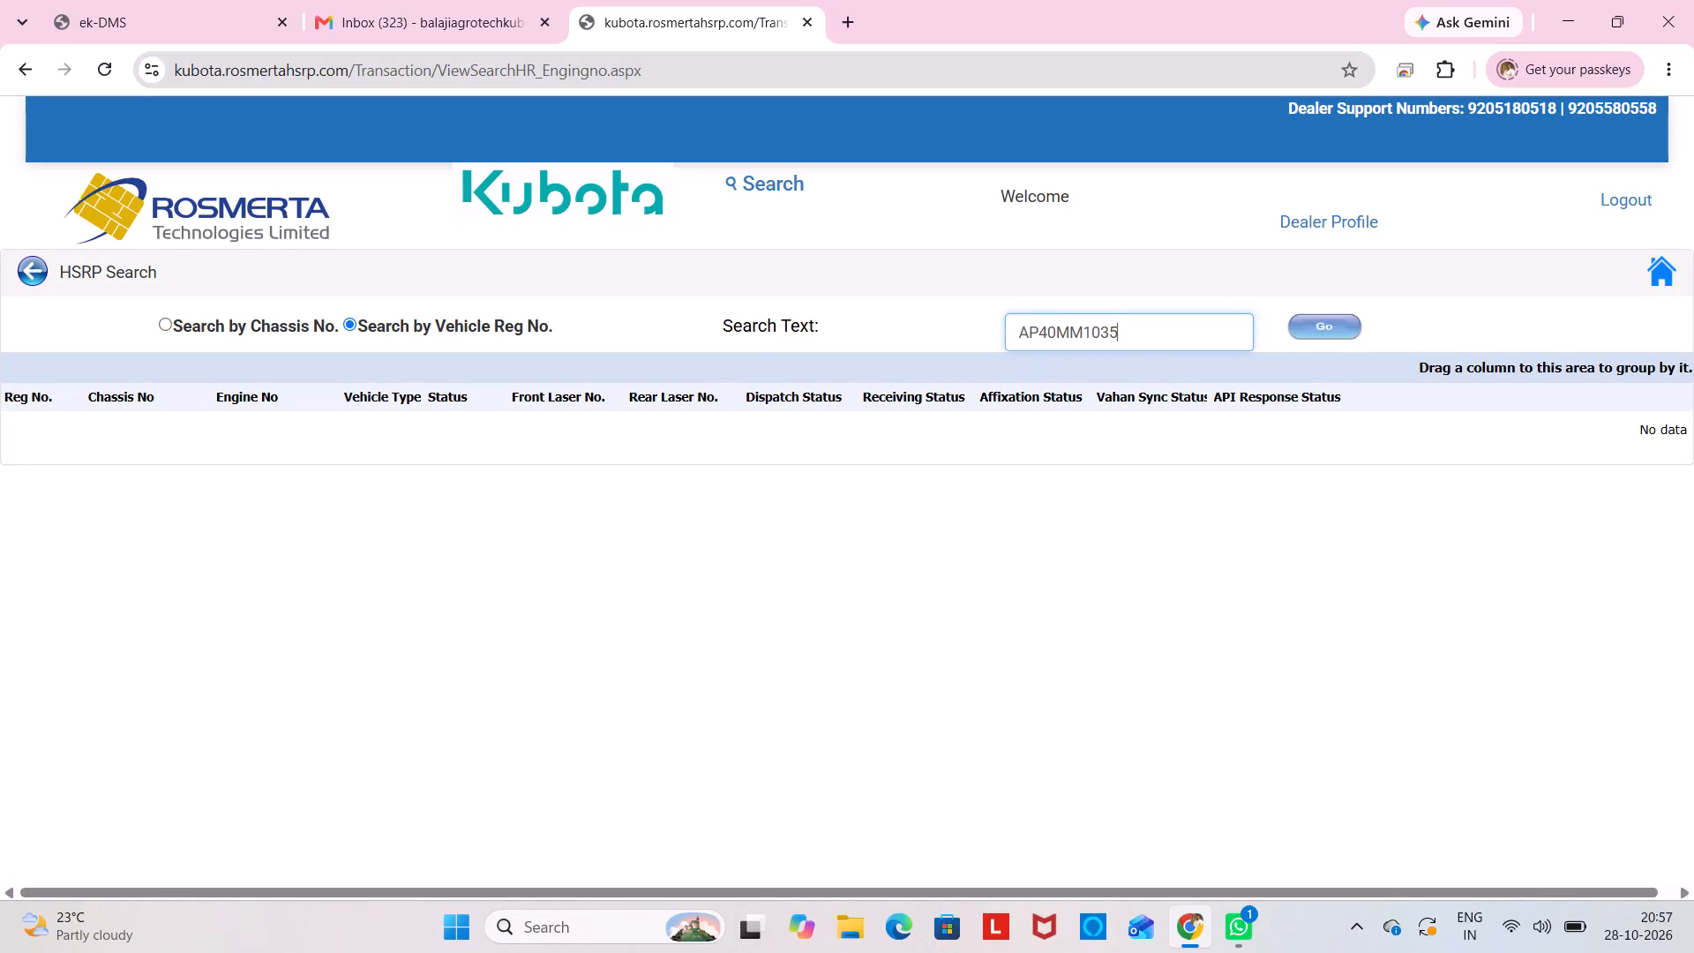
click(1024, 340)
key(Left)
key(BackSpace)
click(1344, 333)
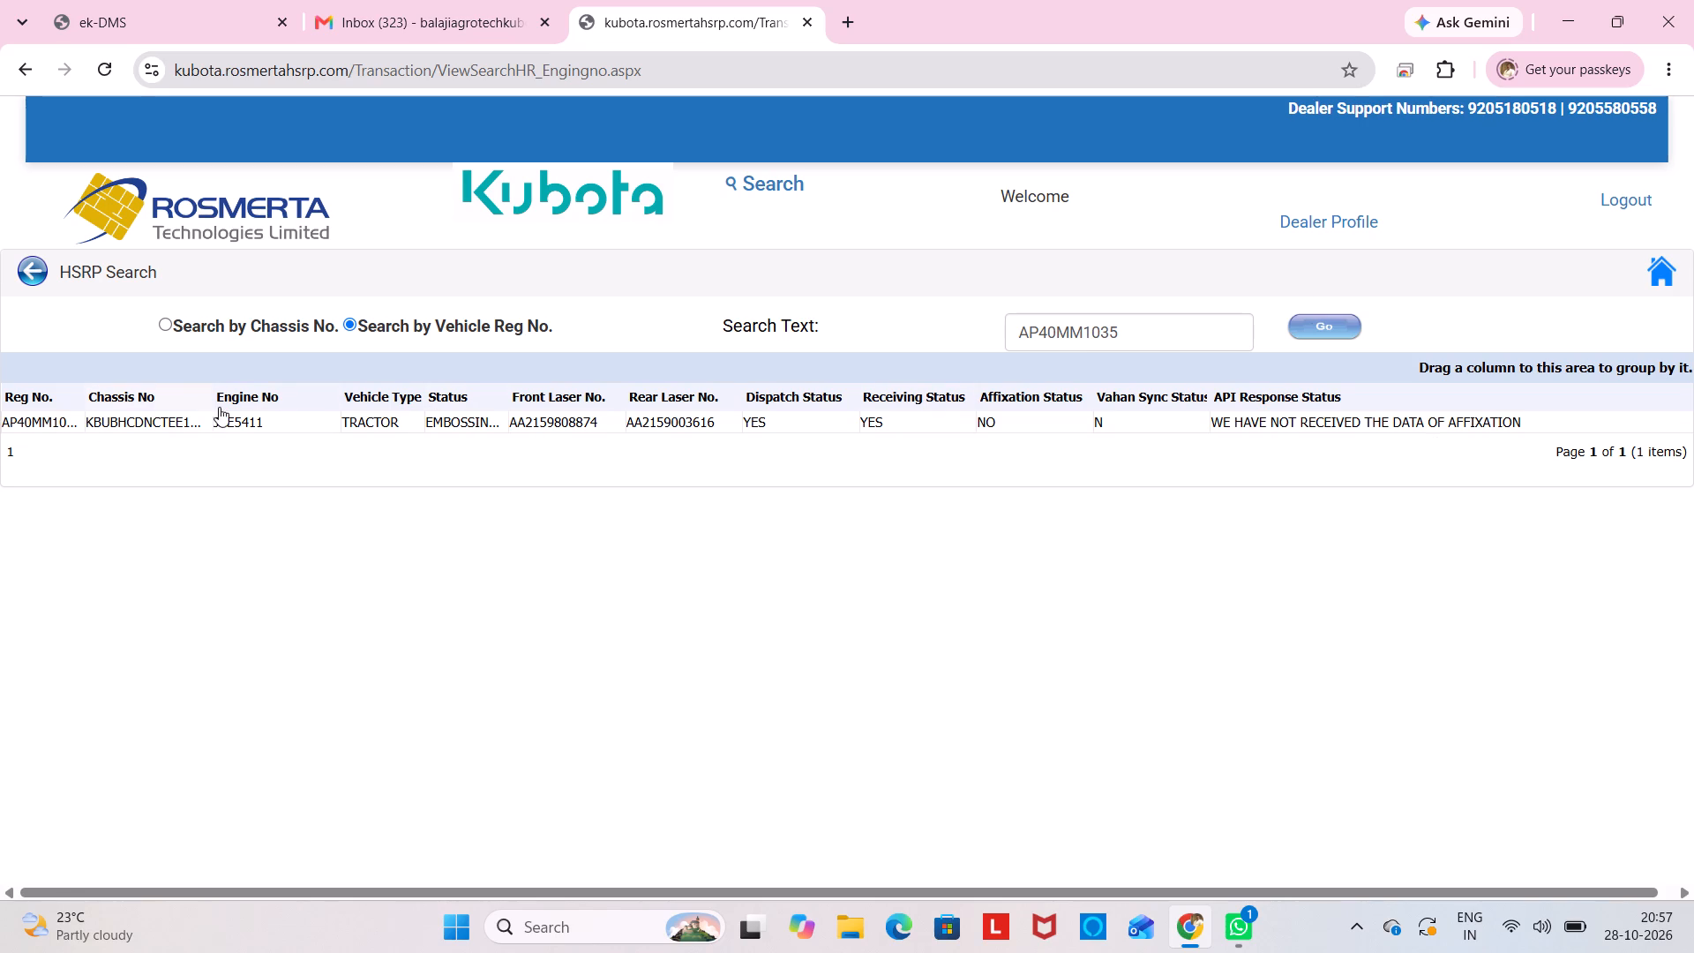
Widen the Chassis No column in the search results and copy the tractor's full chassis number.
drag(209, 393, 217, 392)
drag(214, 394, 216, 394)
drag(216, 394, 285, 394)
click(209, 416)
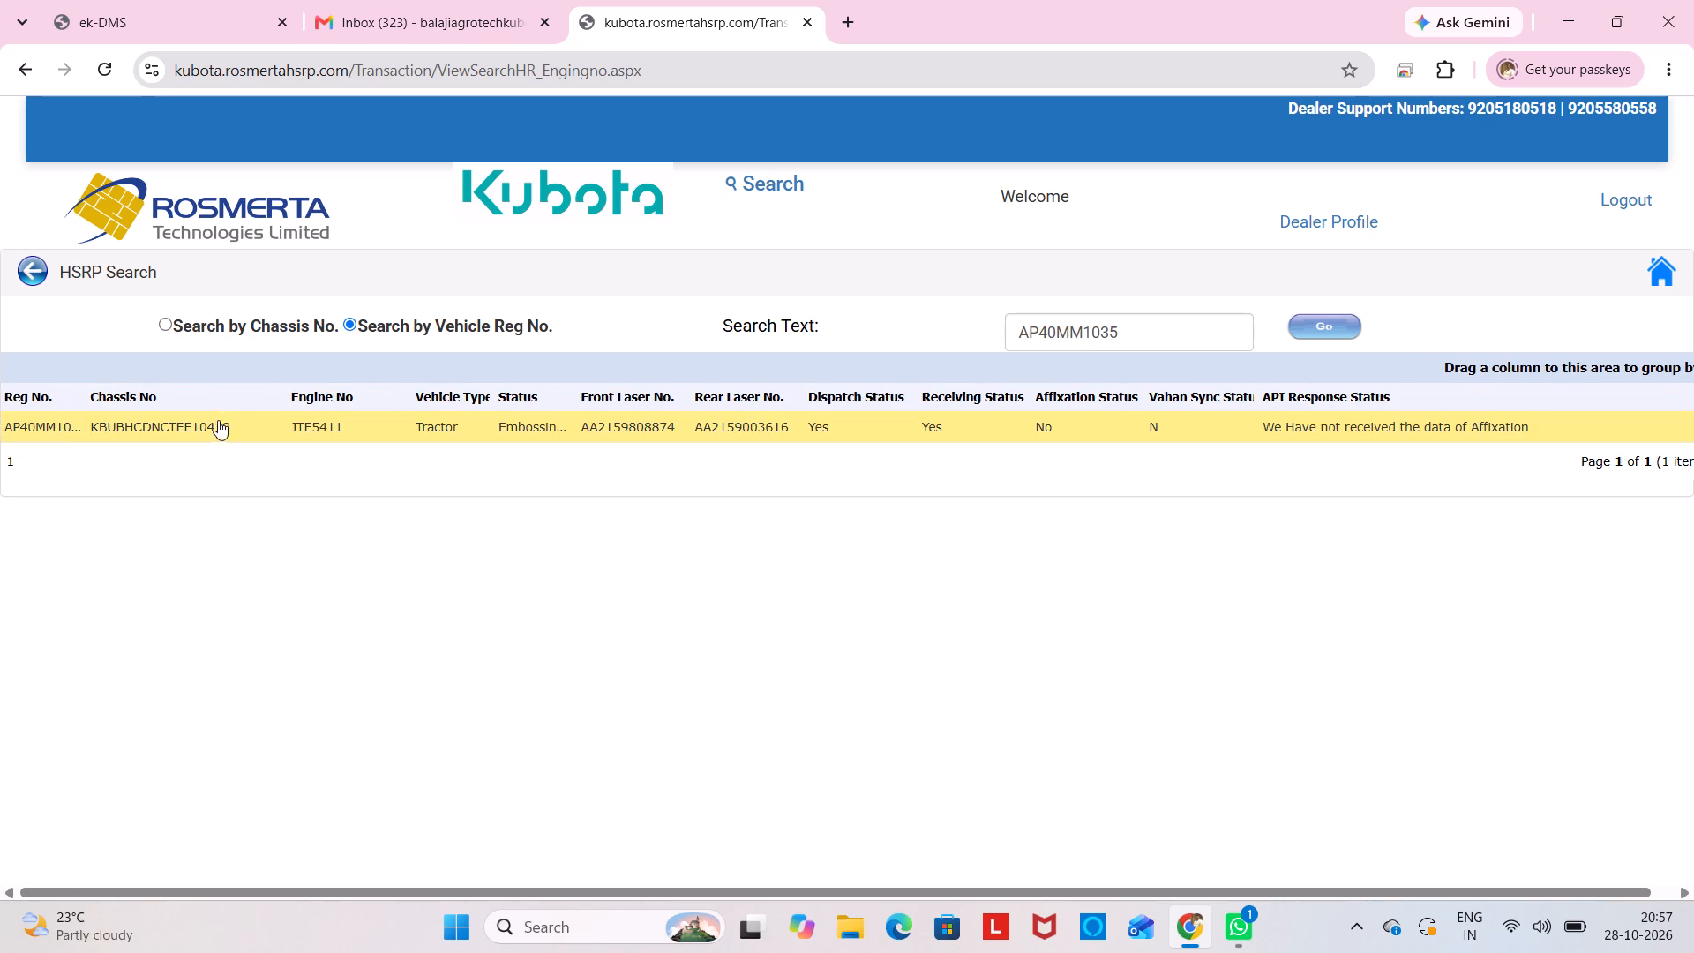
drag(95, 427, 132, 423)
drag(132, 423, 139, 424)
click(248, 422)
drag(241, 424, 78, 427)
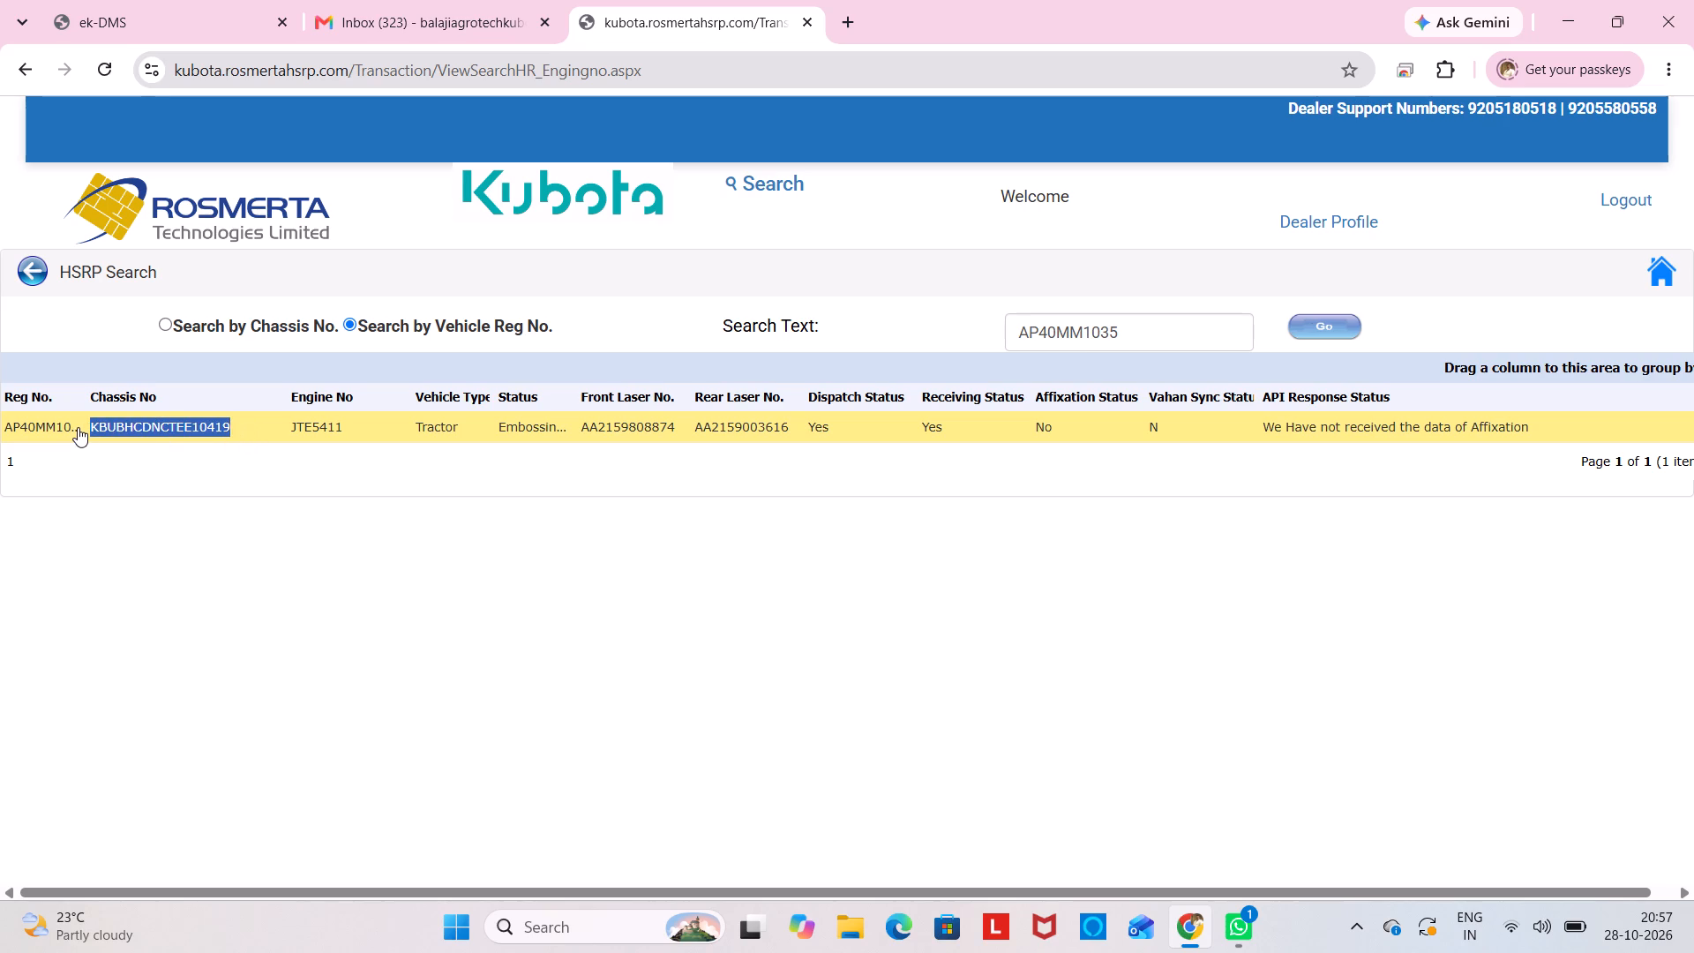
drag(78, 427, 82, 428)
key(ctrl+c)
click(264, 0)
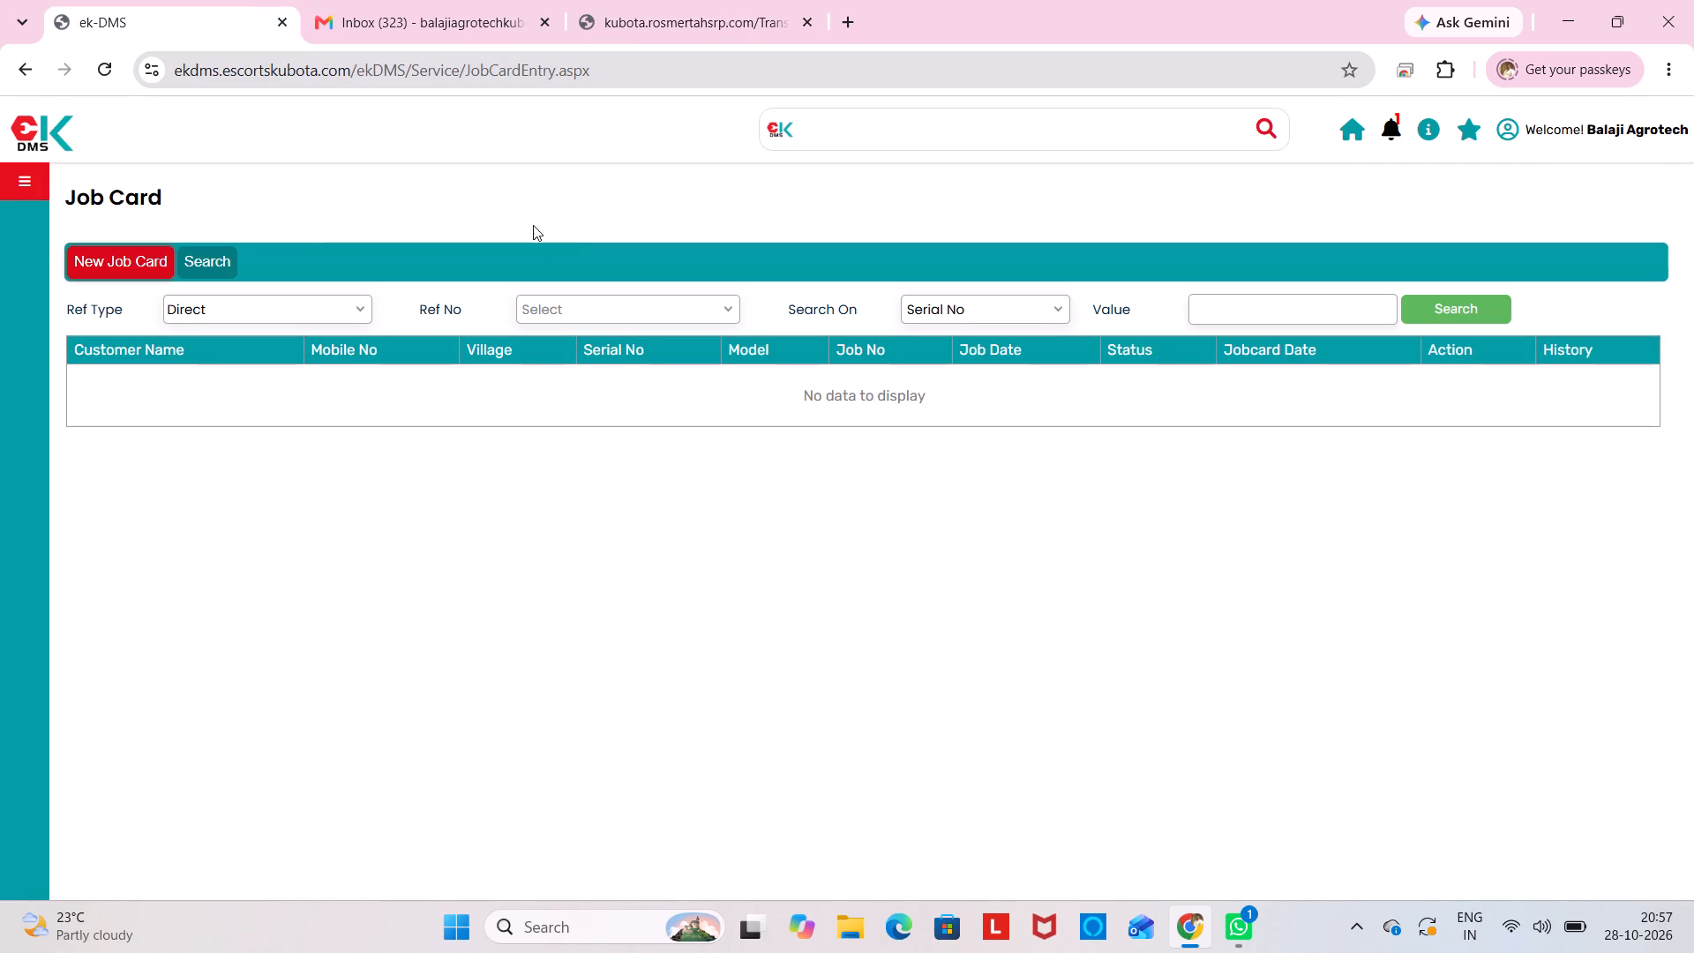
click(1295, 315)
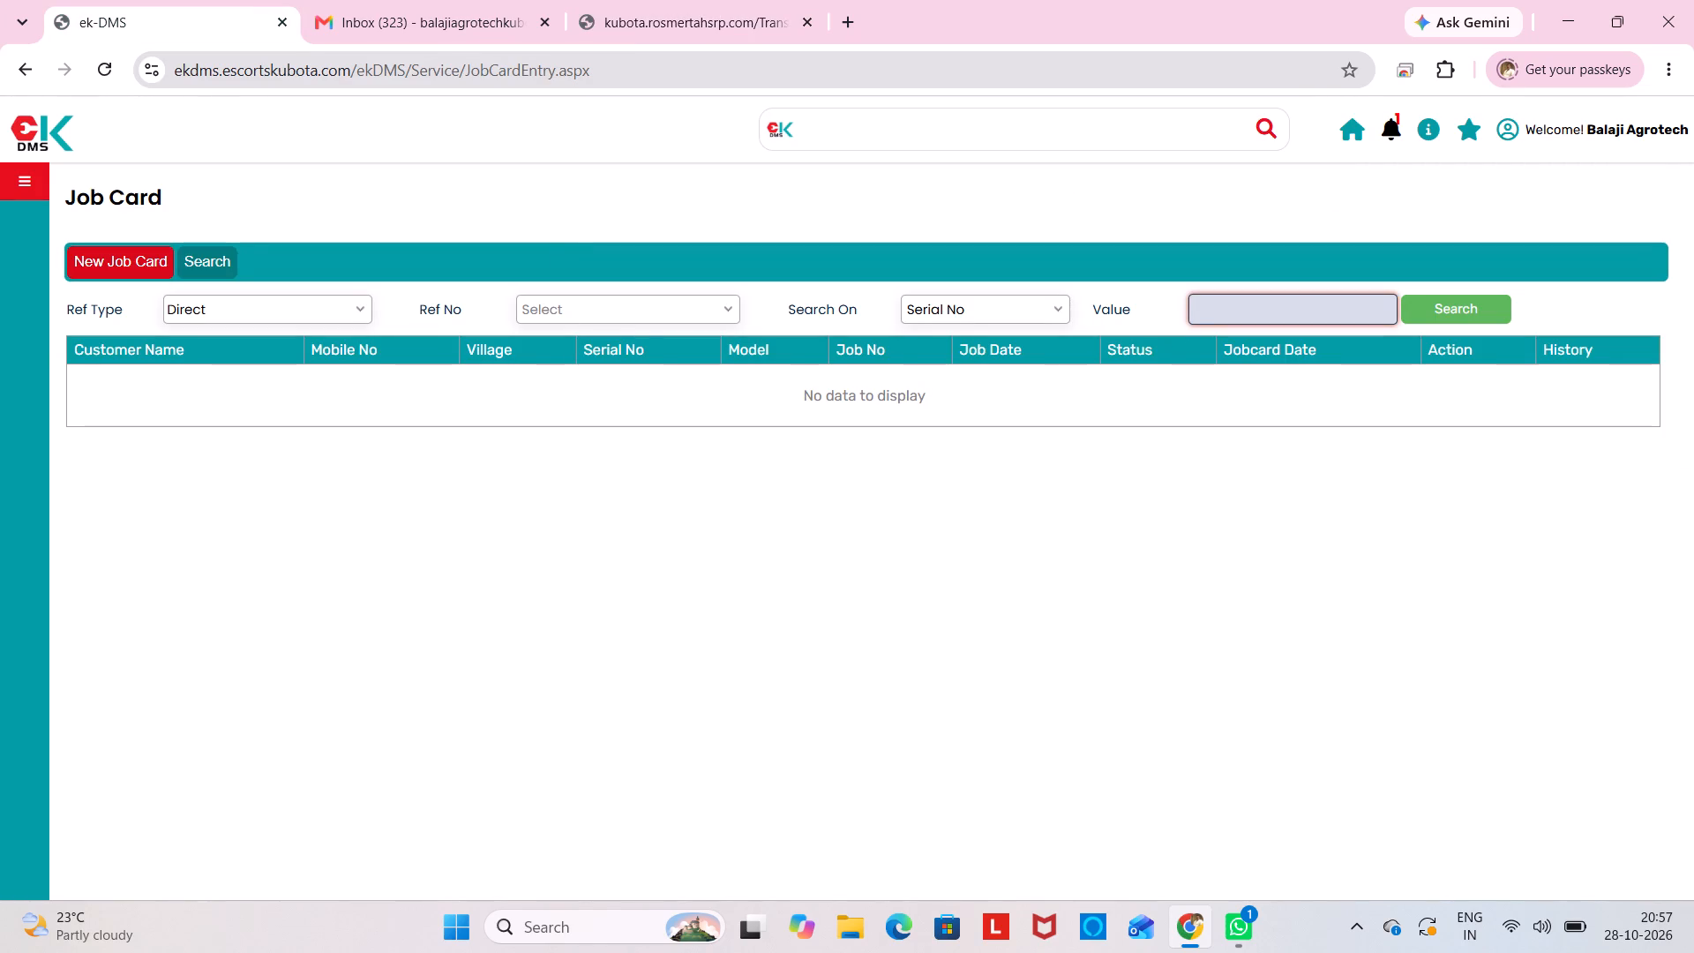
key(ctrl+v)
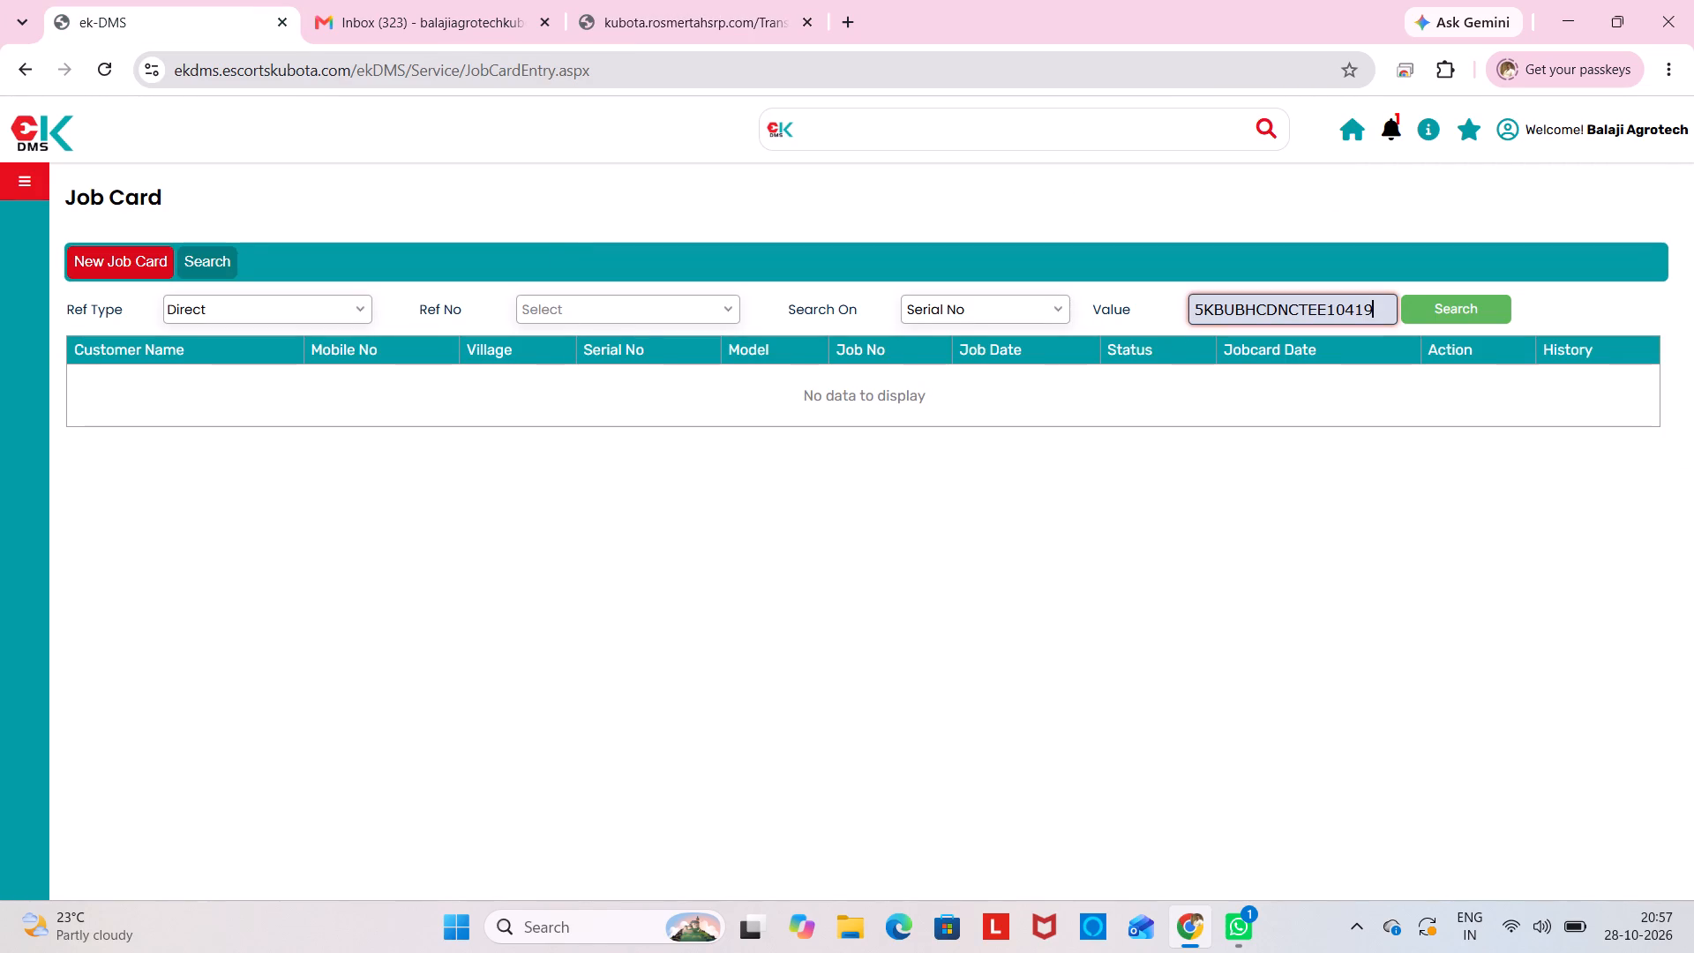
click(1210, 310)
key(Right)
key(Left)
key(BackSpace)
key(BackSpace)
key(BackSpace)
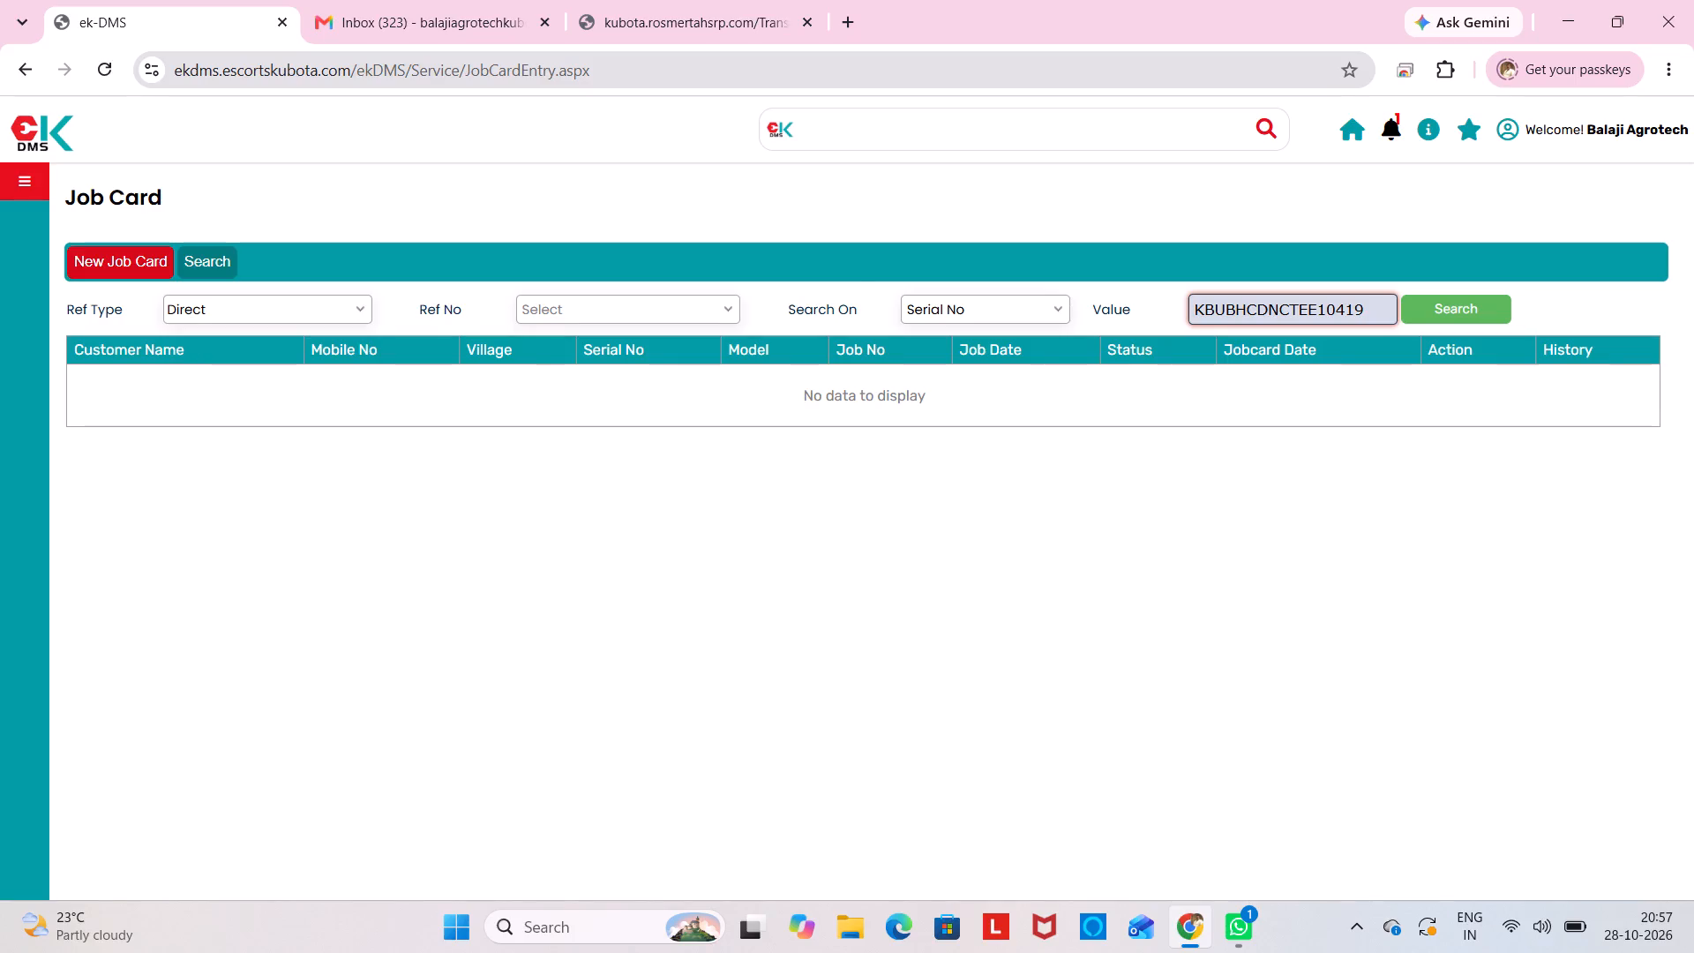
click(1463, 309)
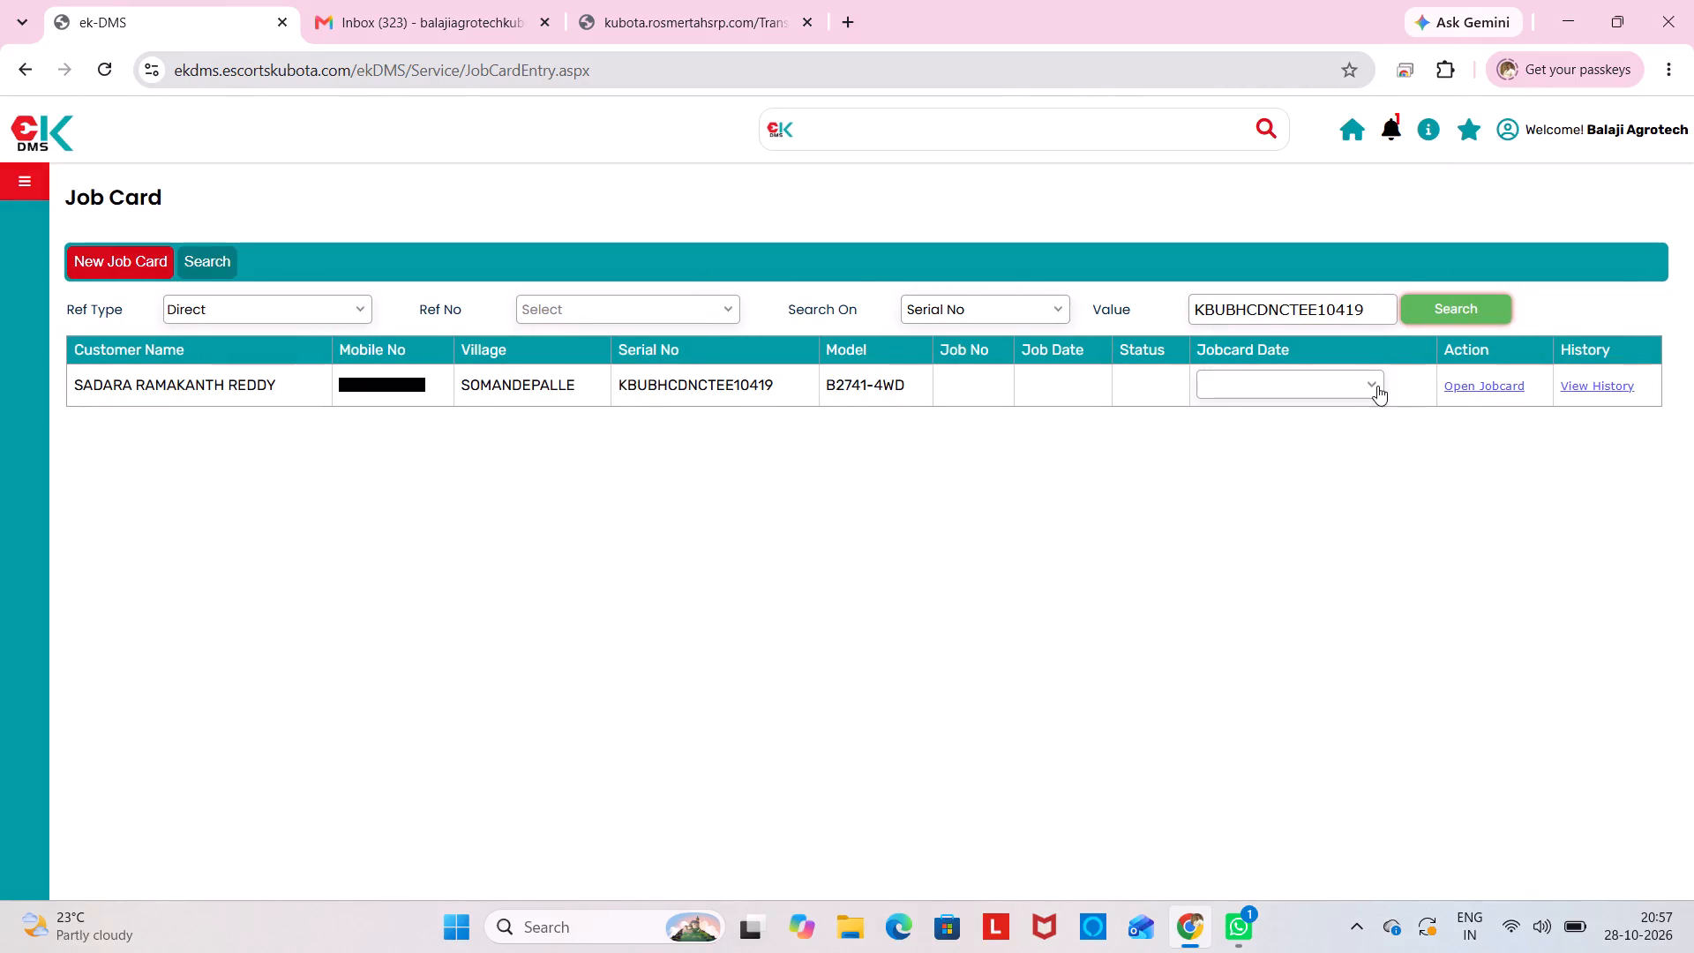
Set the job card date to 28-Oct-2026 and open a new job card for the B2741-4WD tractor.
click(1377, 386)
click(1309, 564)
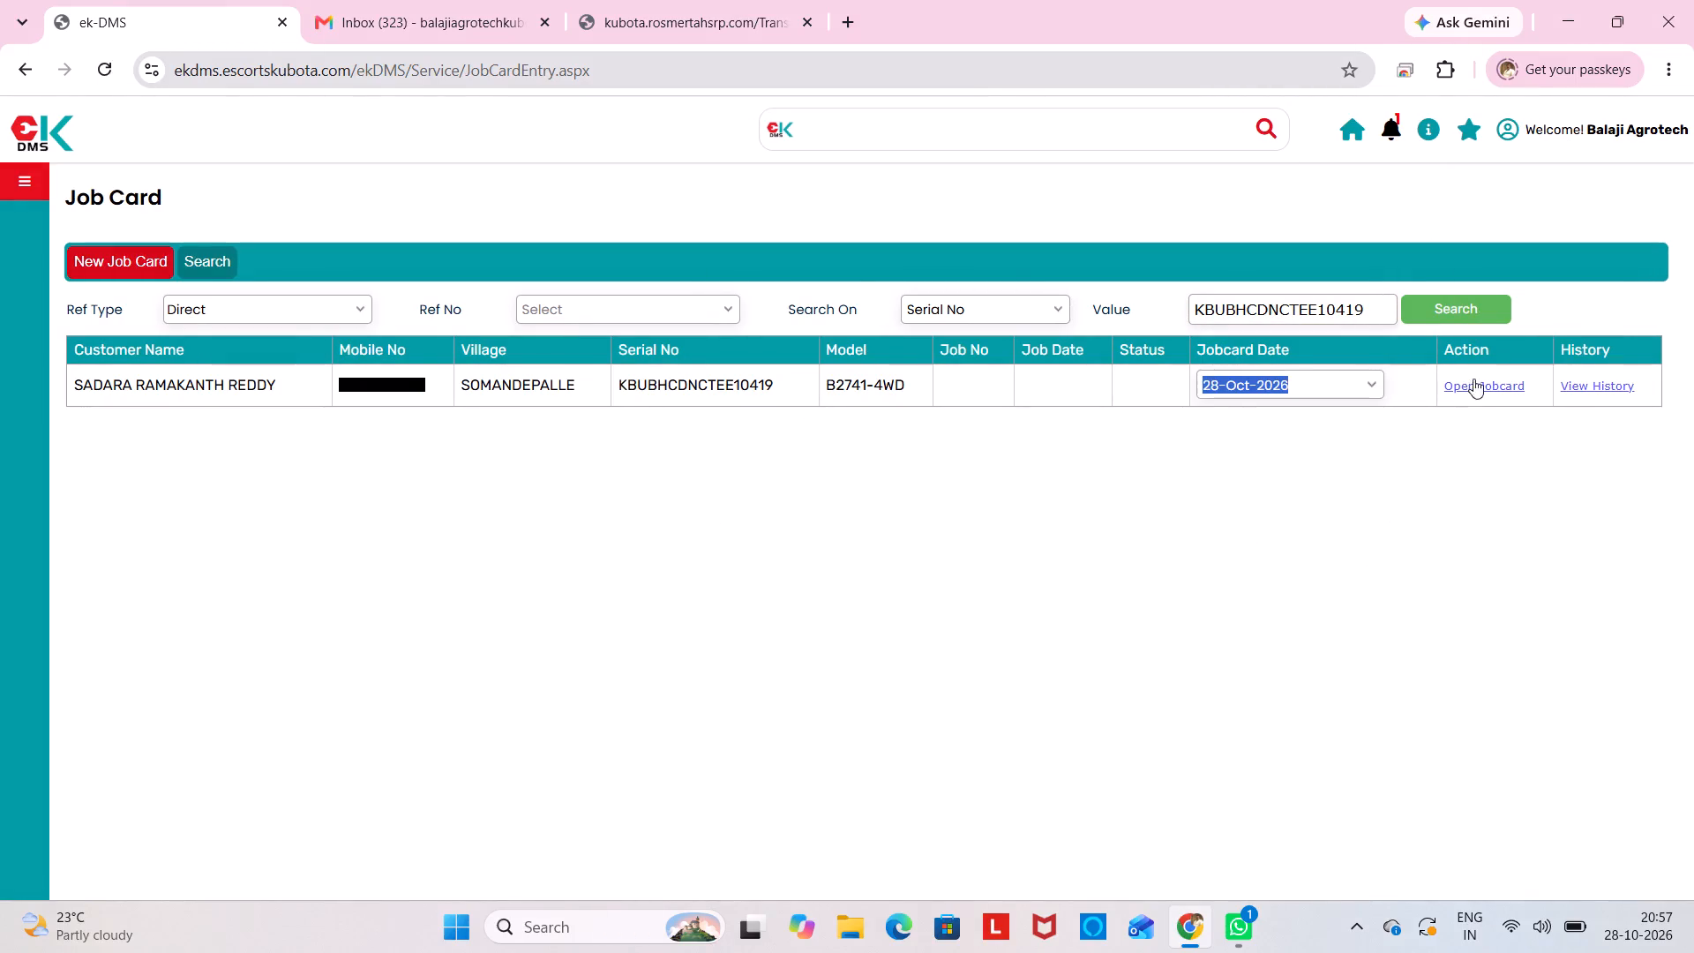
click(1473, 379)
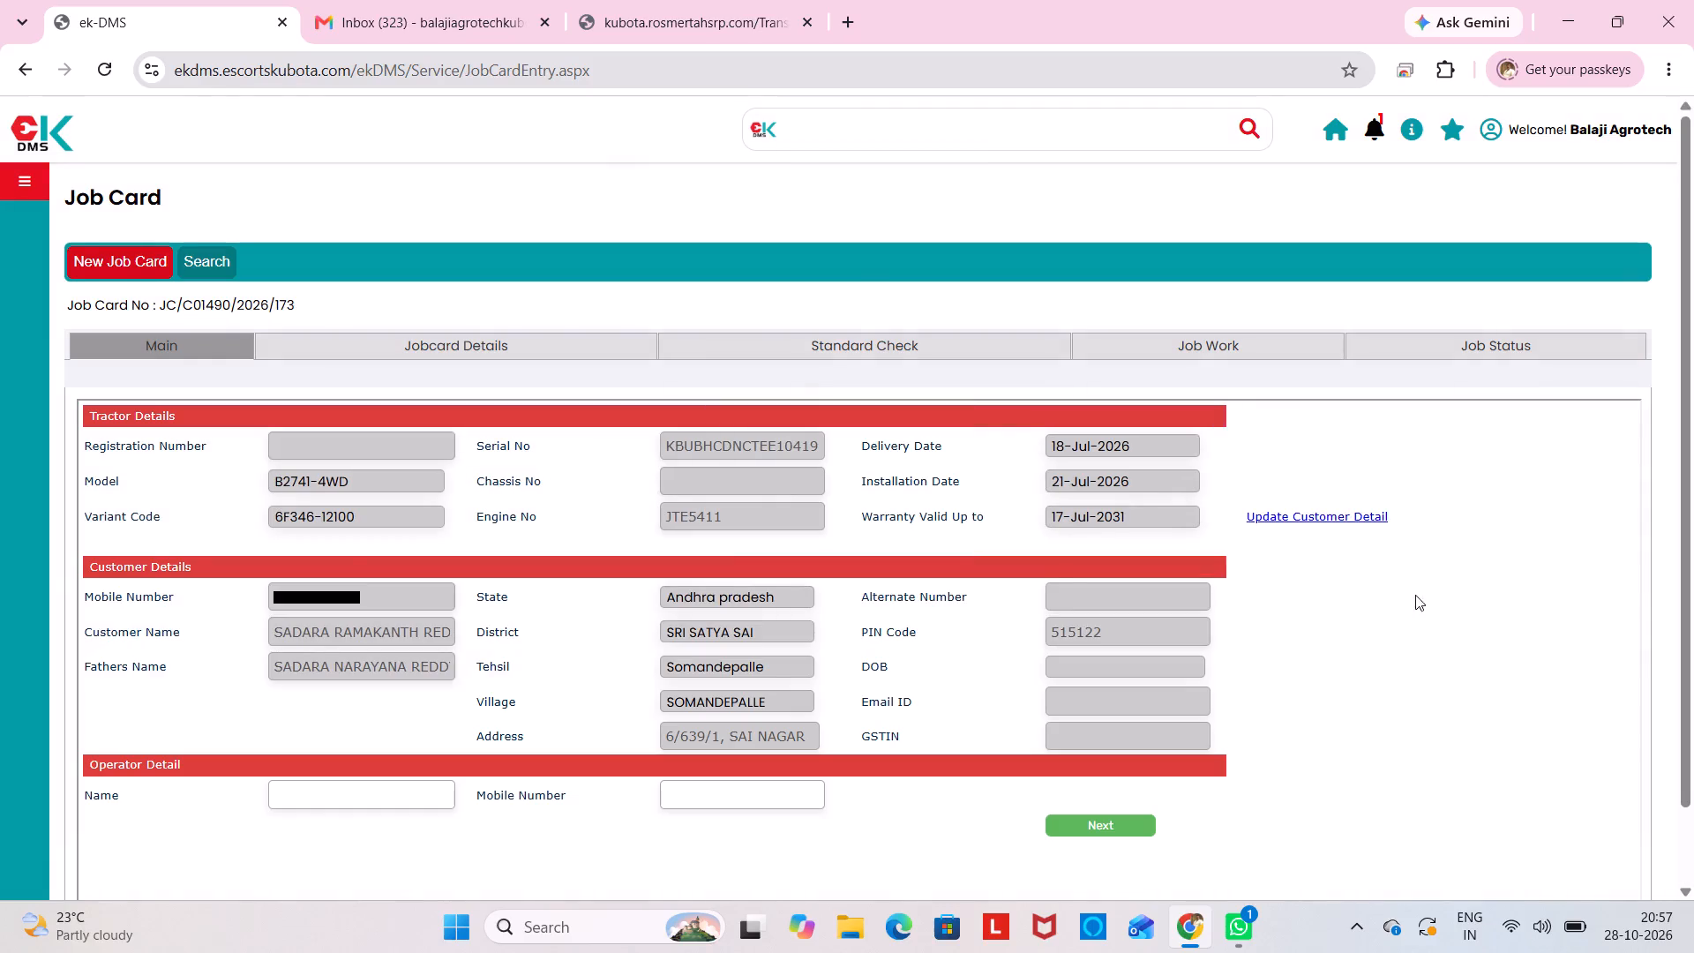
click(504, 339)
click(195, 261)
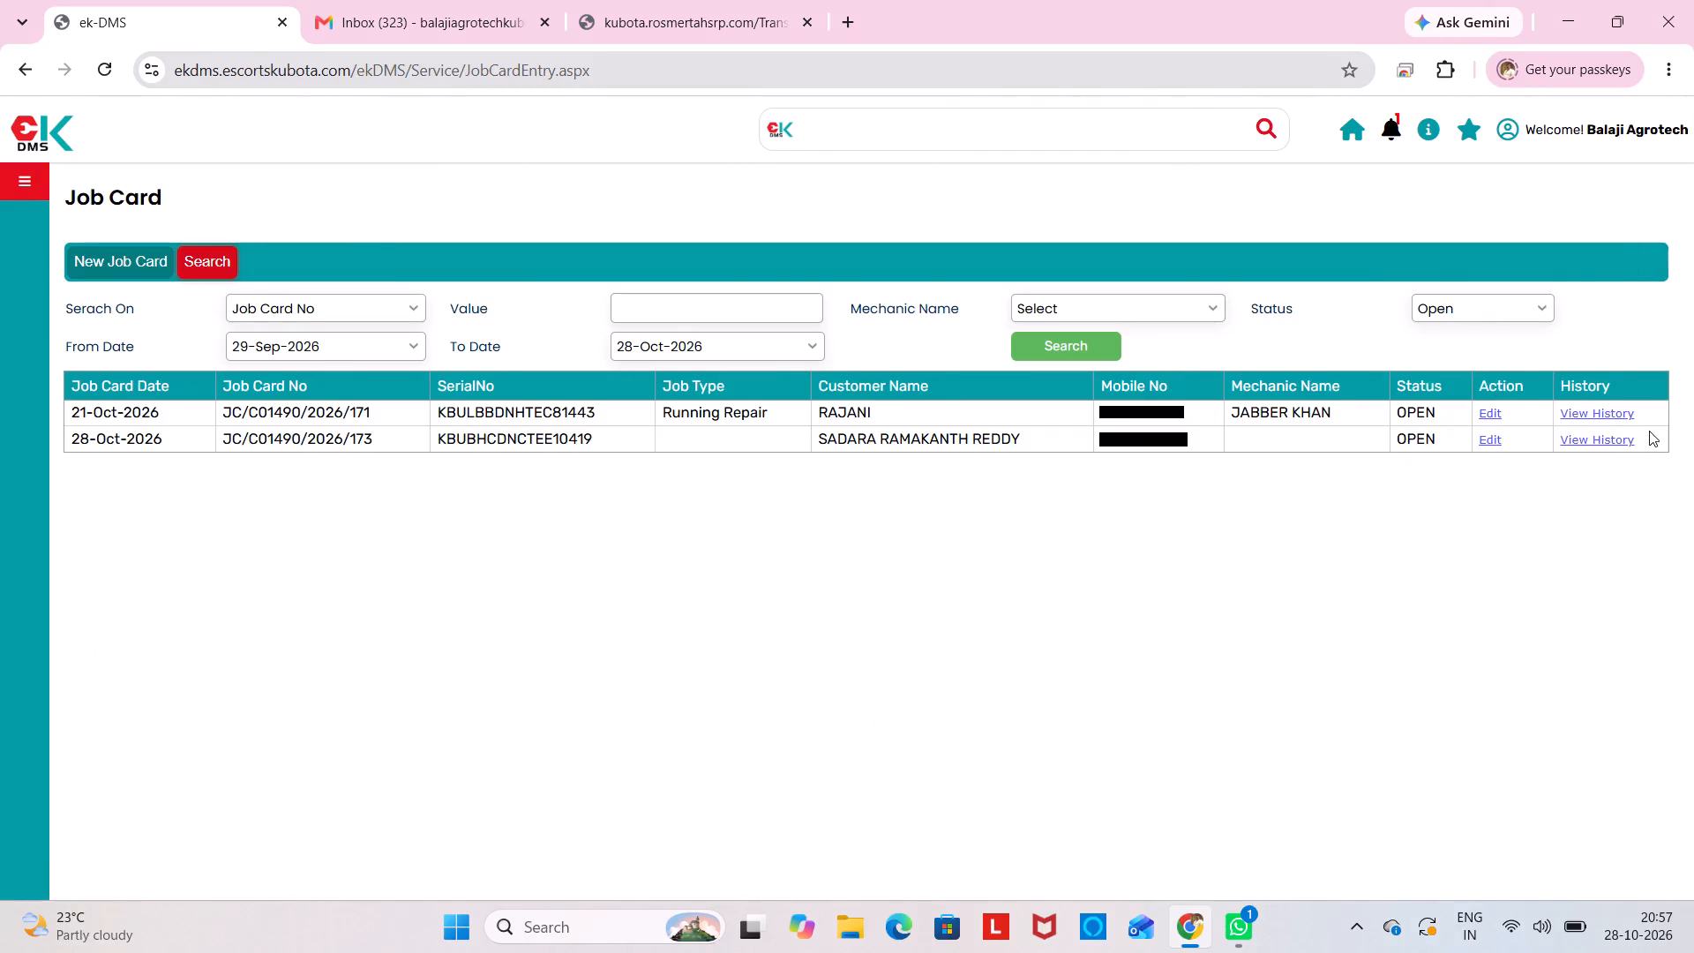
click(1613, 438)
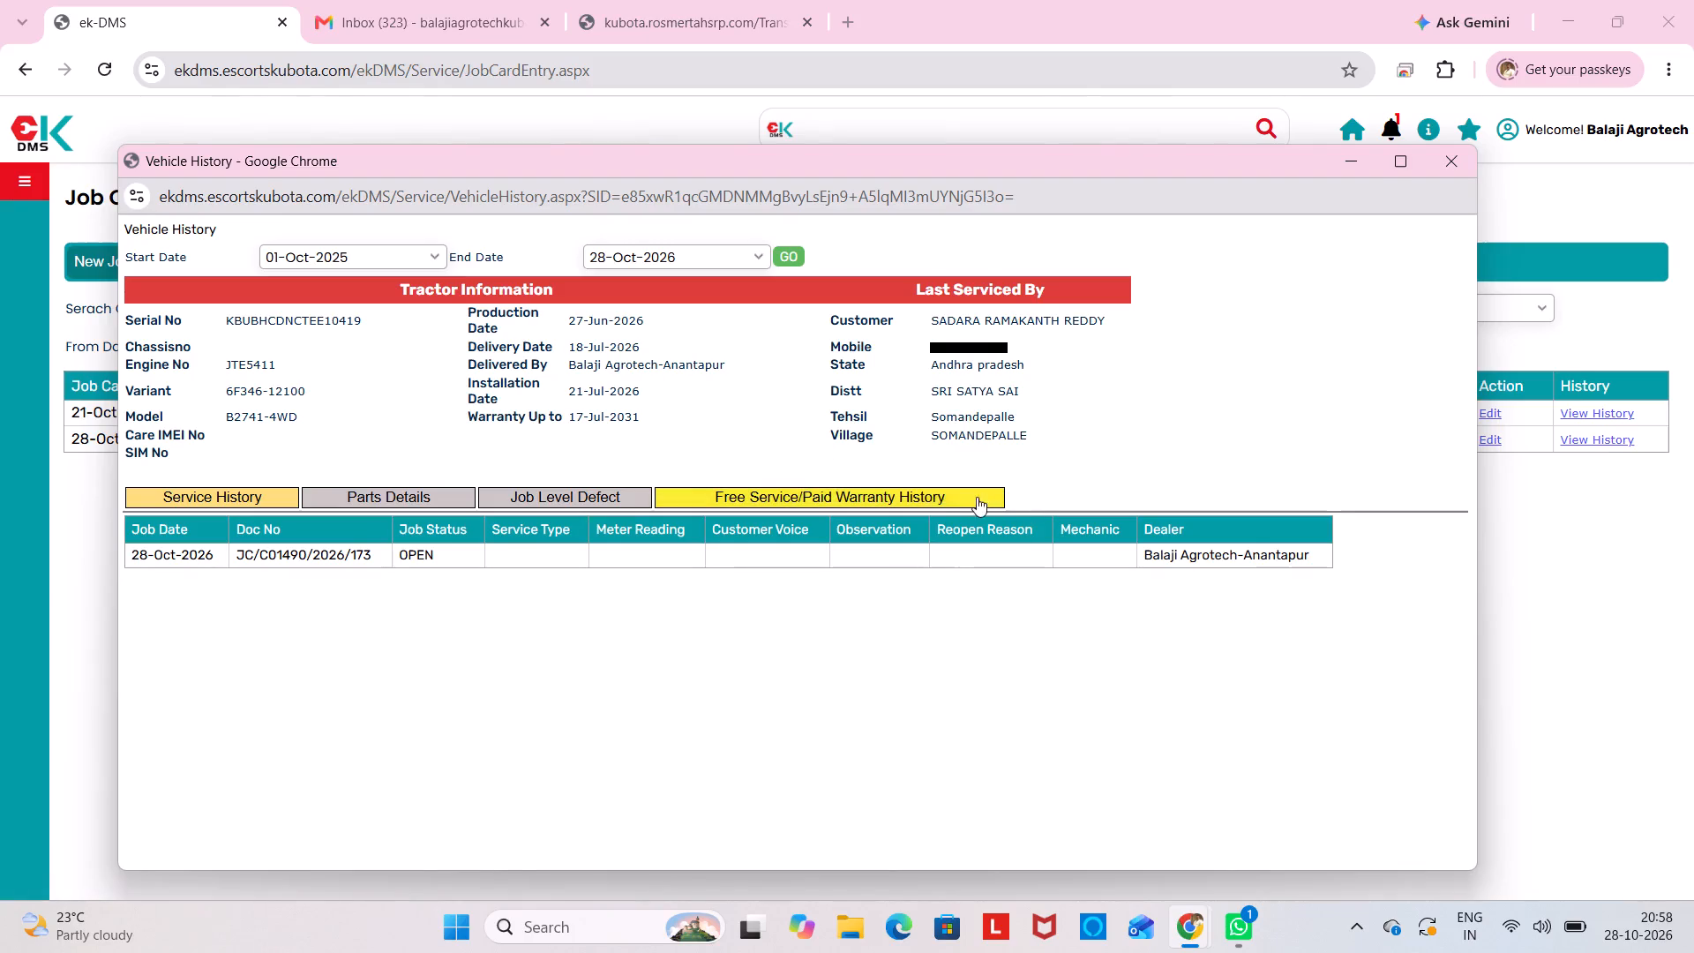
click(919, 490)
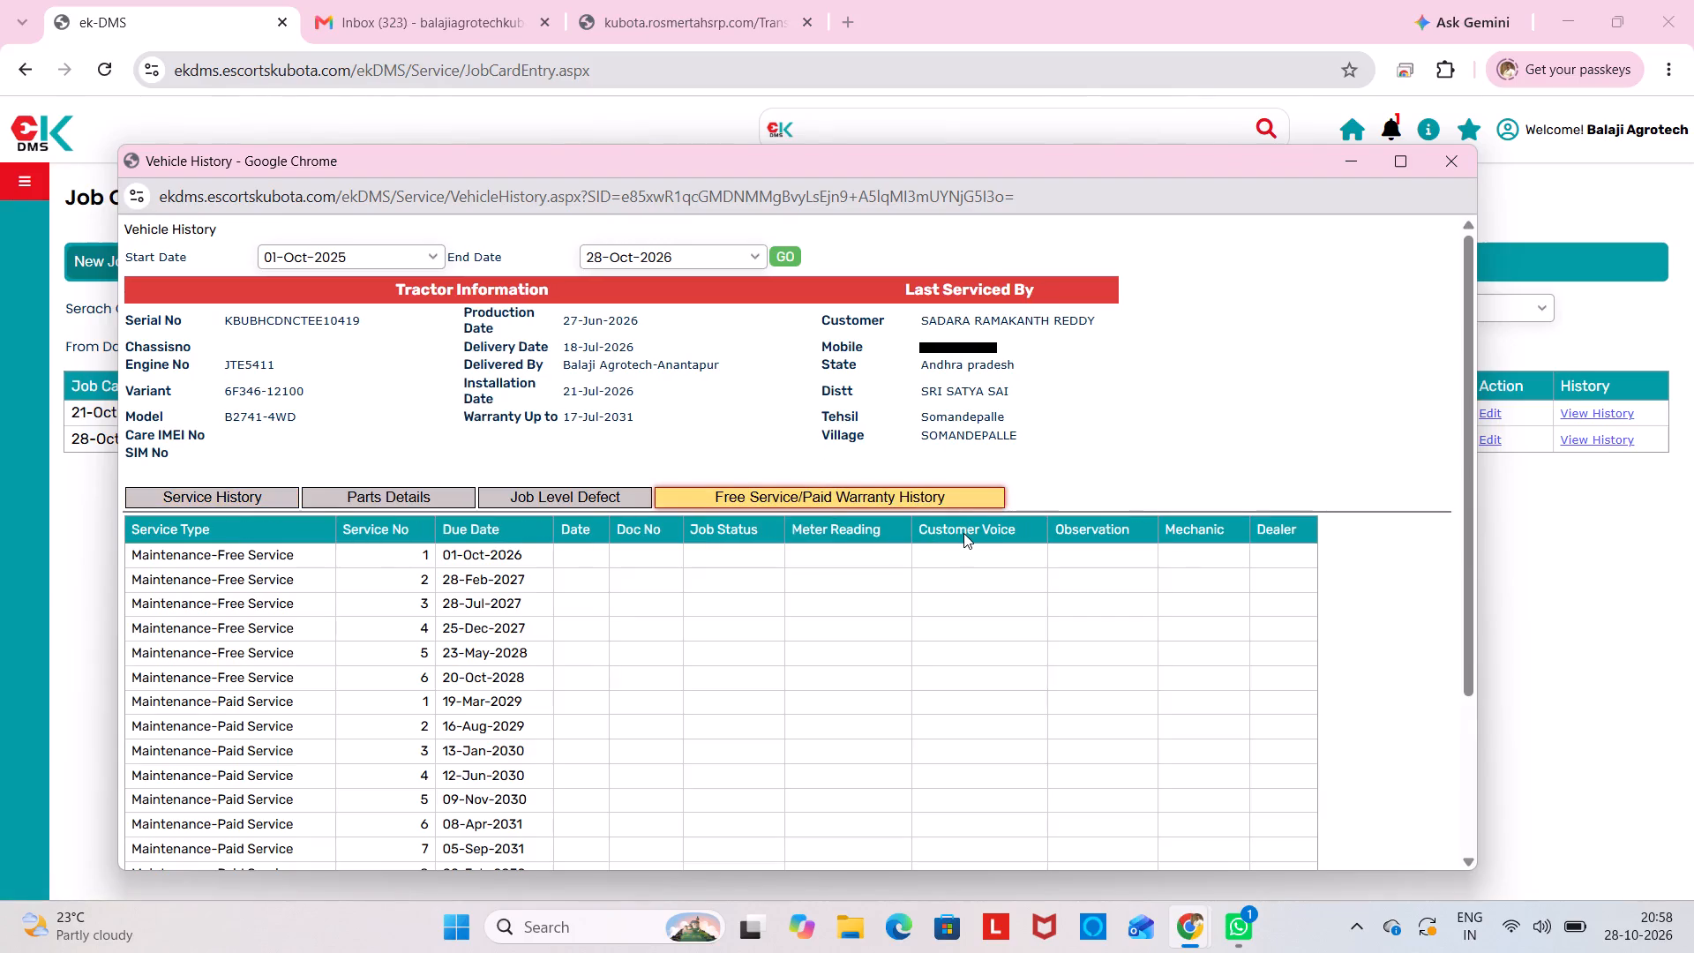
click(1446, 162)
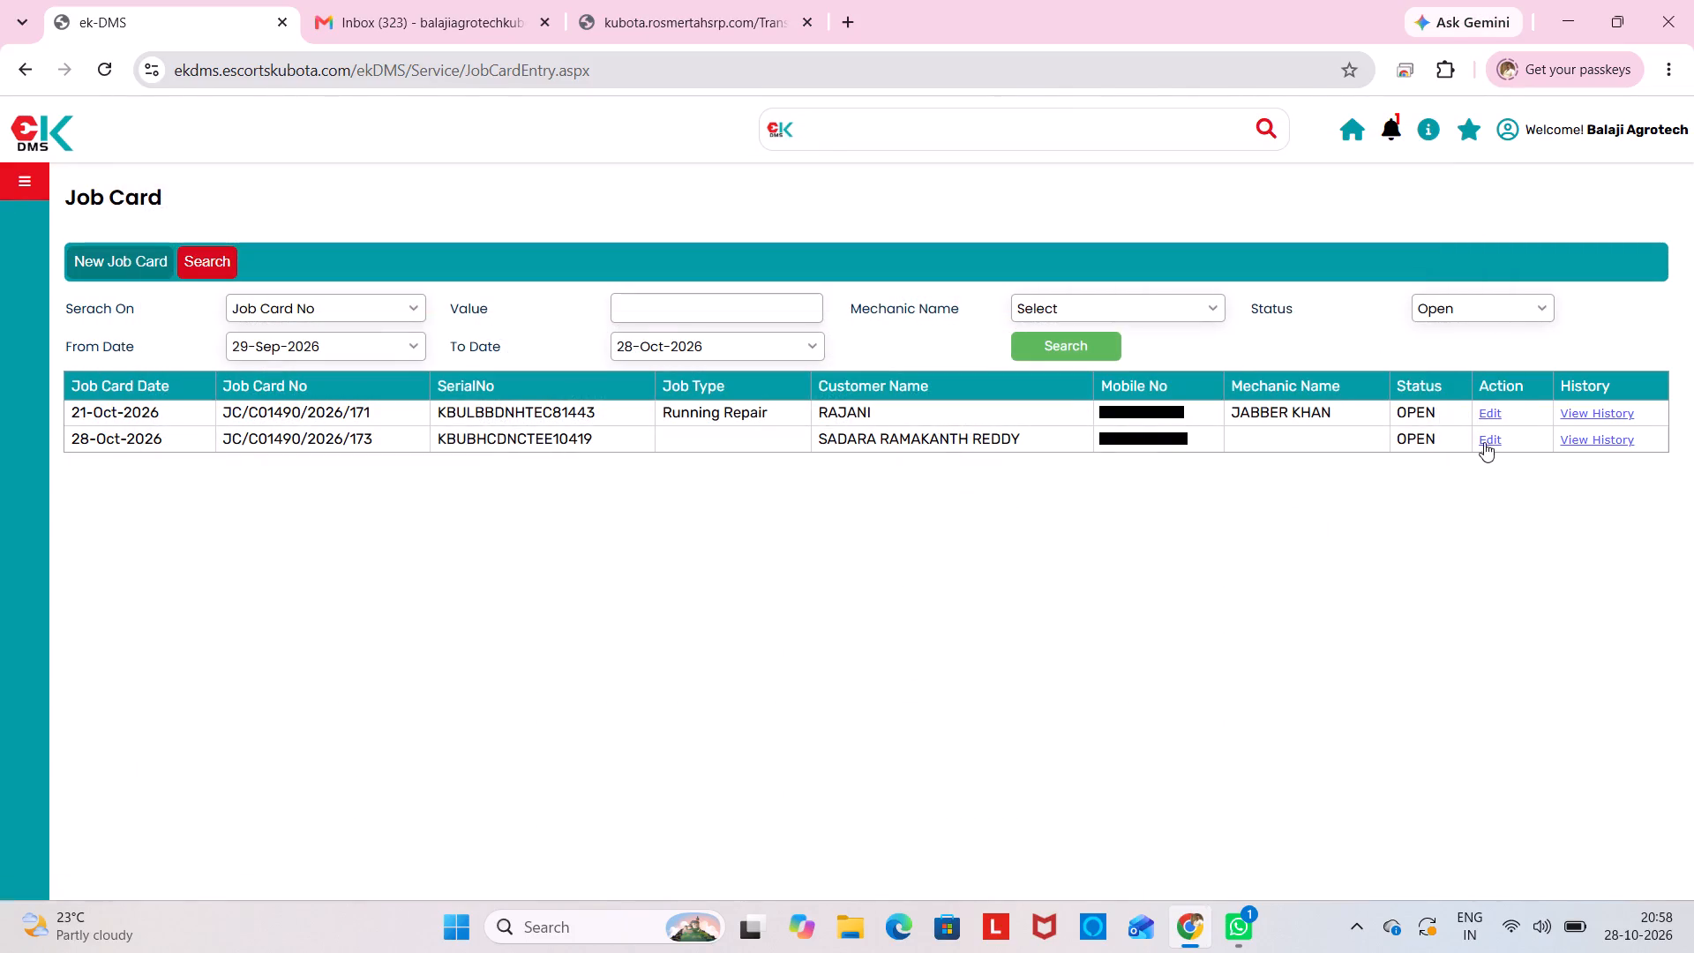
Edit the open 28-Oct-2026 job card and set its job type to Maintenance-Free Service in the job card details.
click(1485, 445)
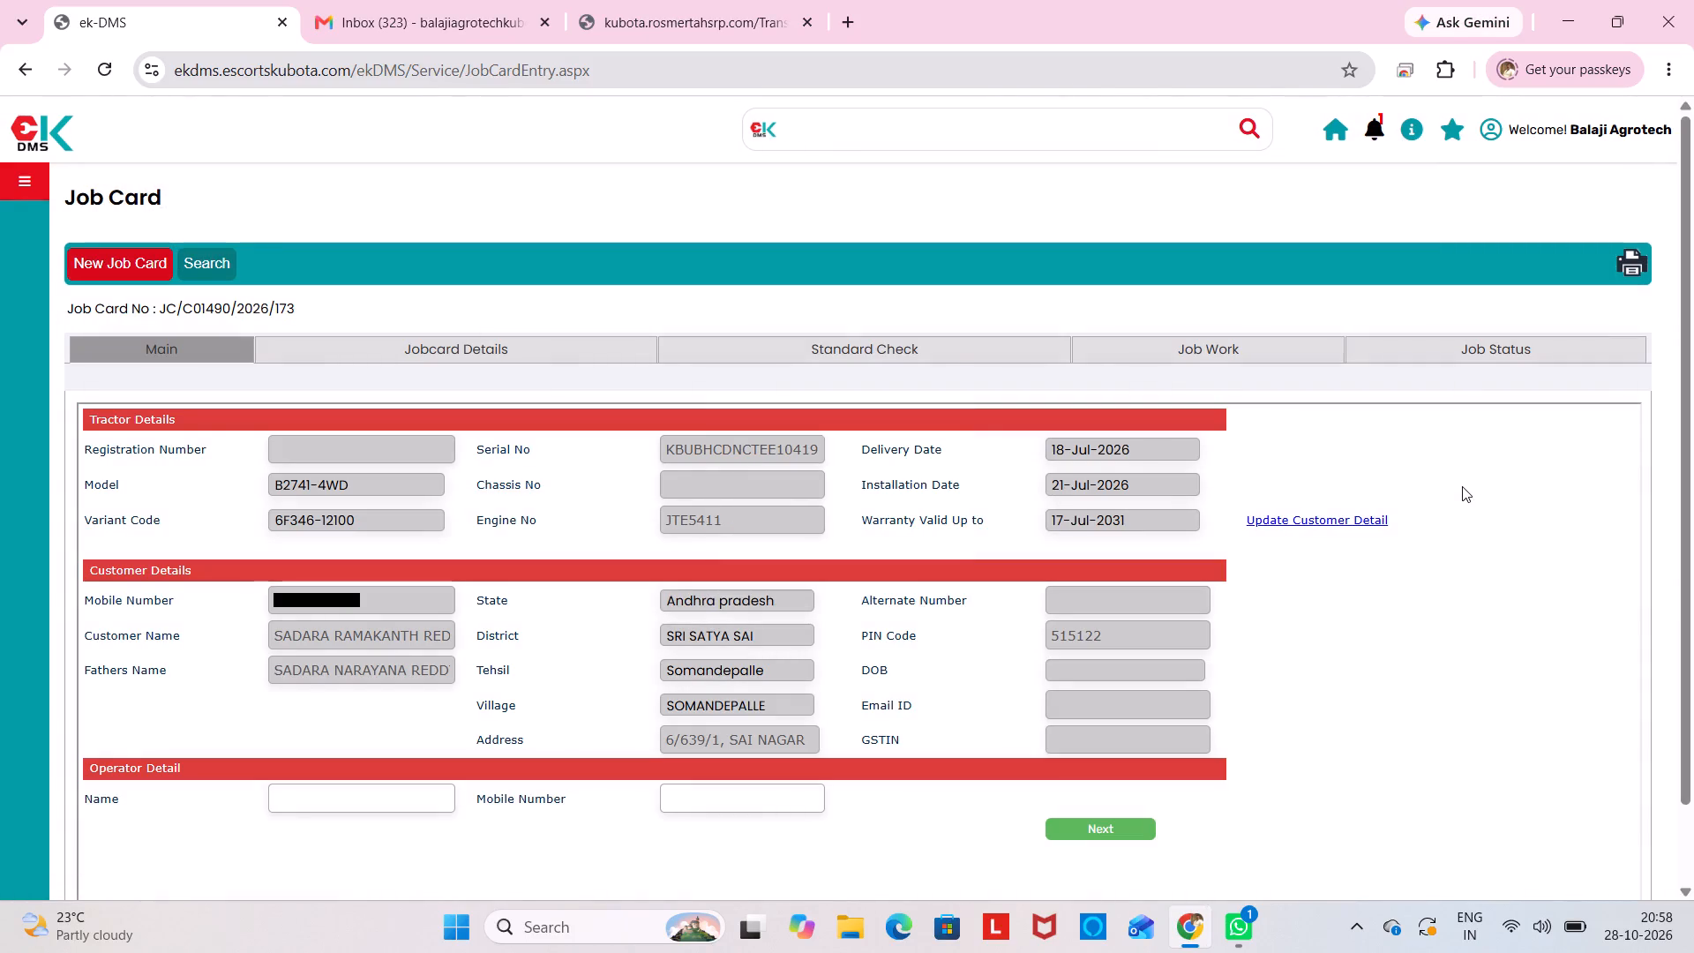
click(598, 348)
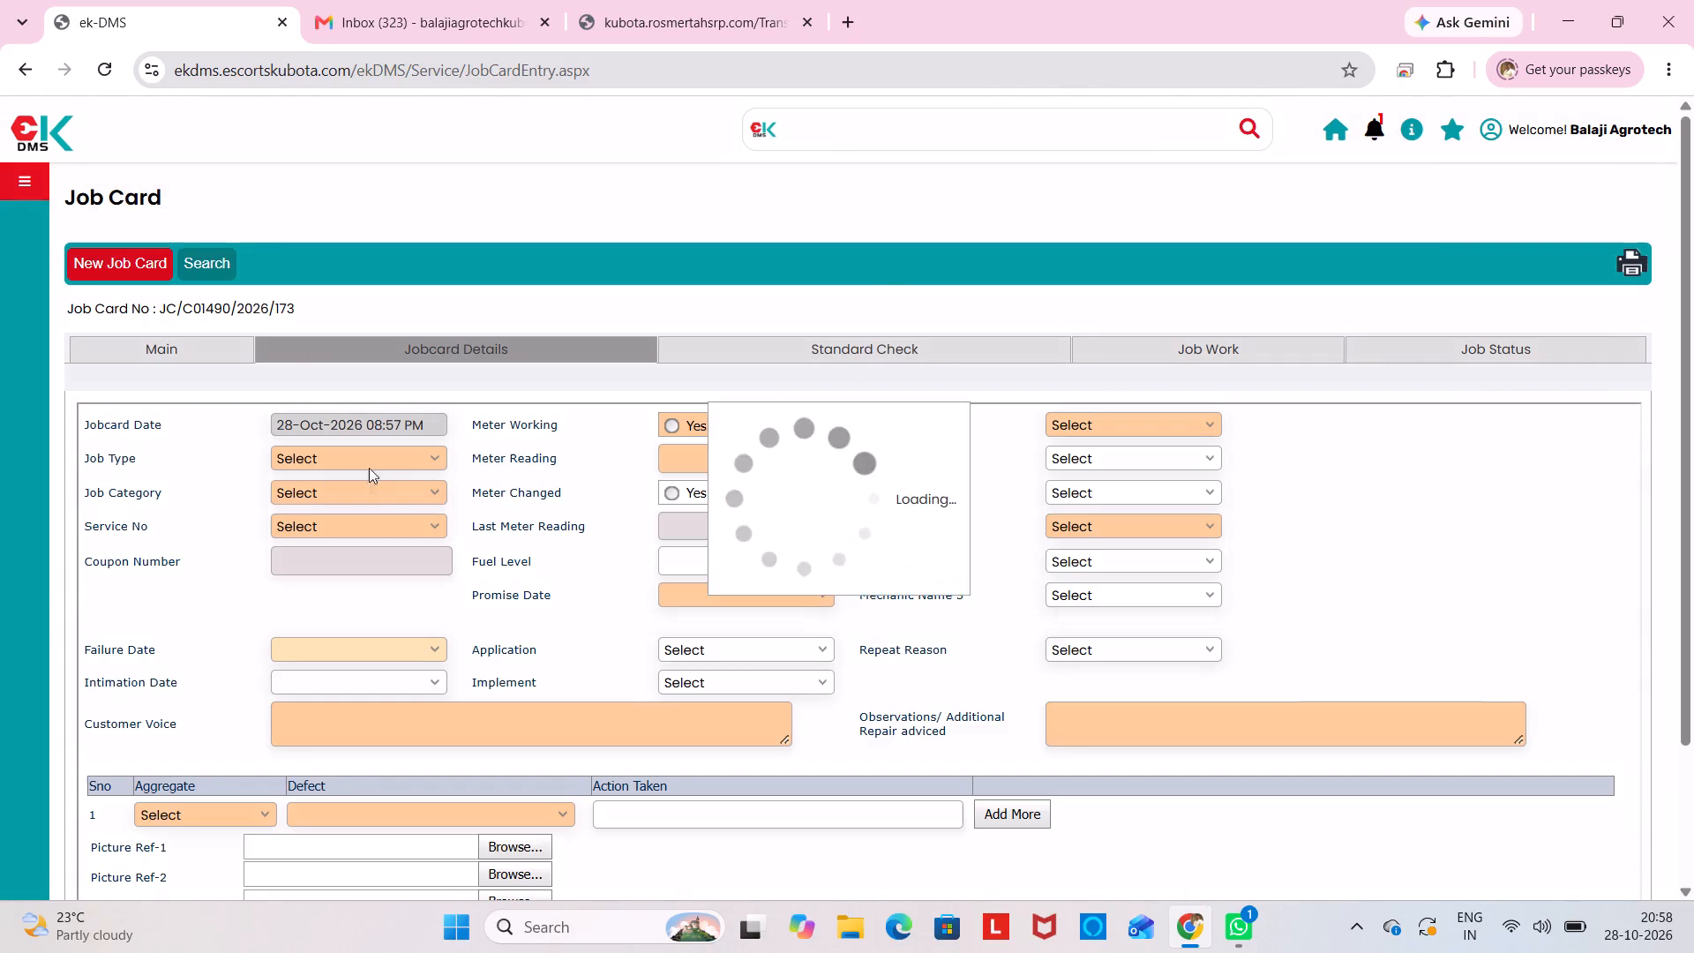
click(409, 454)
click(389, 527)
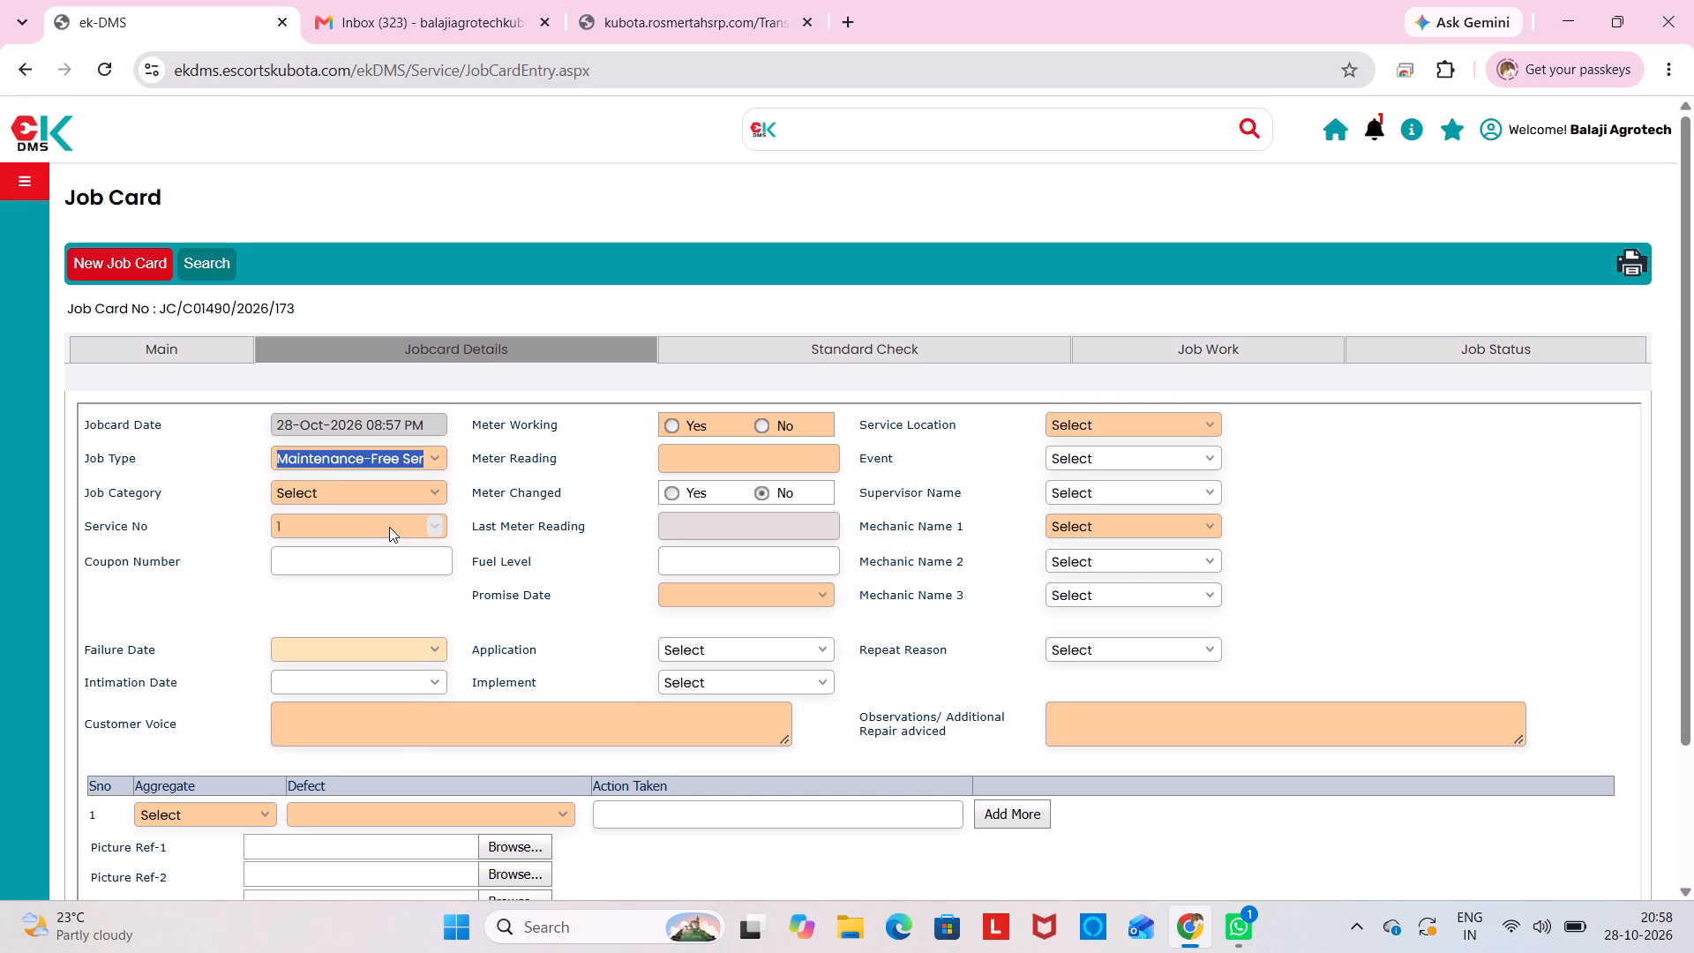
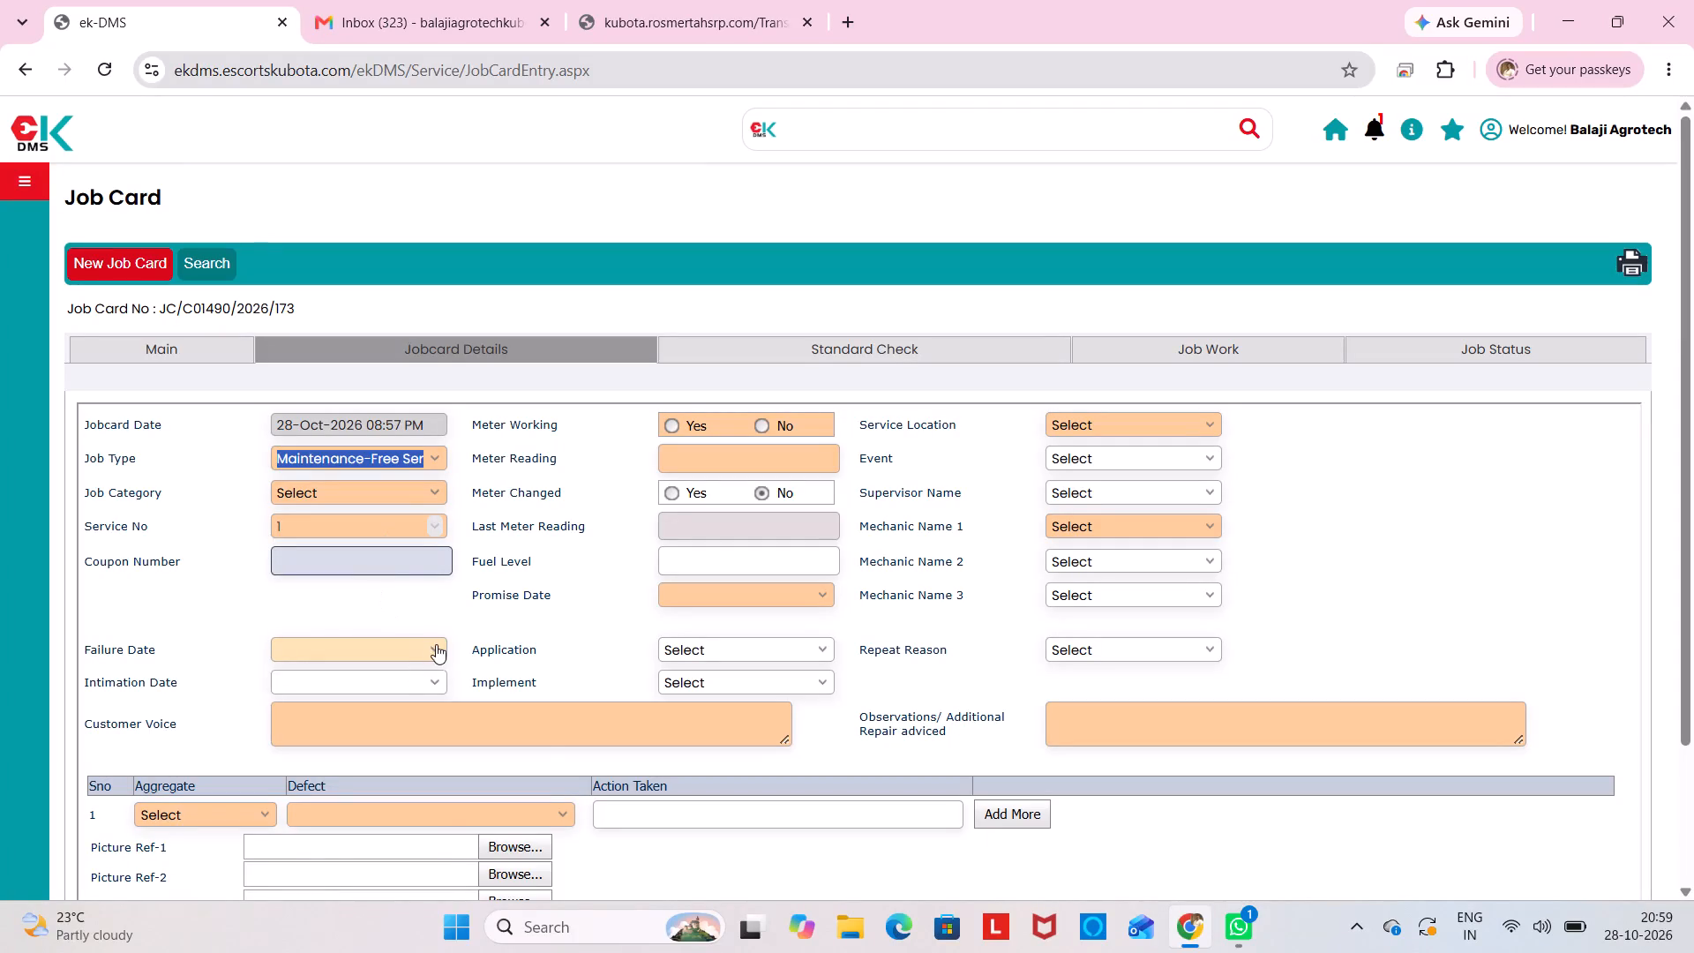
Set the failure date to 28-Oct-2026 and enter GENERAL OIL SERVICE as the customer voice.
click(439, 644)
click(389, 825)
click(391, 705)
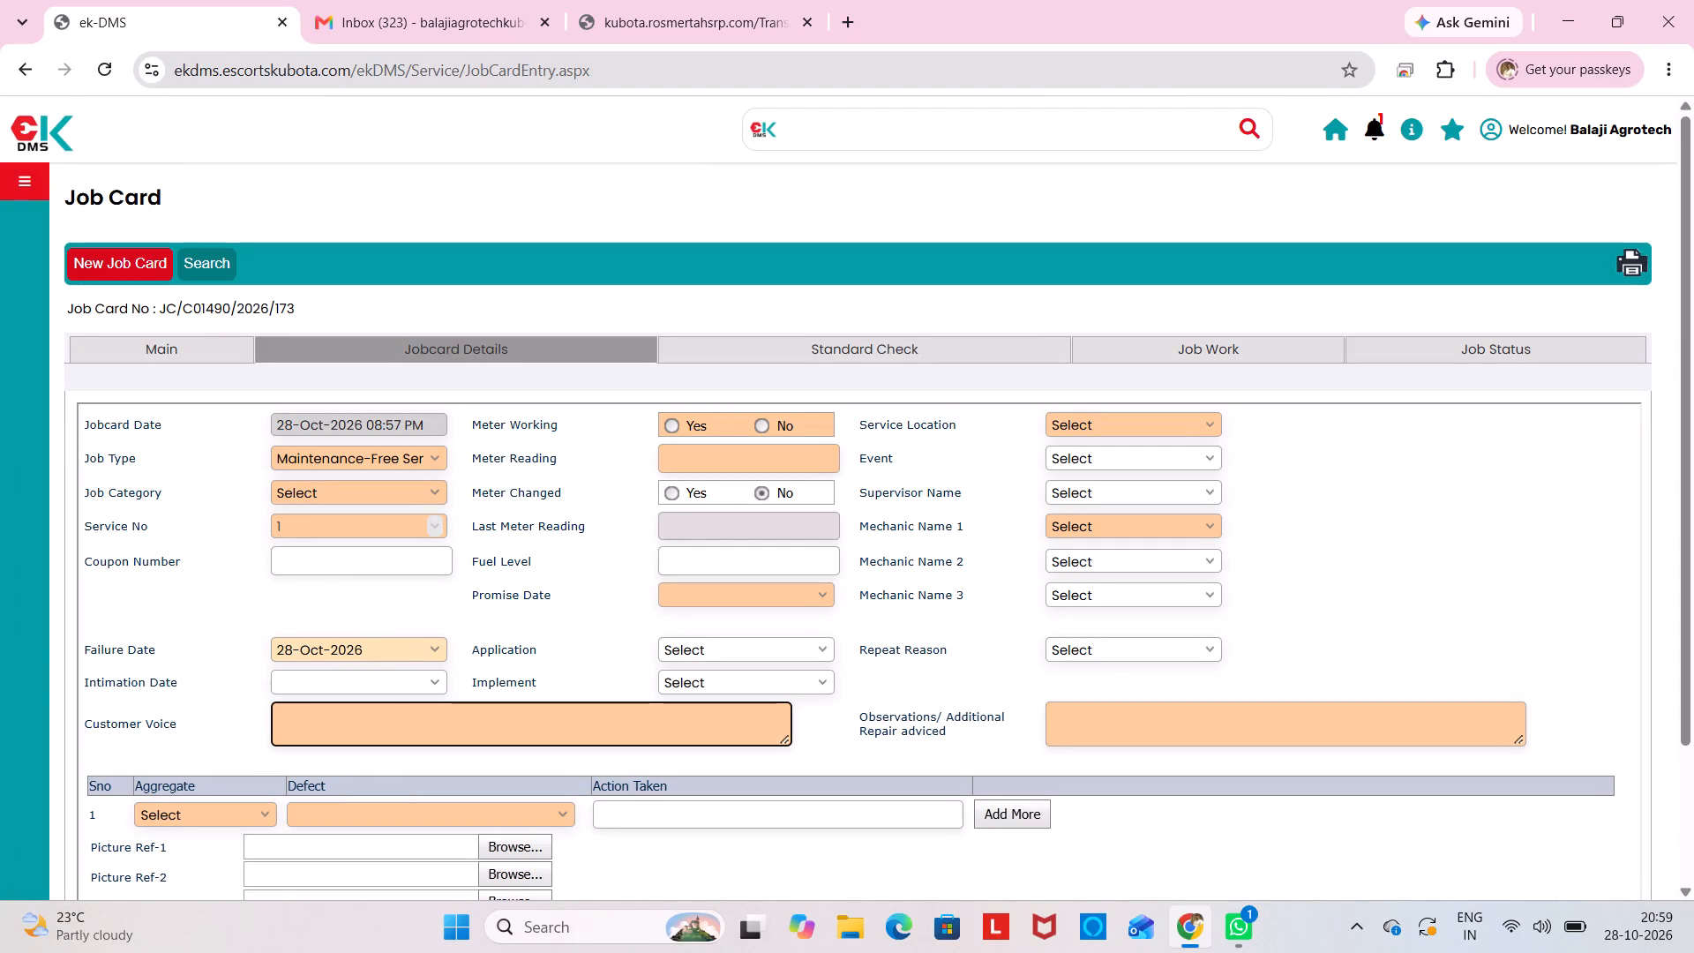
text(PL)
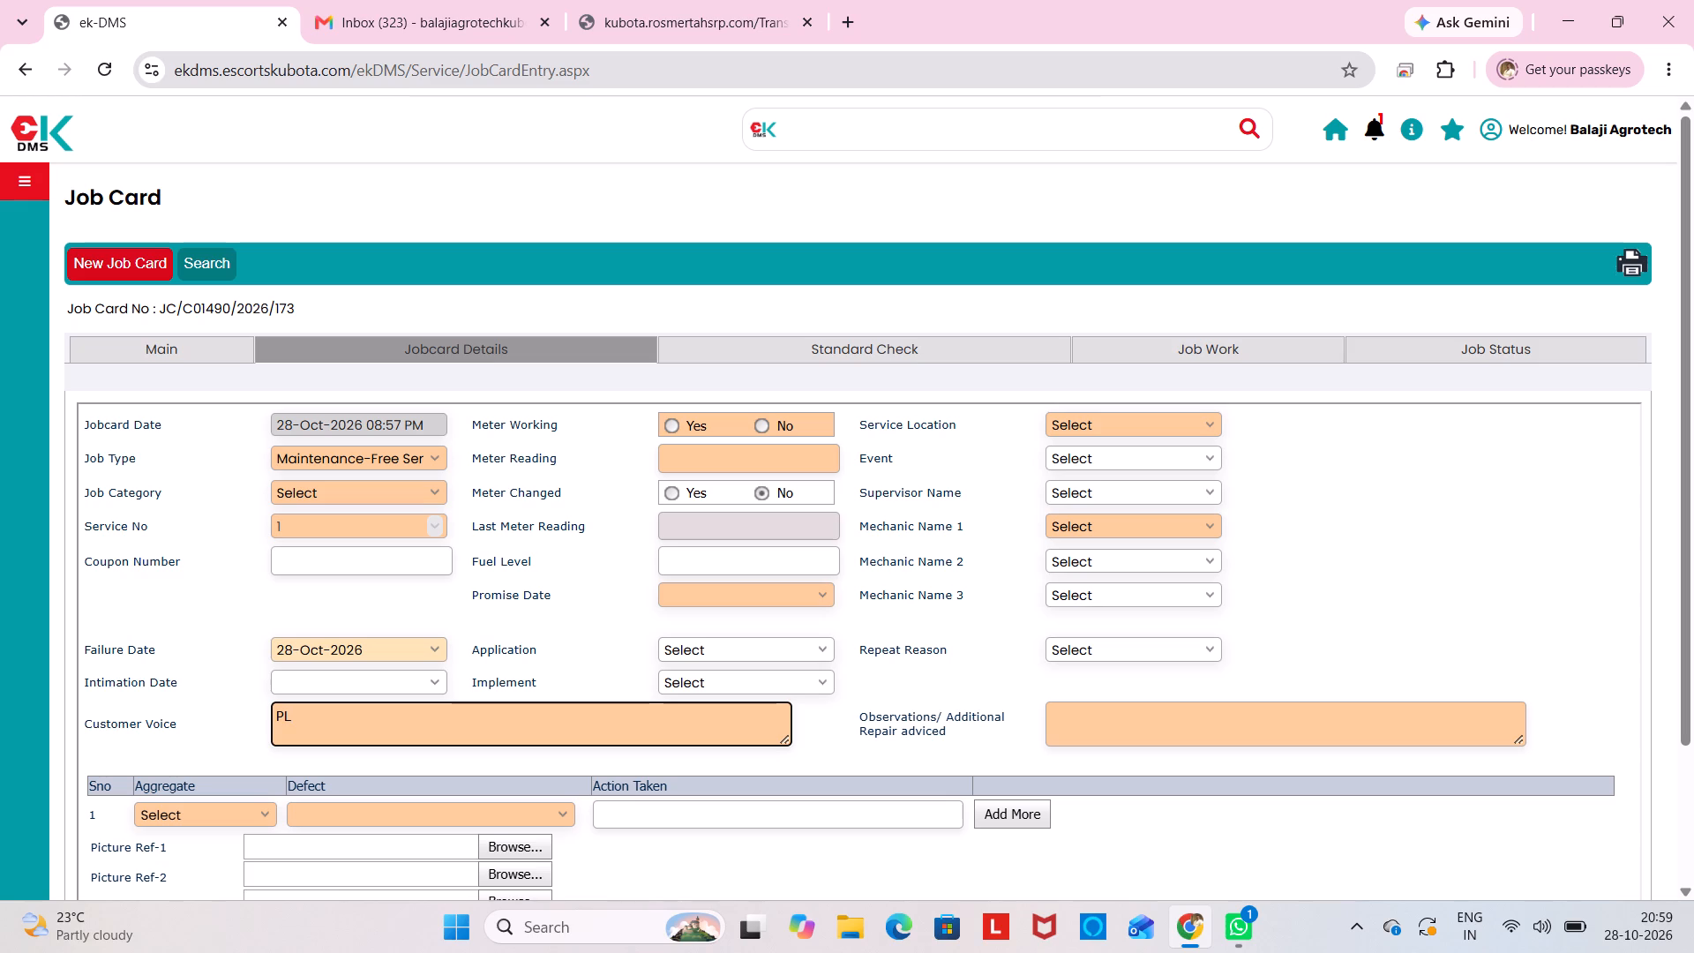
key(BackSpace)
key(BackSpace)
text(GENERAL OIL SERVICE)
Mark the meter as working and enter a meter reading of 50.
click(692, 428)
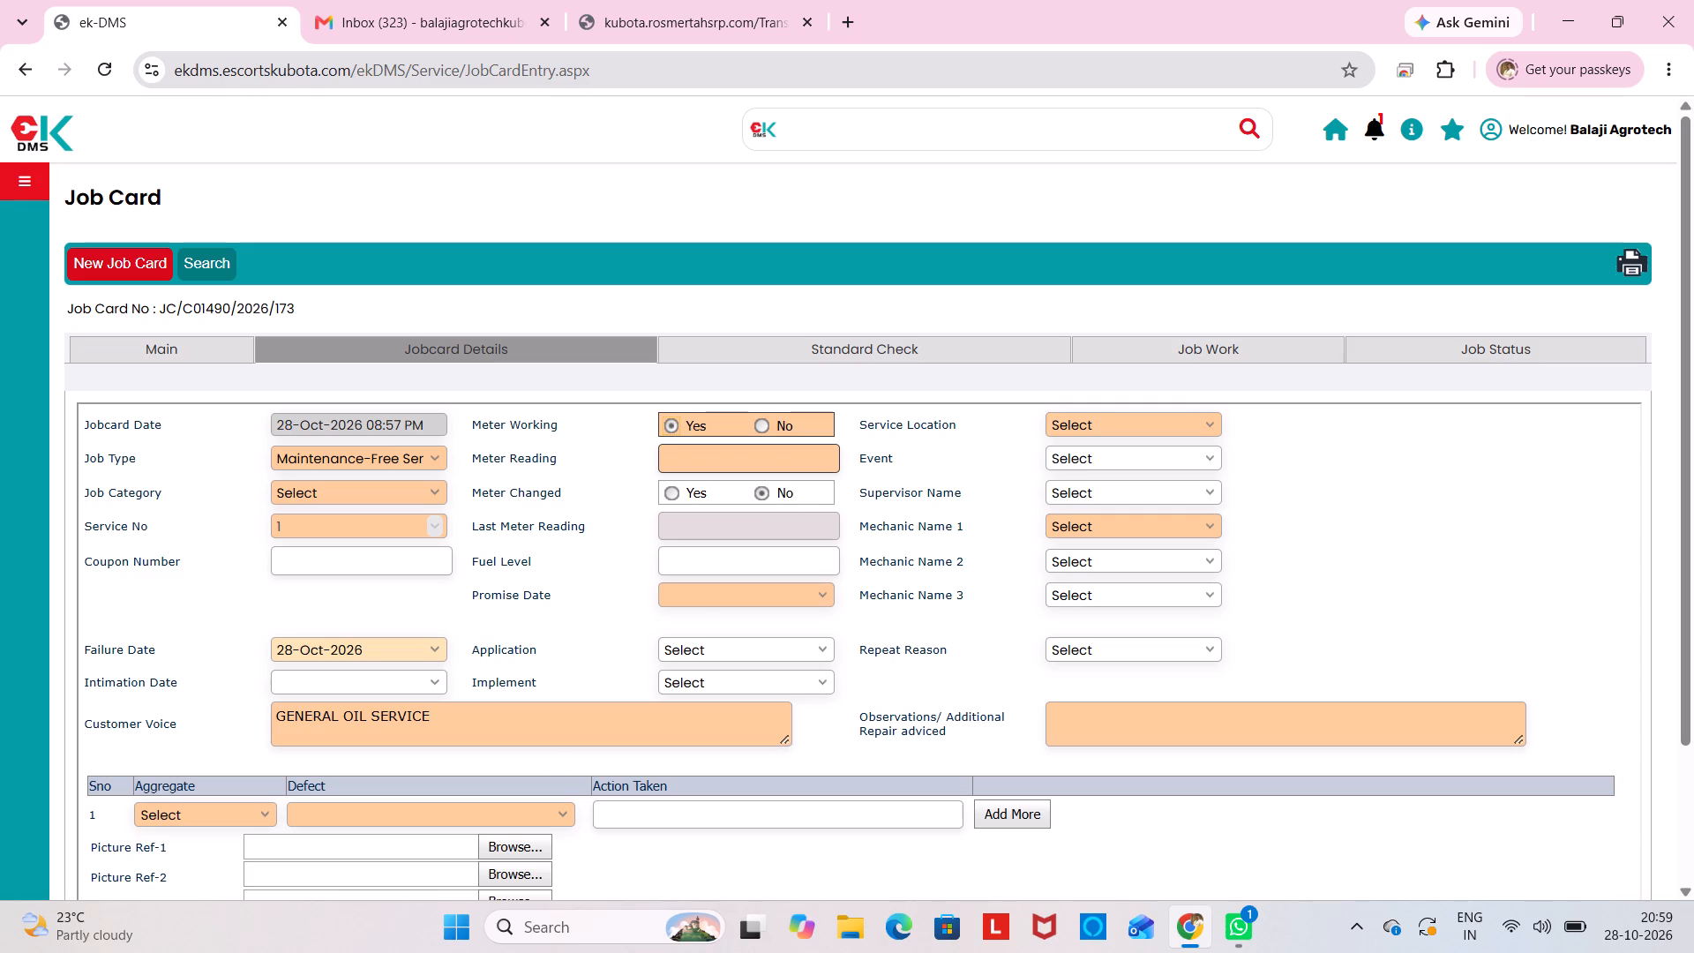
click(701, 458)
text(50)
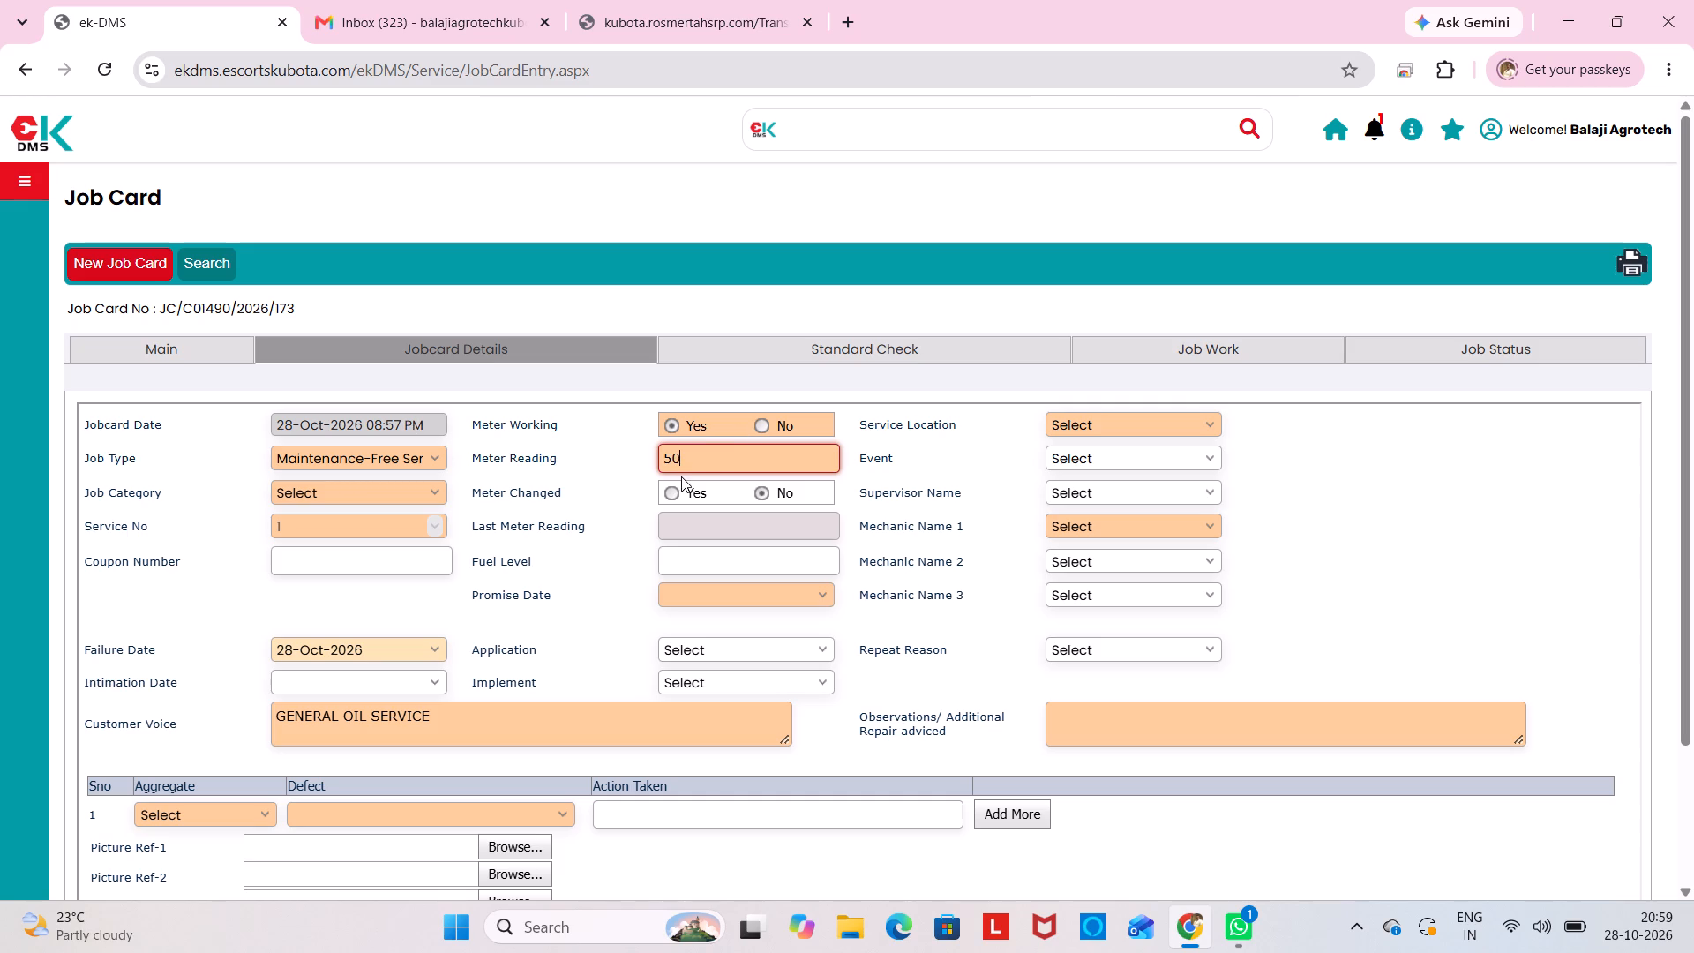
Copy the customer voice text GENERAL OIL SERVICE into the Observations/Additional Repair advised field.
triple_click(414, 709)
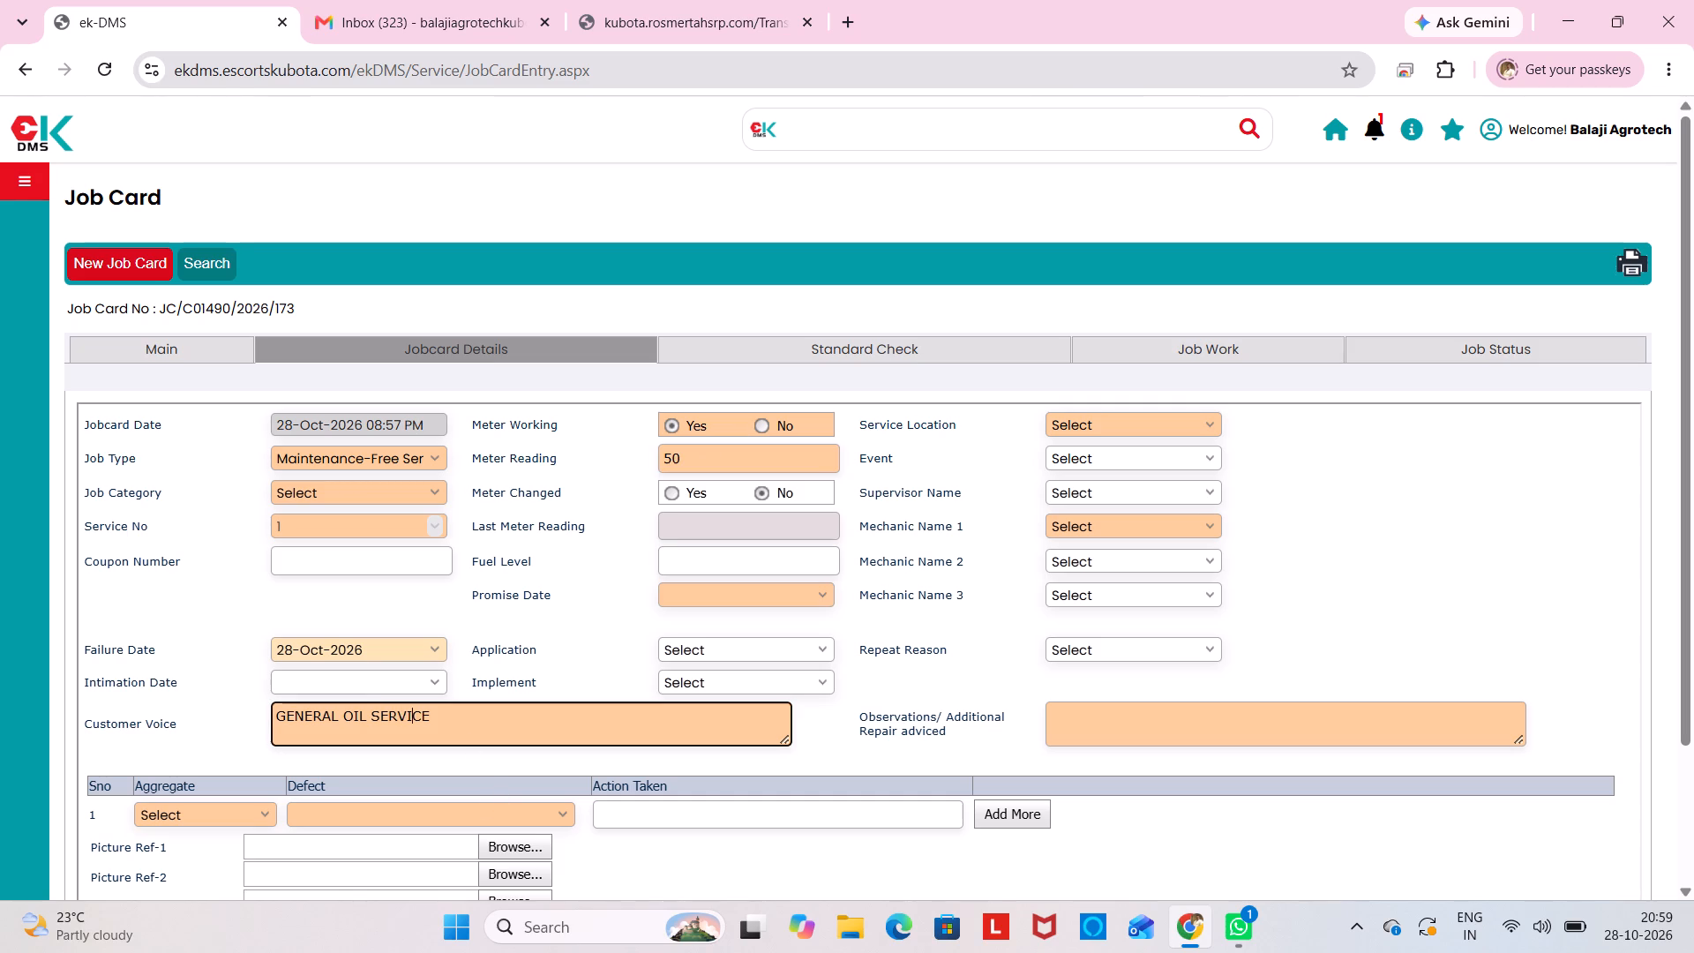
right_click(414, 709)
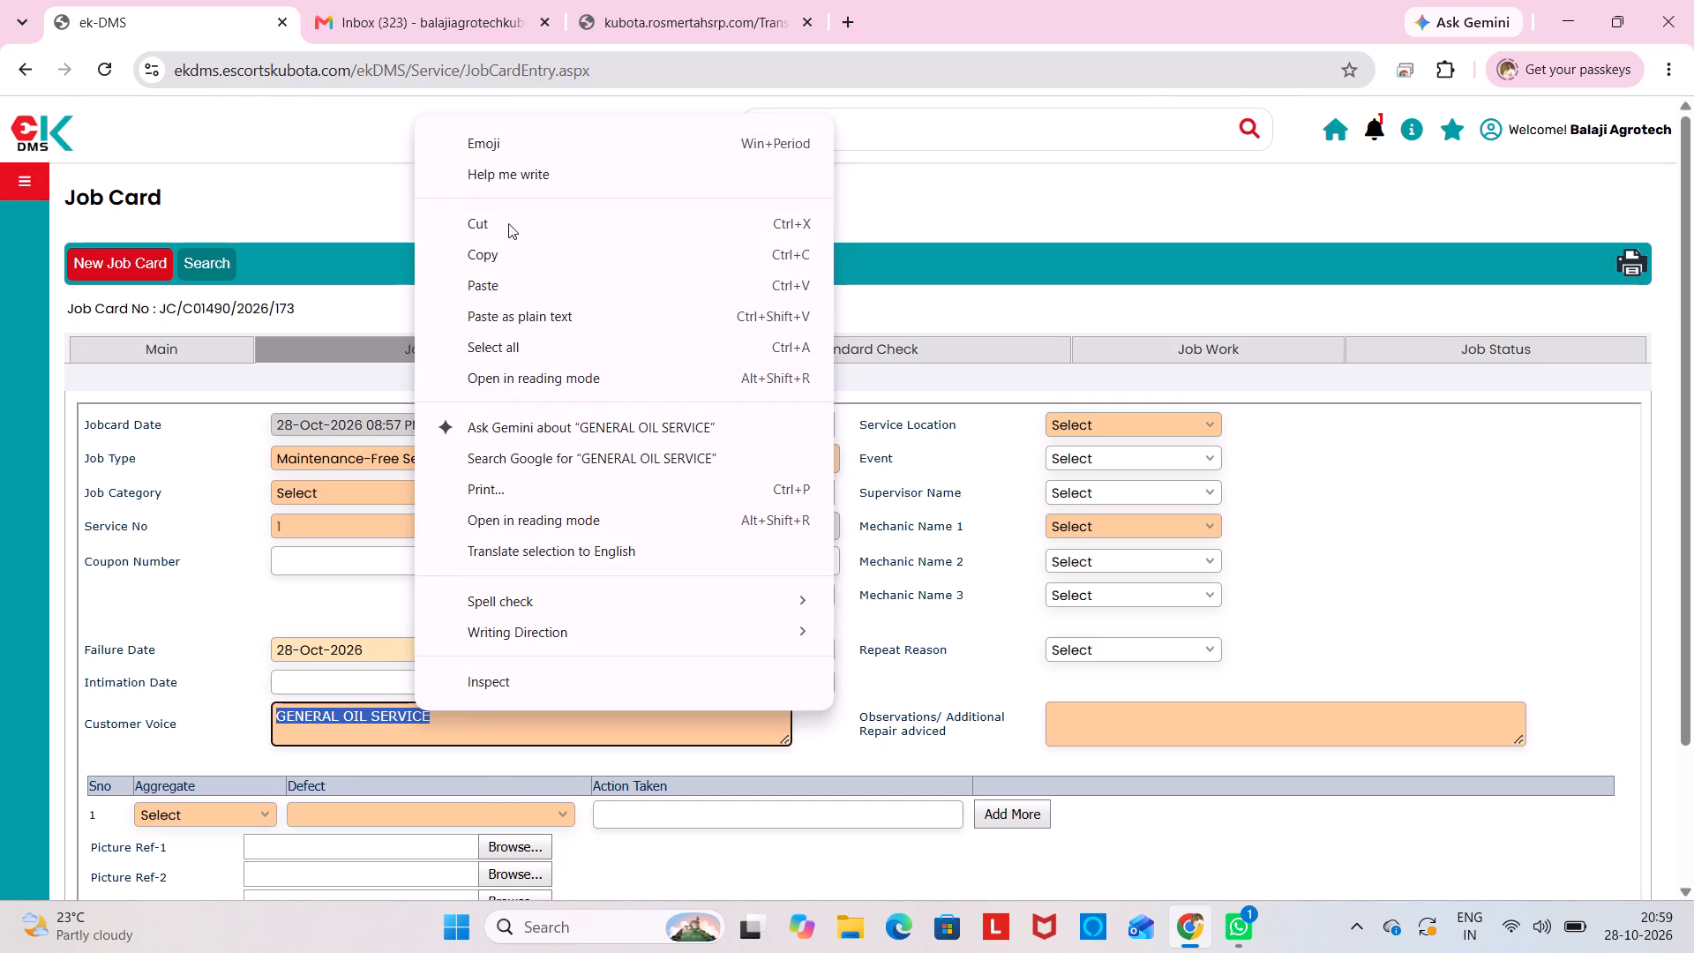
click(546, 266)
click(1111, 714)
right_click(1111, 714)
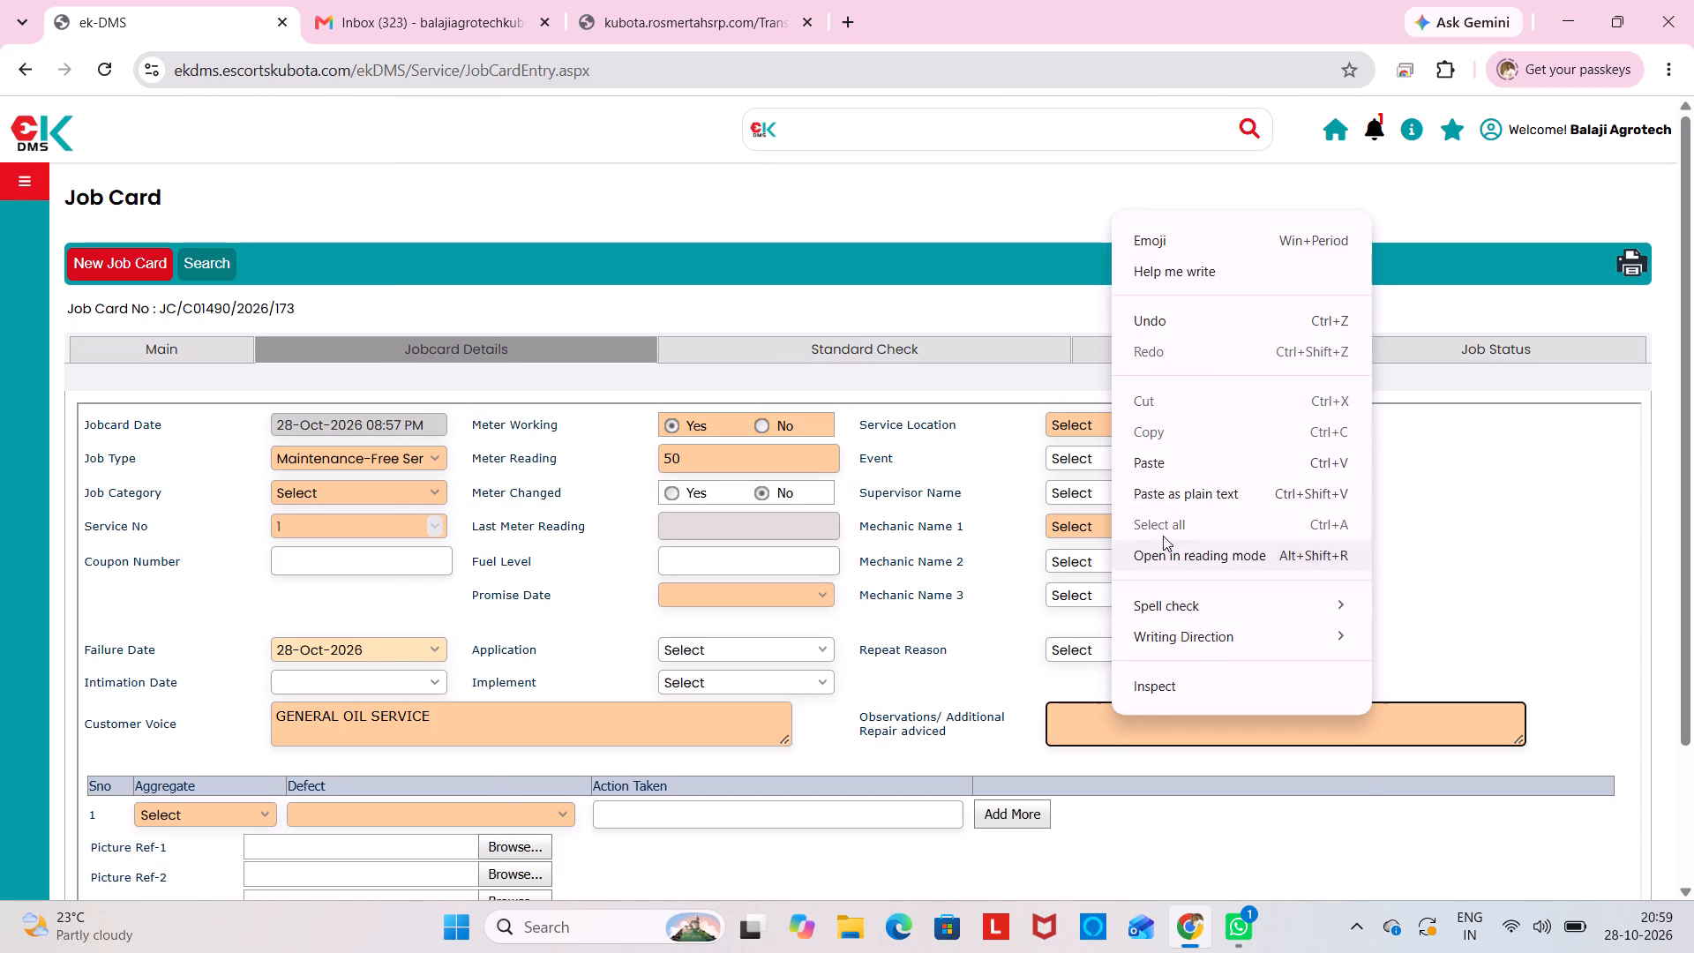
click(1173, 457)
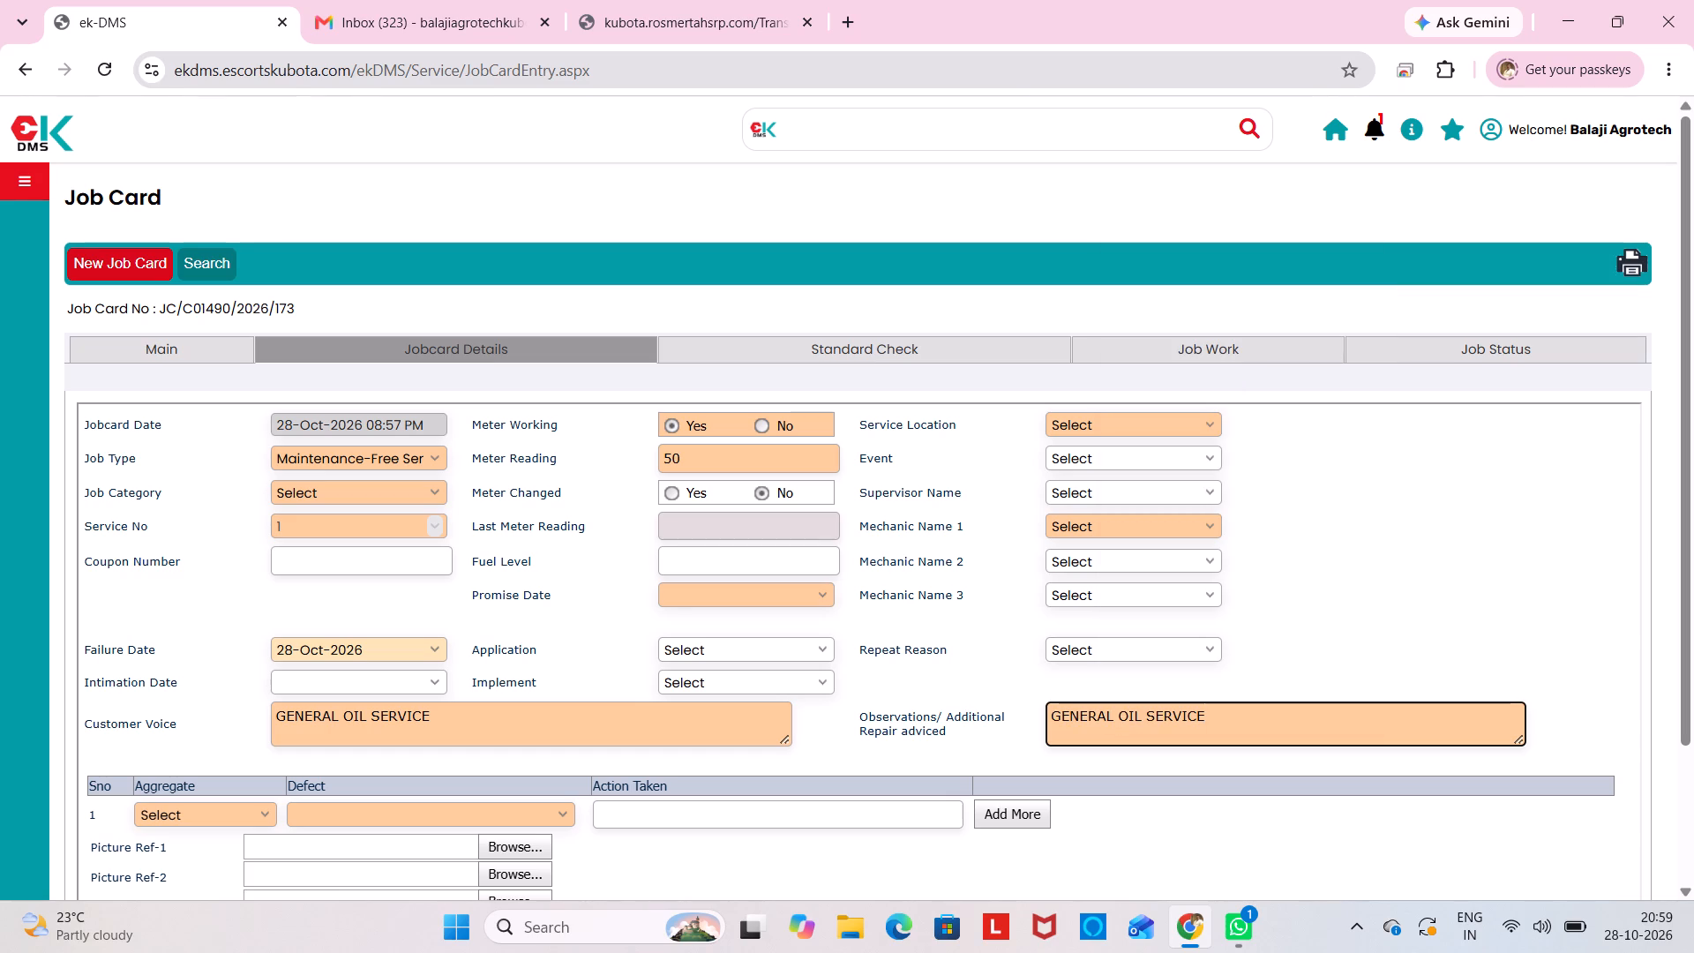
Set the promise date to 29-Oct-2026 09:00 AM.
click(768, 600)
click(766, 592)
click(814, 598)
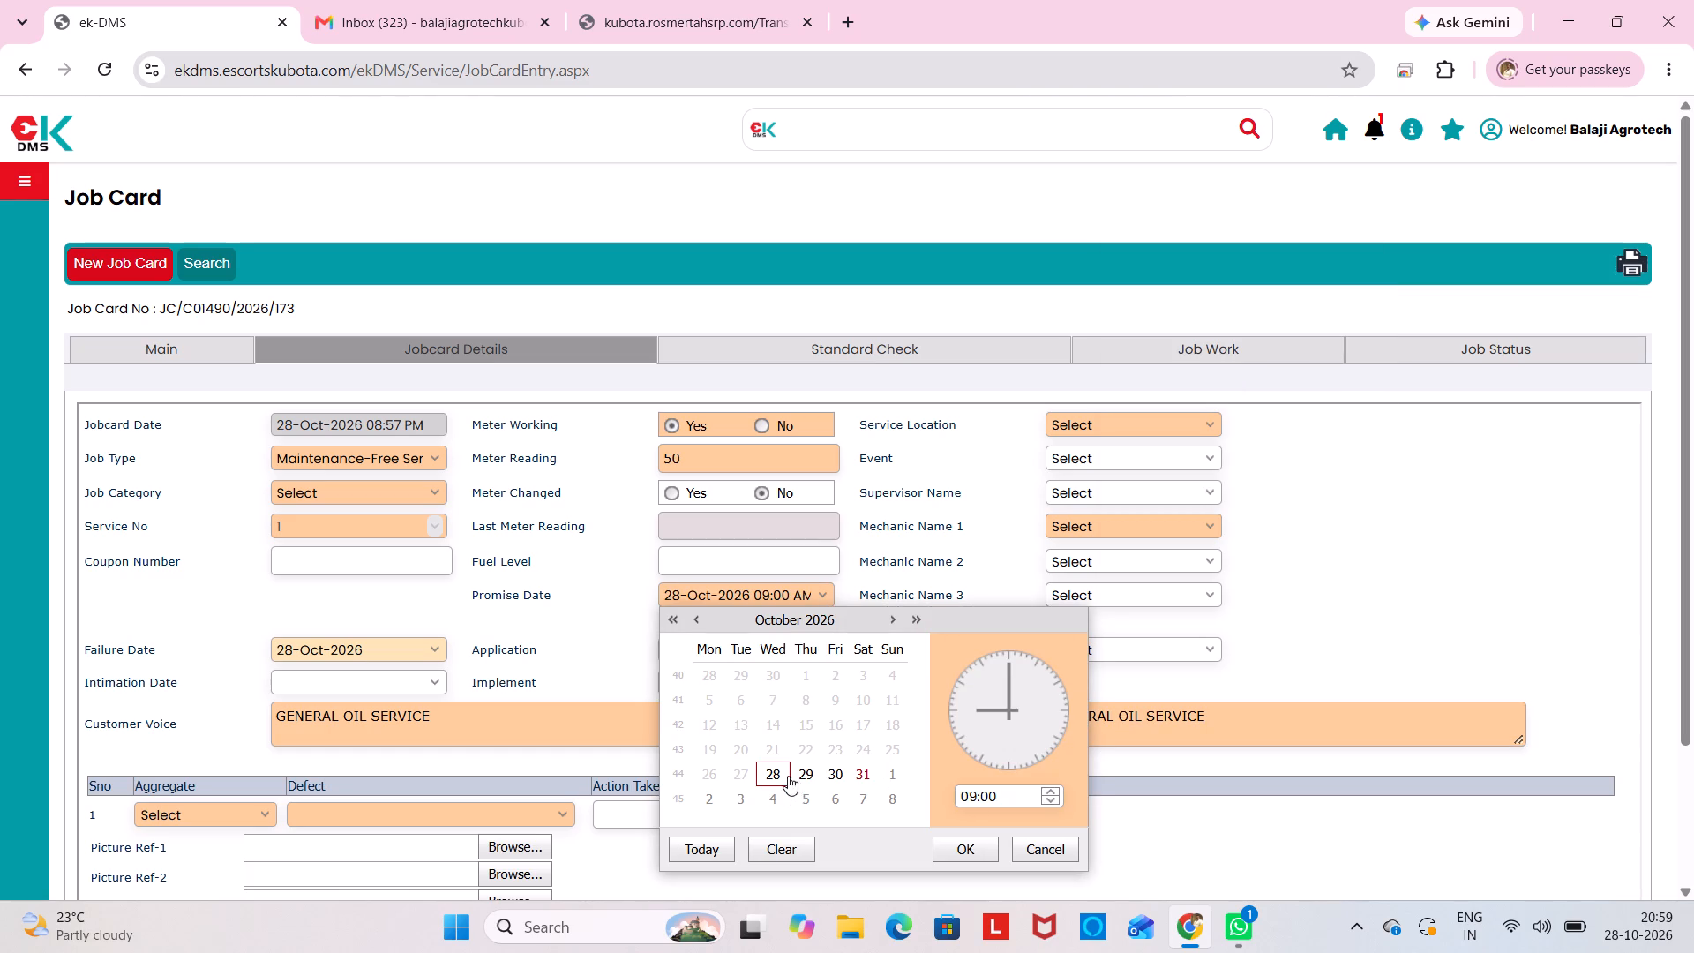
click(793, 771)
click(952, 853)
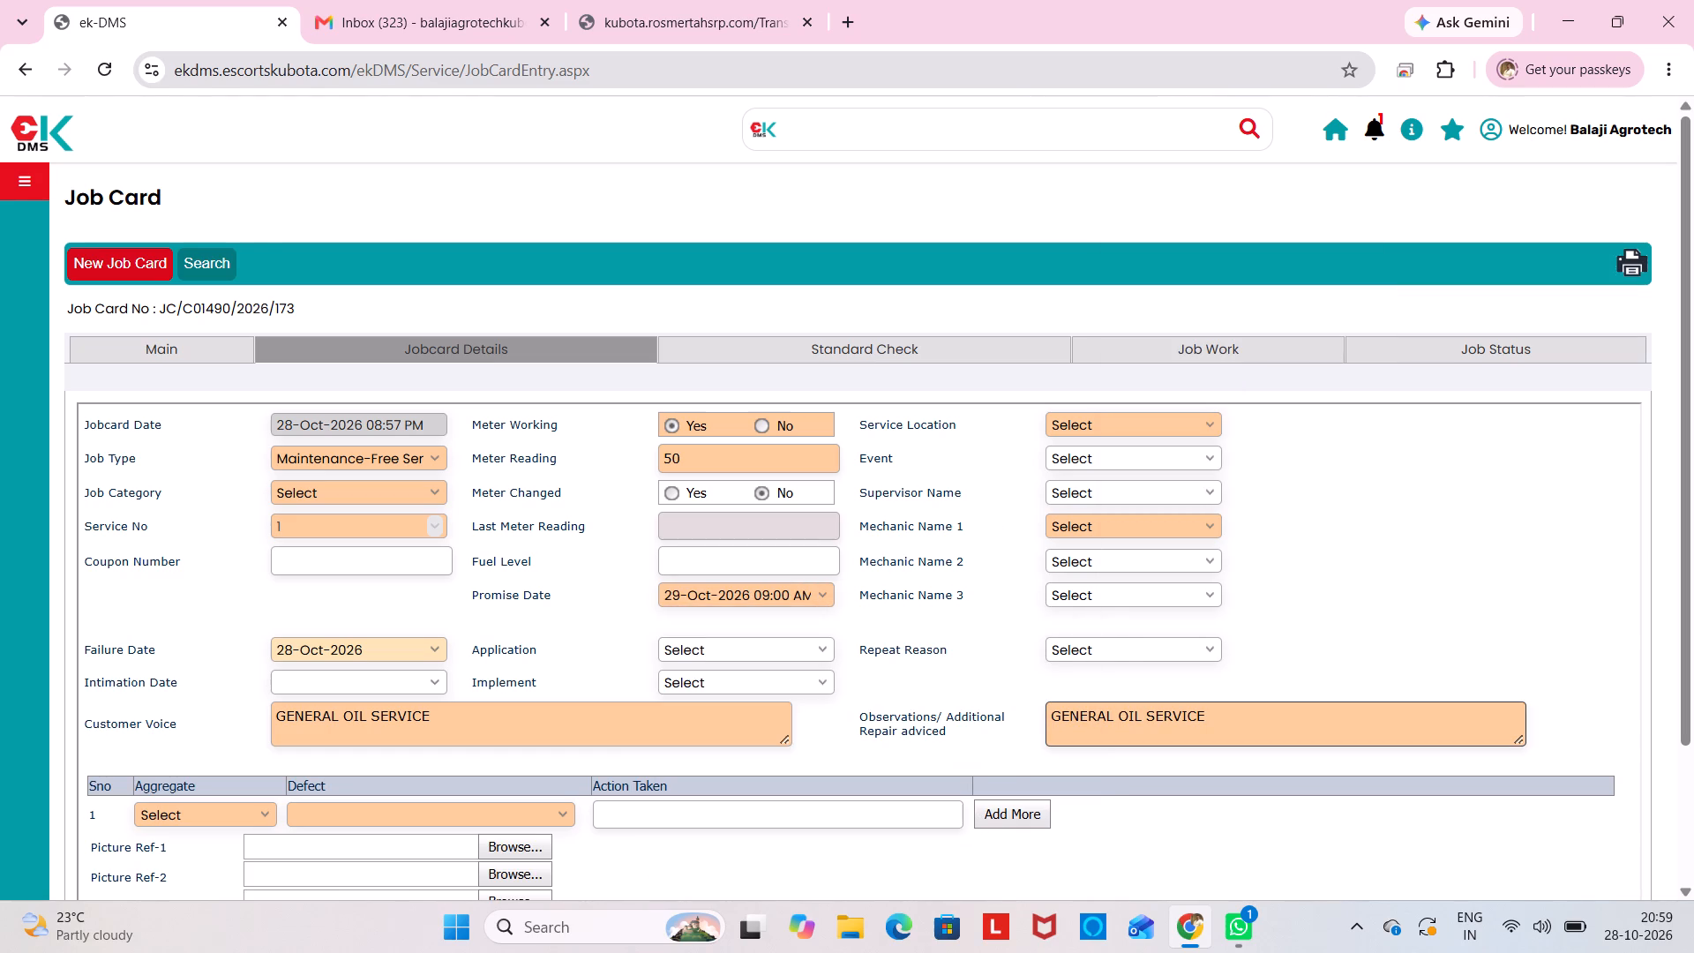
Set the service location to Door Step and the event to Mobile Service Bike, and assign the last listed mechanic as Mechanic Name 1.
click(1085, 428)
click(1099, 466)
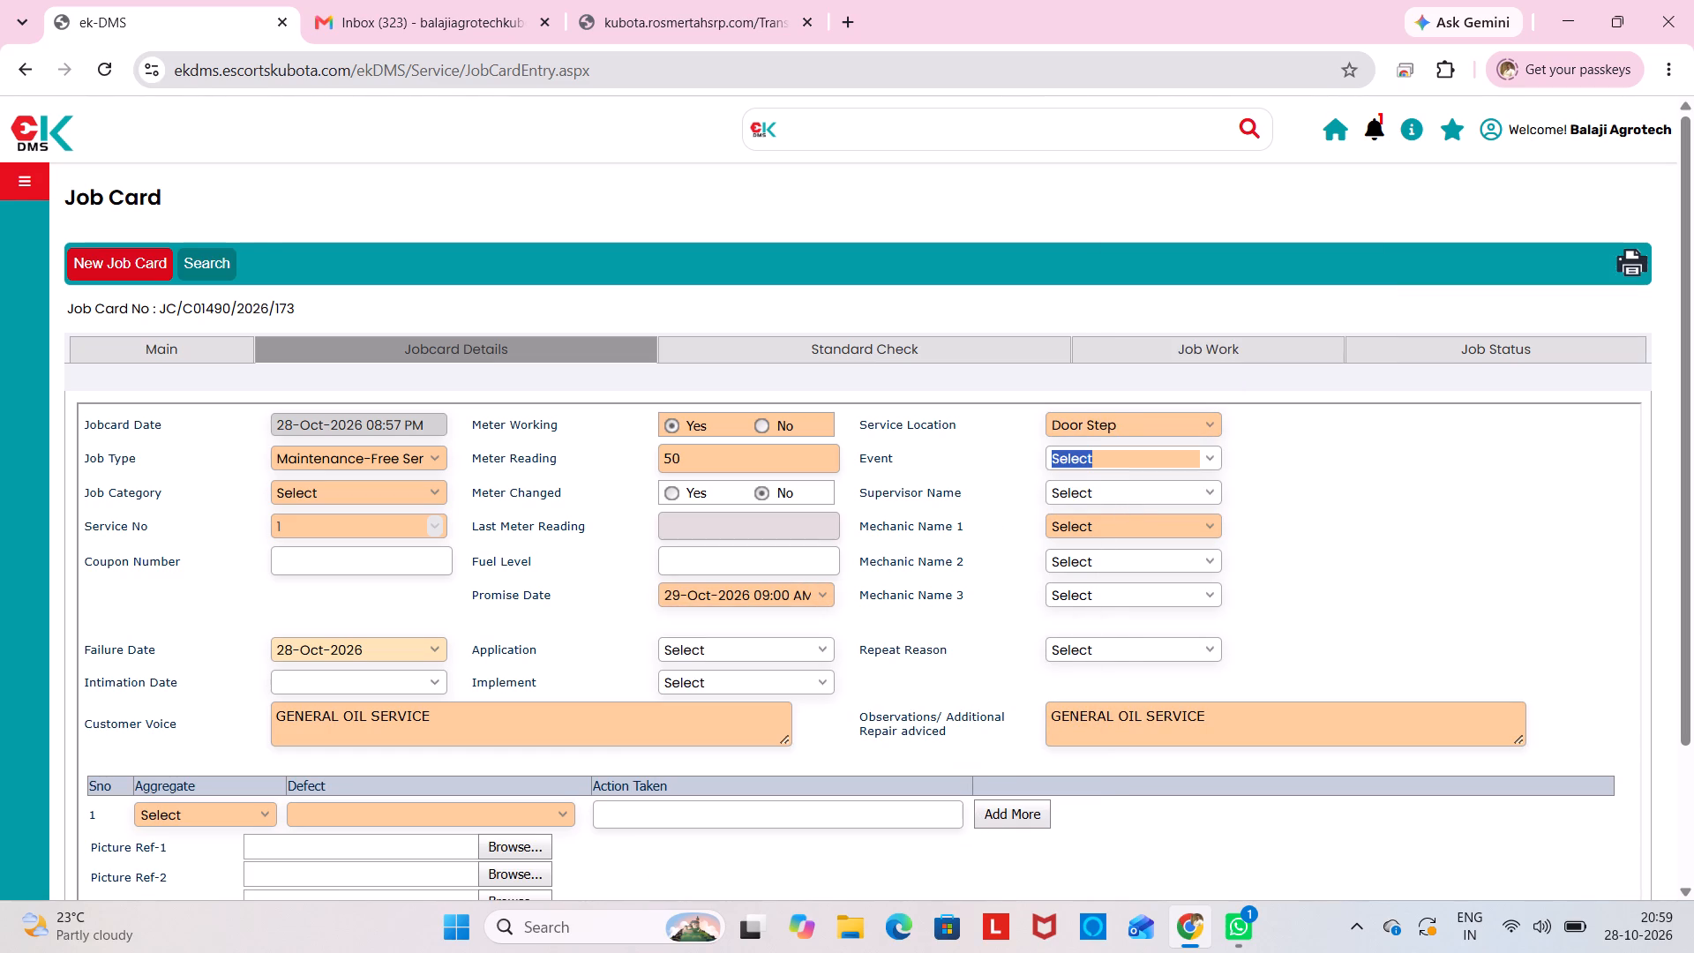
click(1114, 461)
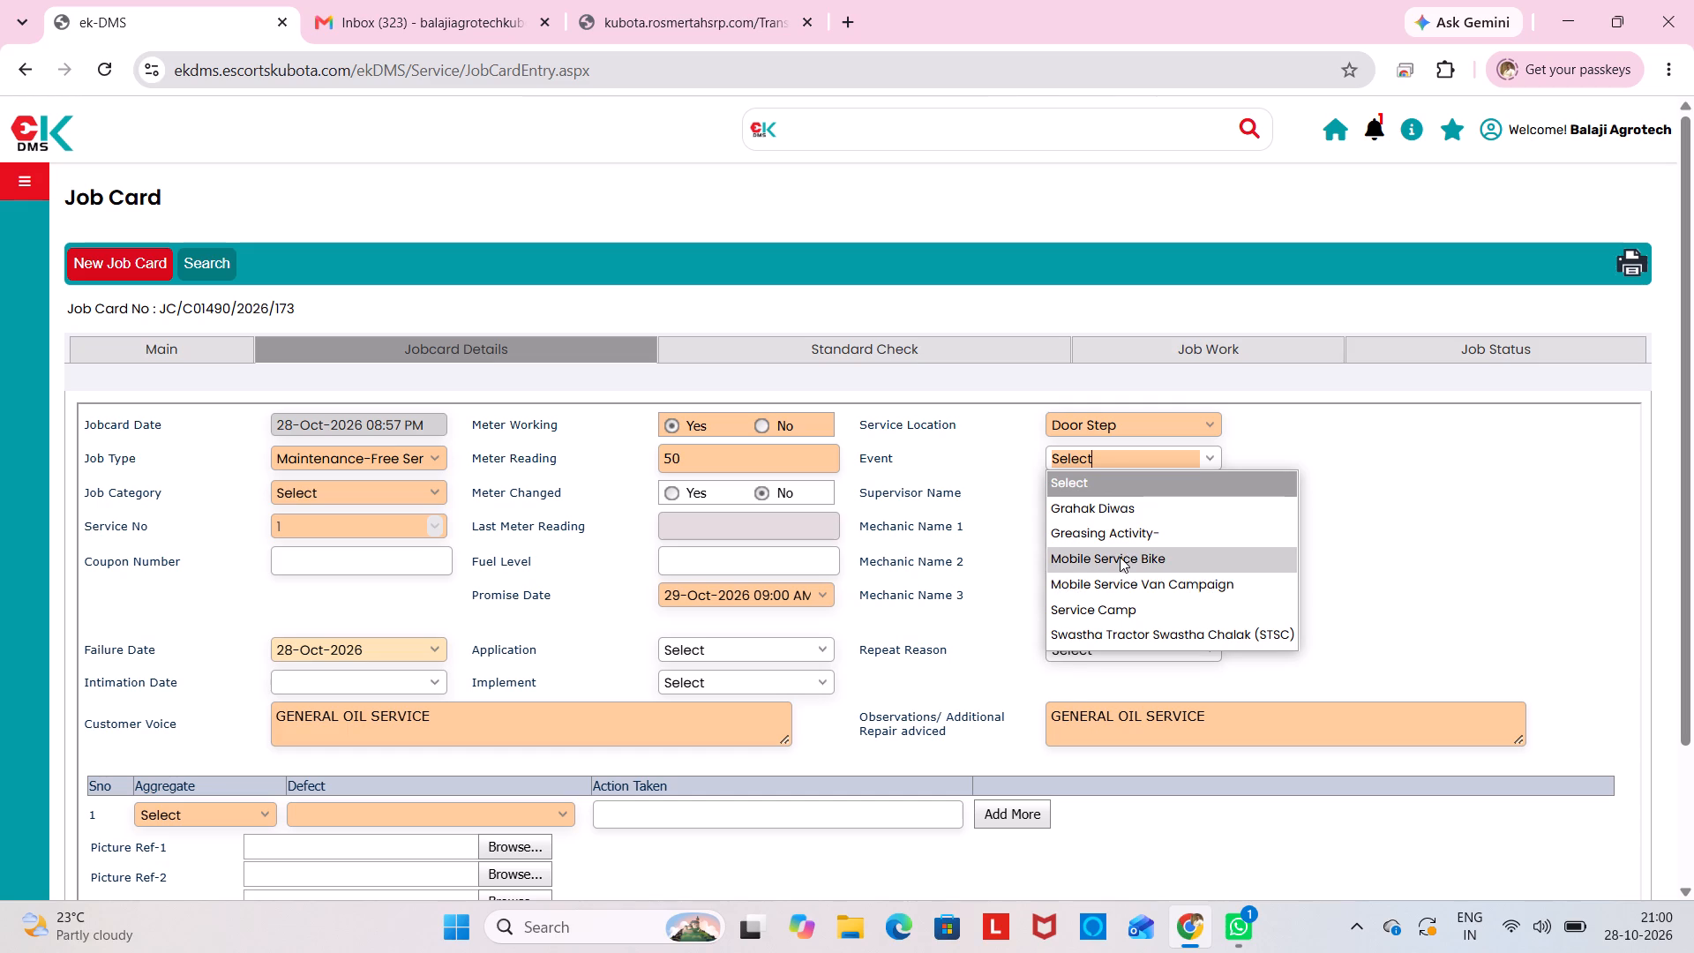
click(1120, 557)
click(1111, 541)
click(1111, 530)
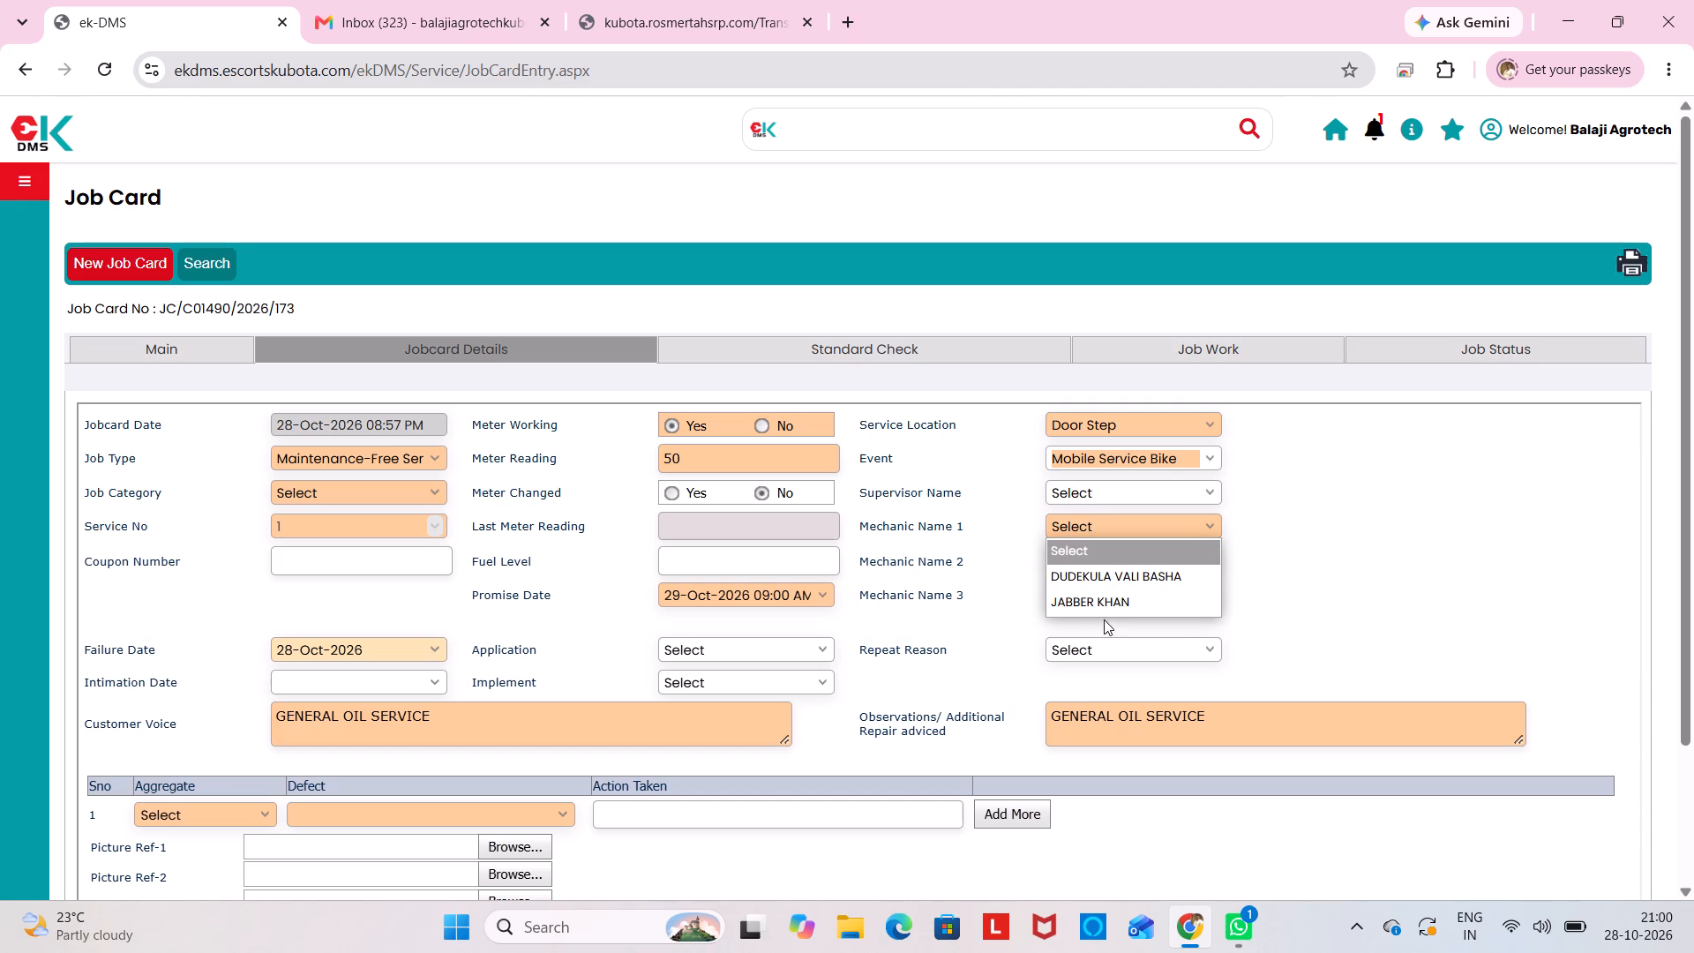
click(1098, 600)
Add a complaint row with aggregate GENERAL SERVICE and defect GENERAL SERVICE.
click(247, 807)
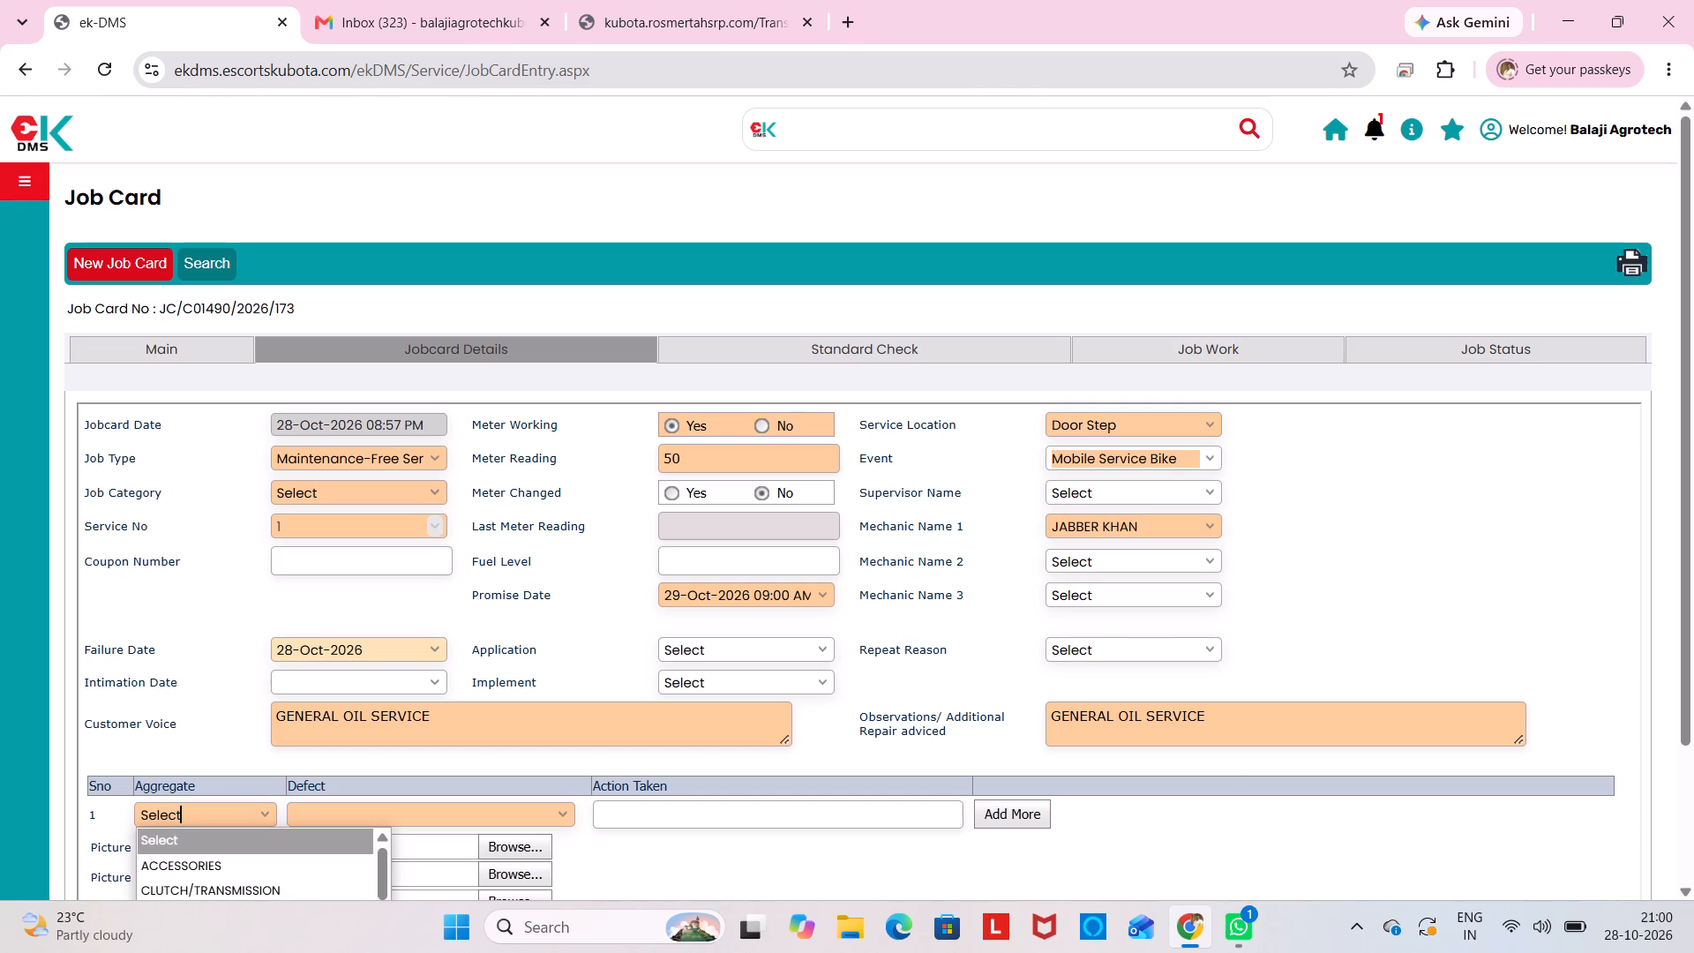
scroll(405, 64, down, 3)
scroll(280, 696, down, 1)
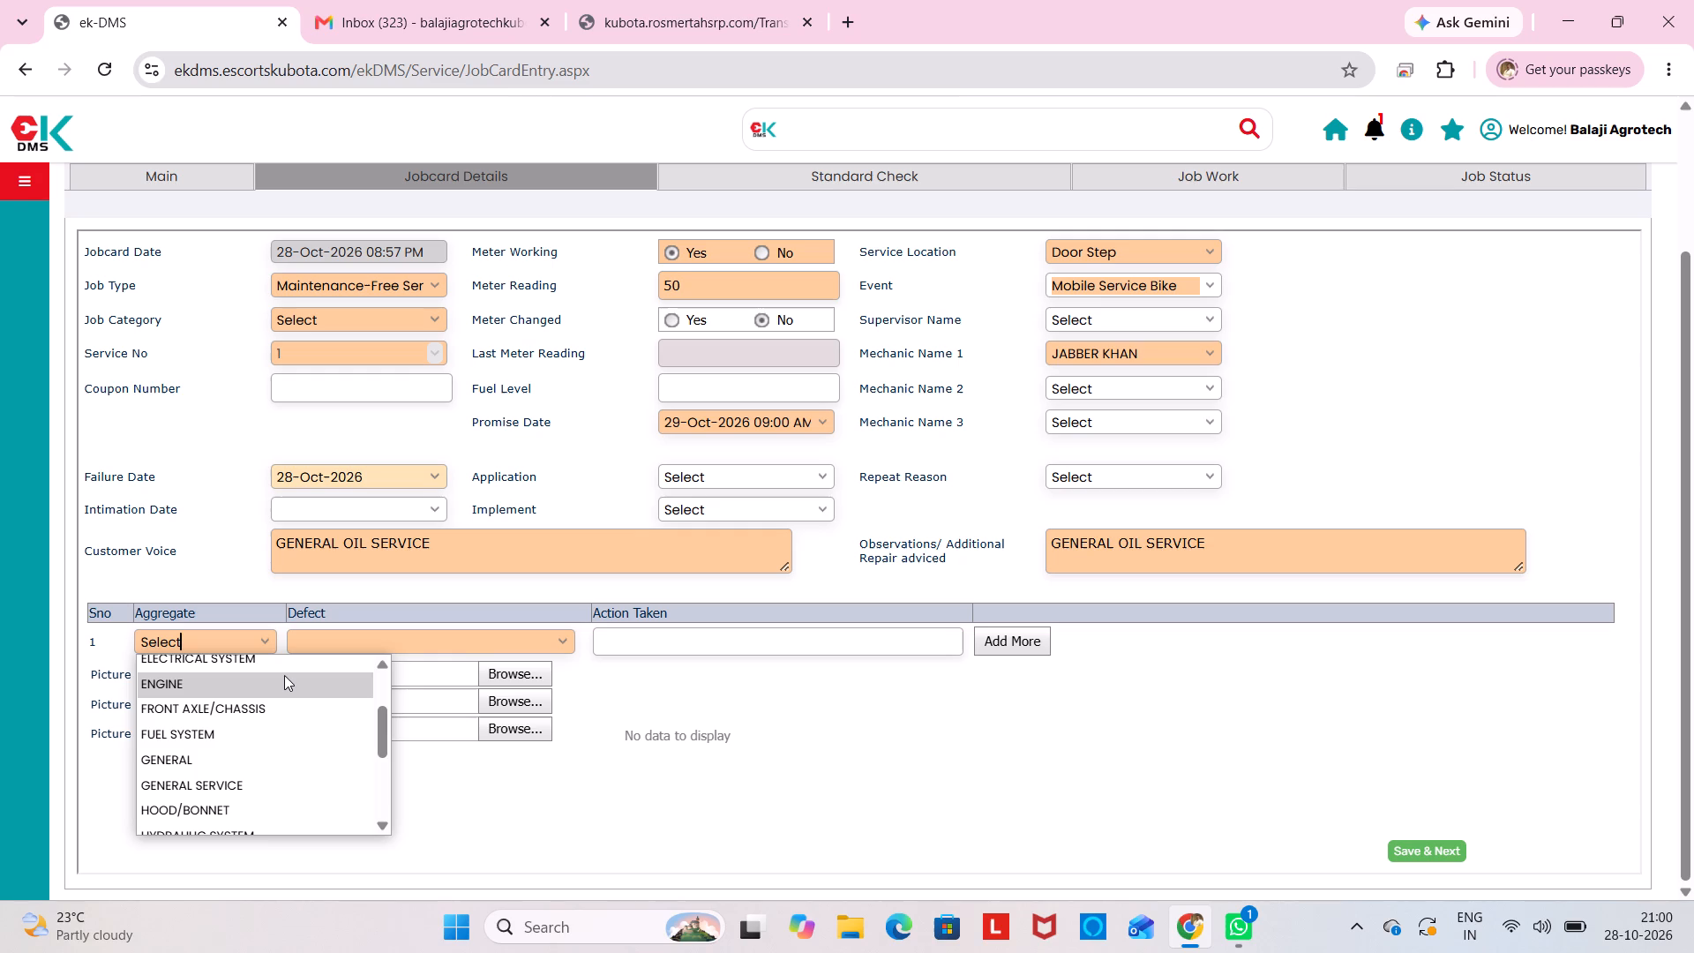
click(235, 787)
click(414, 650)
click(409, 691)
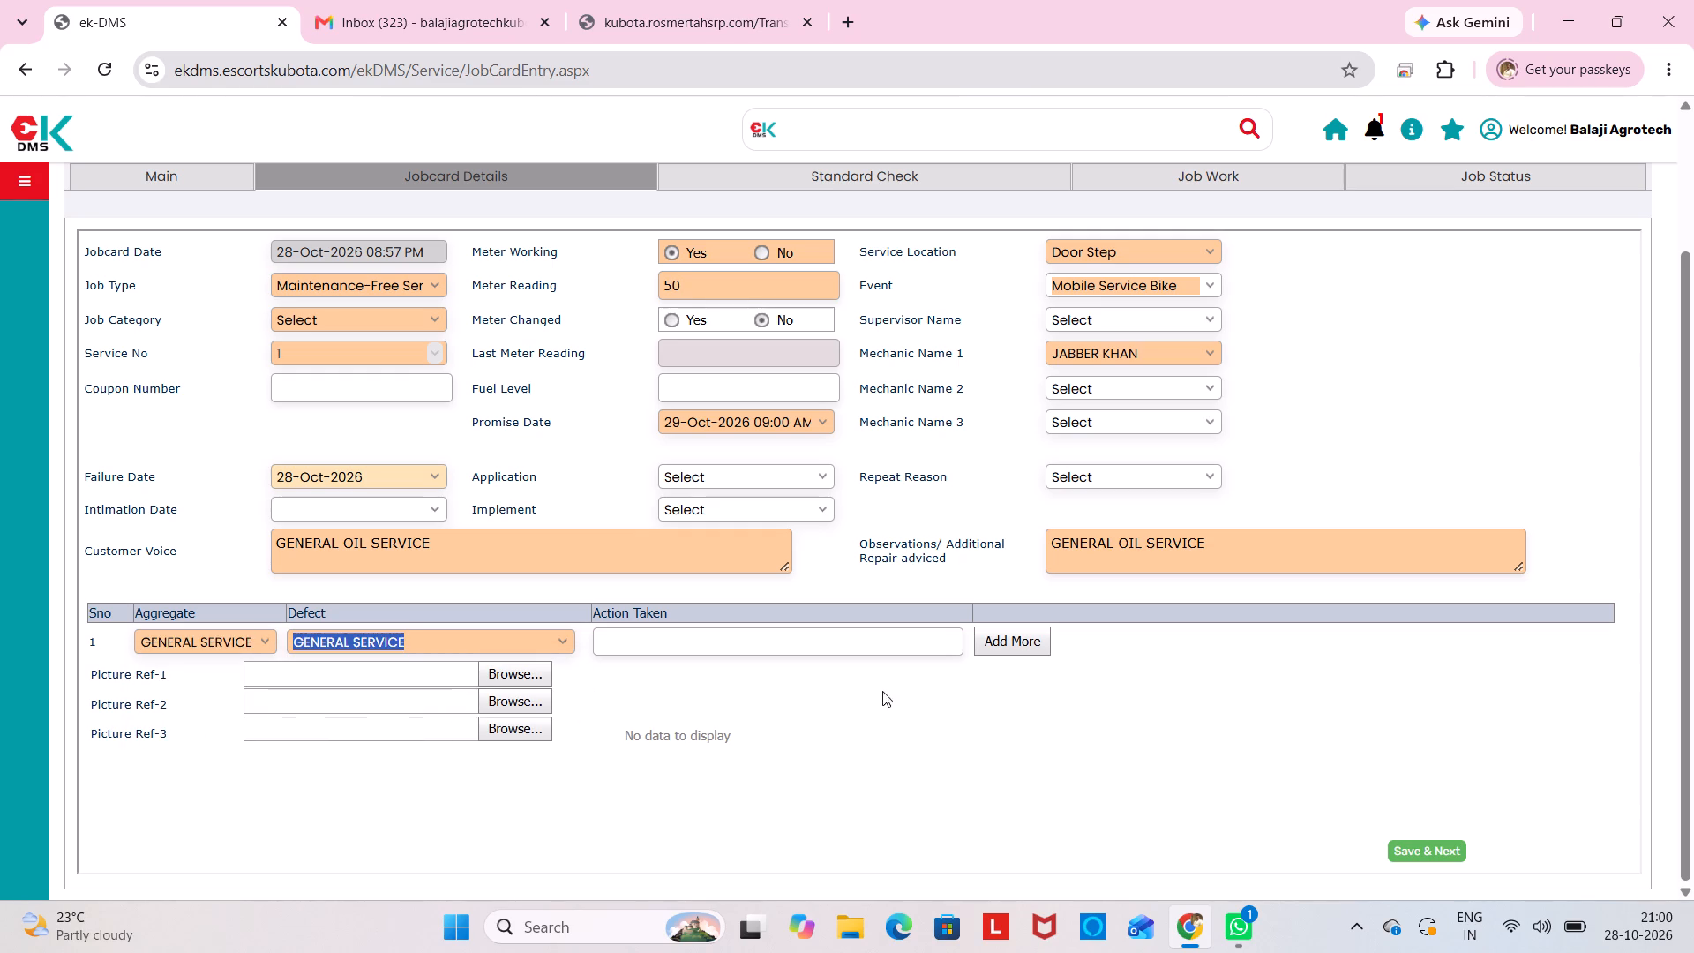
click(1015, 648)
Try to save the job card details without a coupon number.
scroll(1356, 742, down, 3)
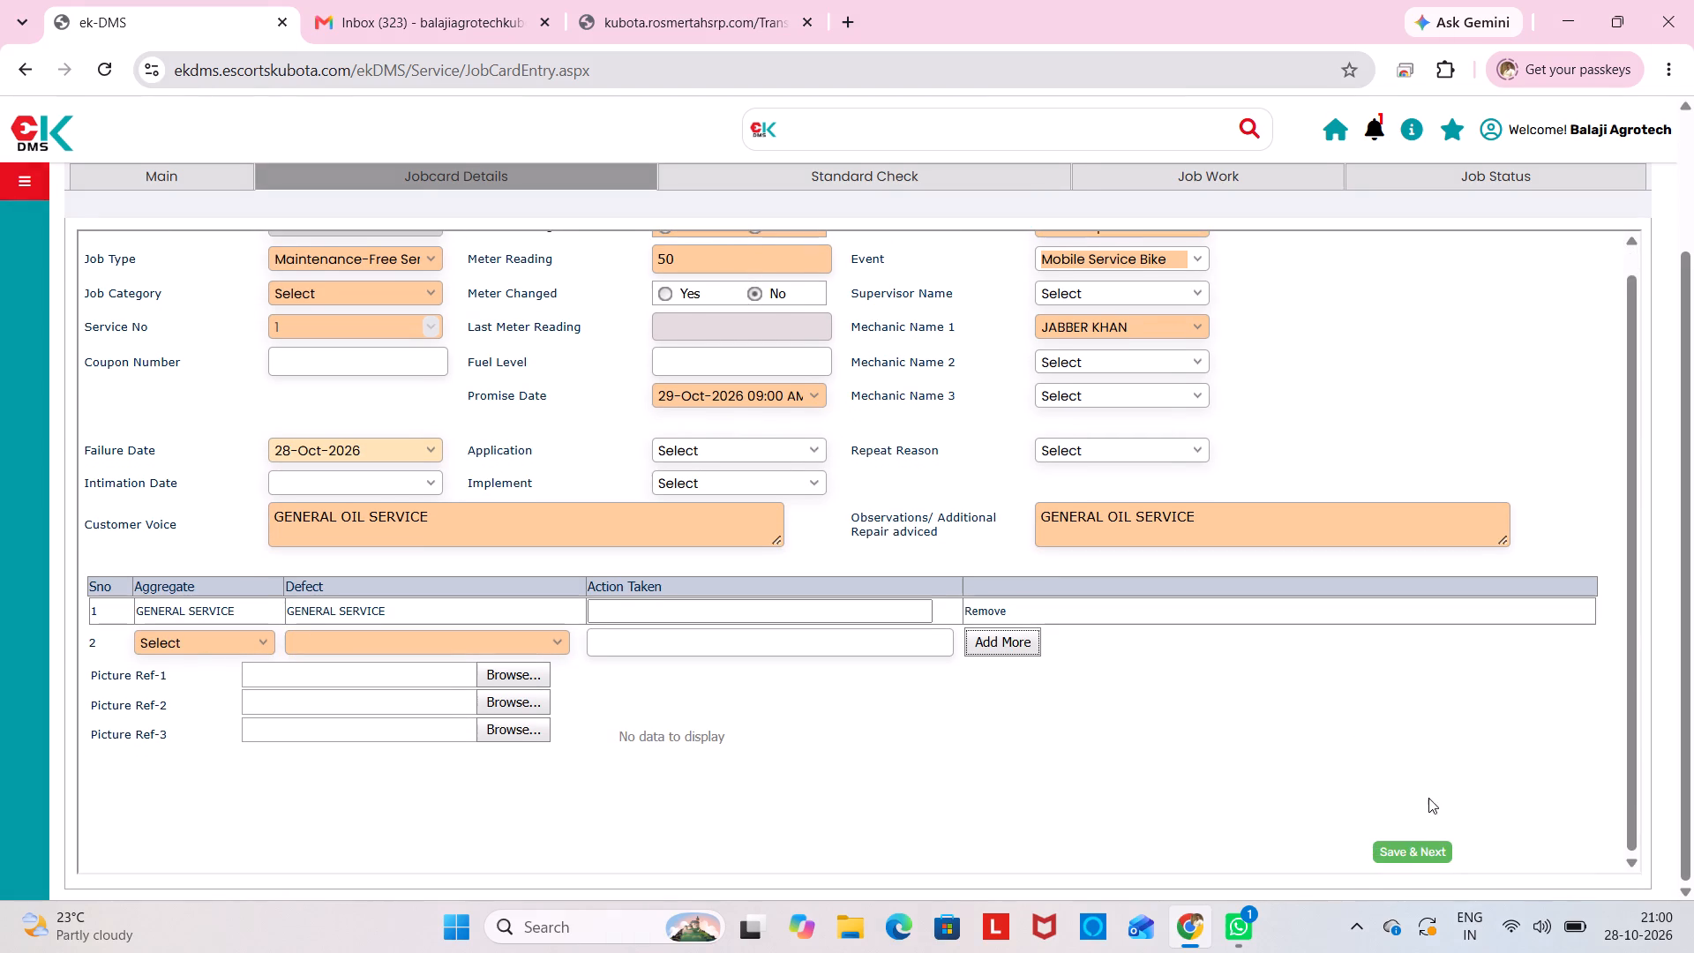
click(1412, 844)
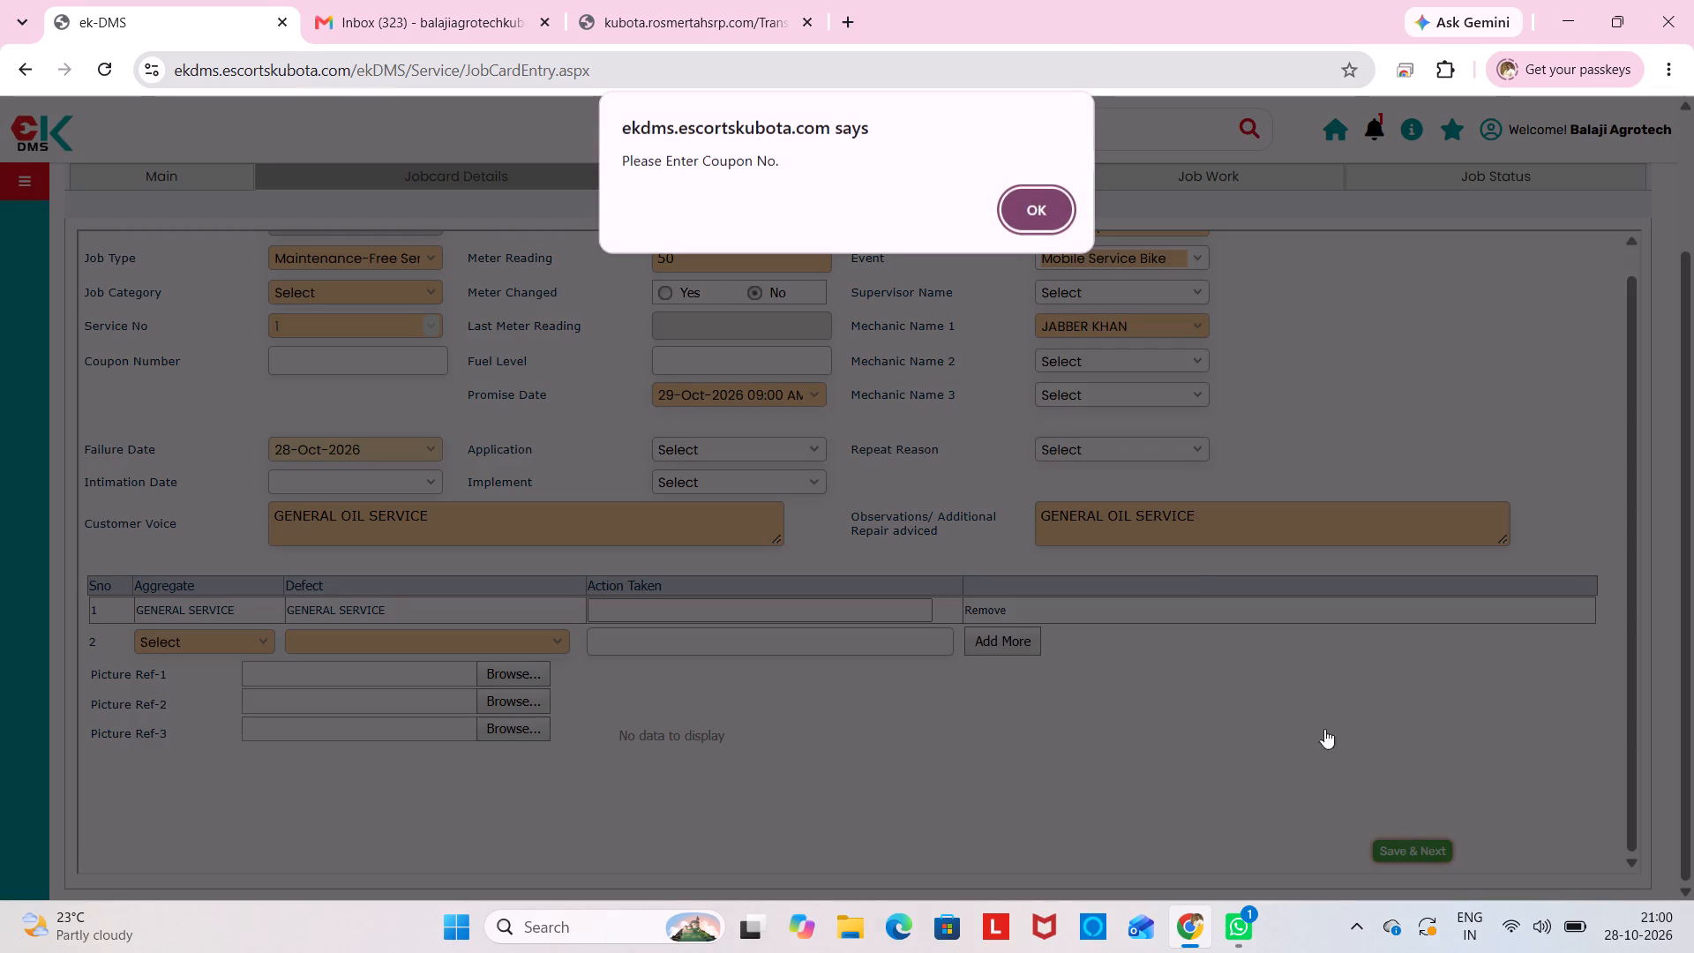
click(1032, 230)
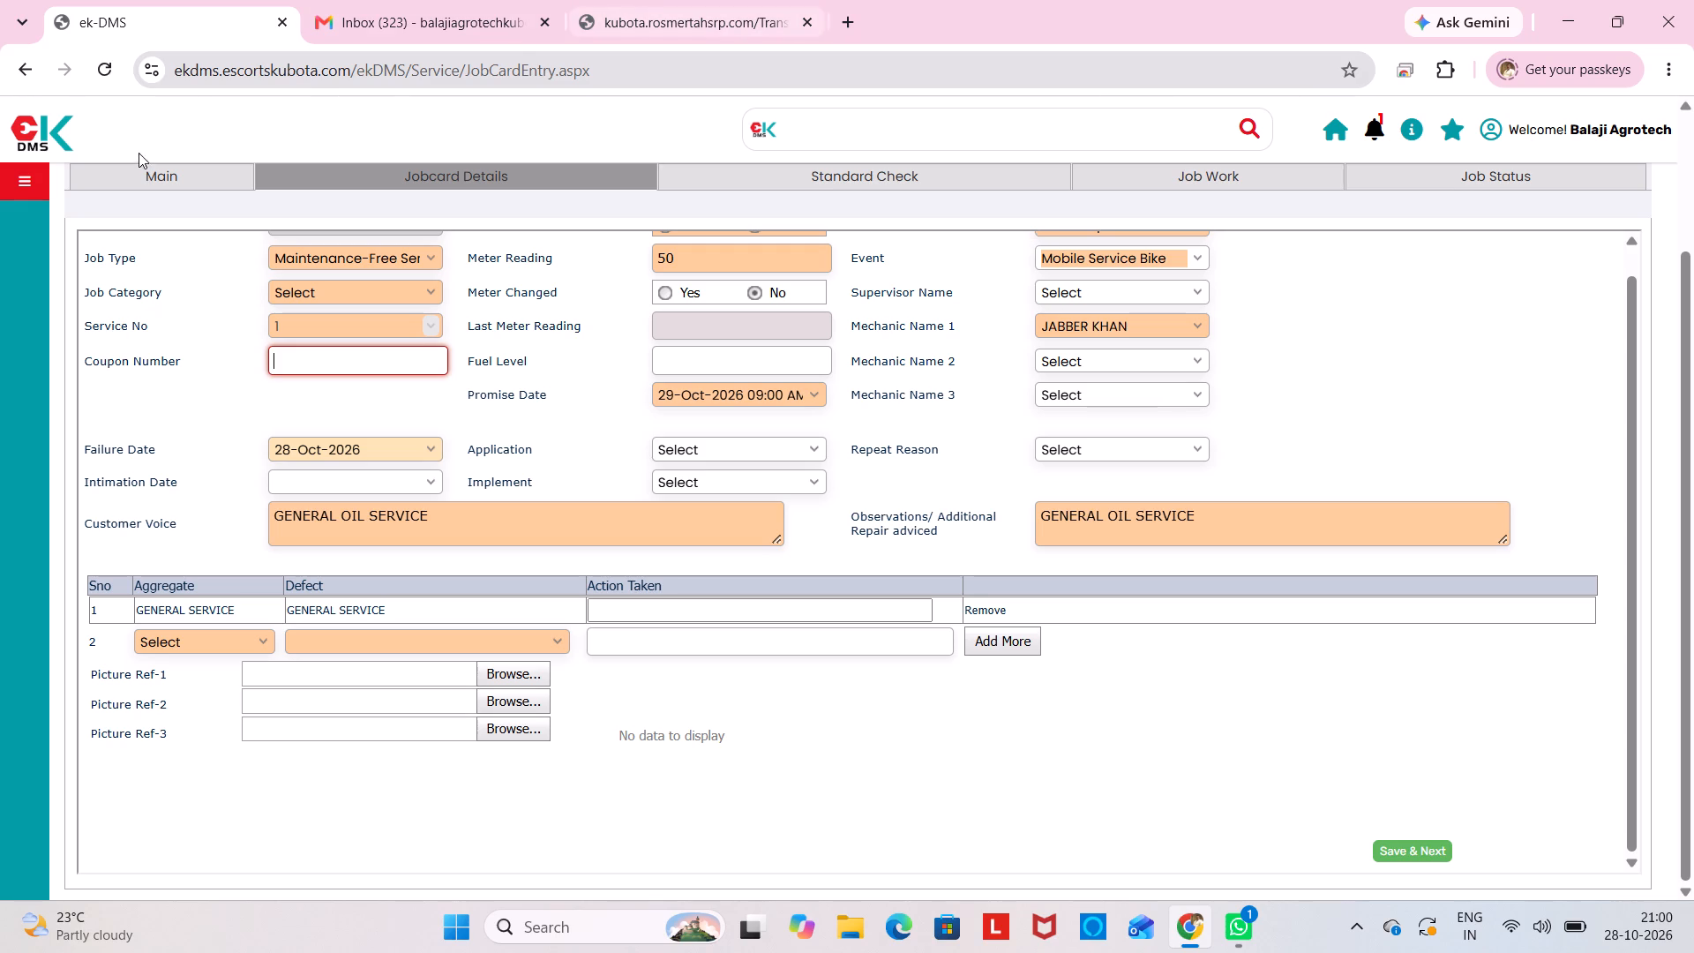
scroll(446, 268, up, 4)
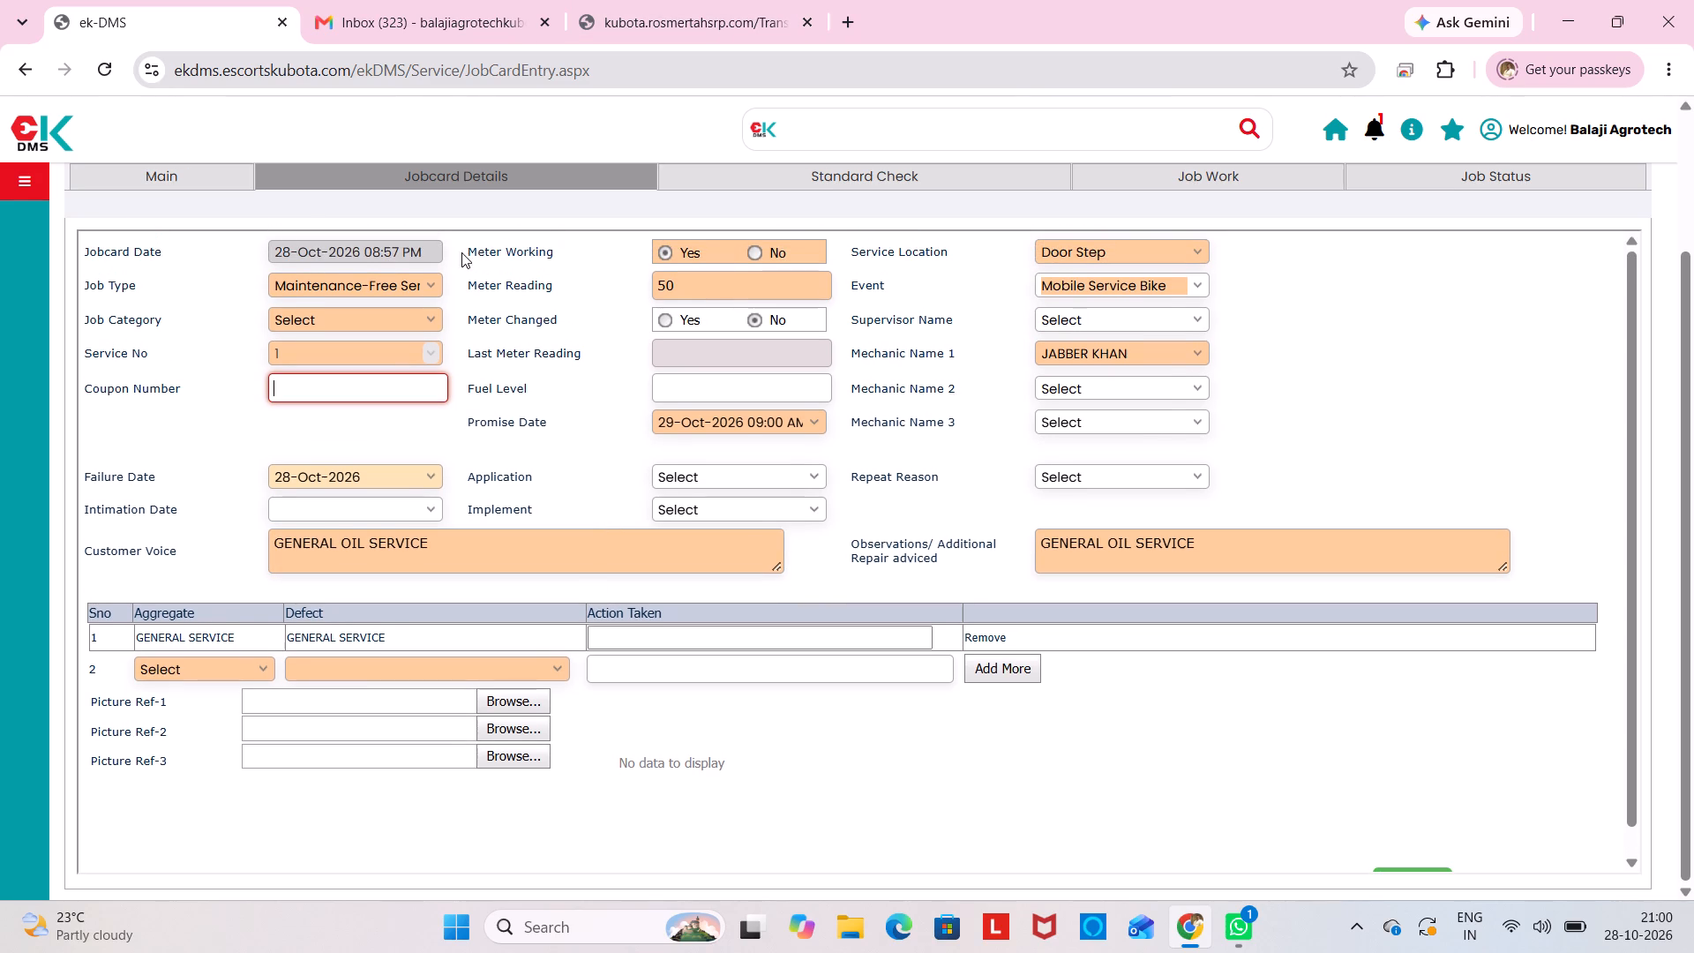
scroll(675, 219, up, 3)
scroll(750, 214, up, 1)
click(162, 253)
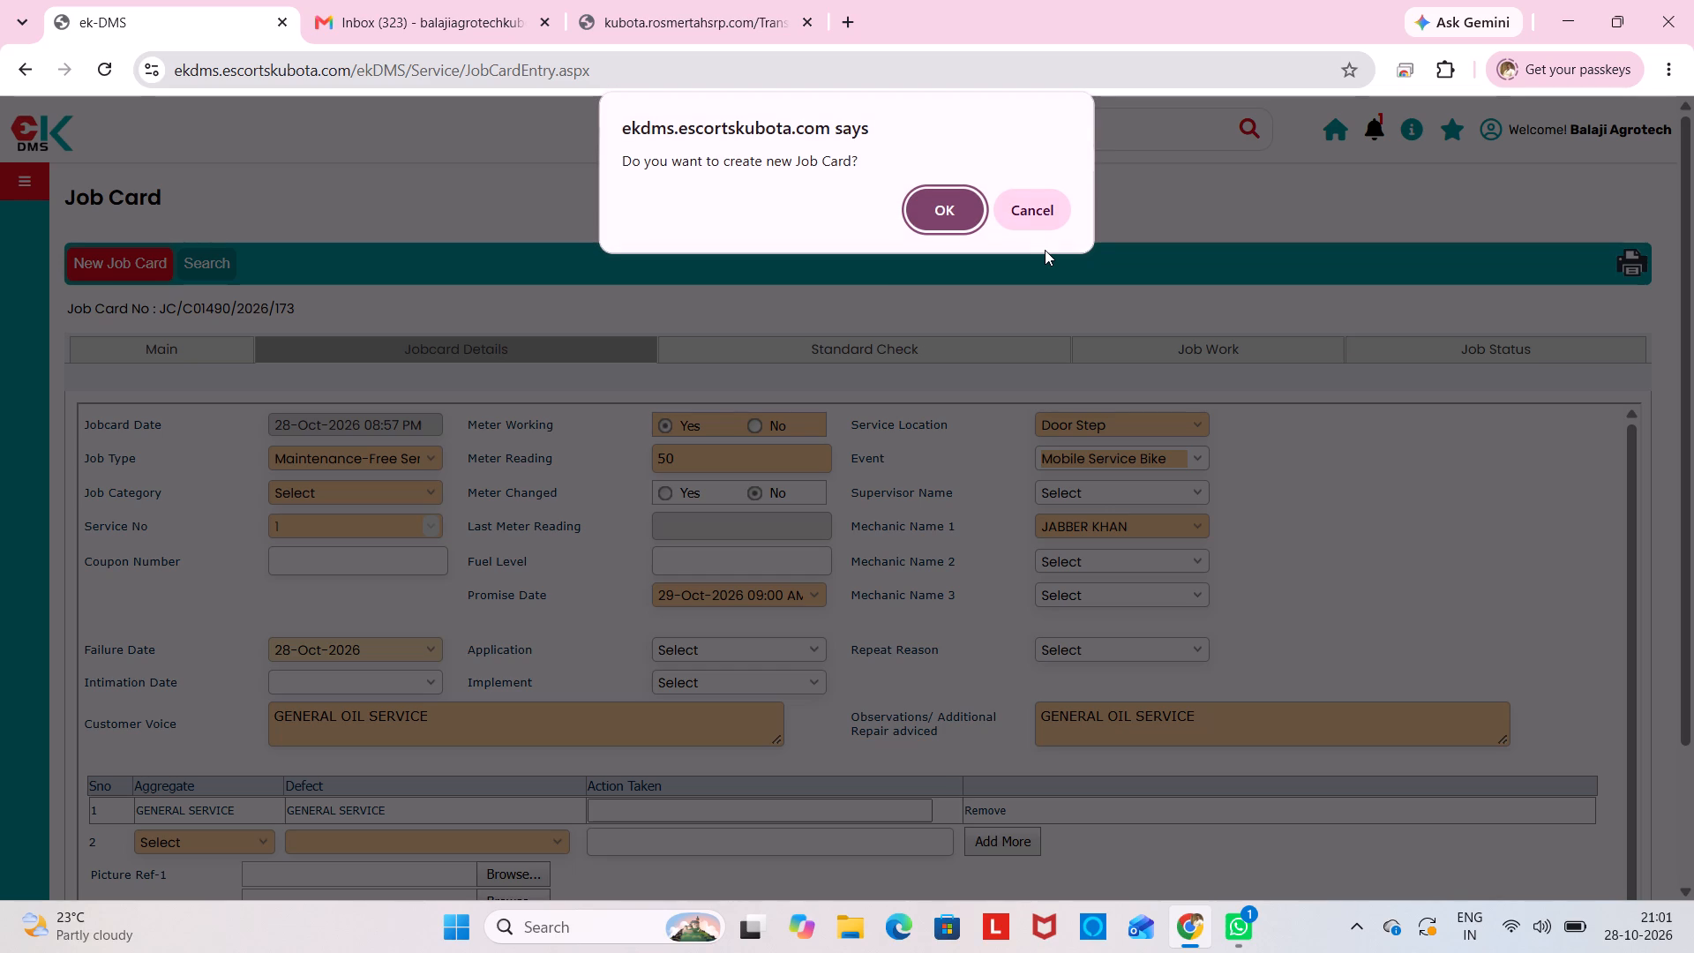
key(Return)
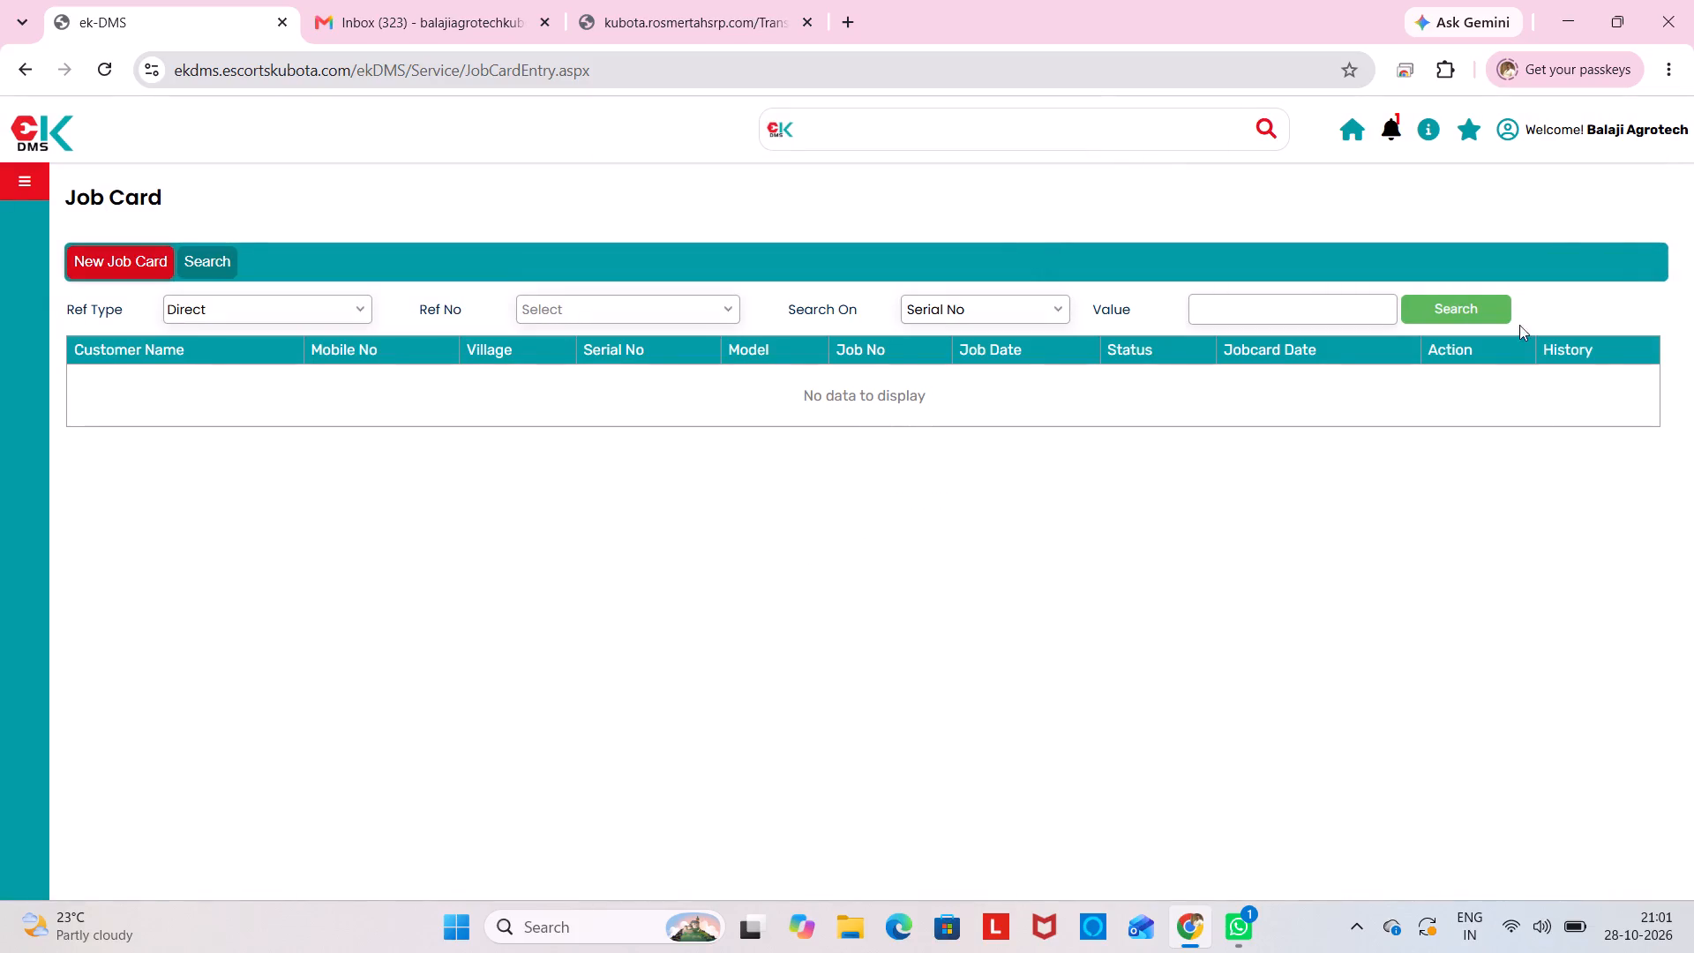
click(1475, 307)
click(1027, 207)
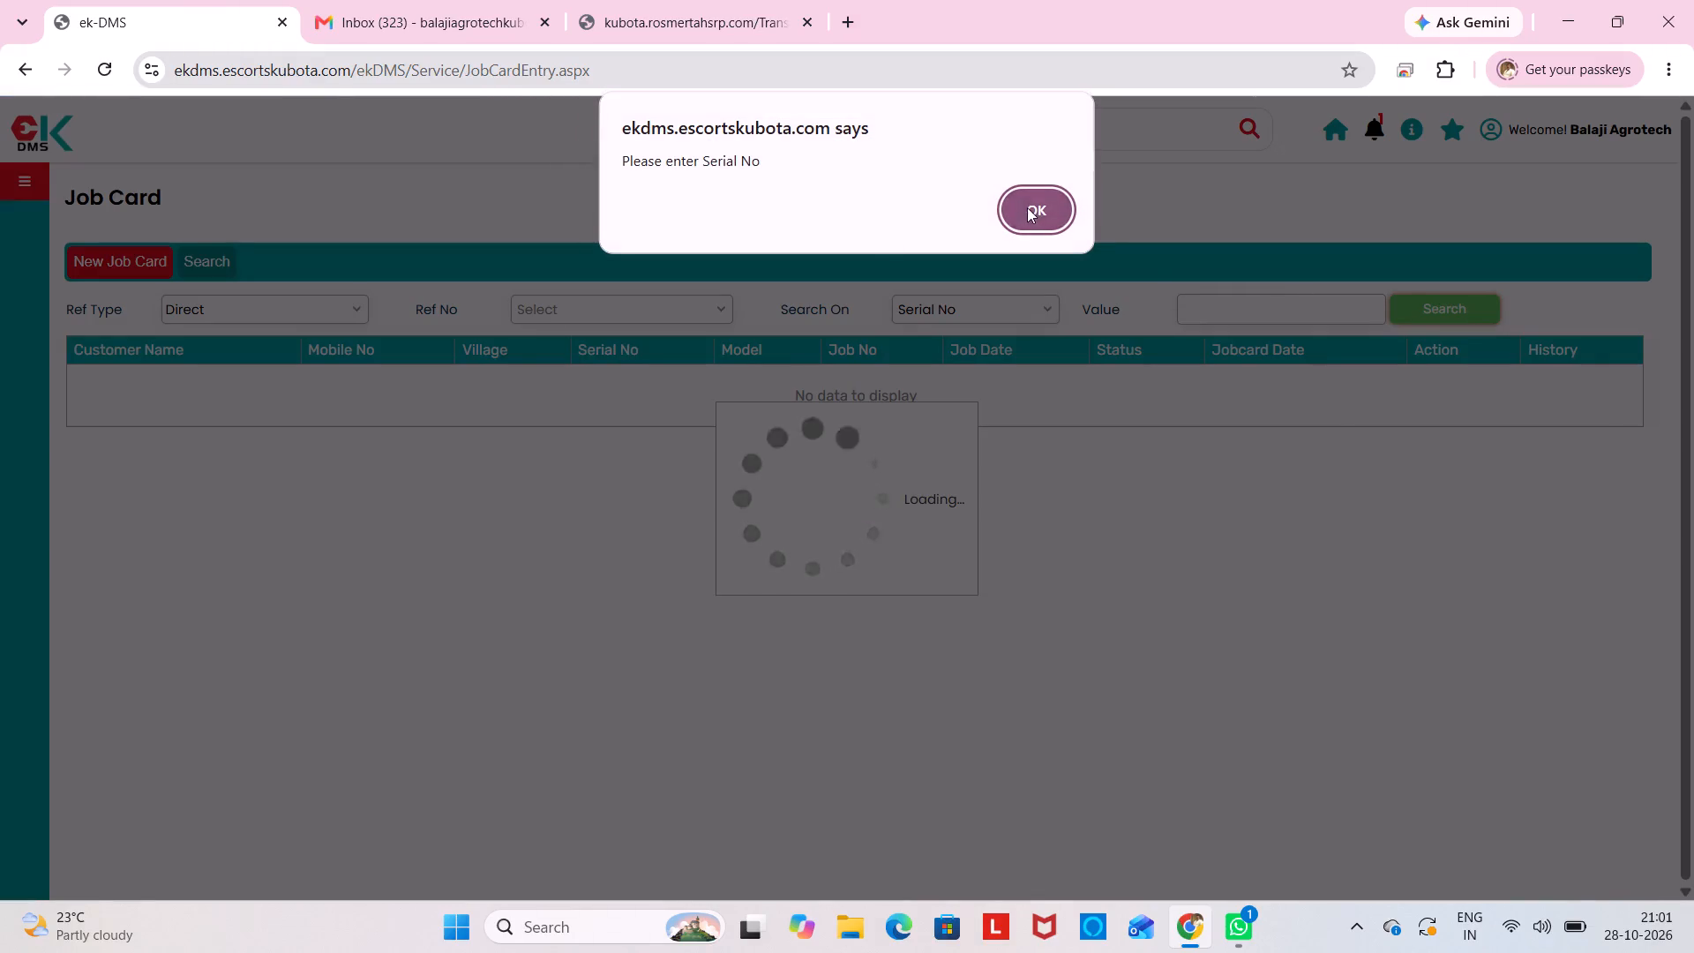
click(206, 269)
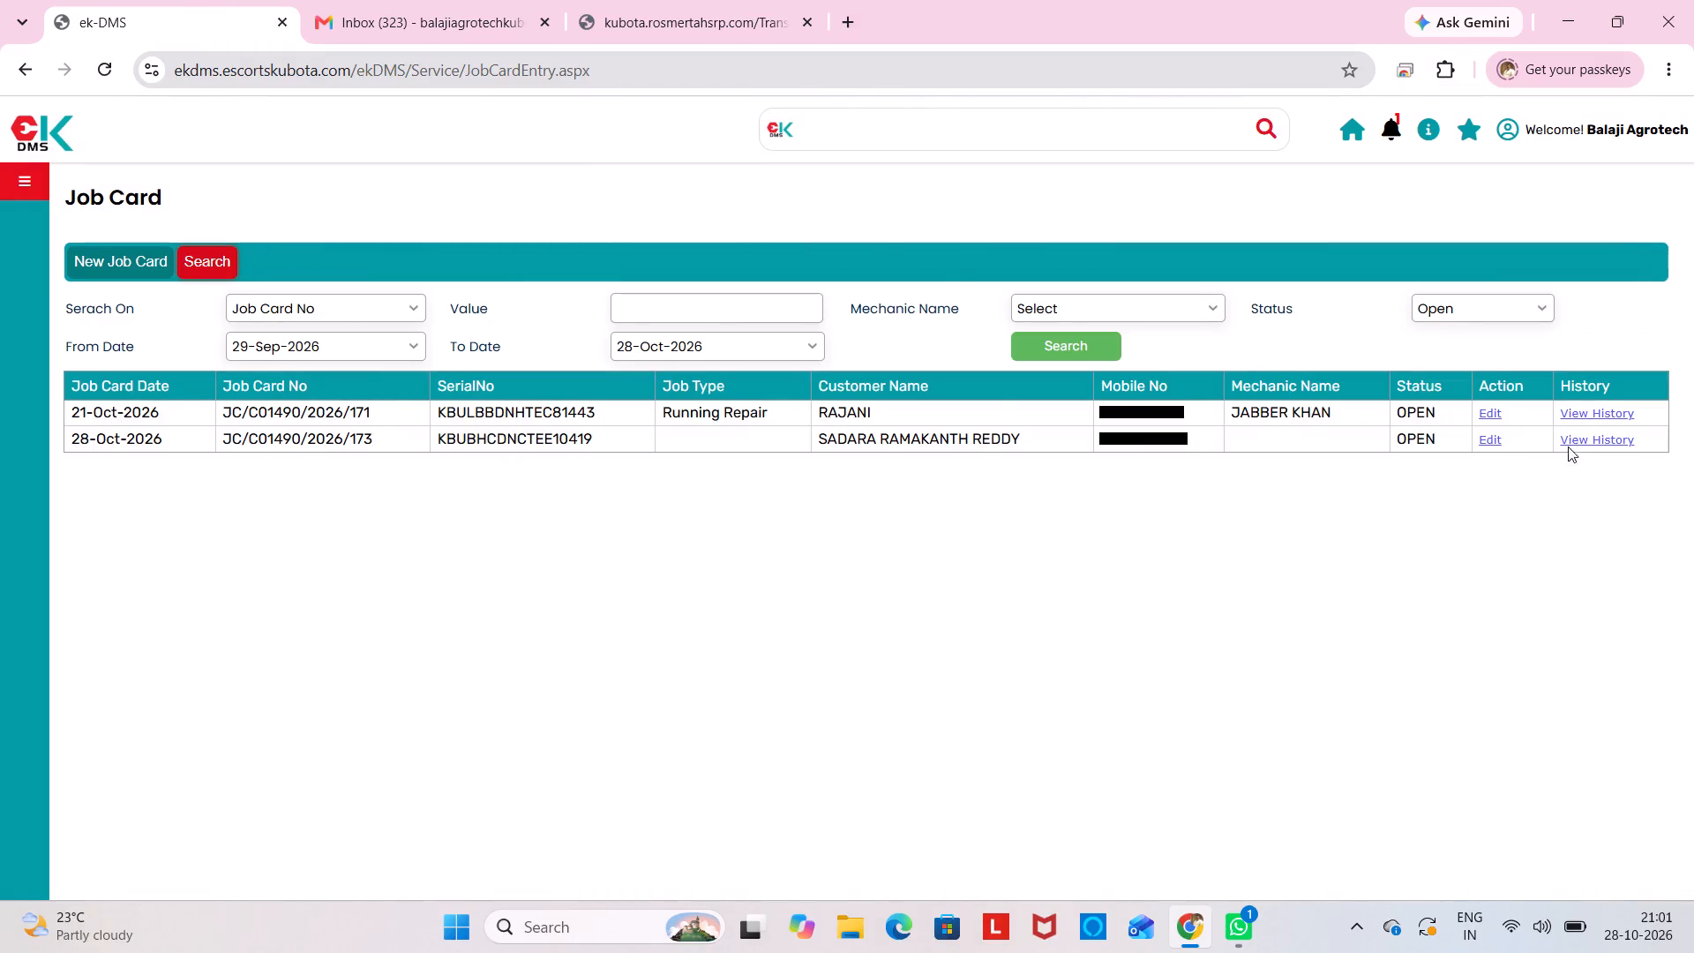
click(1493, 436)
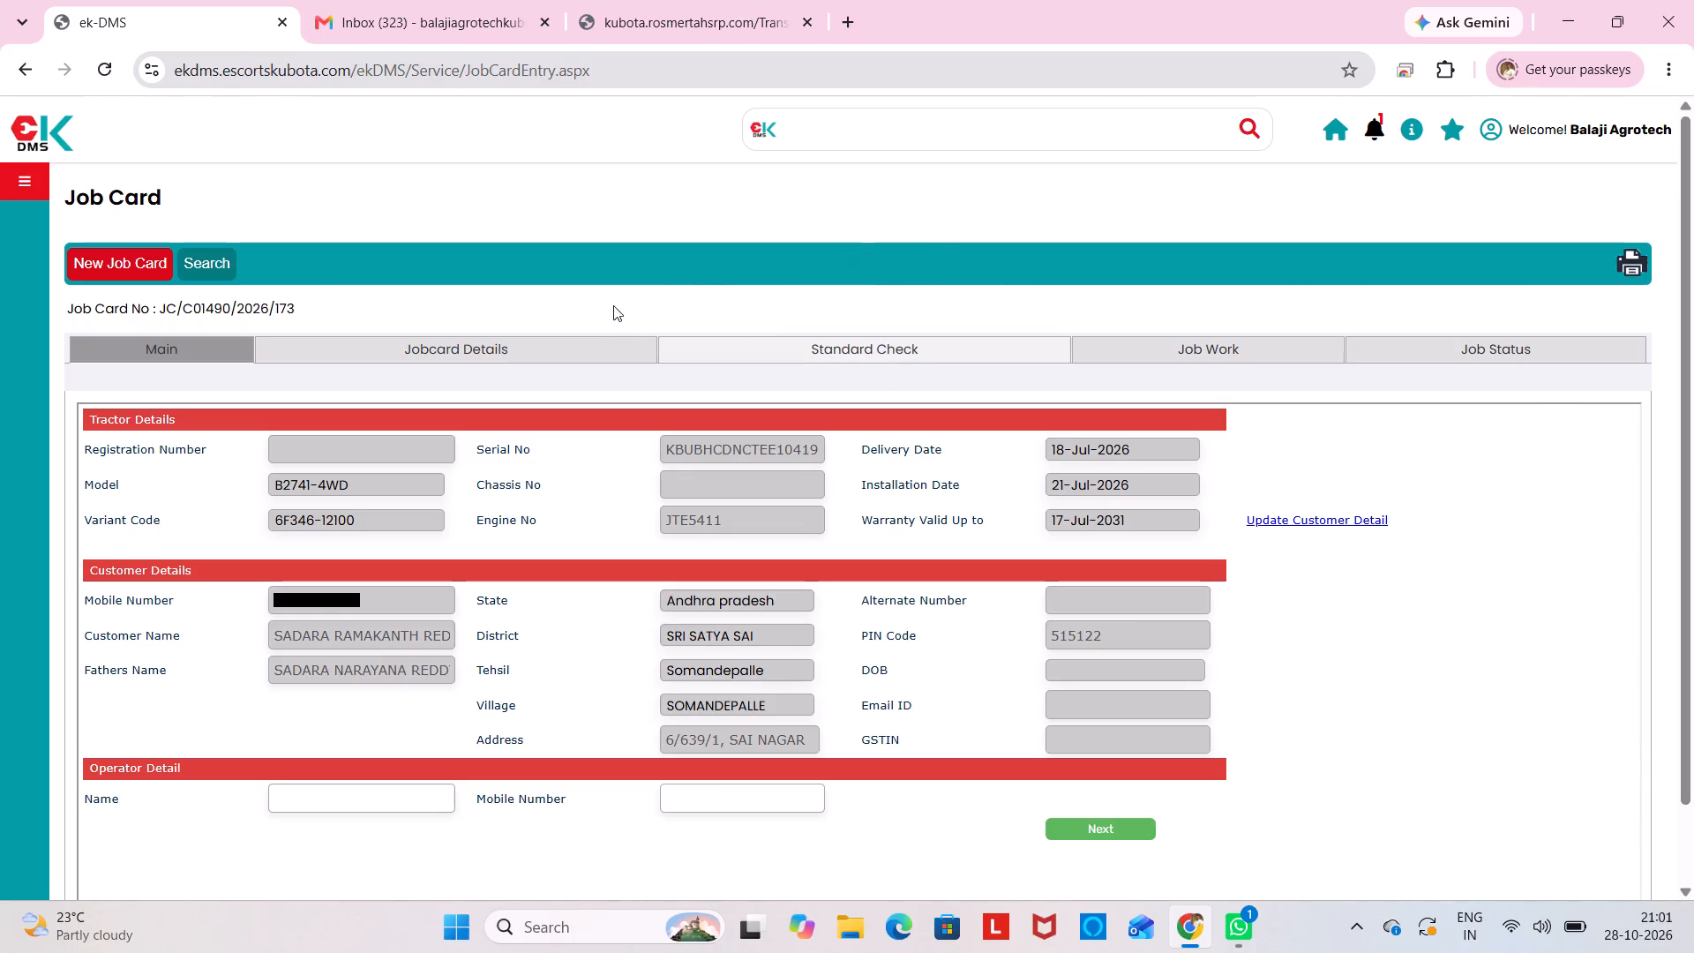
click(581, 337)
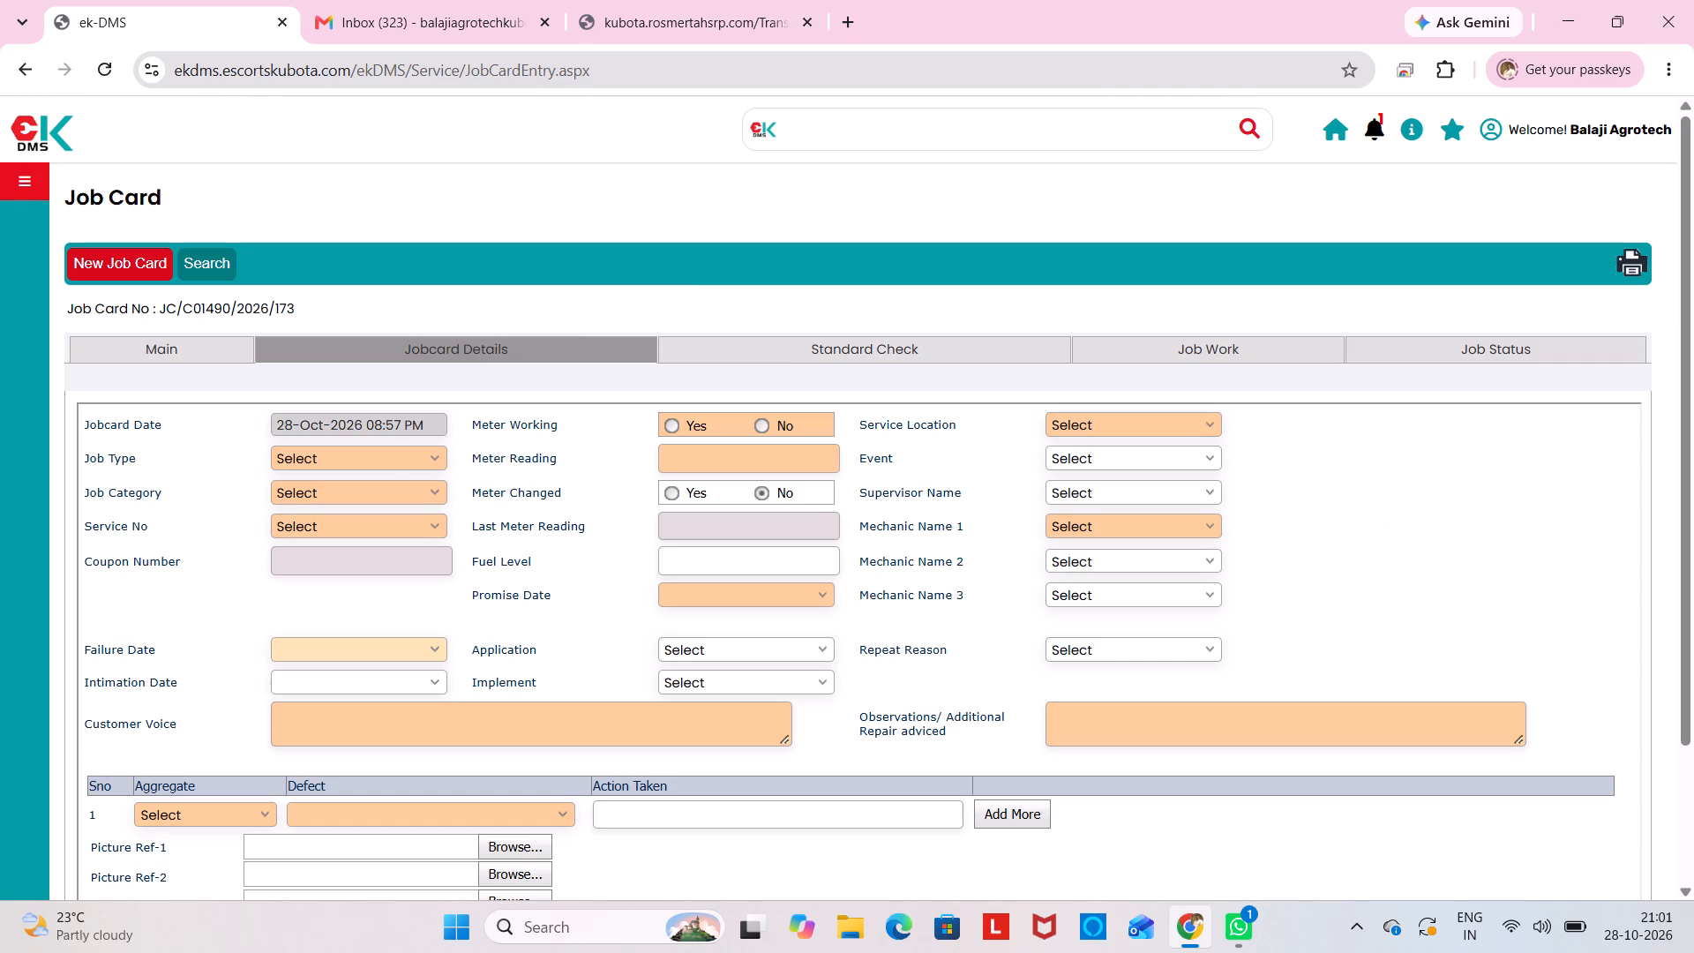
click(400, 463)
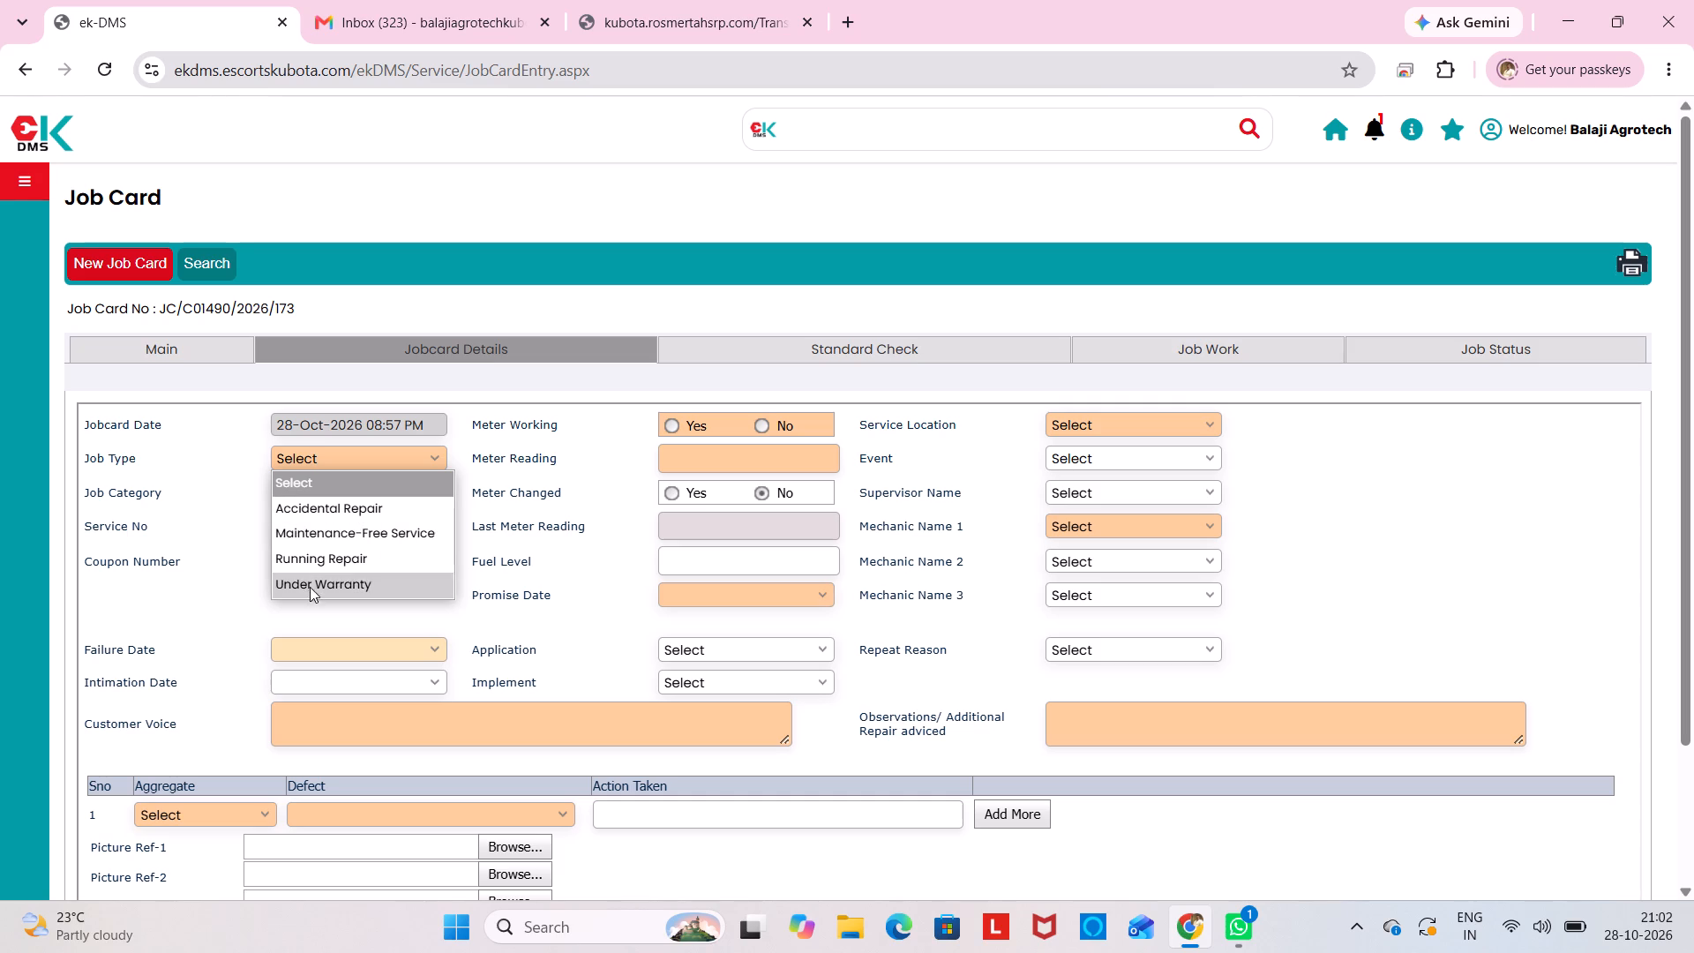
click(327, 563)
click(411, 491)
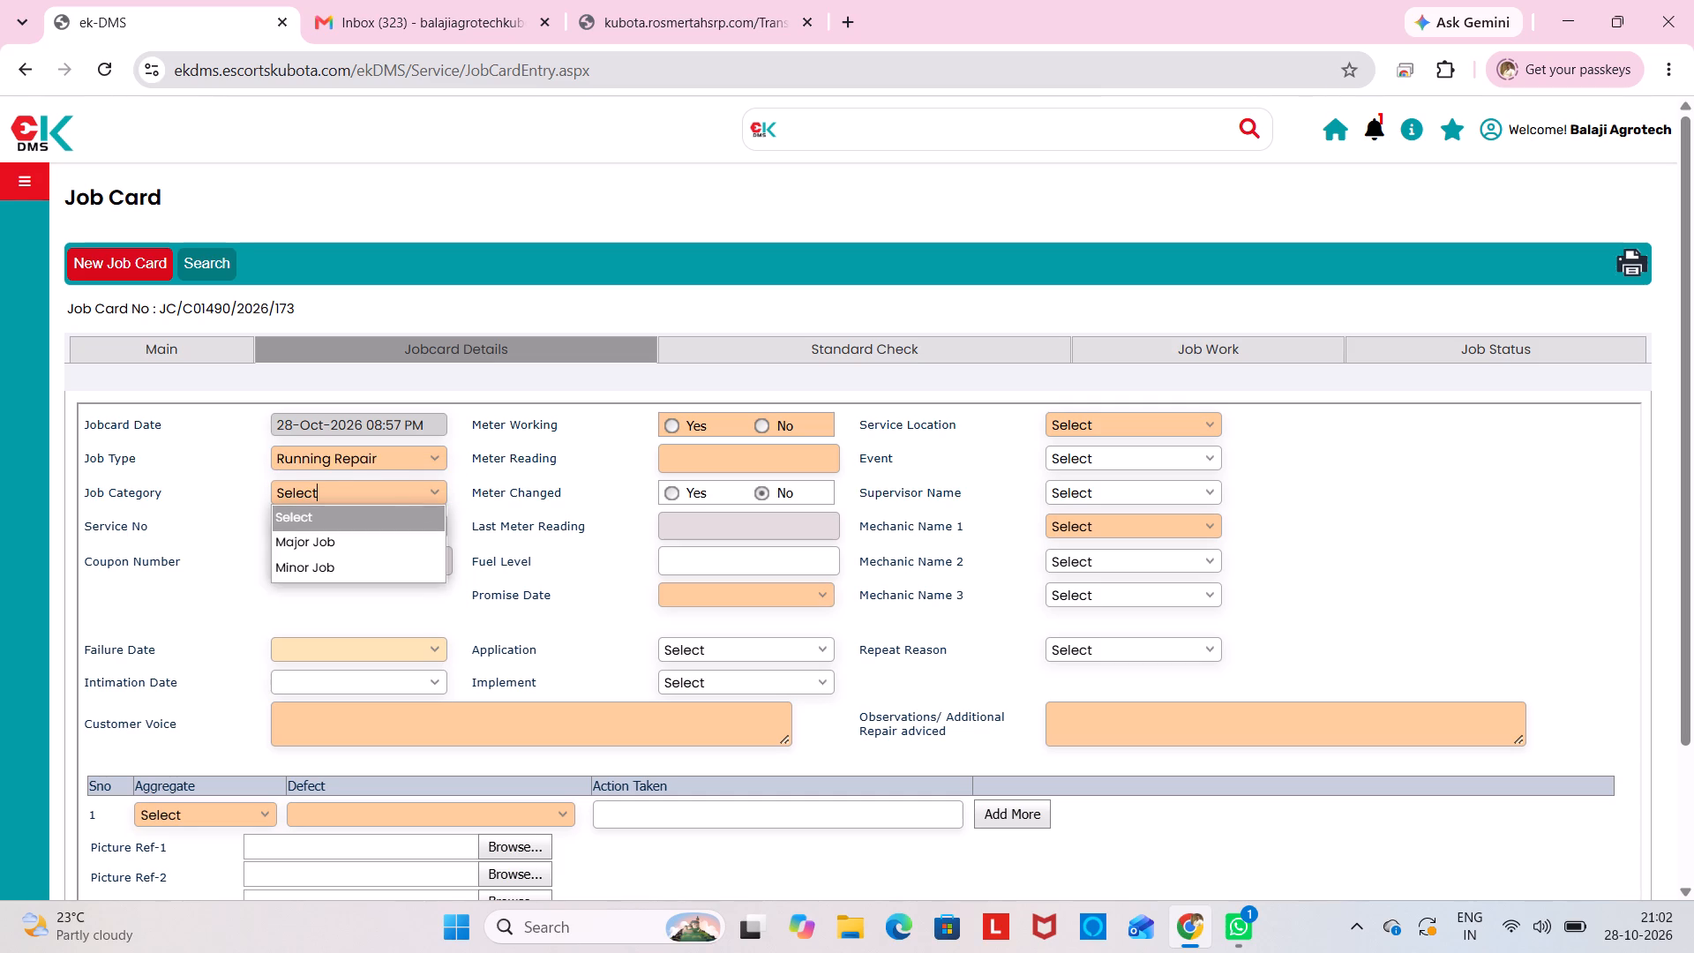
click(356, 567)
click(369, 527)
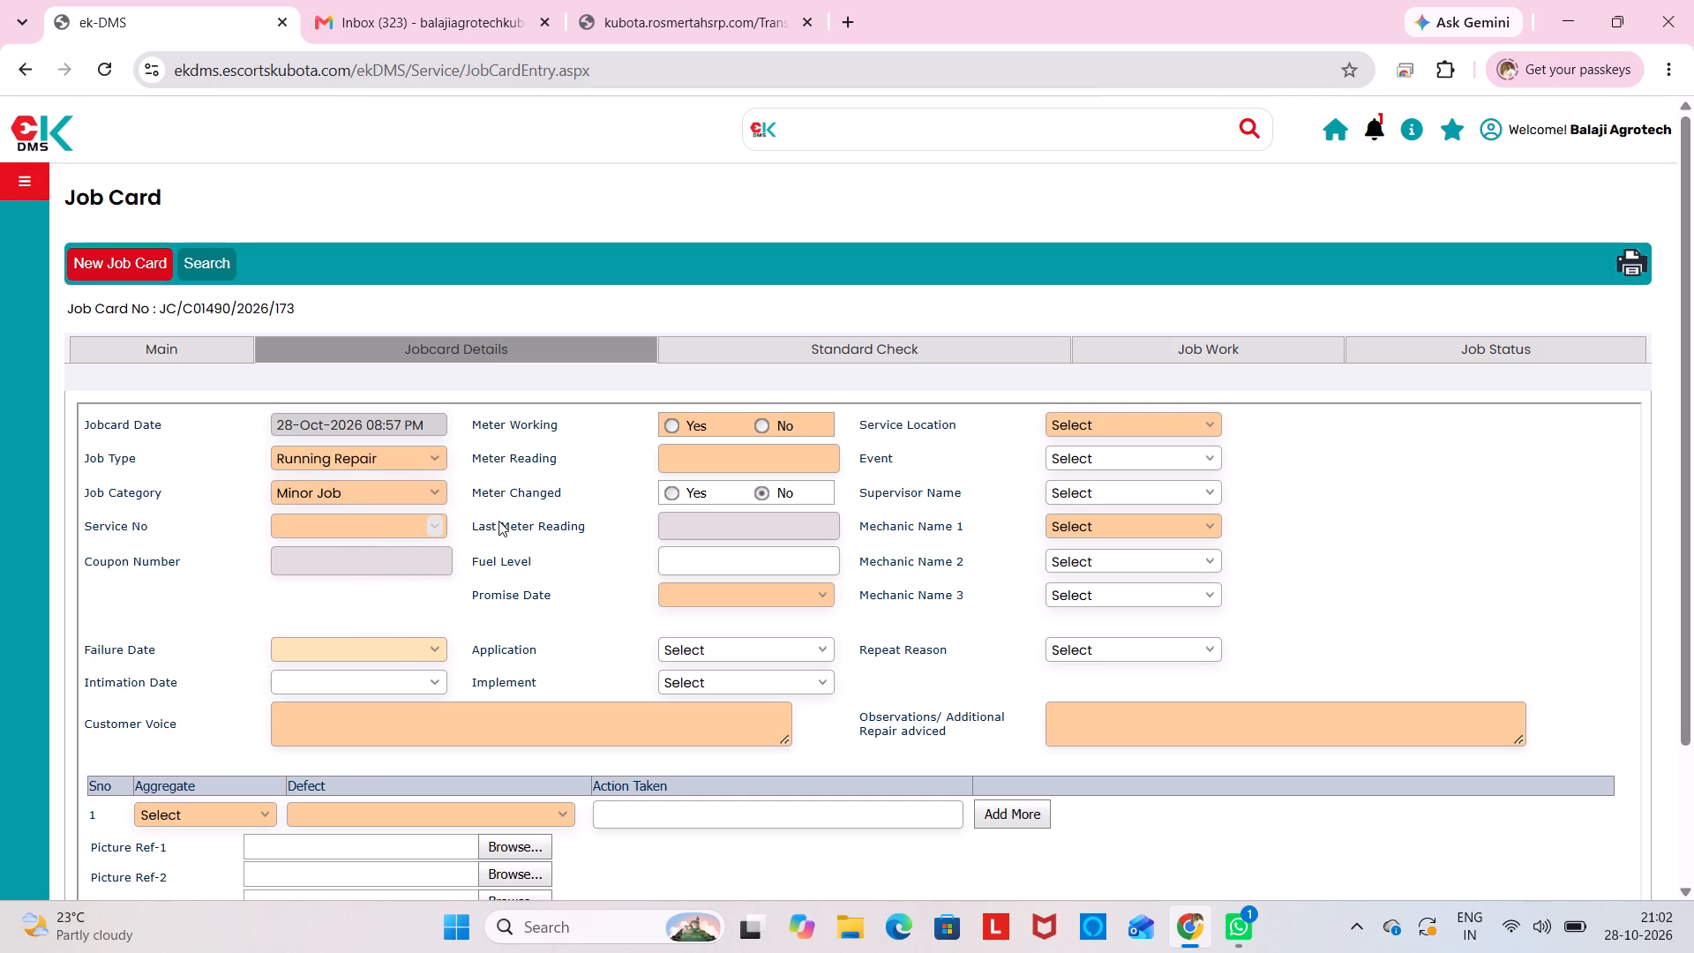
Mark the meter as working and enter a meter reading of 50.
click(677, 428)
click(681, 458)
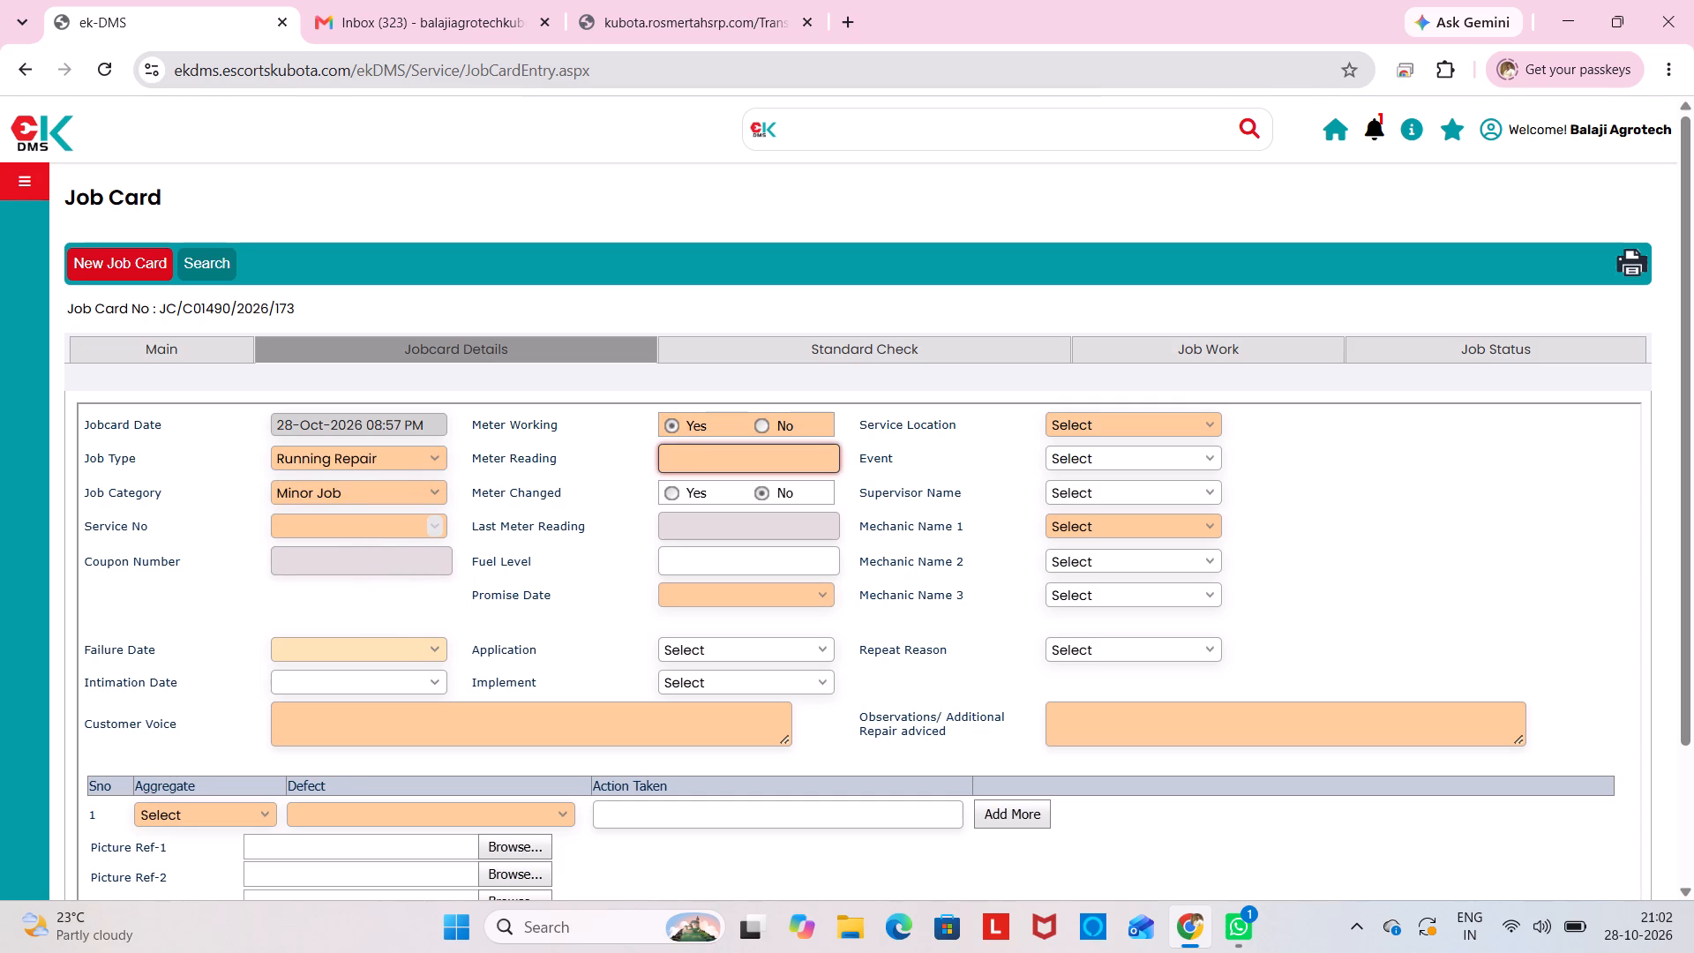
text(50)
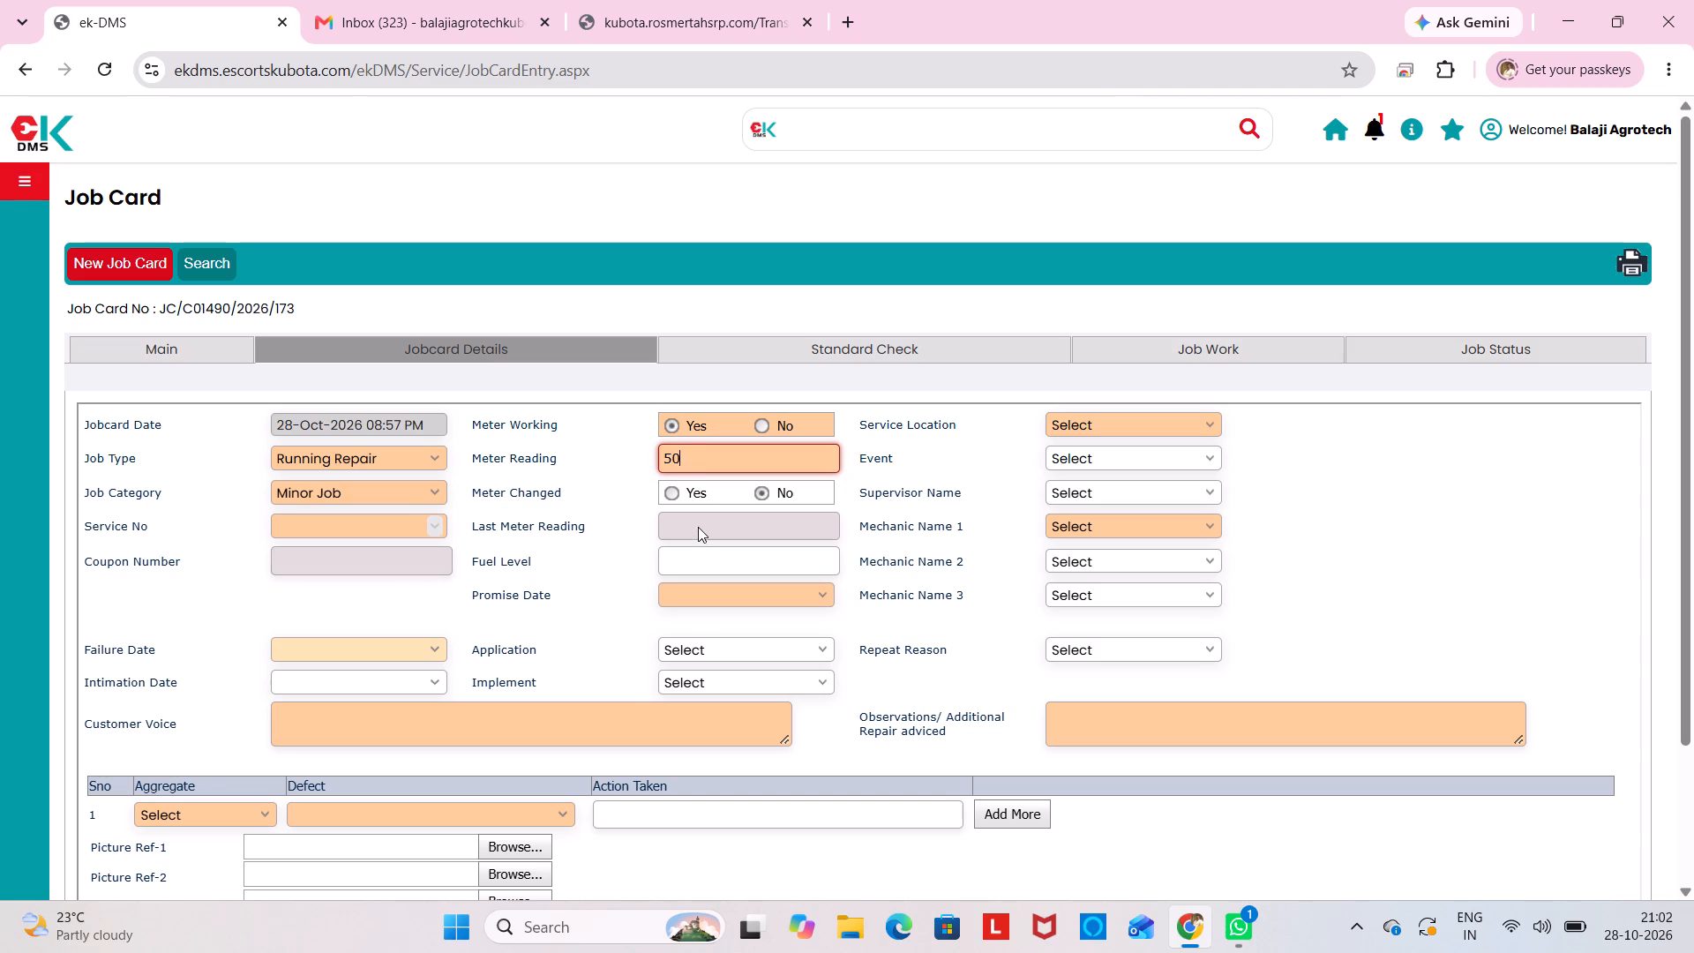
Set the promise date to 28-Oct-2026 09:00 AM.
click(706, 599)
click(830, 597)
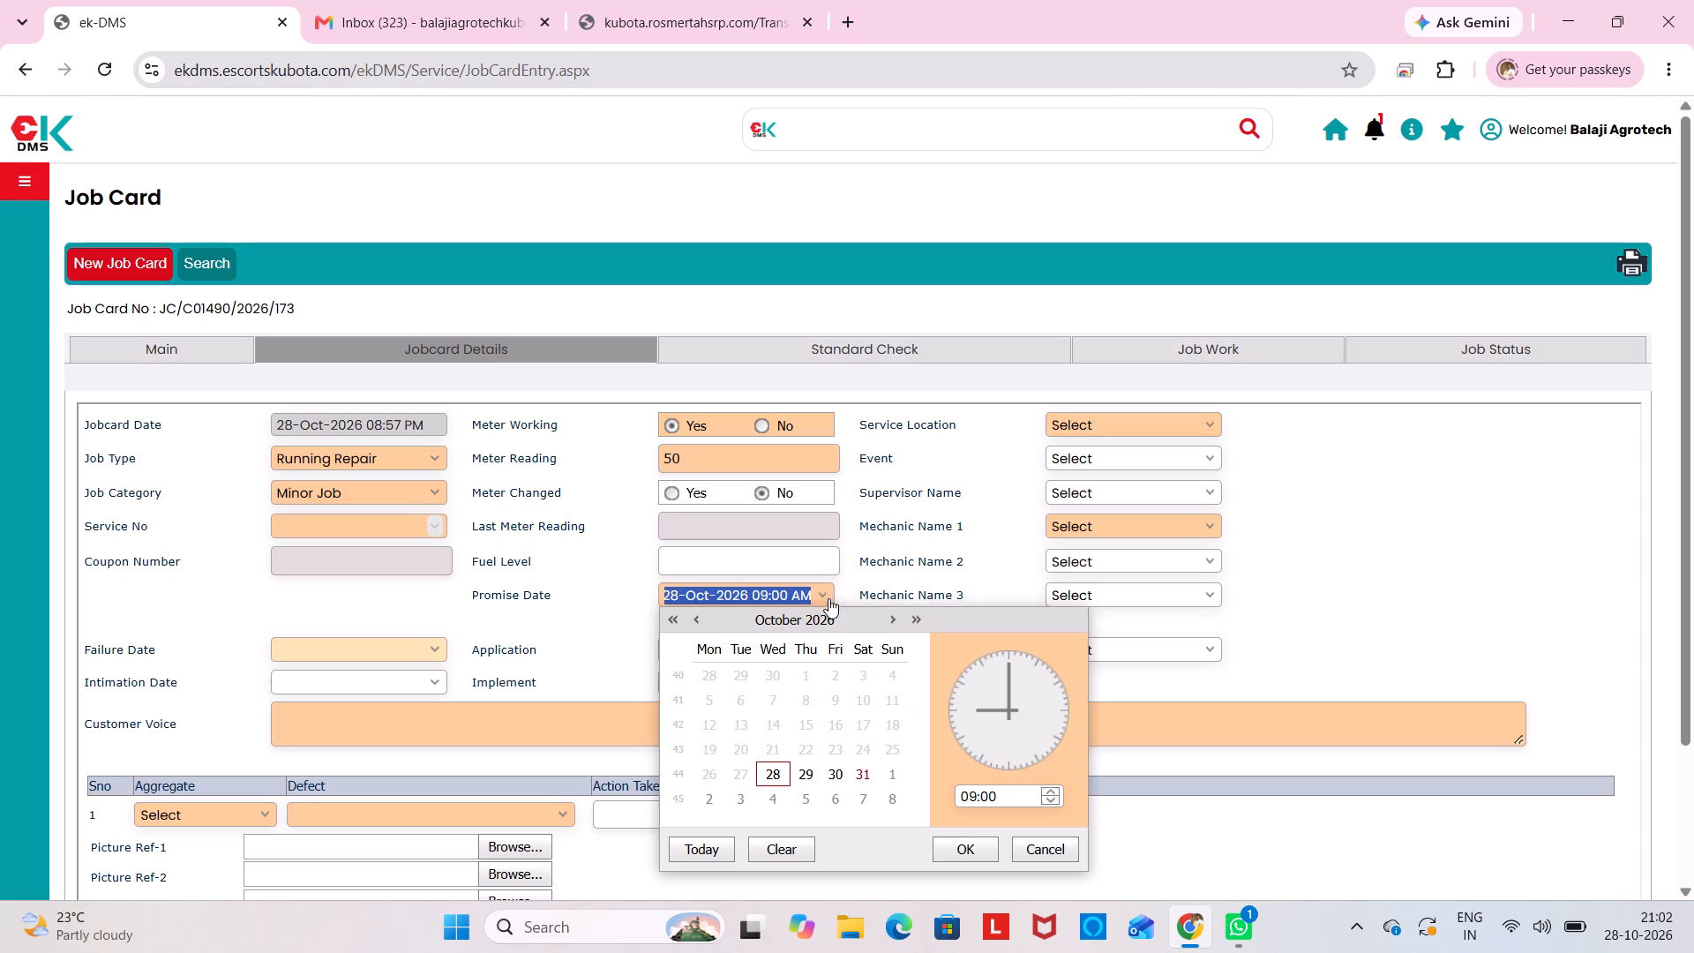
click(773, 773)
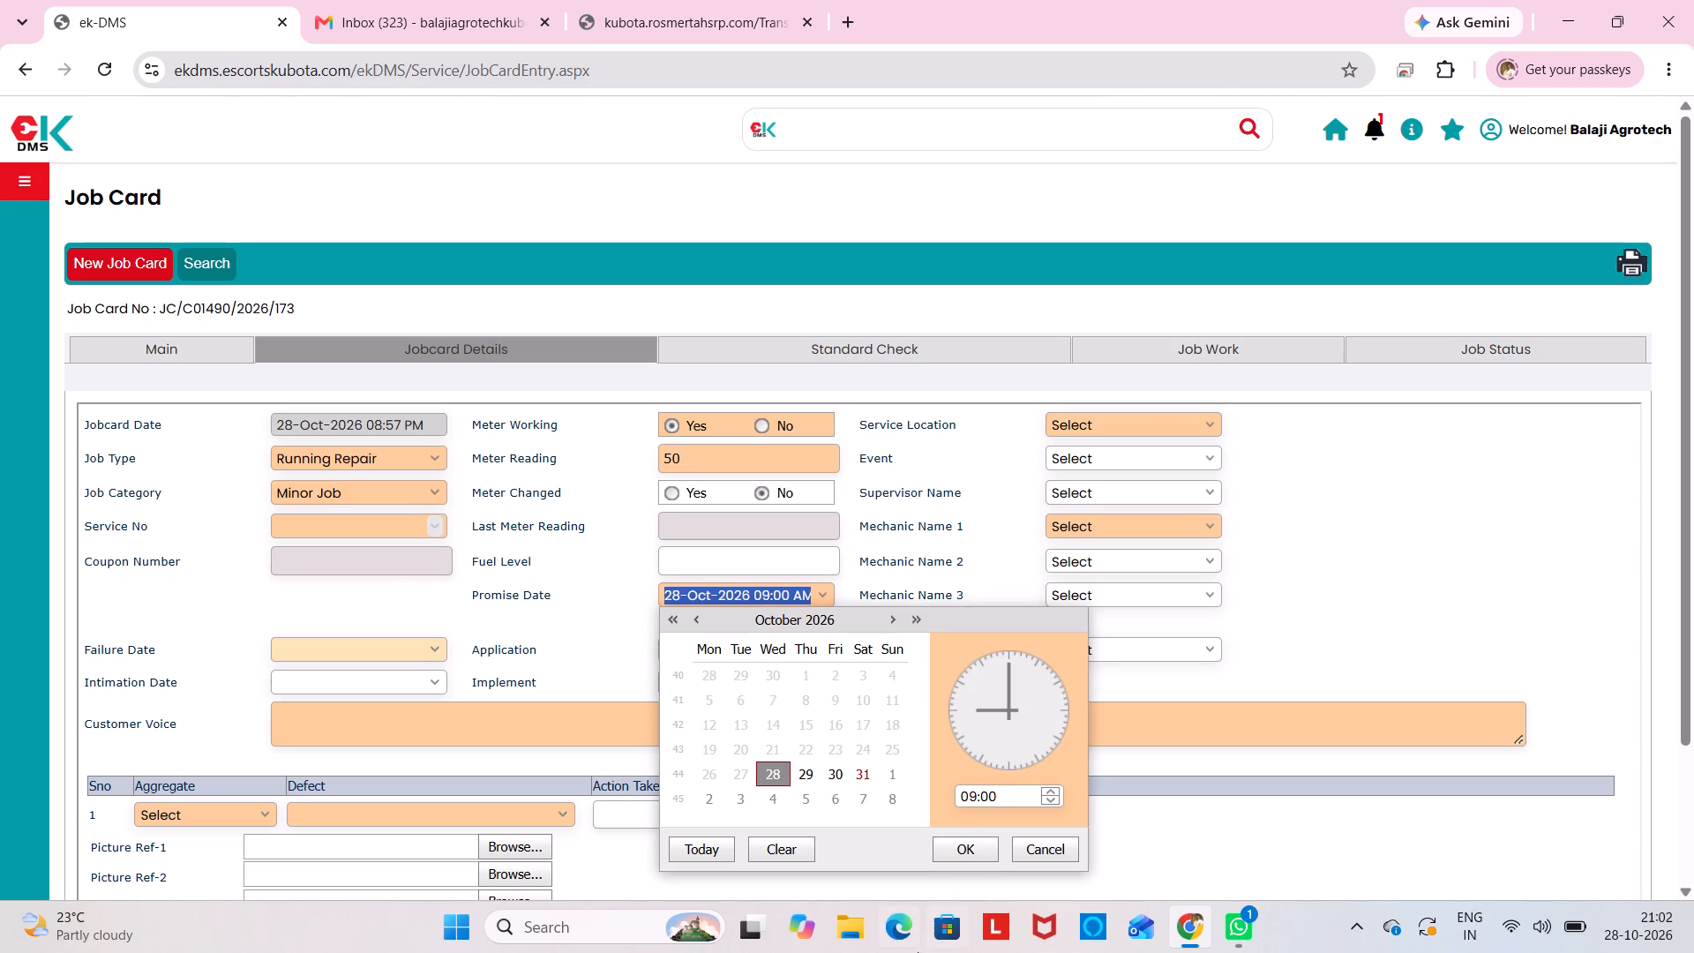
double_click(948, 835)
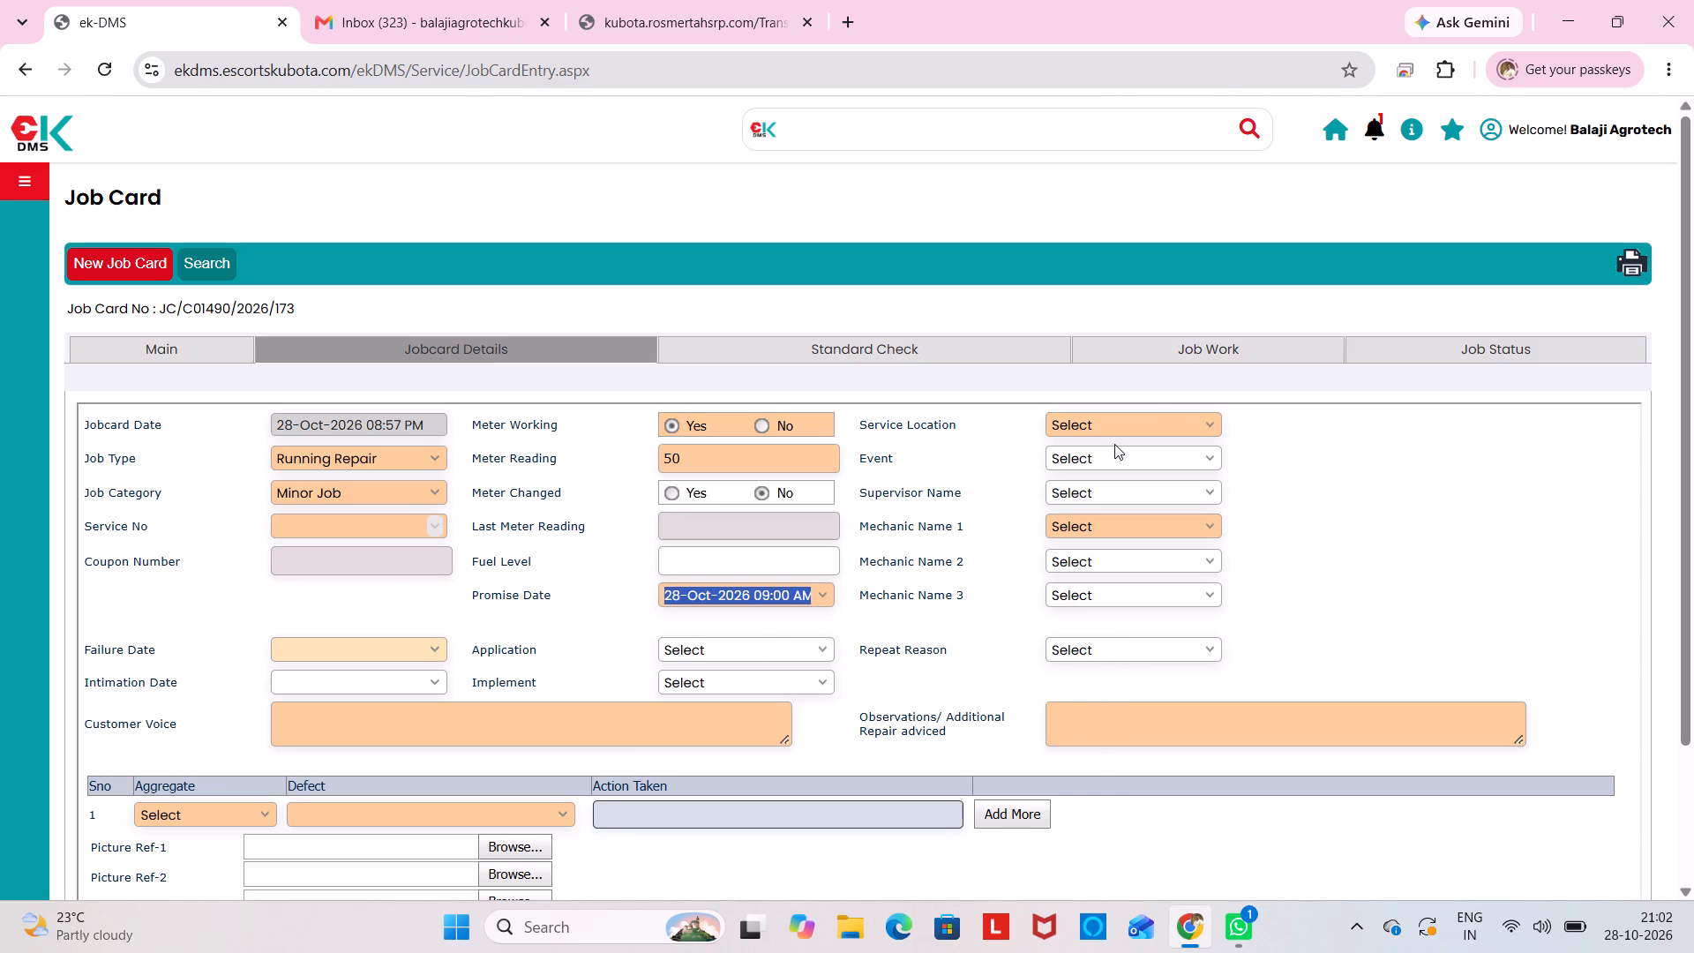
Set the service location to Door Step and the event to Mobile Service Bike.
click(1114, 444)
click(1112, 421)
click(1094, 473)
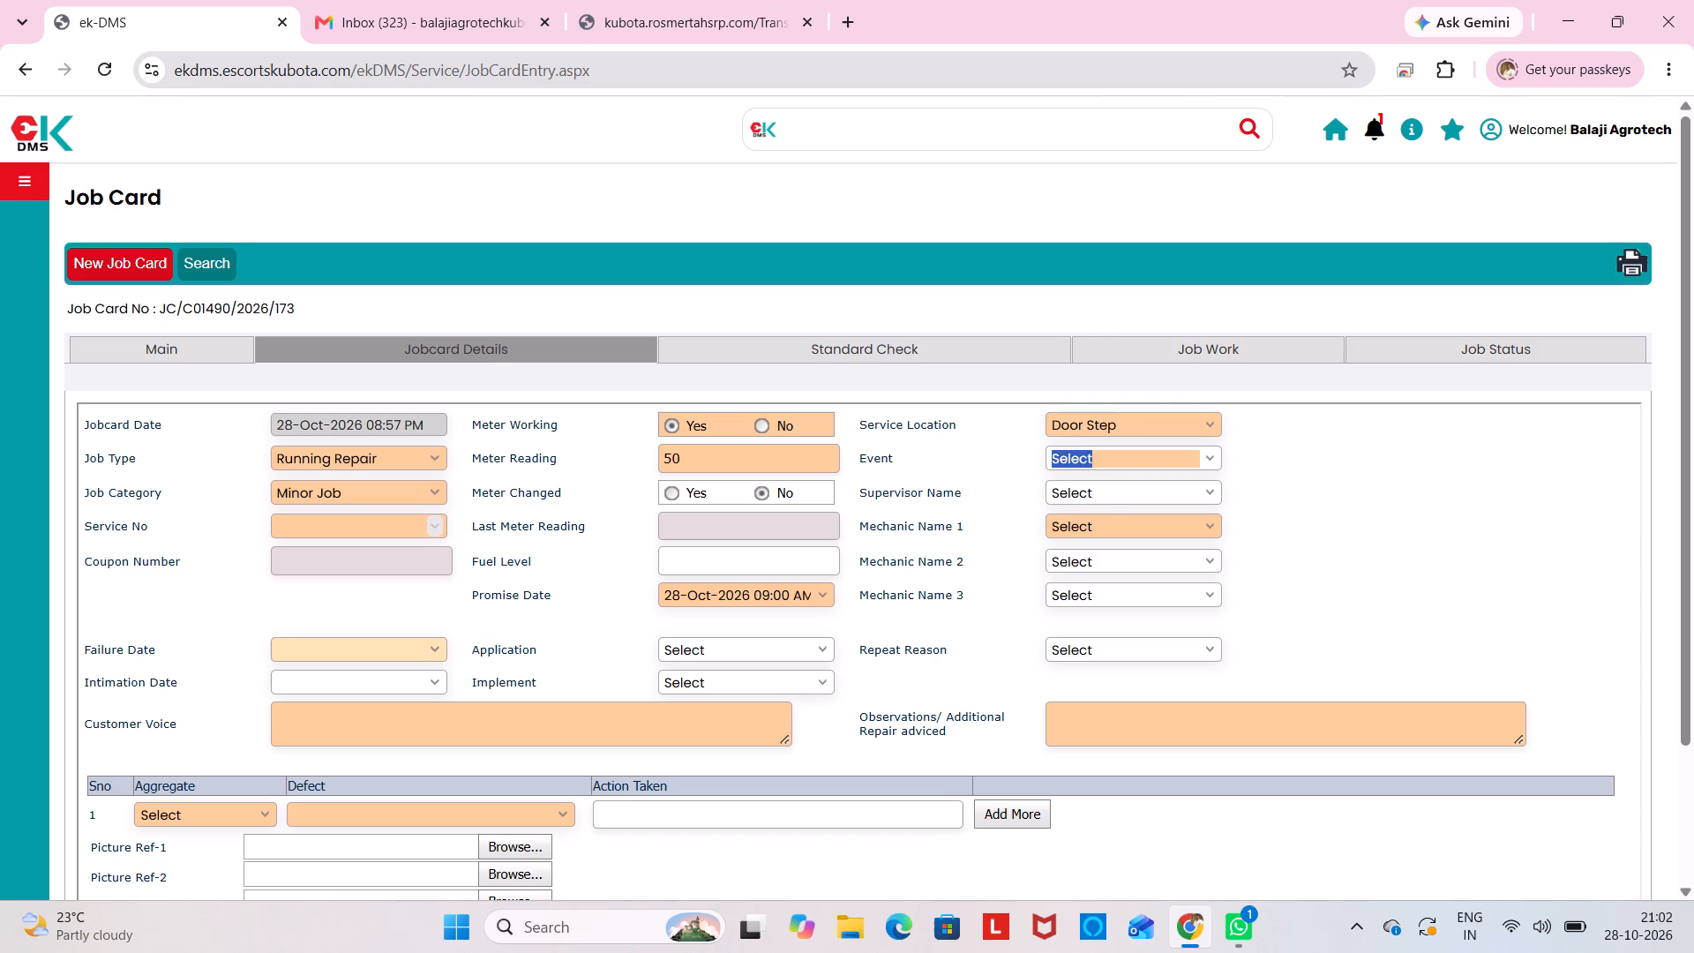
click(1106, 509)
click(1106, 541)
click(1099, 454)
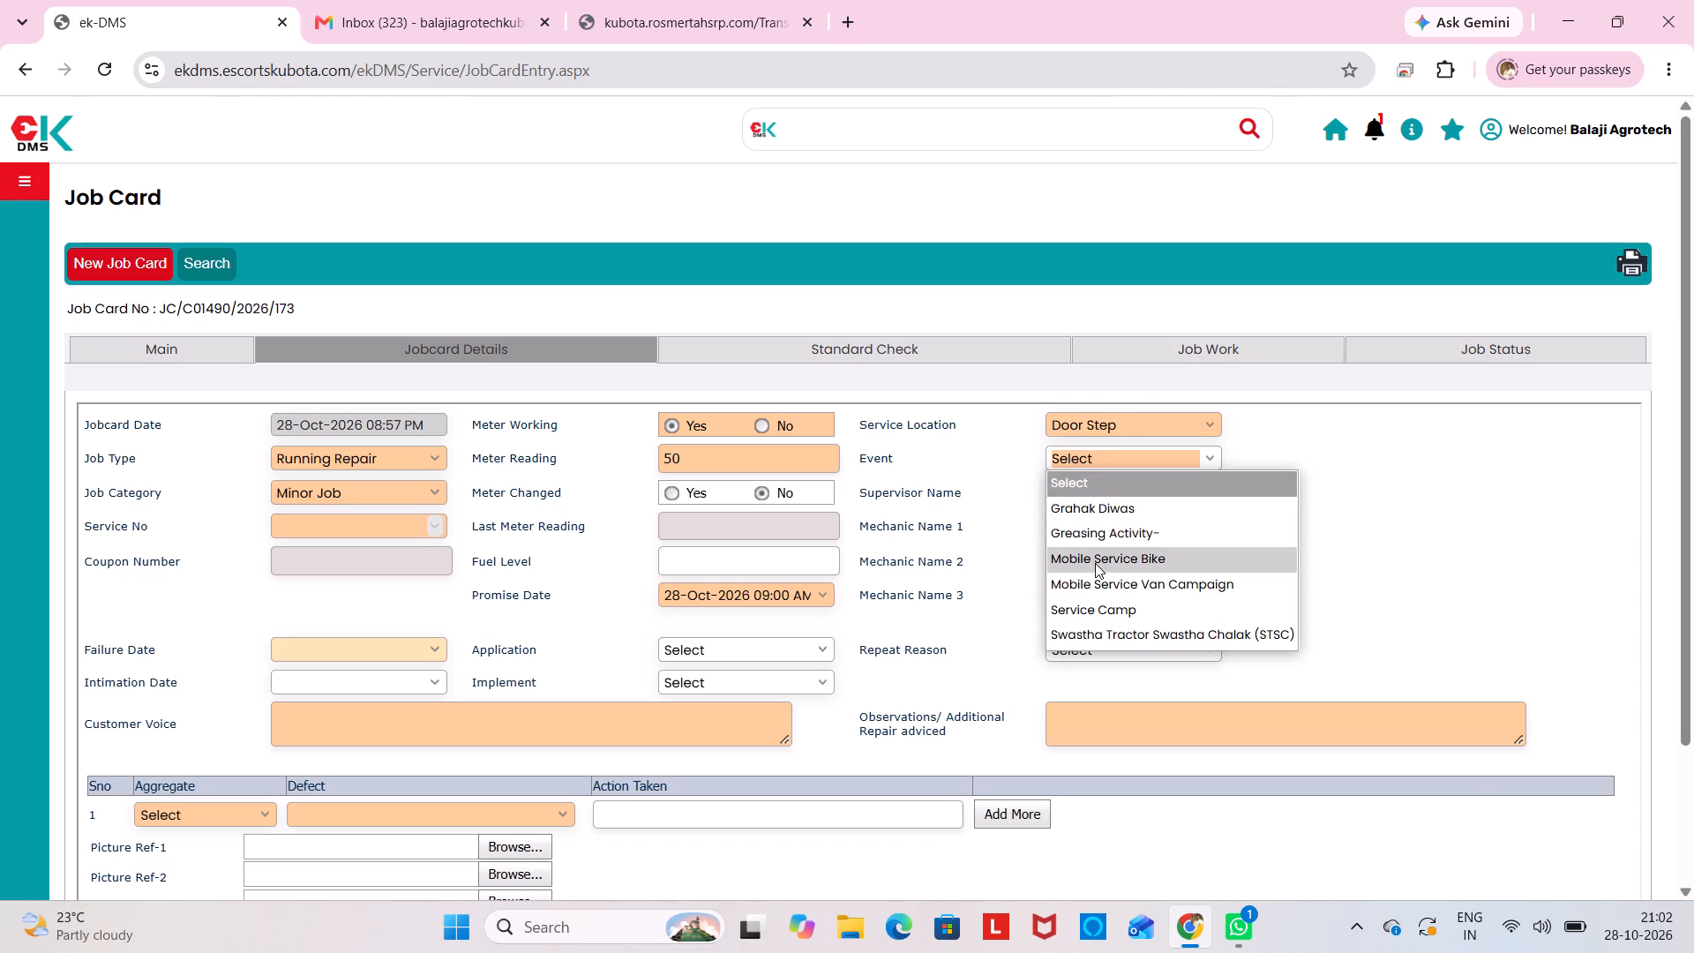
click(1098, 564)
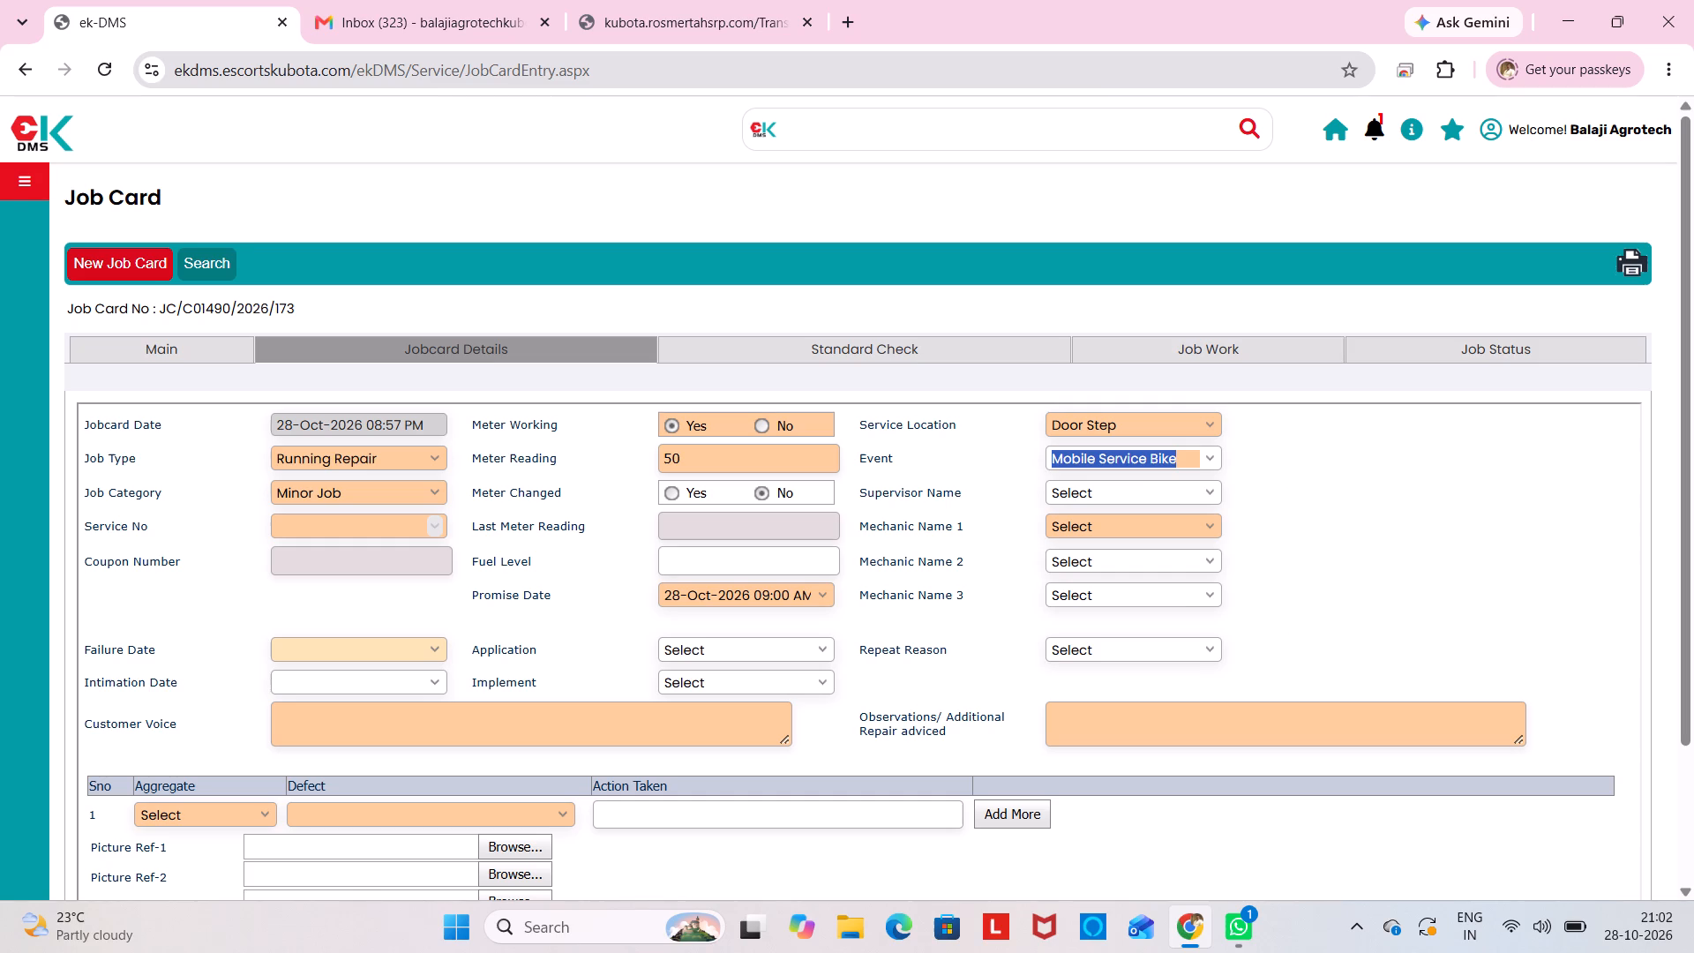
Assign the mechanic in the Mechanic Name 1 field.
click(1110, 526)
click(1112, 594)
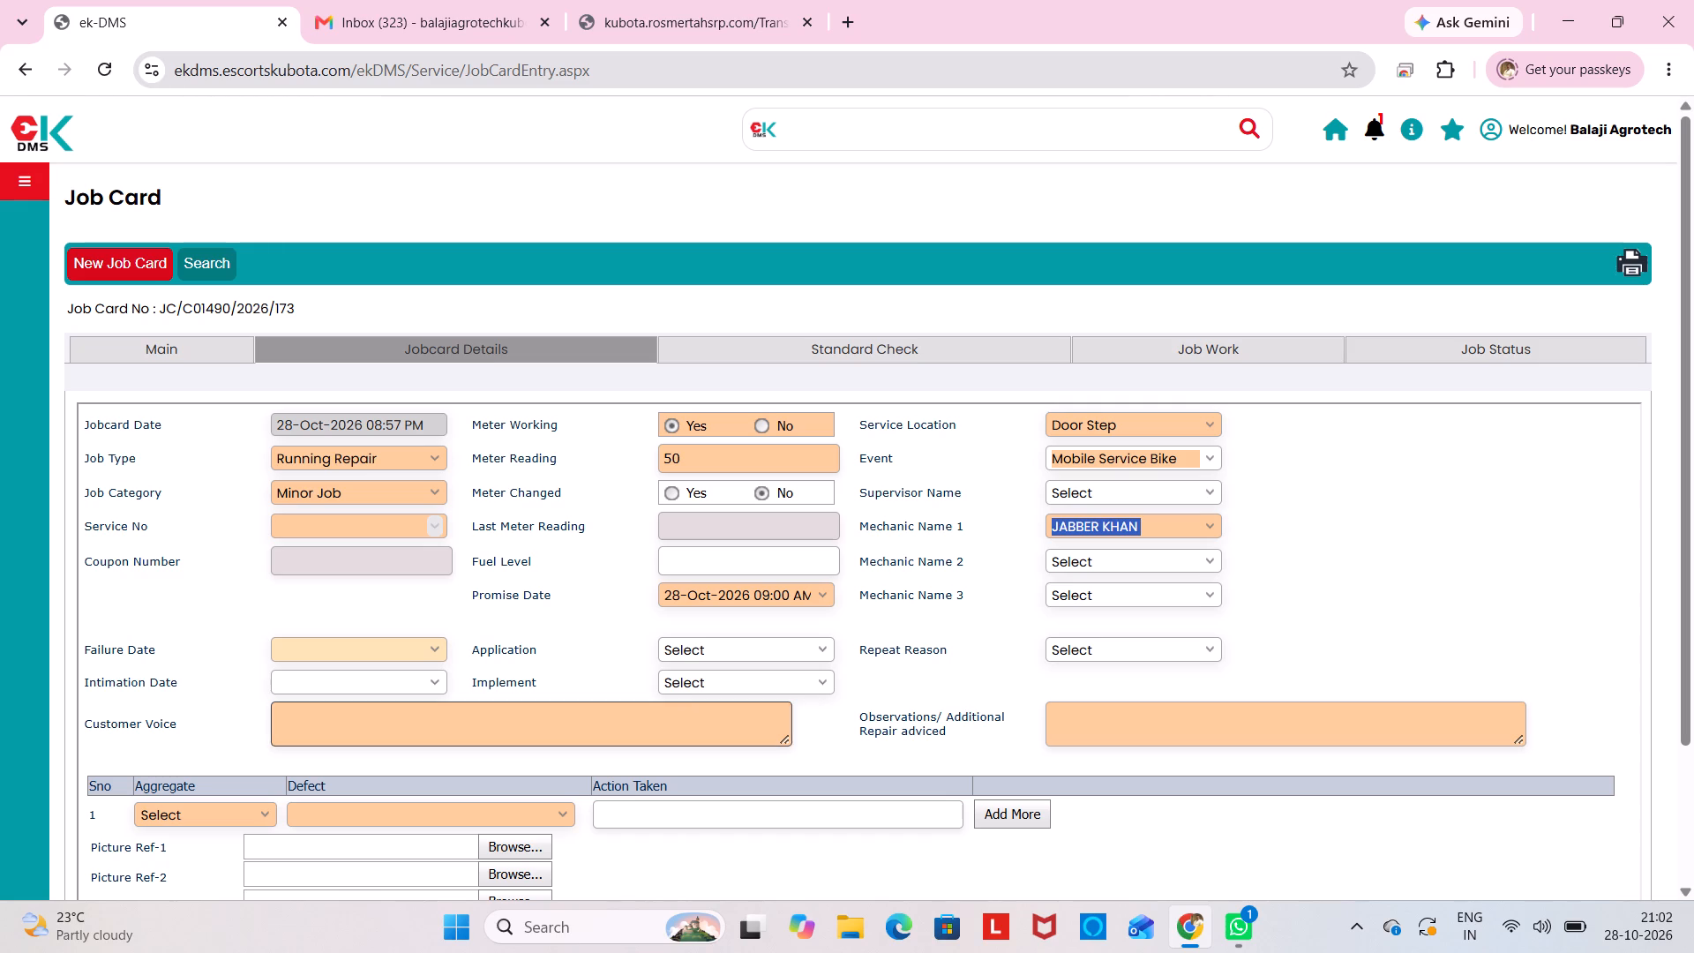
Set the failure date to 28-Oct-2026.
click(616, 724)
click(430, 649)
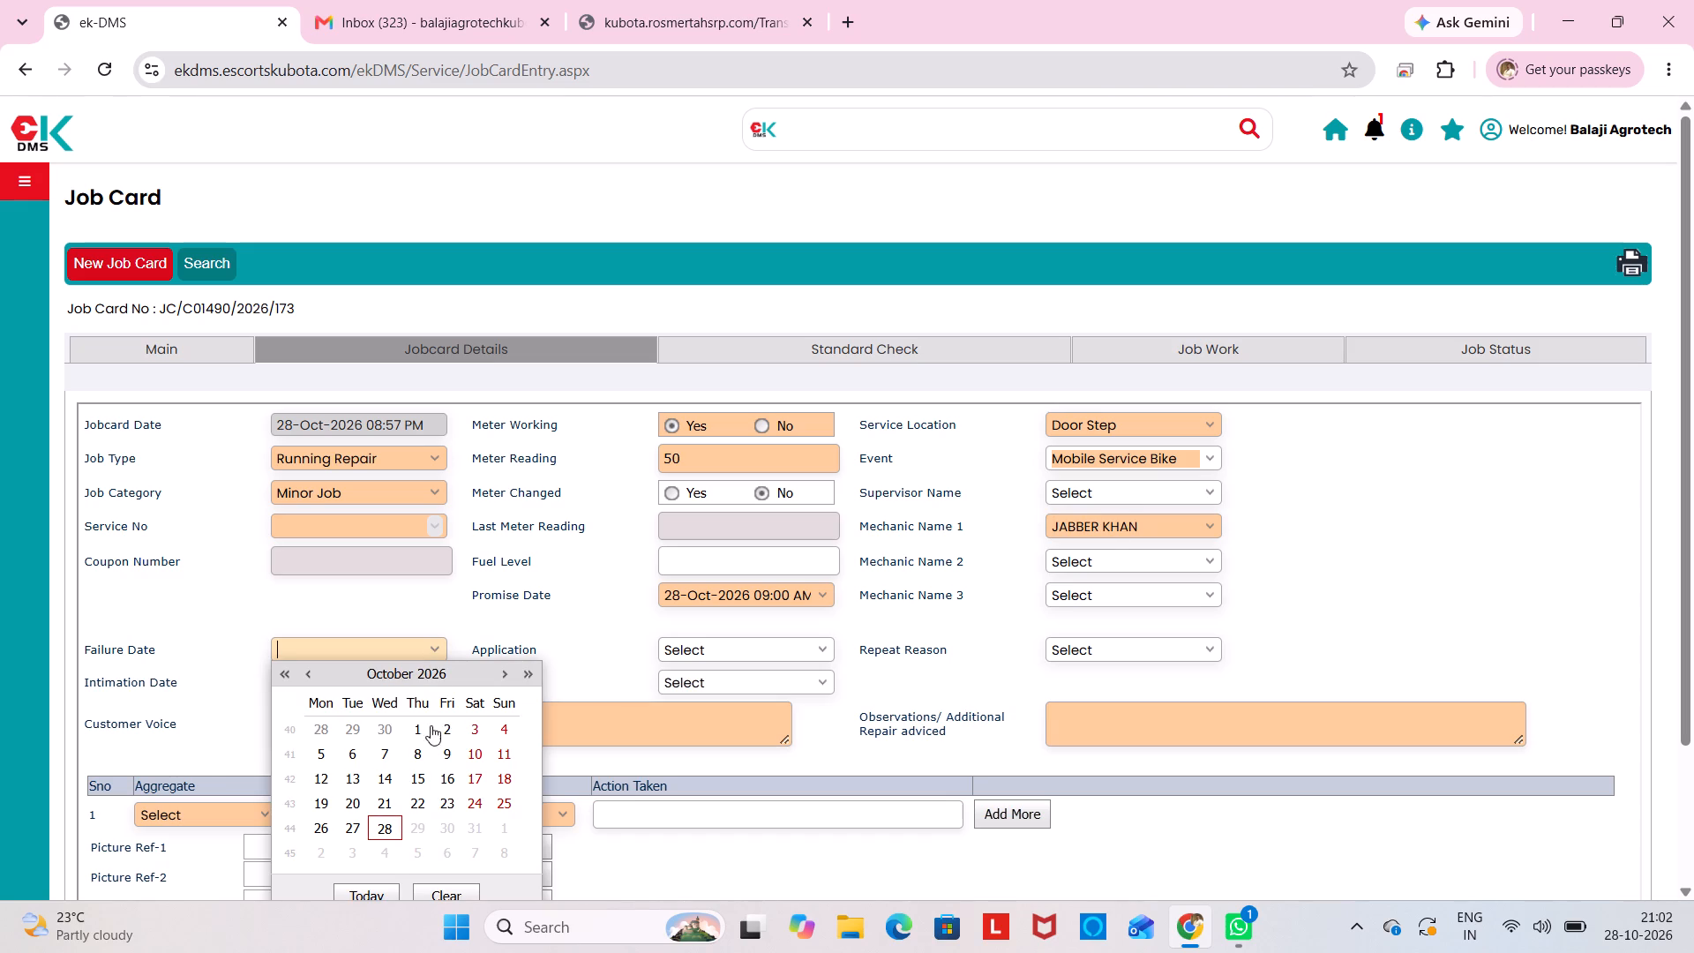
click(380, 827)
Enter STEERING NOT WORKING as the customer voice and copy the same text into the observations.
click(370, 712)
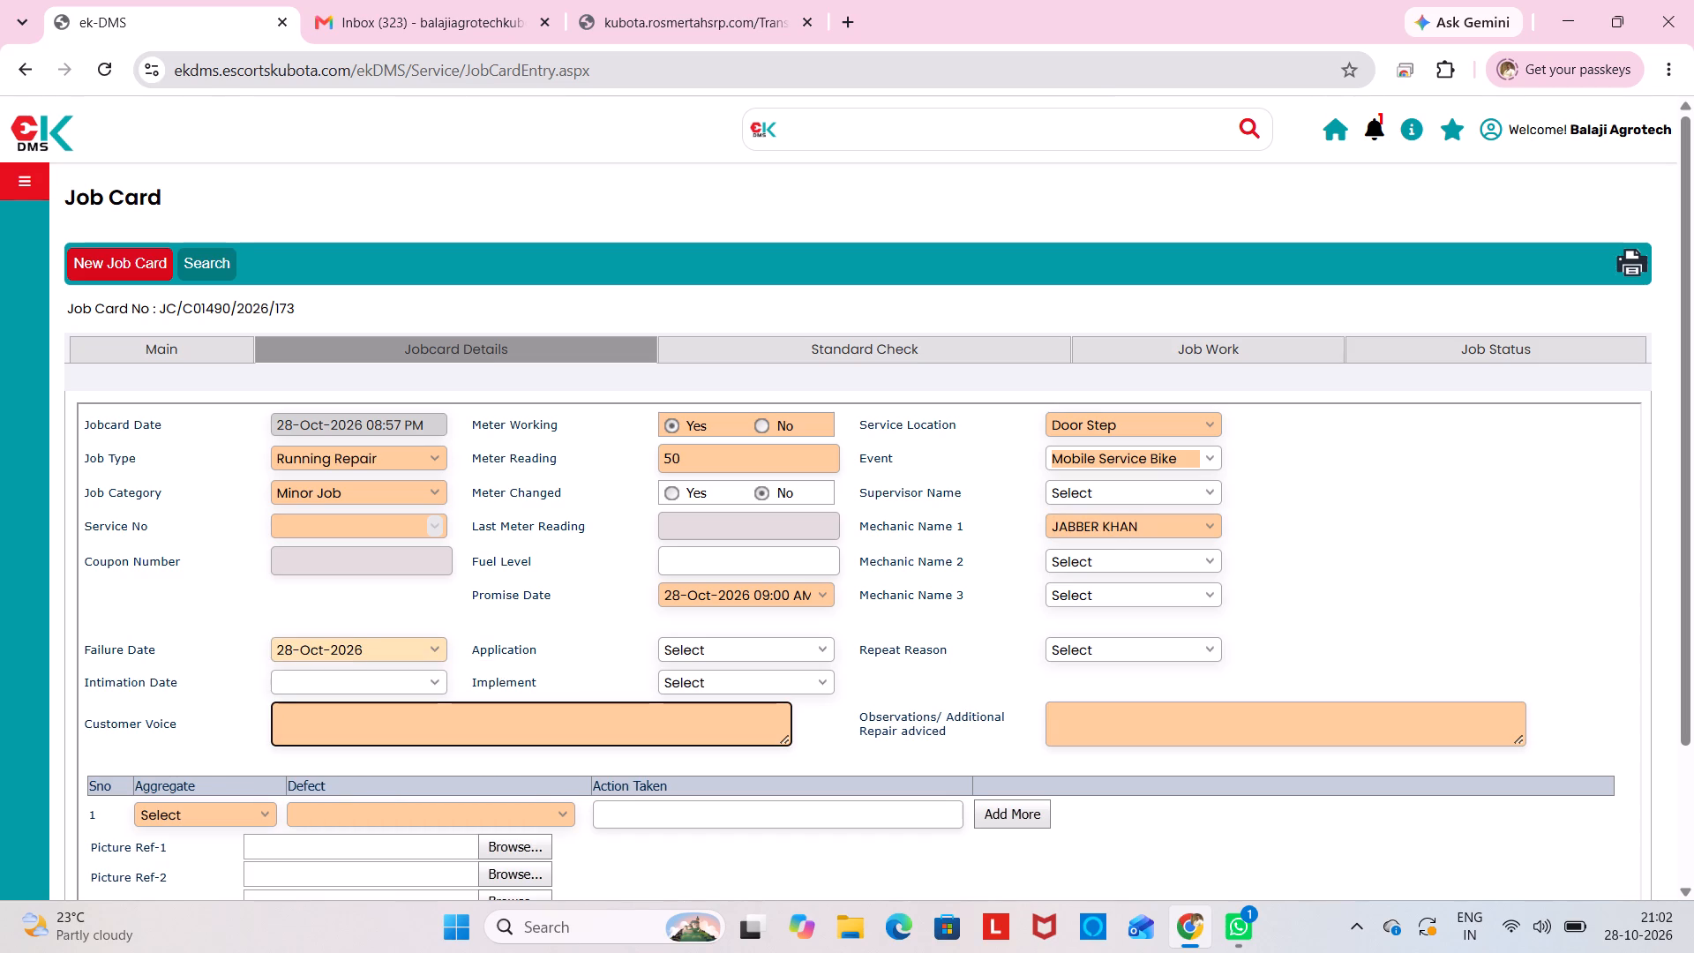
text(STEER)
text(ING NOT V)
key(BackSpace)
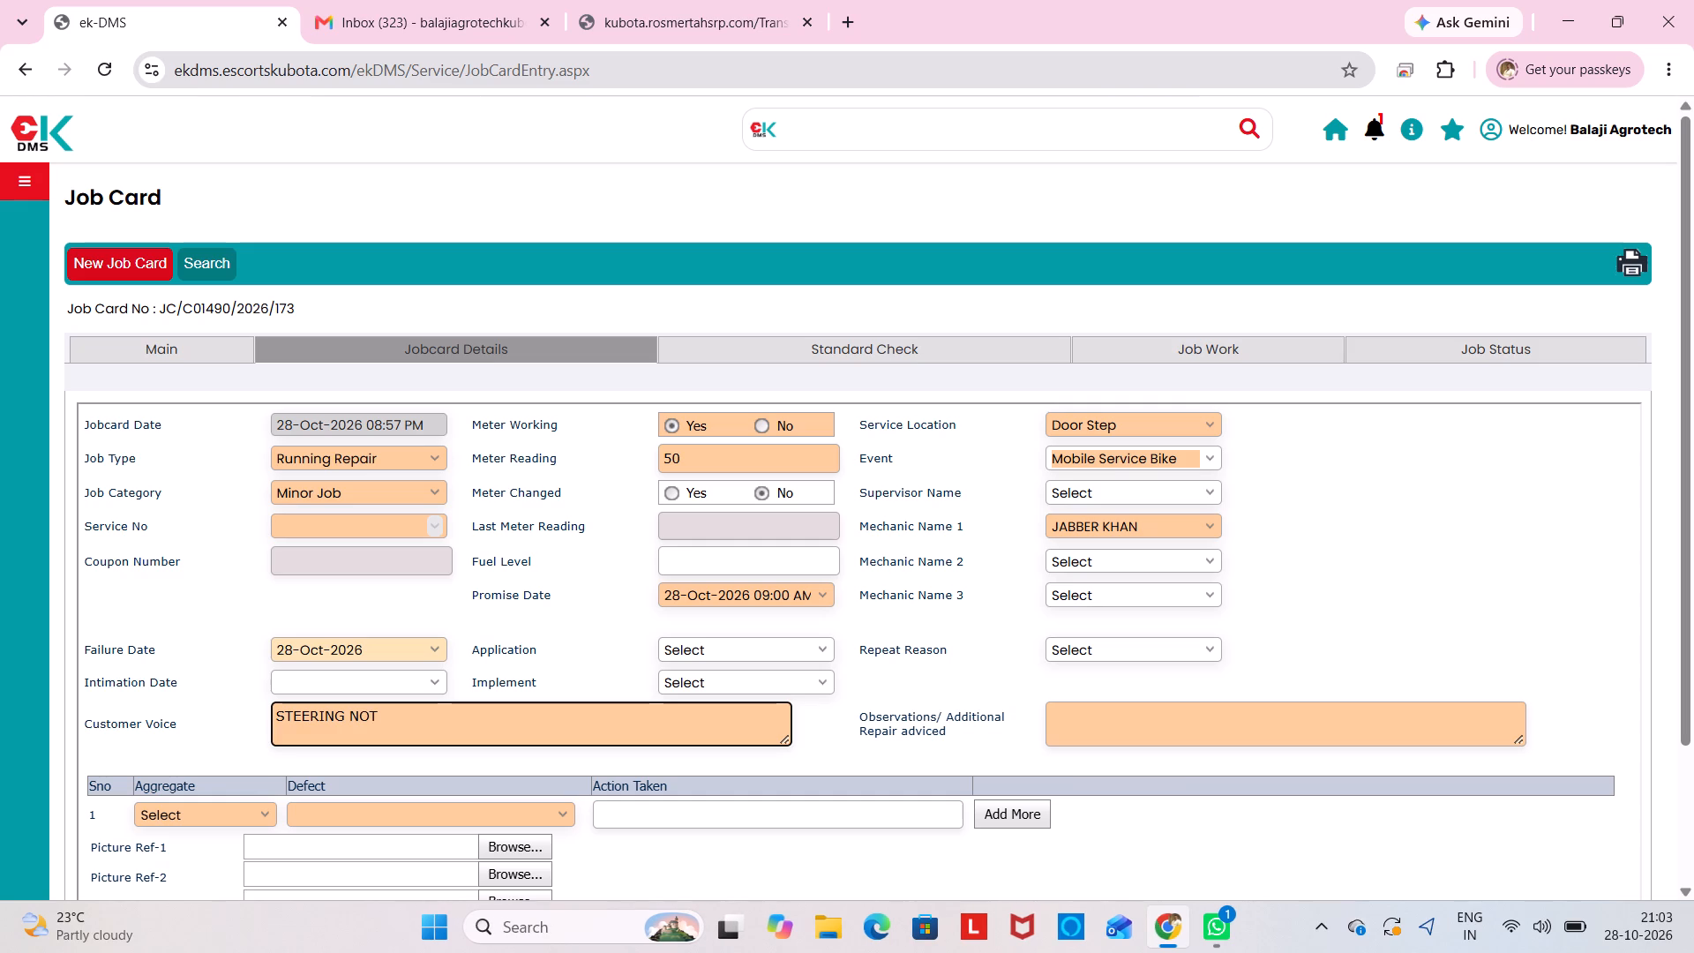
text(WOR)
text(KING)
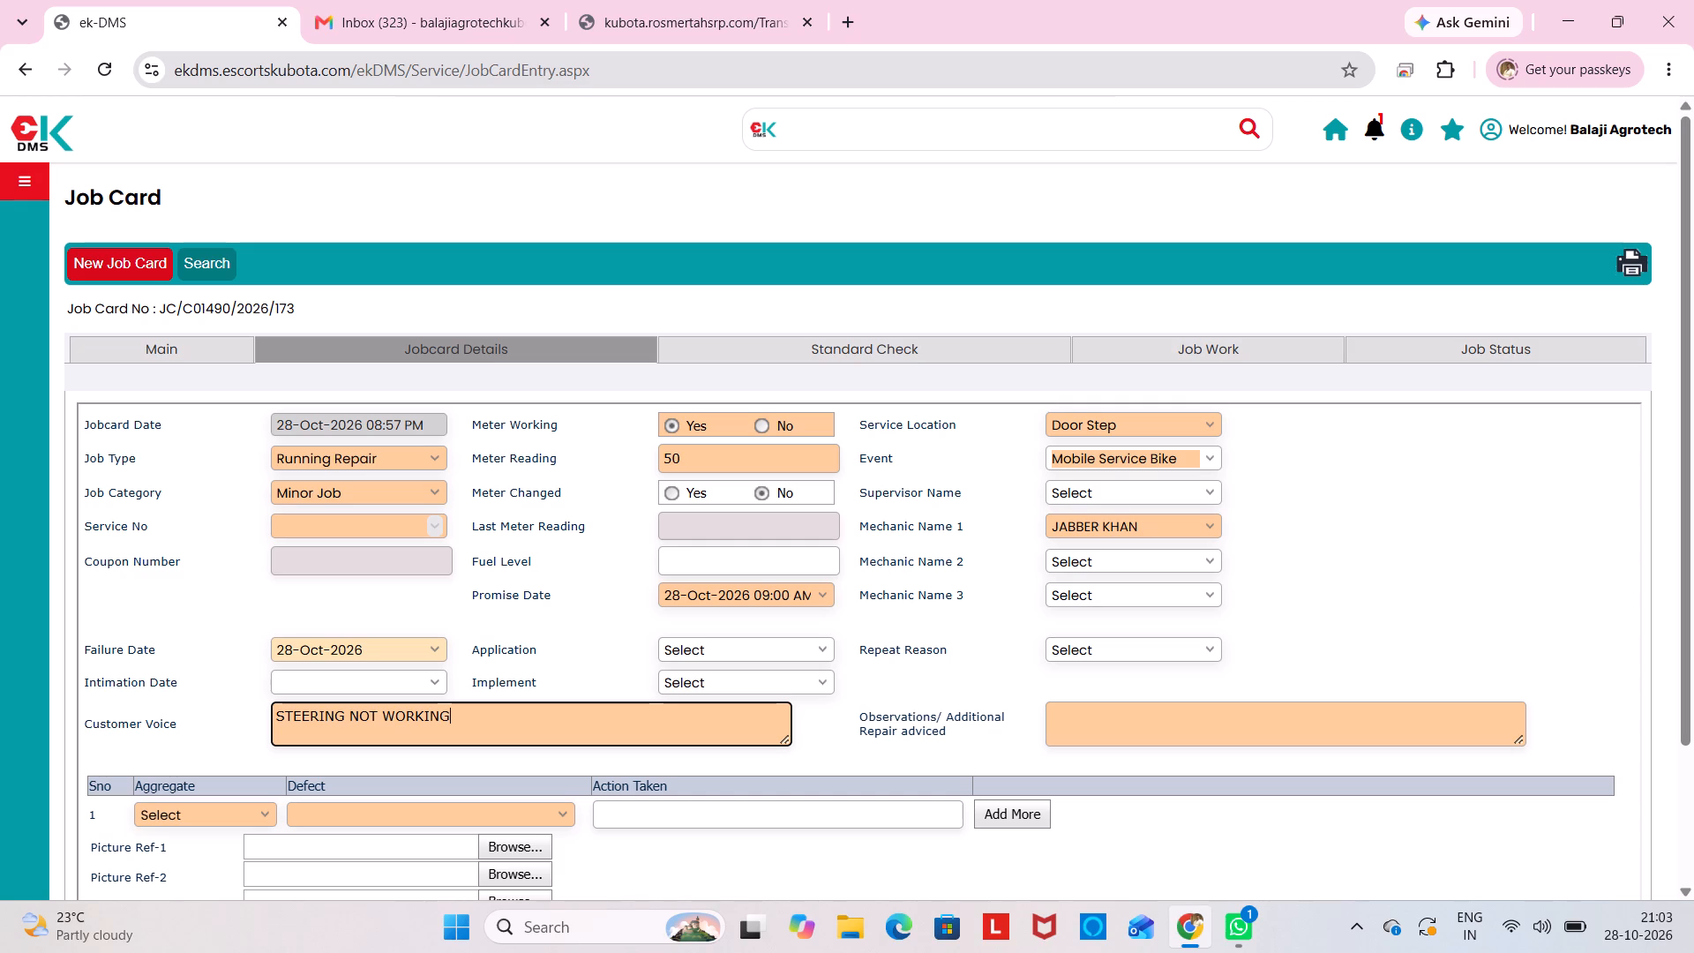
triple_click(326, 721)
right_click(325, 720)
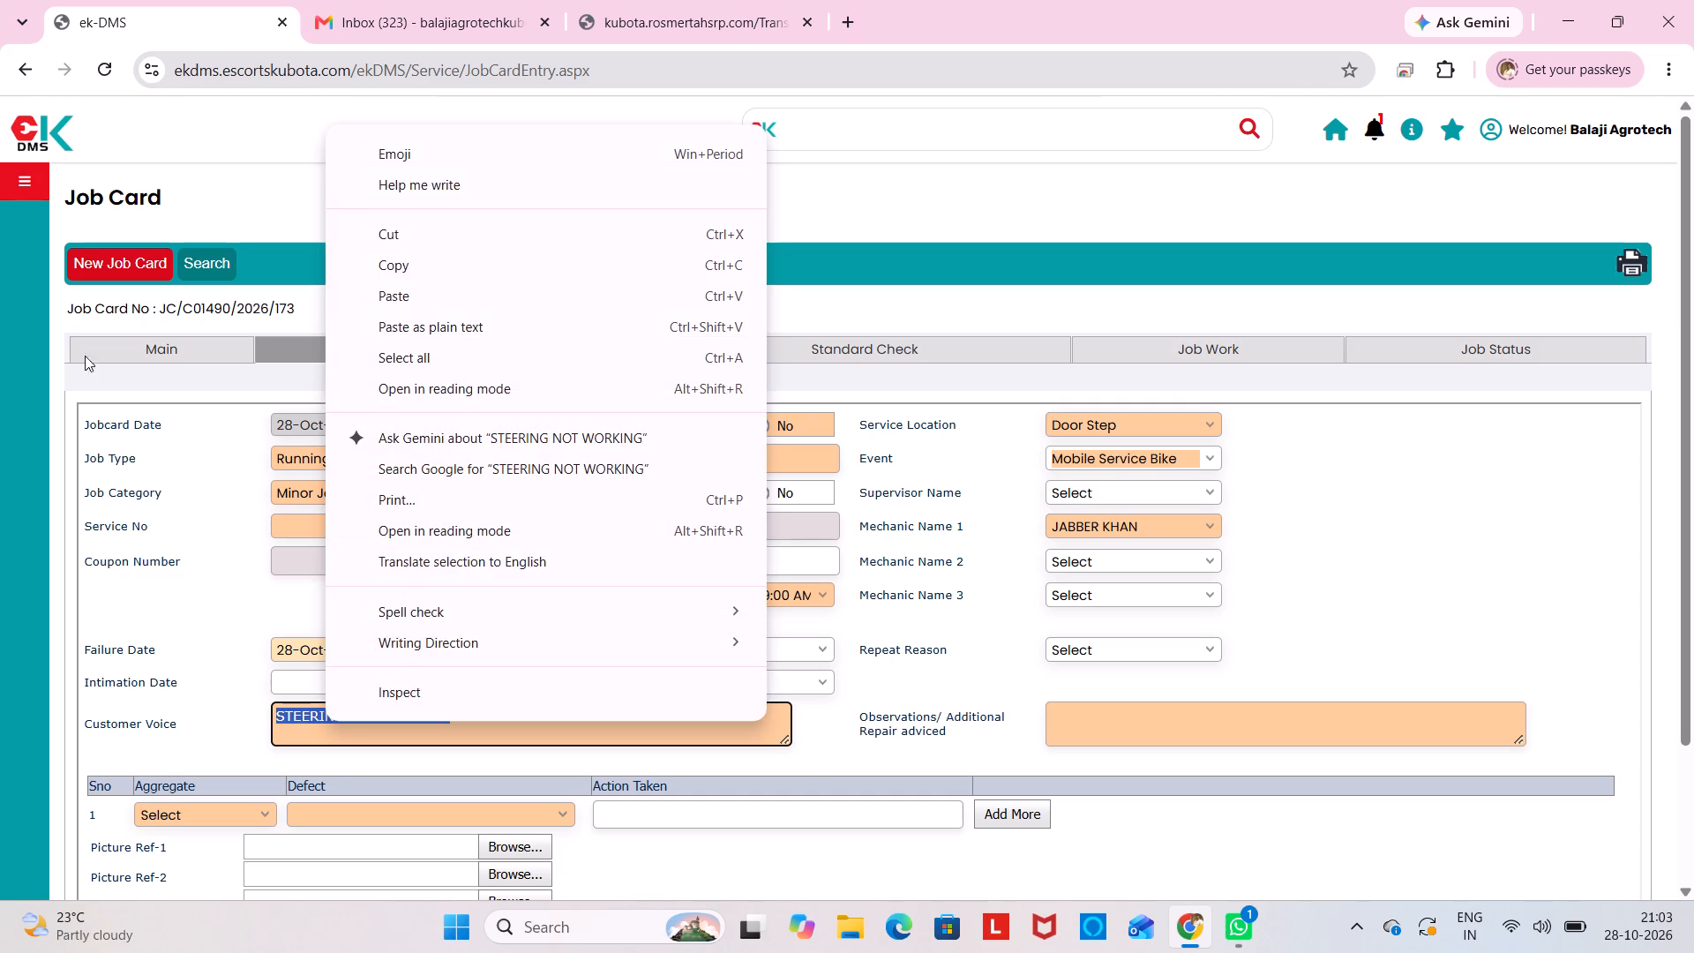
click(625, 258)
click(1150, 724)
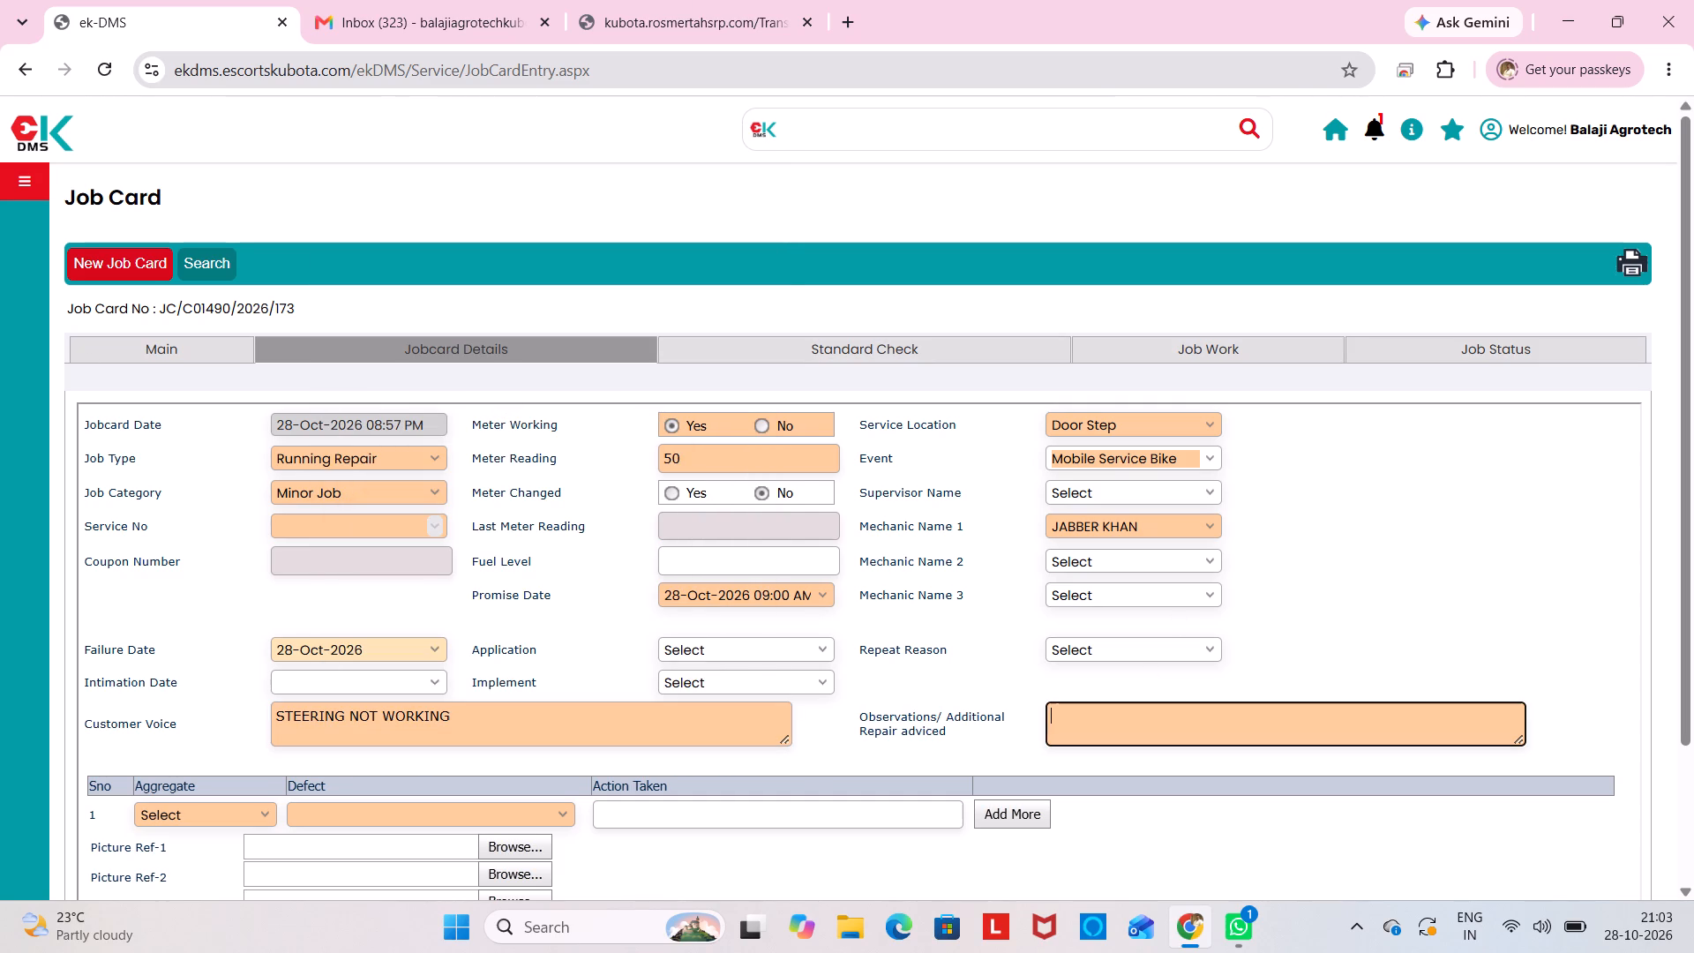
key(ctrl+v)
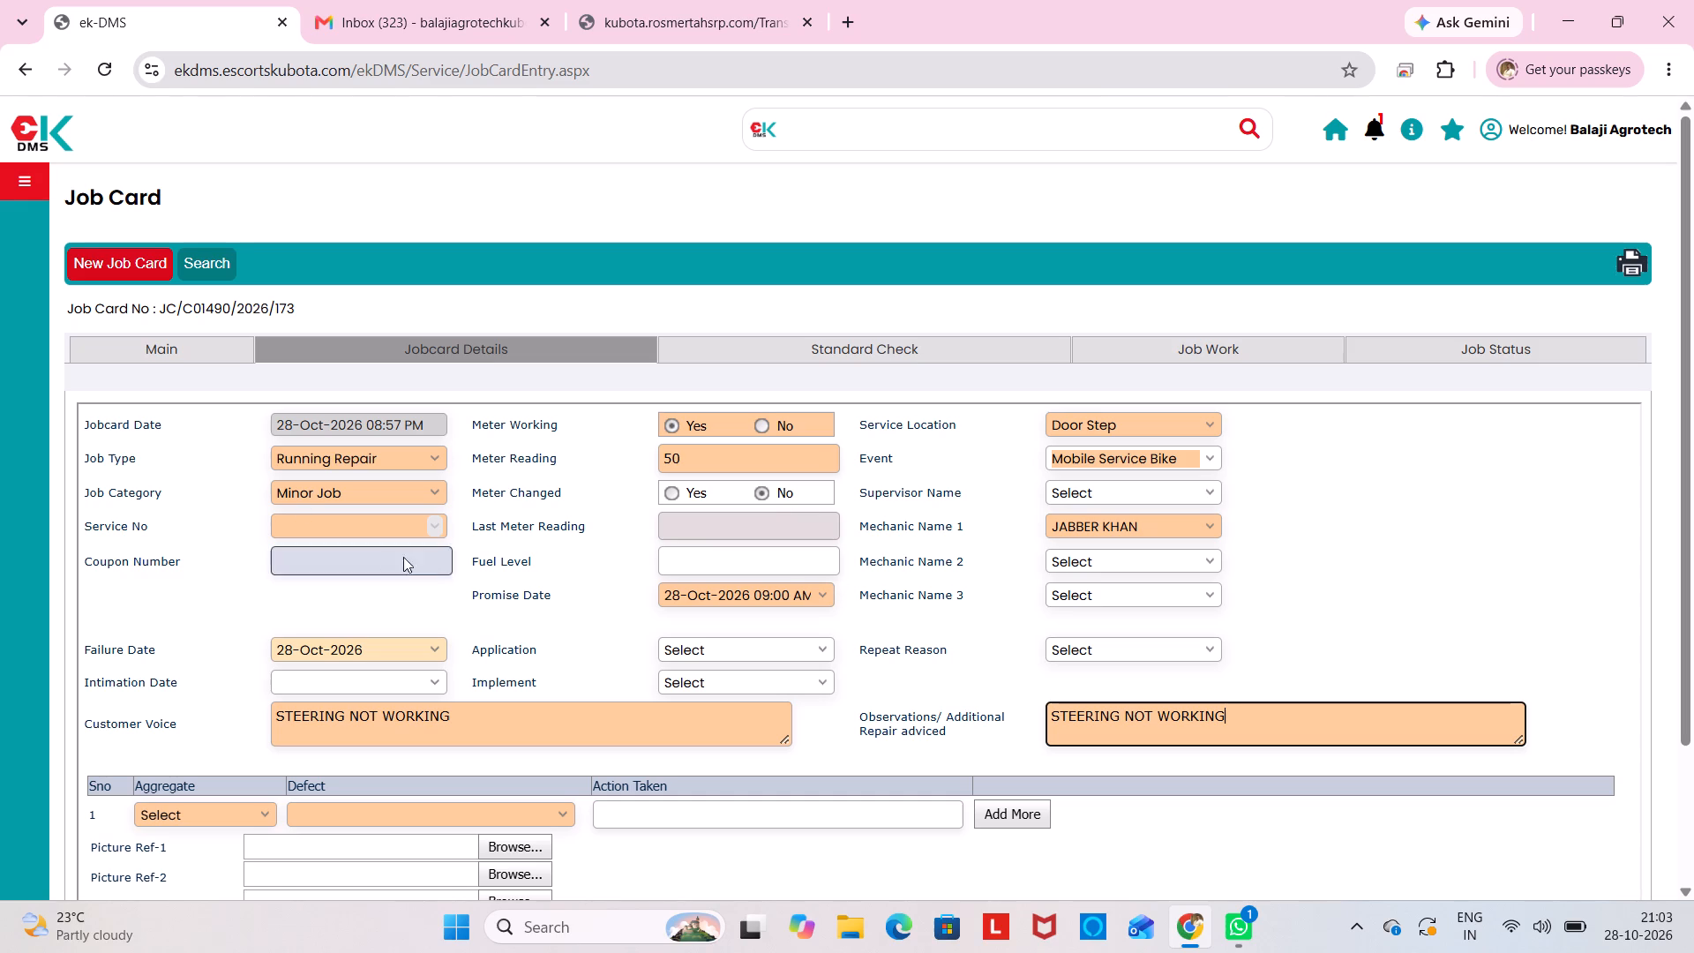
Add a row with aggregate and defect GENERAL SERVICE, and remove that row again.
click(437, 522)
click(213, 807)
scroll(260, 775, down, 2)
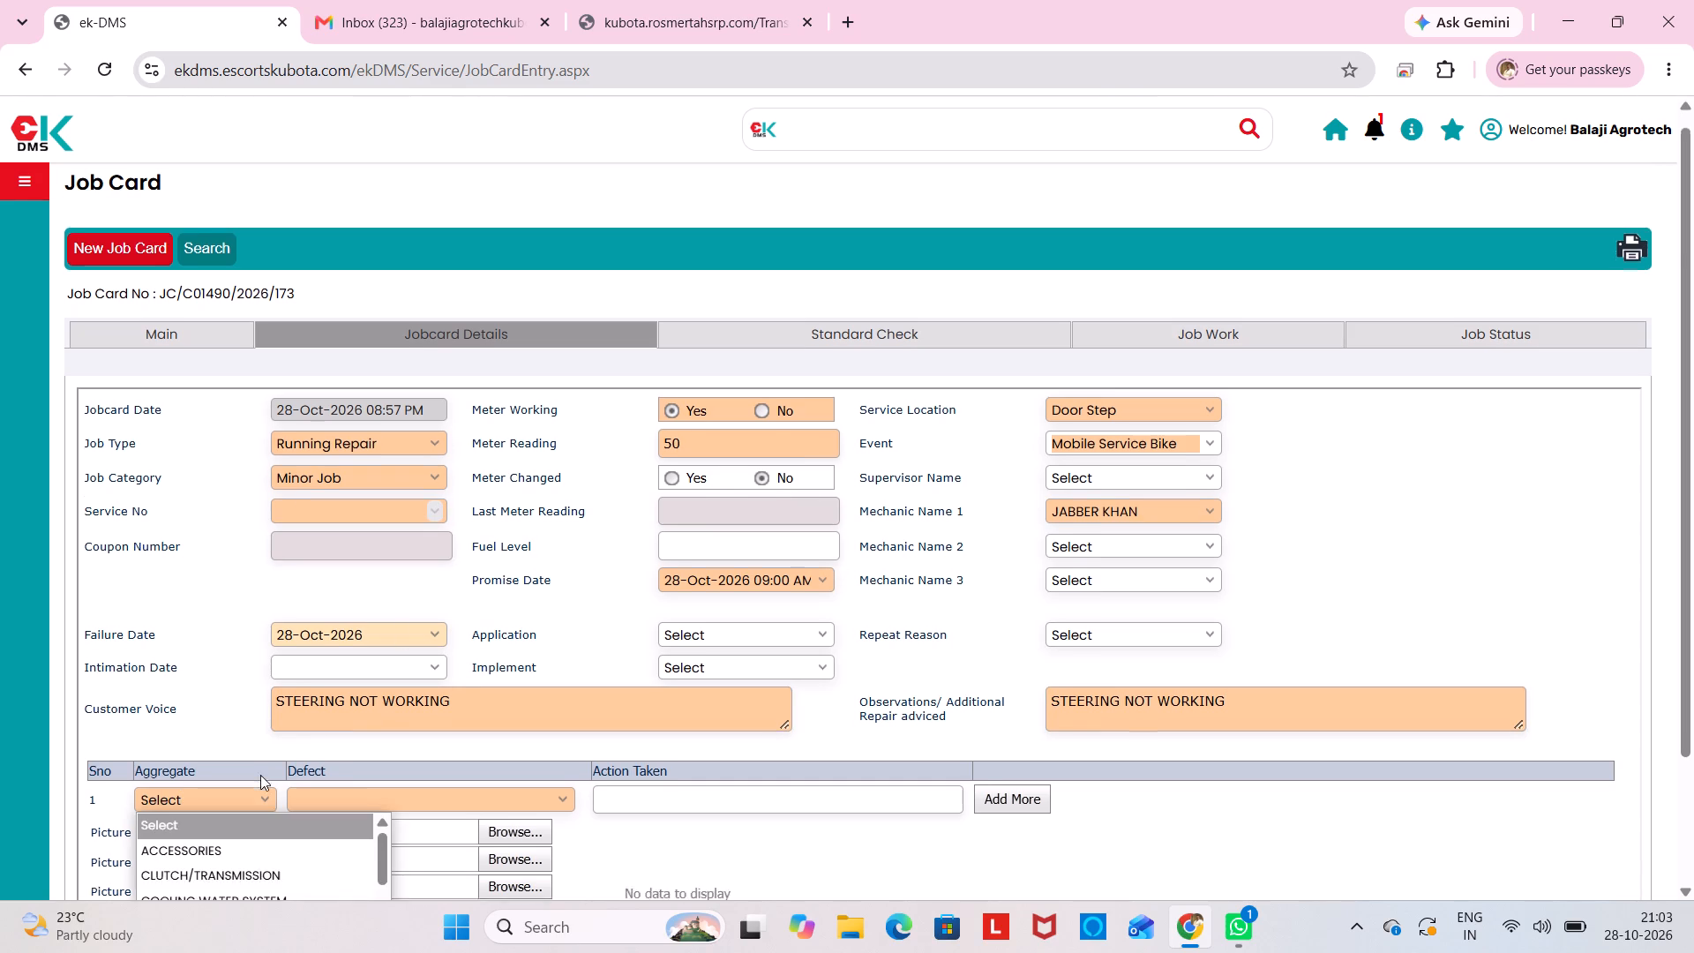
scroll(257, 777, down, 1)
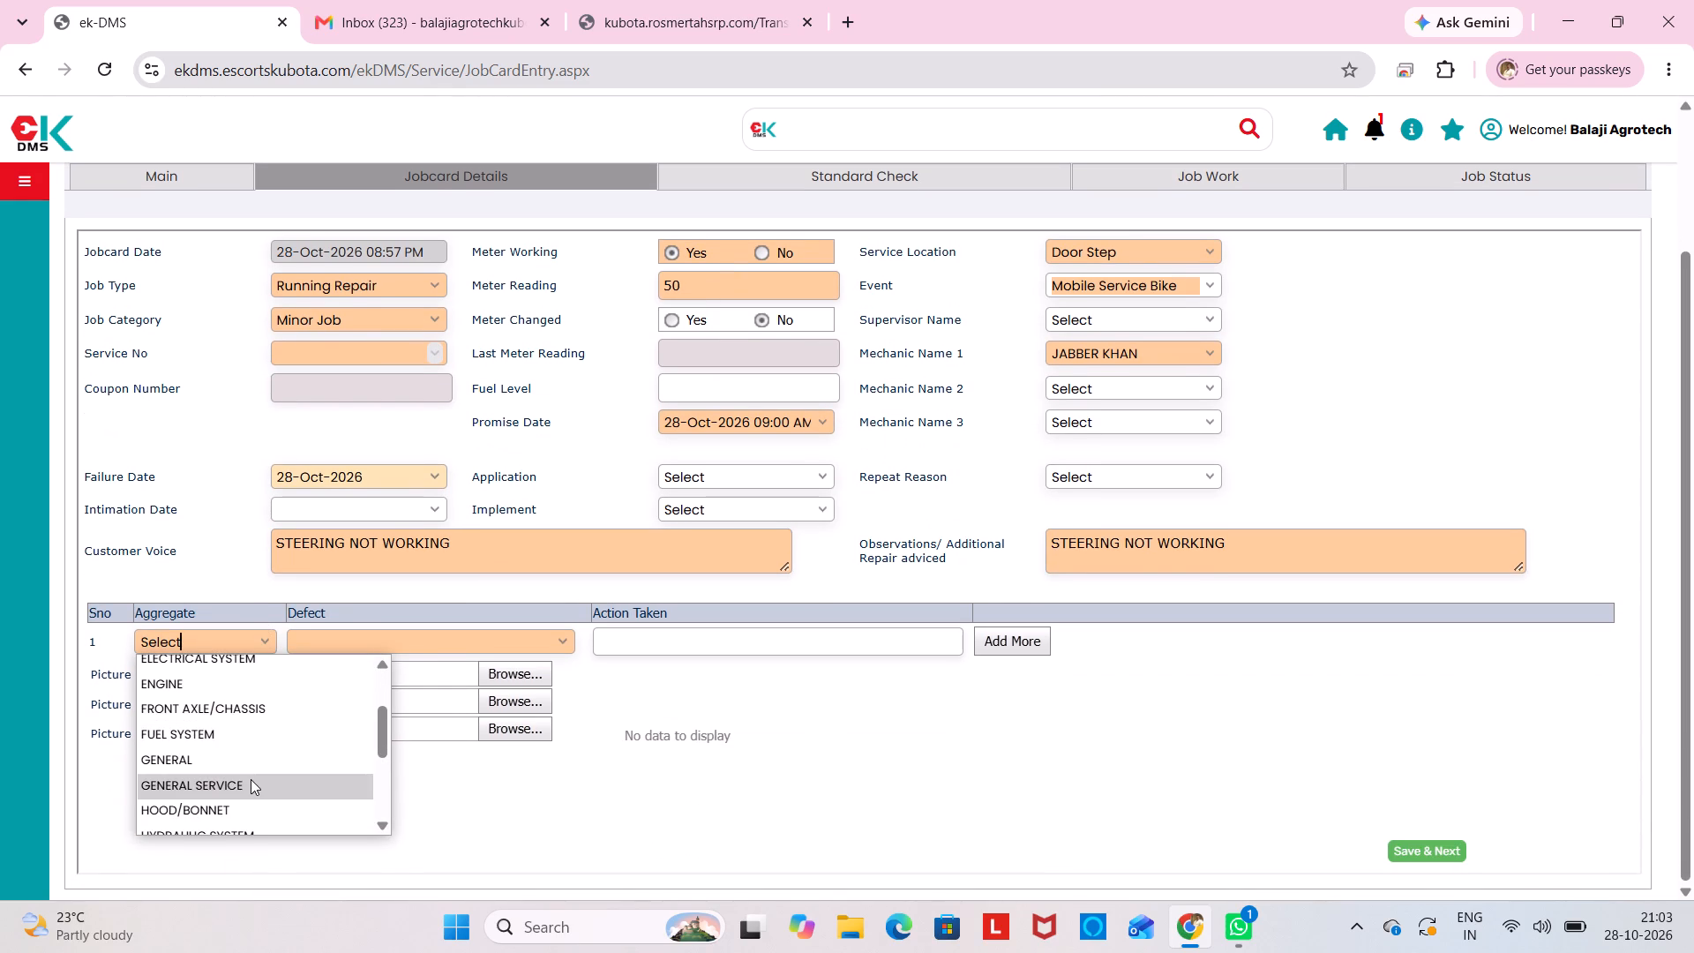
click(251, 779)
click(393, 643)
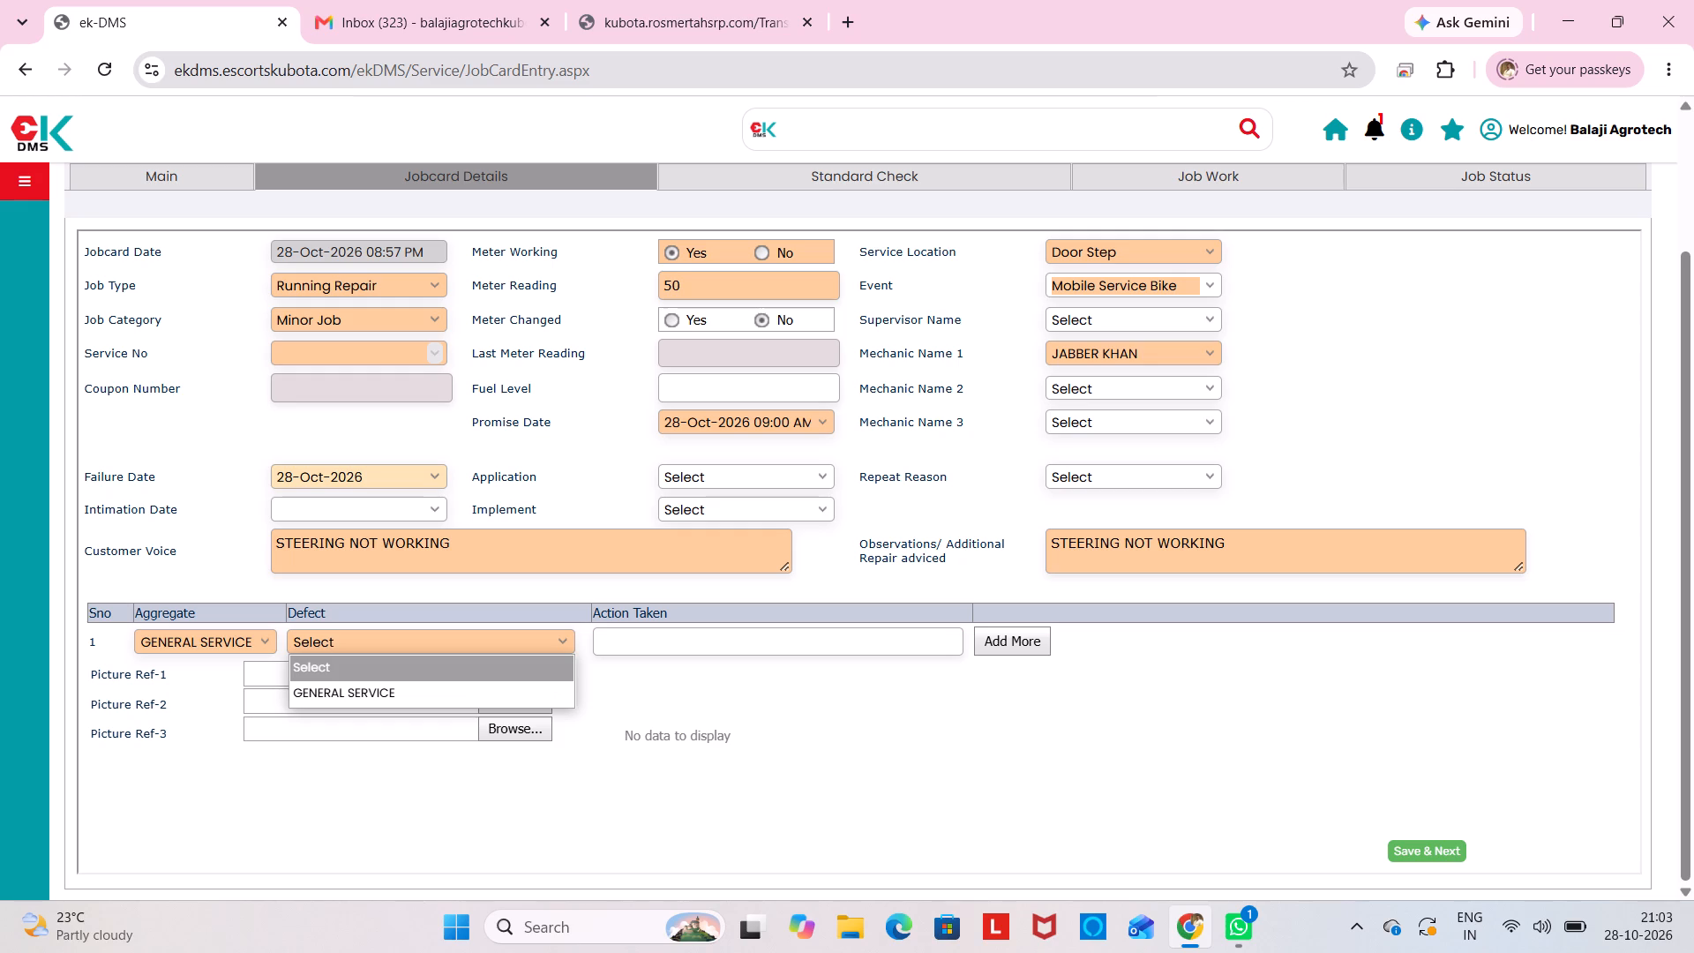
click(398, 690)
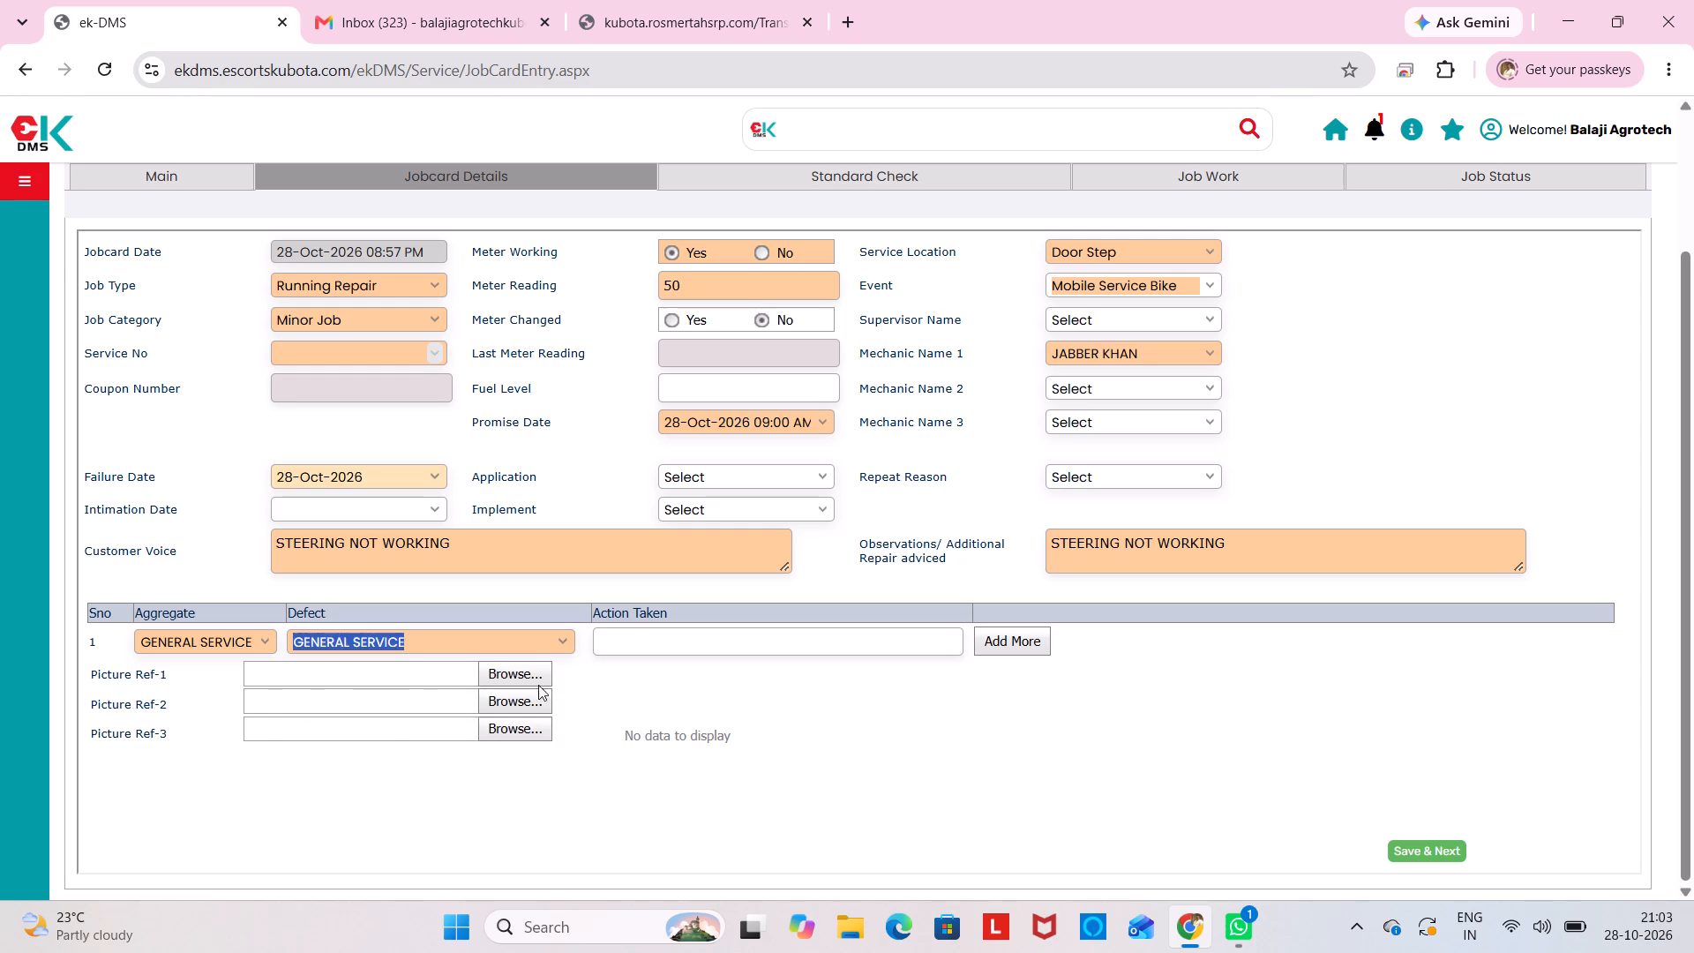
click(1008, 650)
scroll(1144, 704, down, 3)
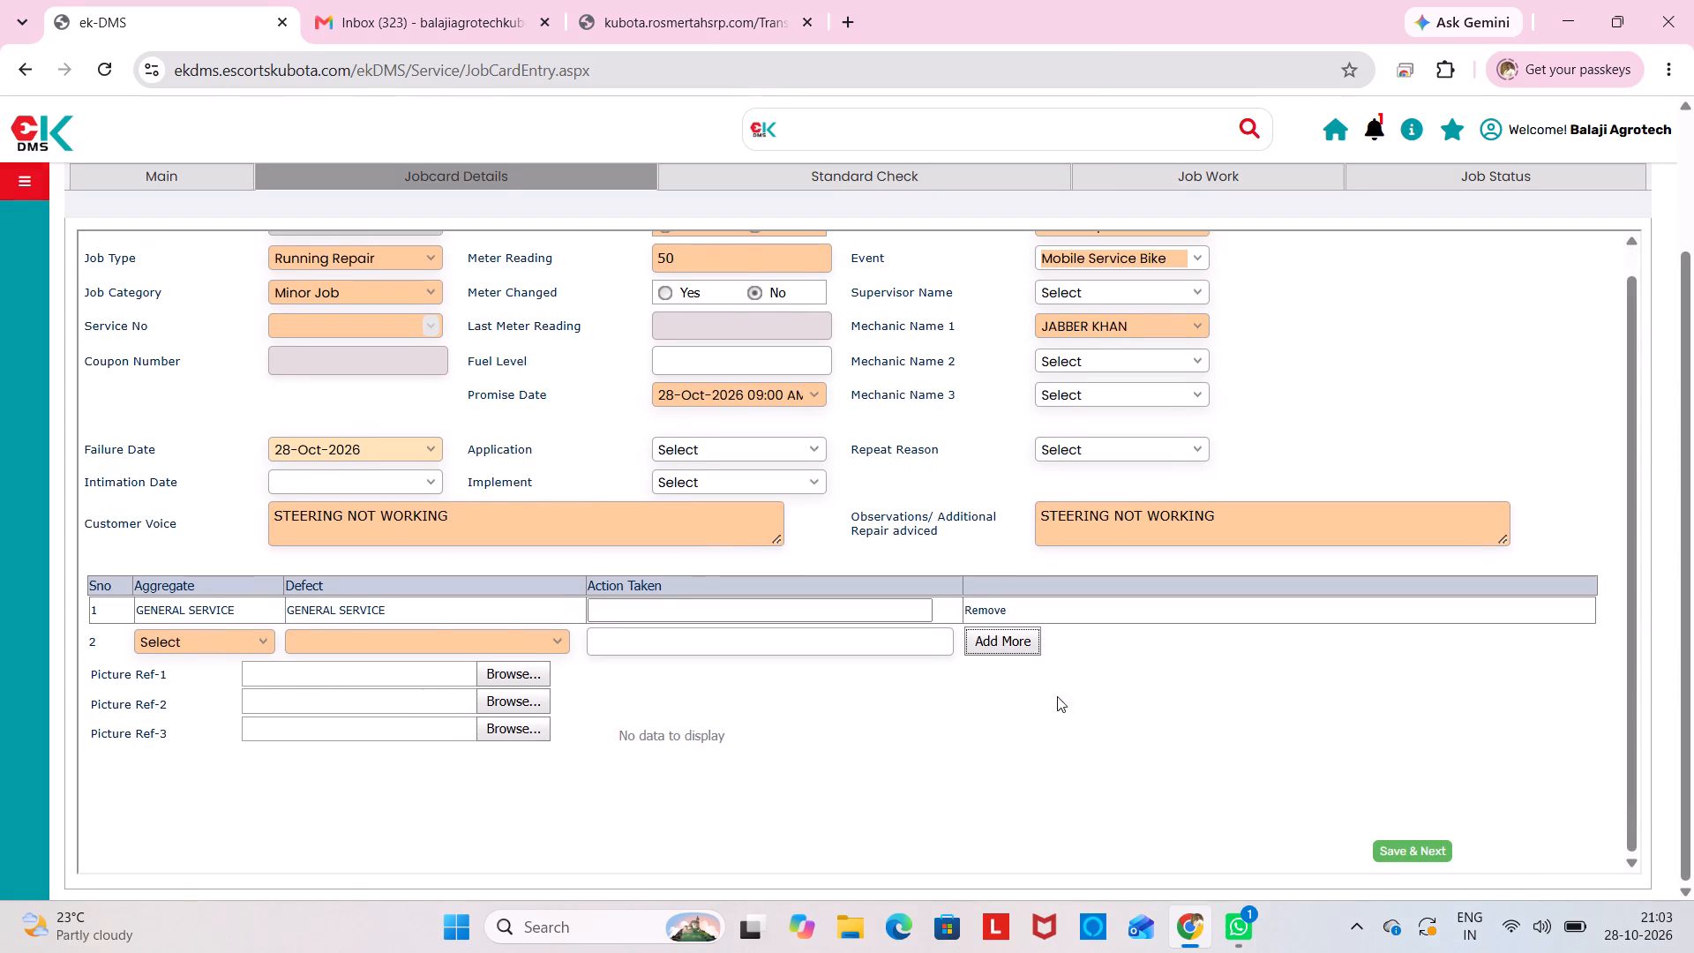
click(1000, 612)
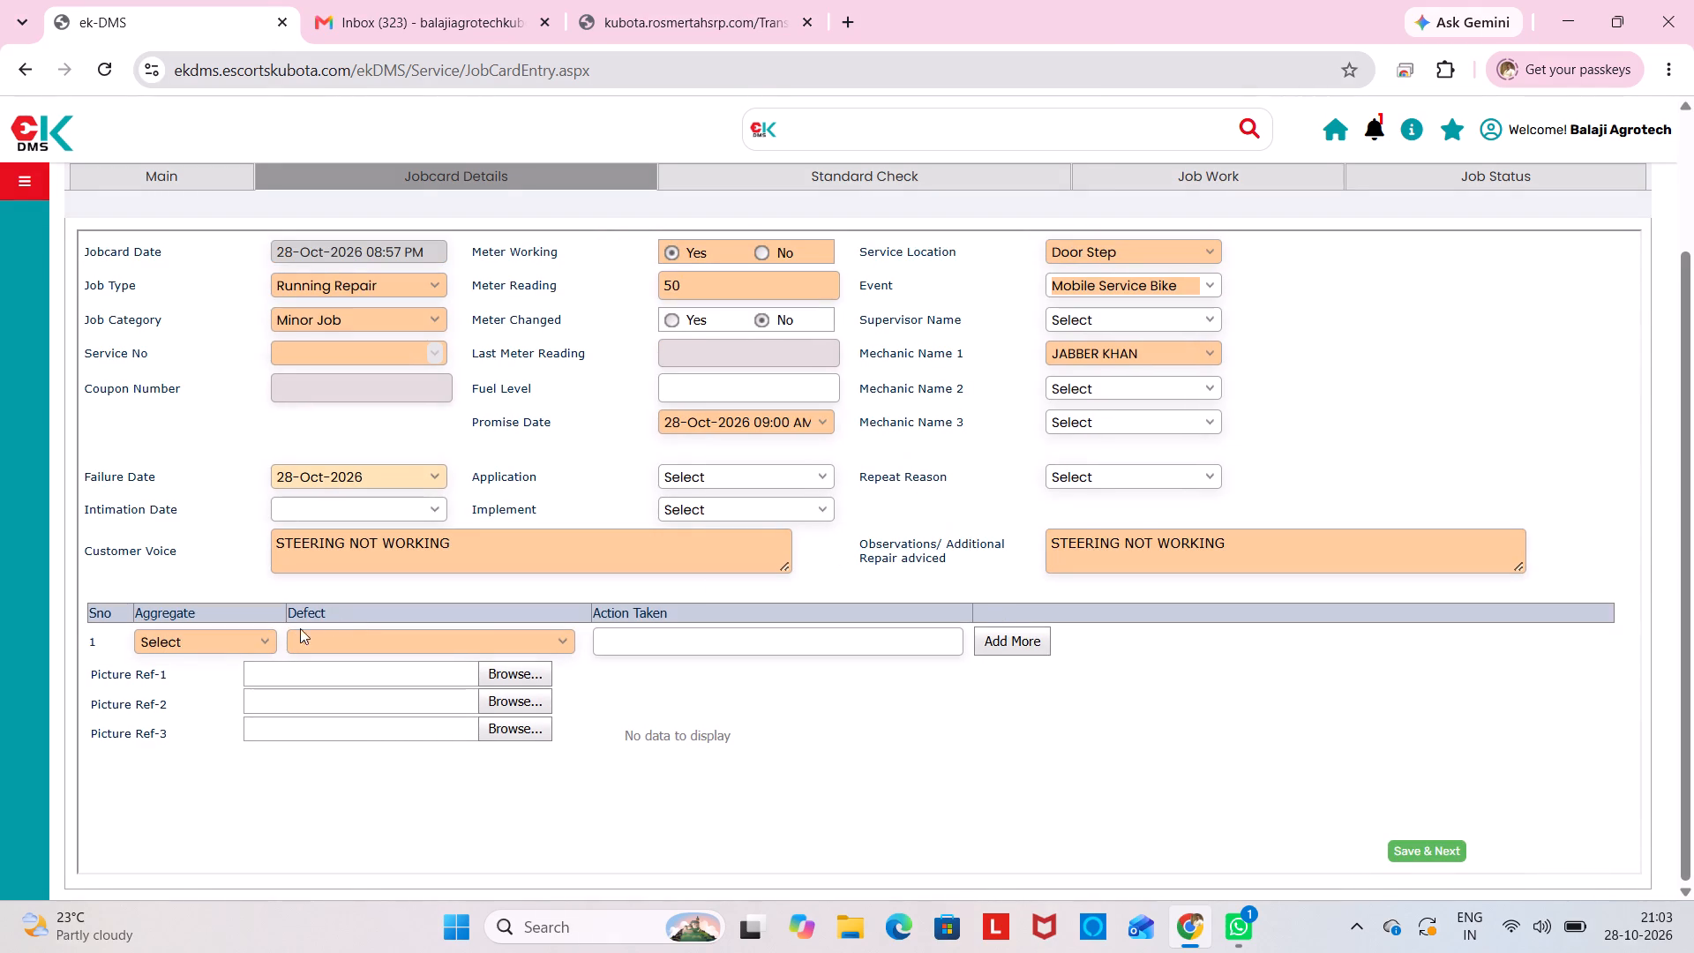
Add a row with aggregate STEERING and defect STEERING-STEERING SHAFT DAMAGED.
click(228, 646)
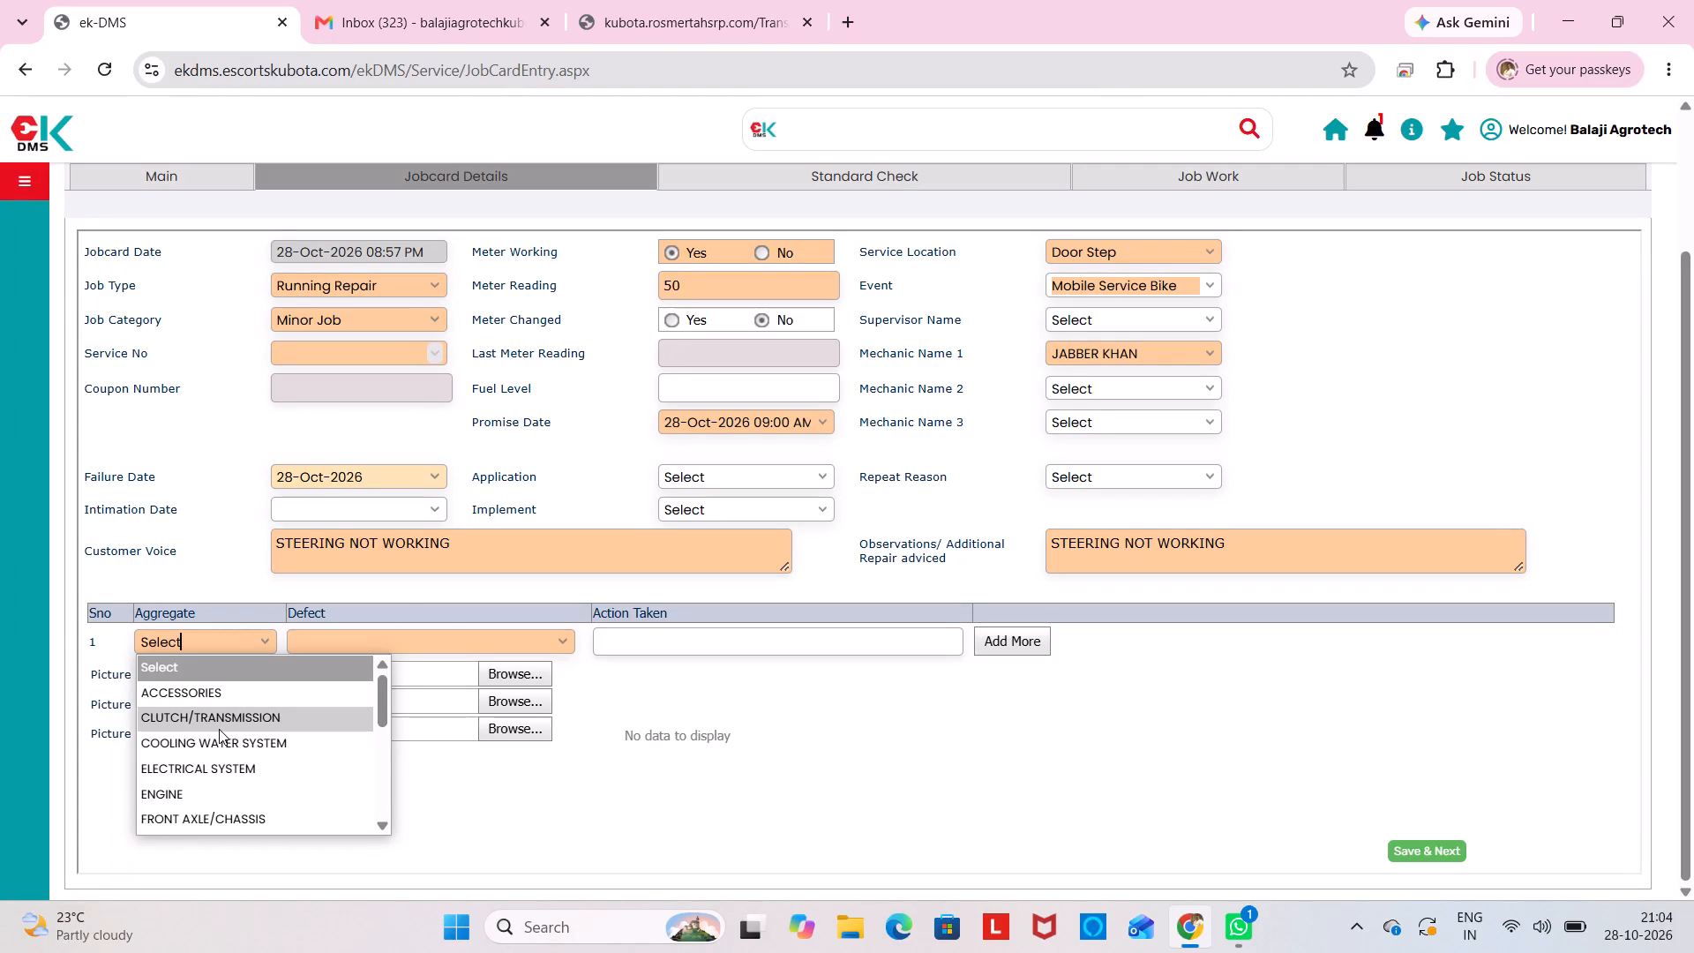
scroll(219, 729, down, 3)
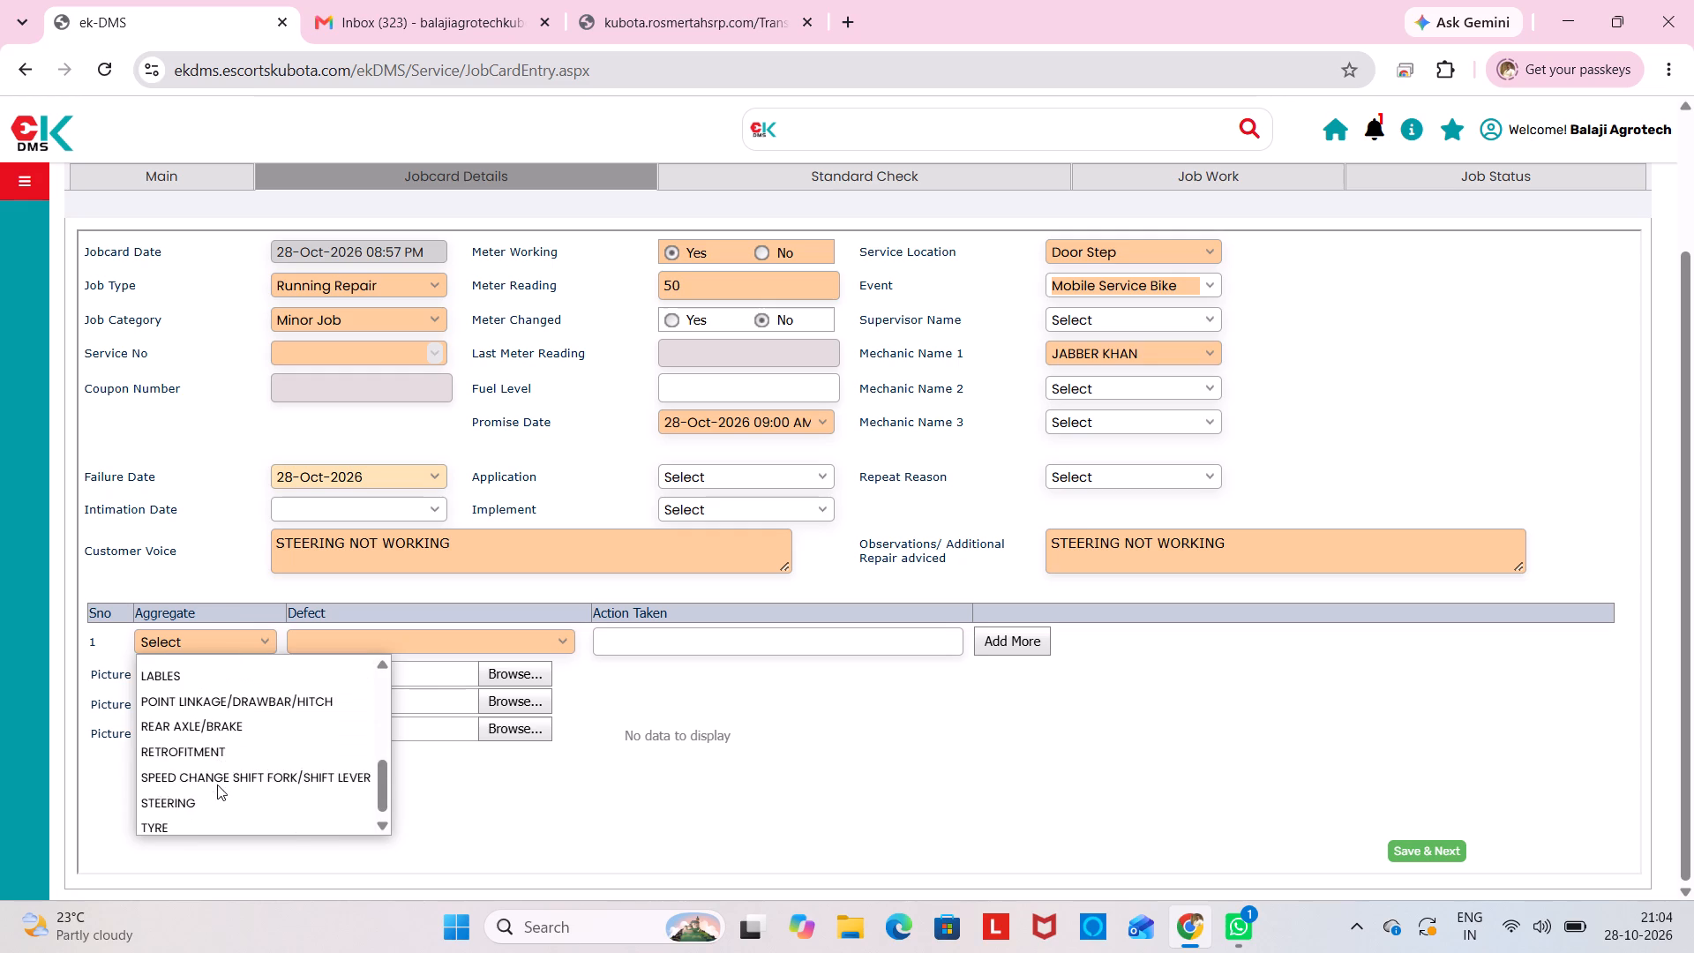
click(219, 784)
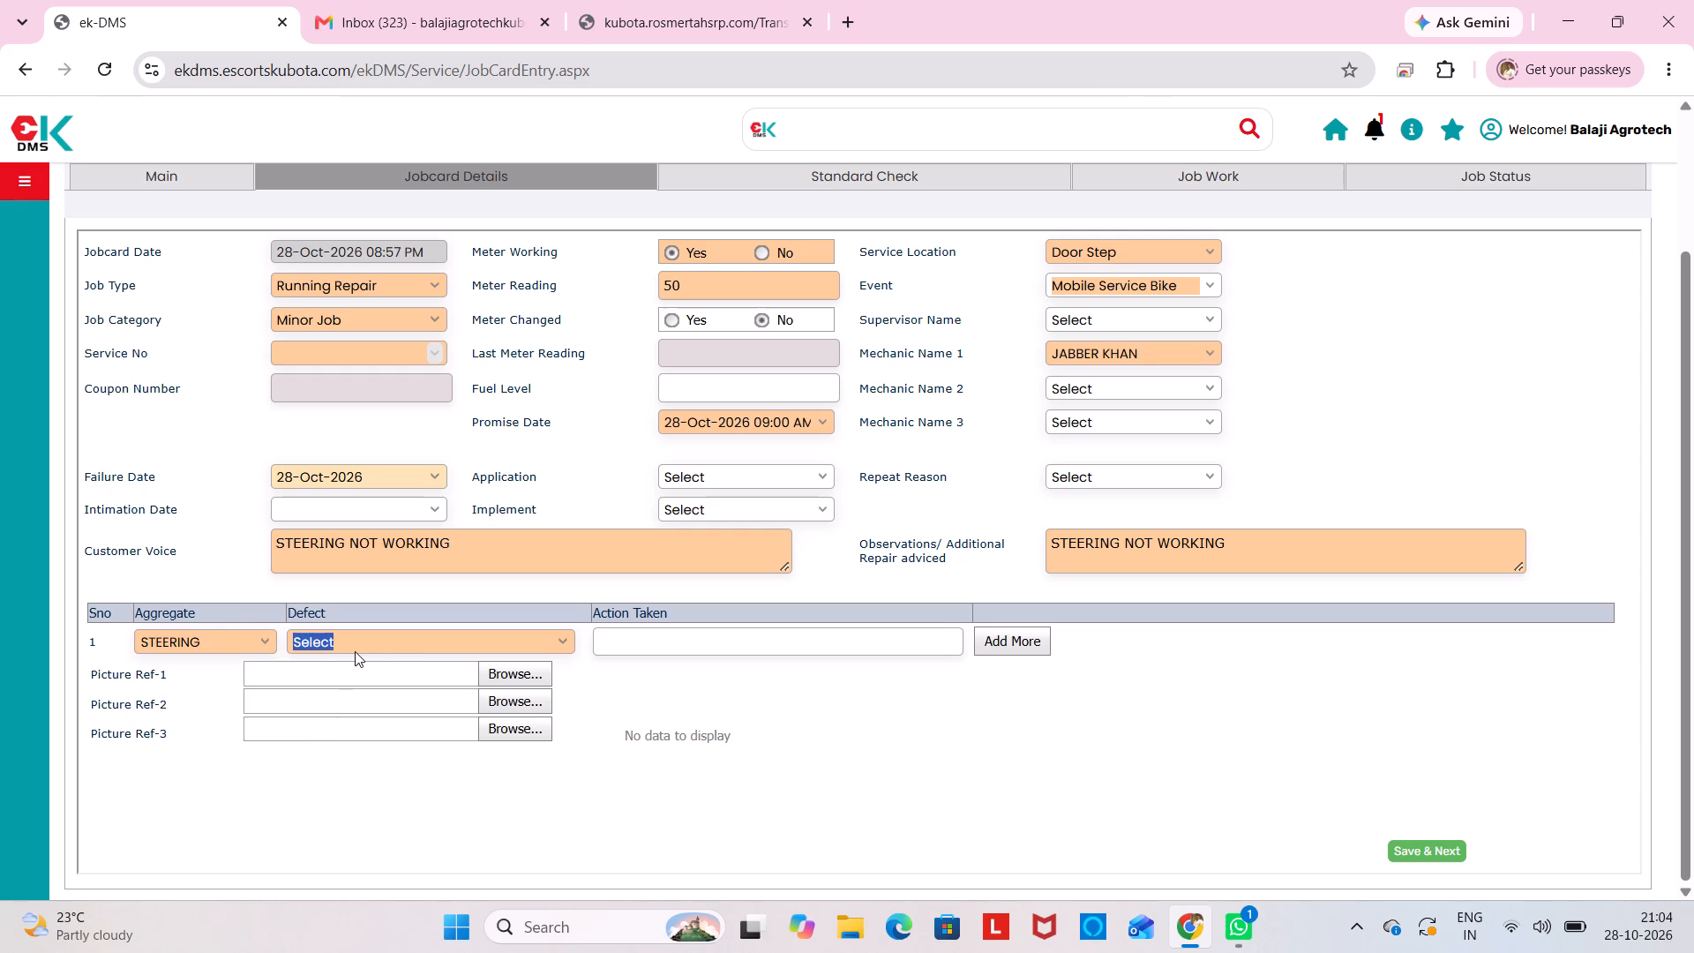
click(356, 650)
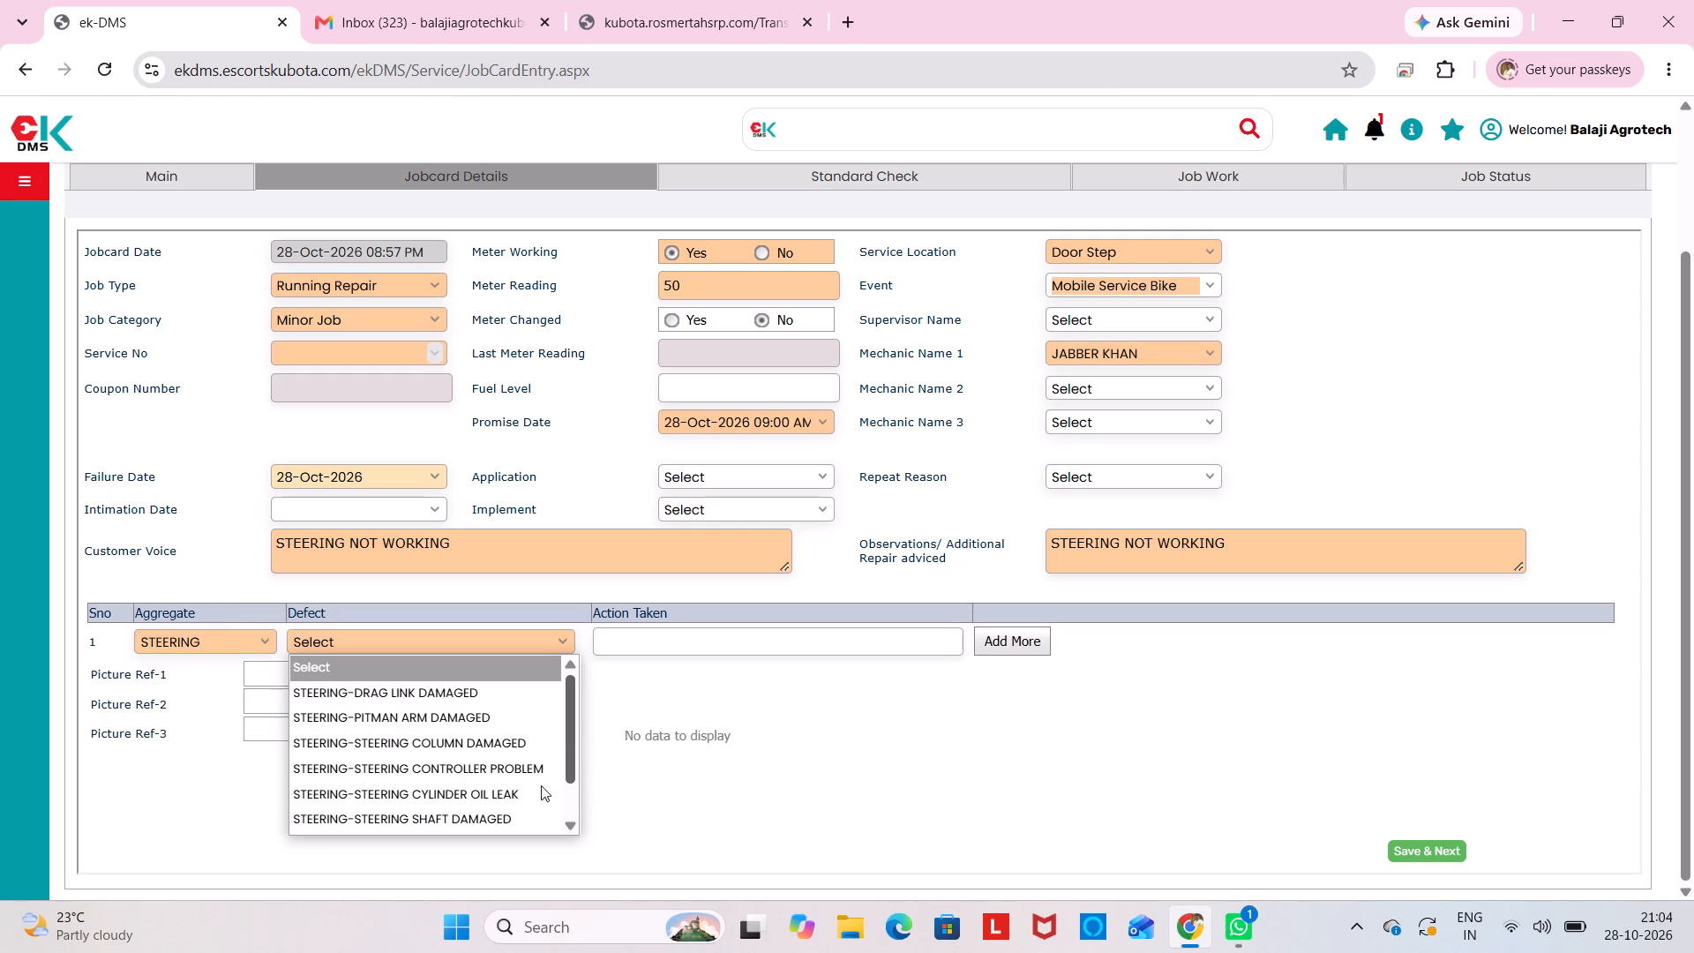
click(401, 824)
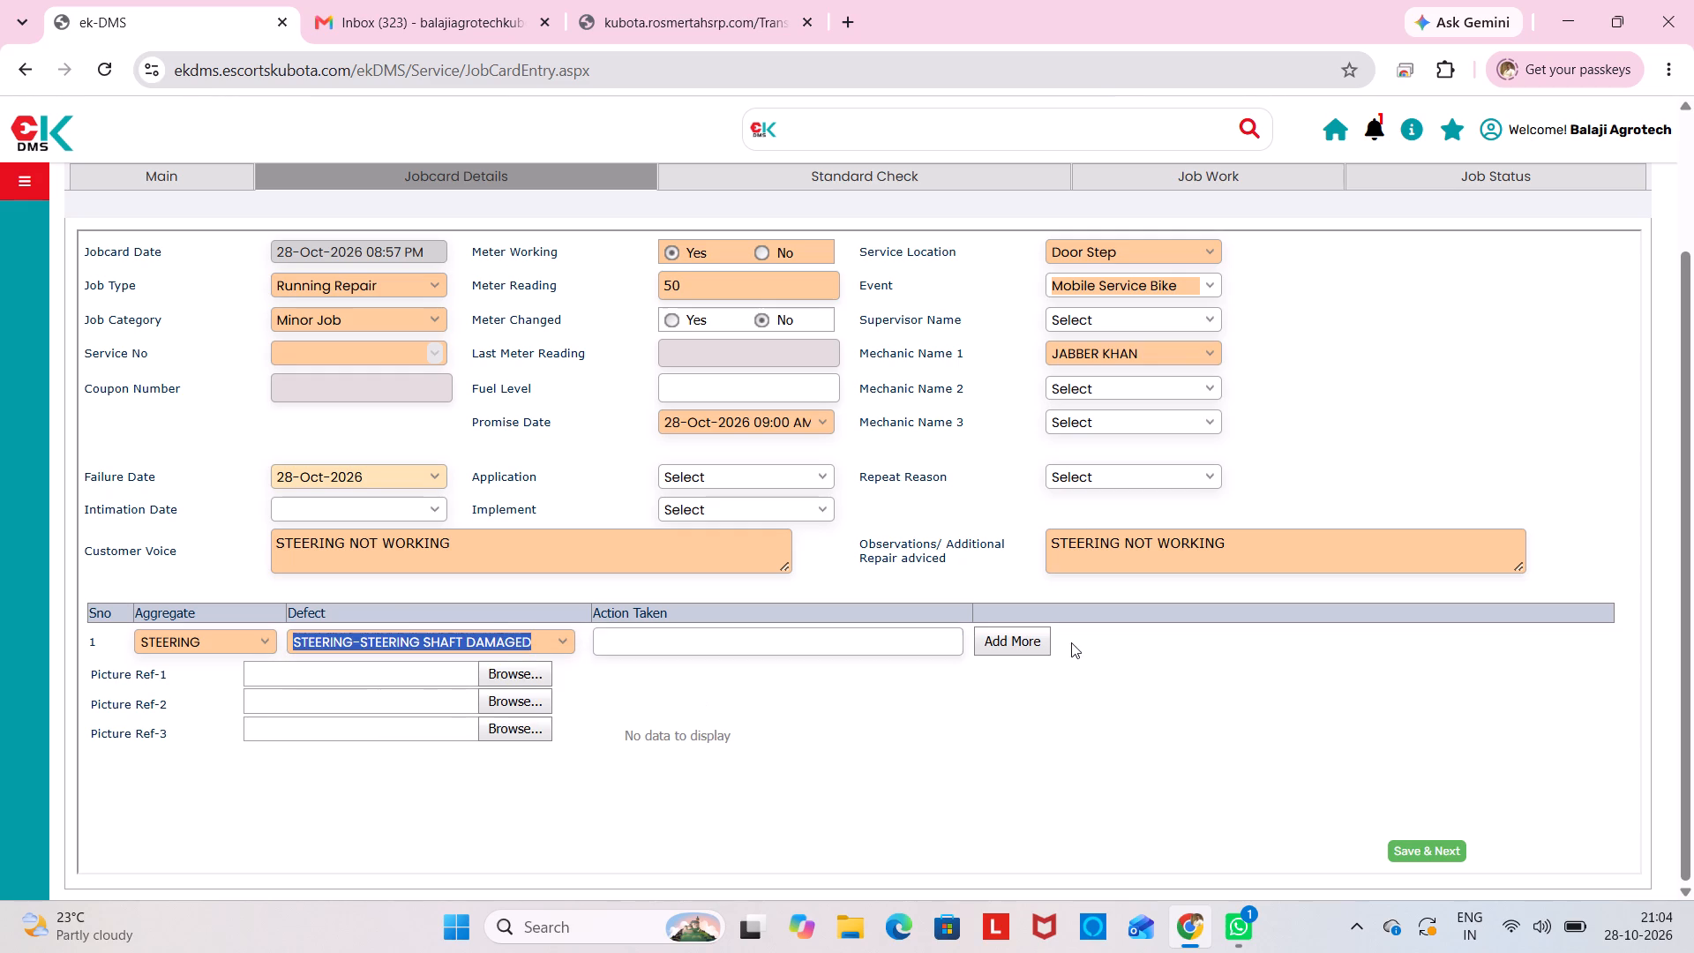
click(1016, 642)
Save the job card details and continue to the following section.
scroll(1390, 818, down, 3)
click(1421, 854)
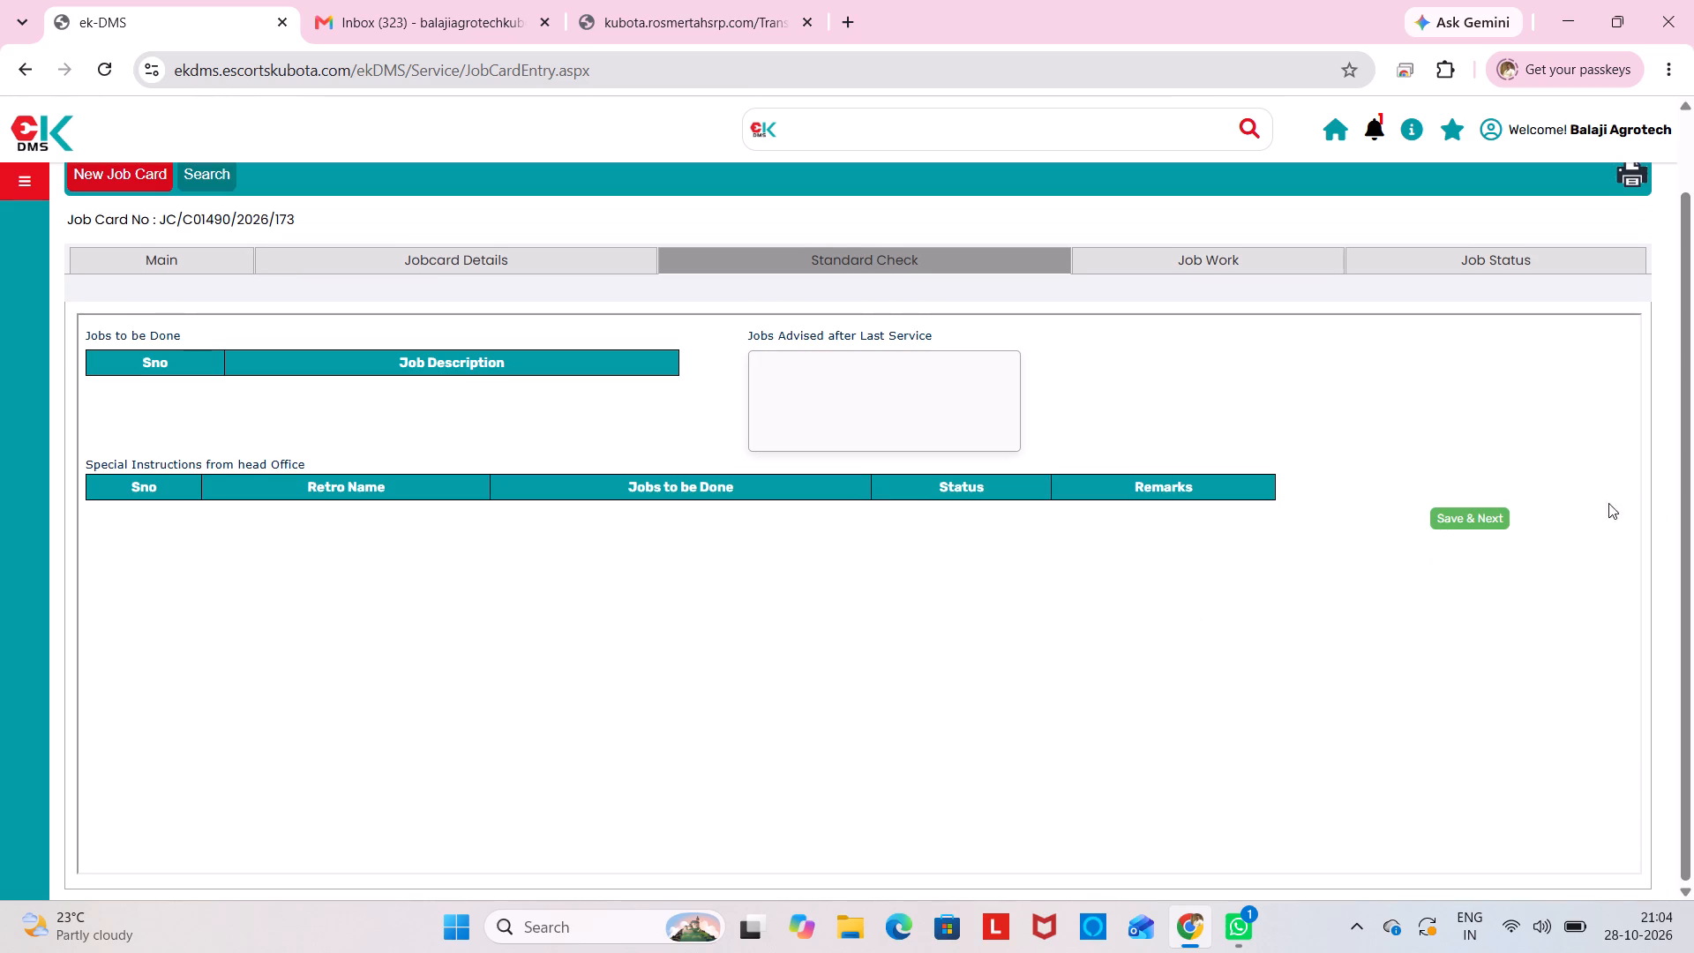
click(1253, 263)
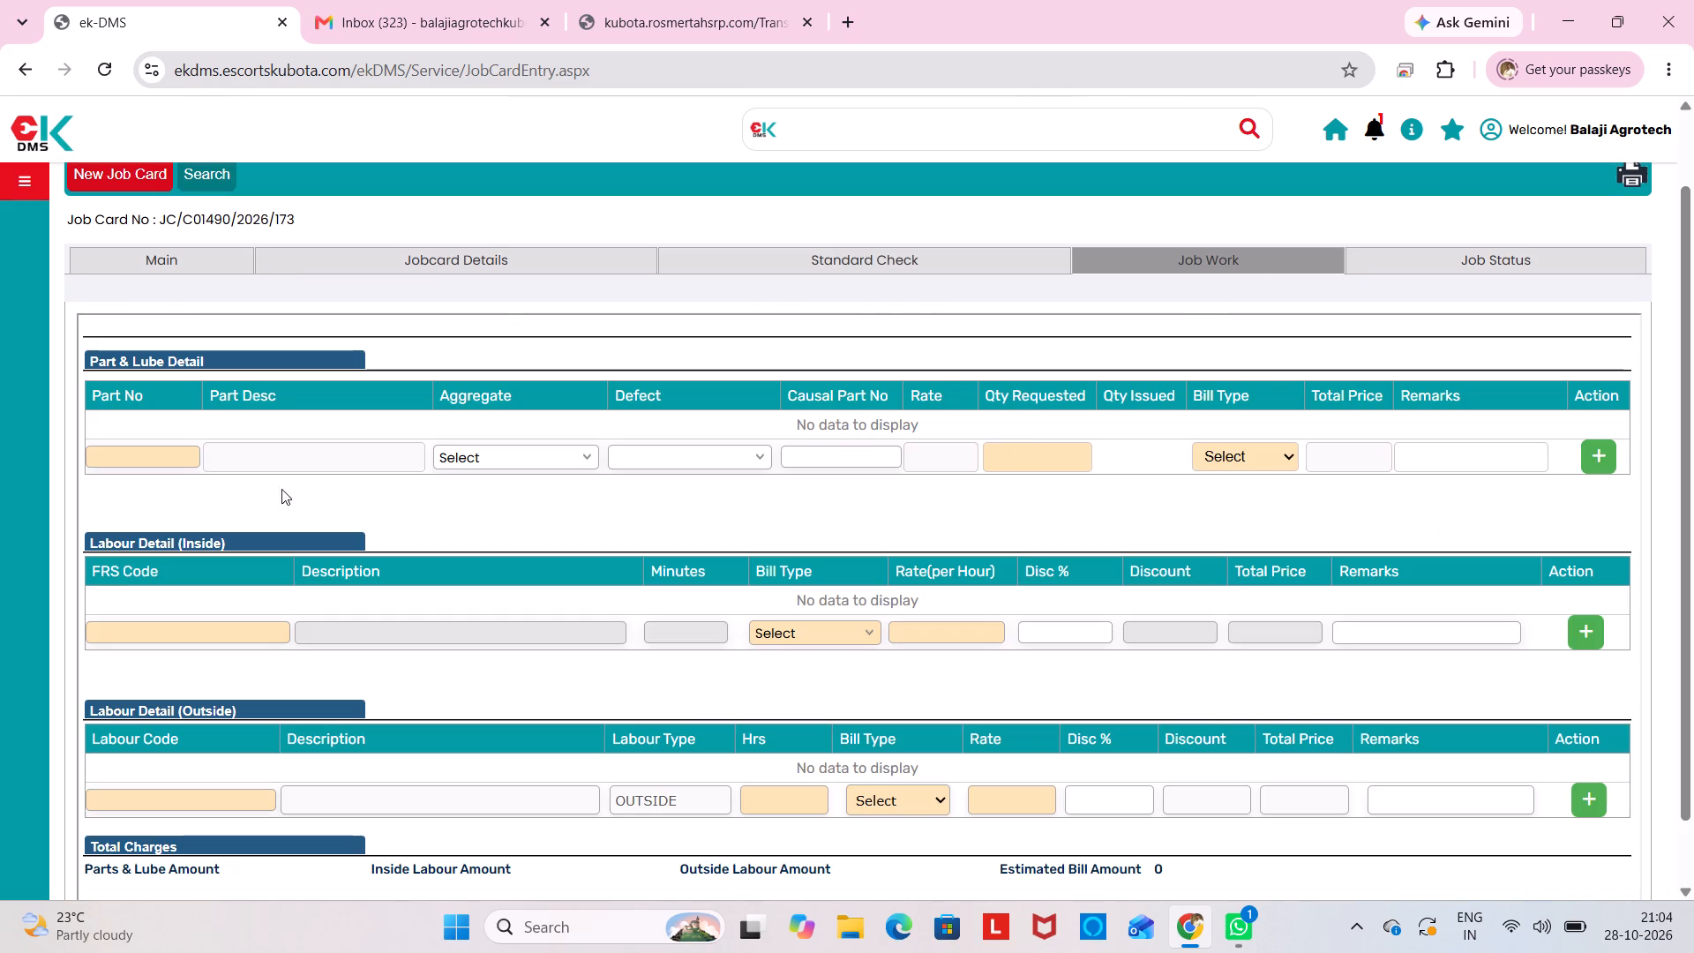
Close the kubota.rosmertahsrp.com page.
click(802, 17)
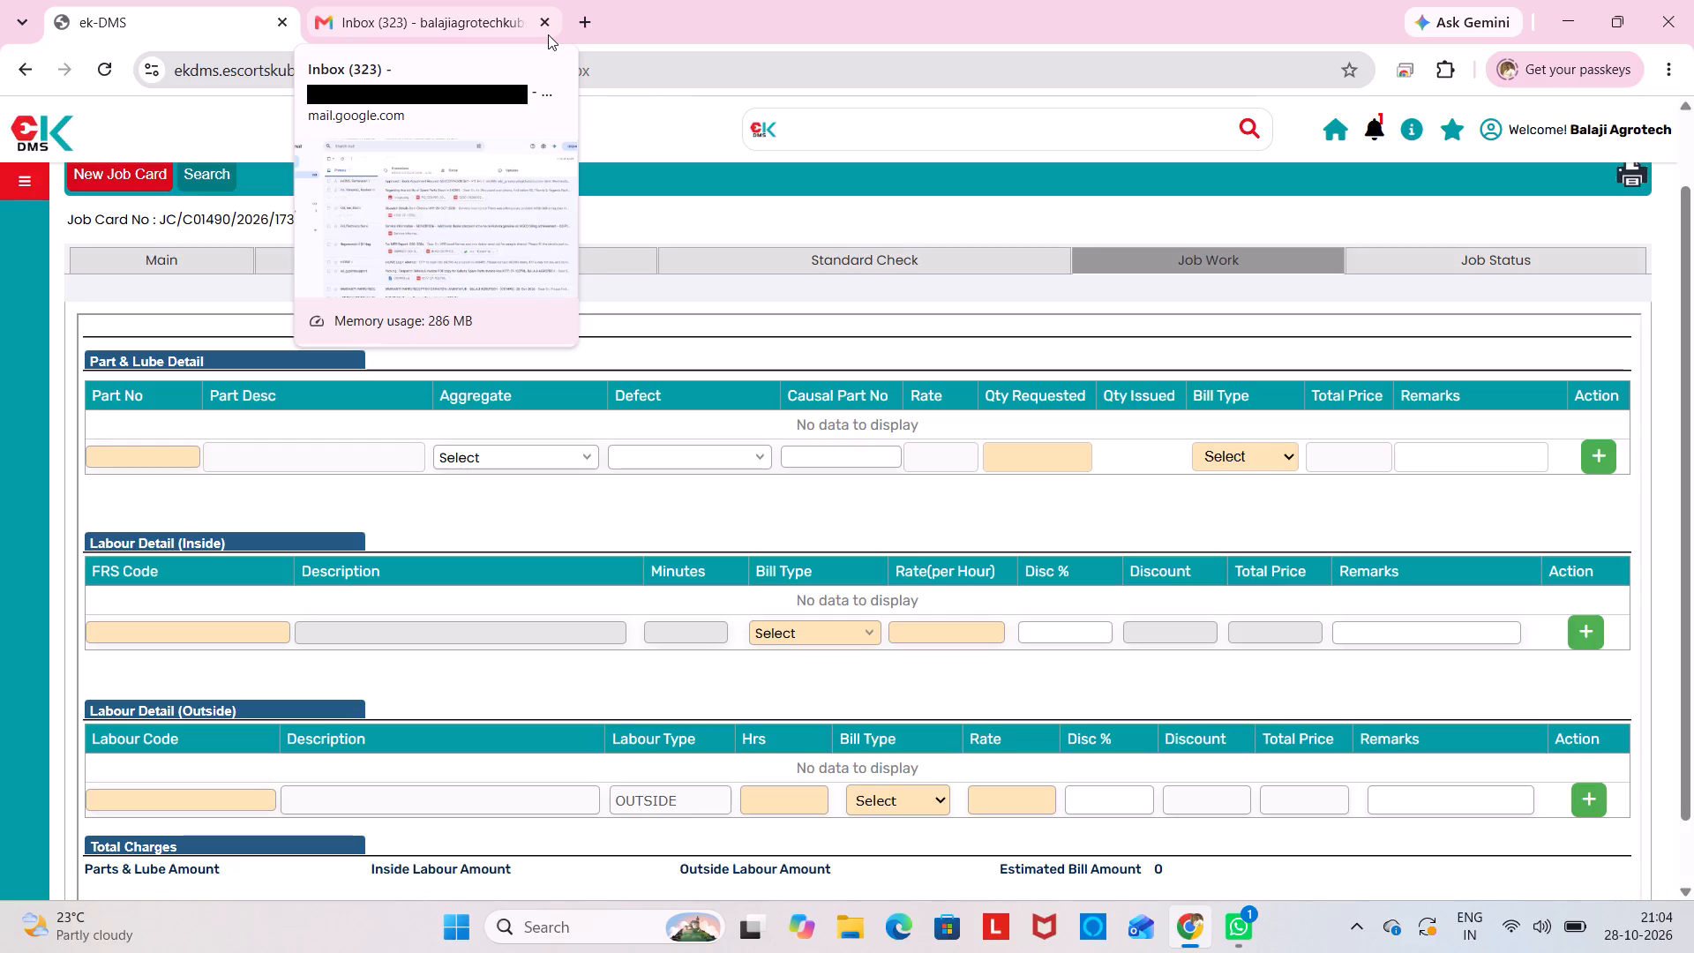
Open the Kubota-PAD parts catalogue at kpad.kubota.com alongside the job card and list the B Series tractor models.
click(593, 20)
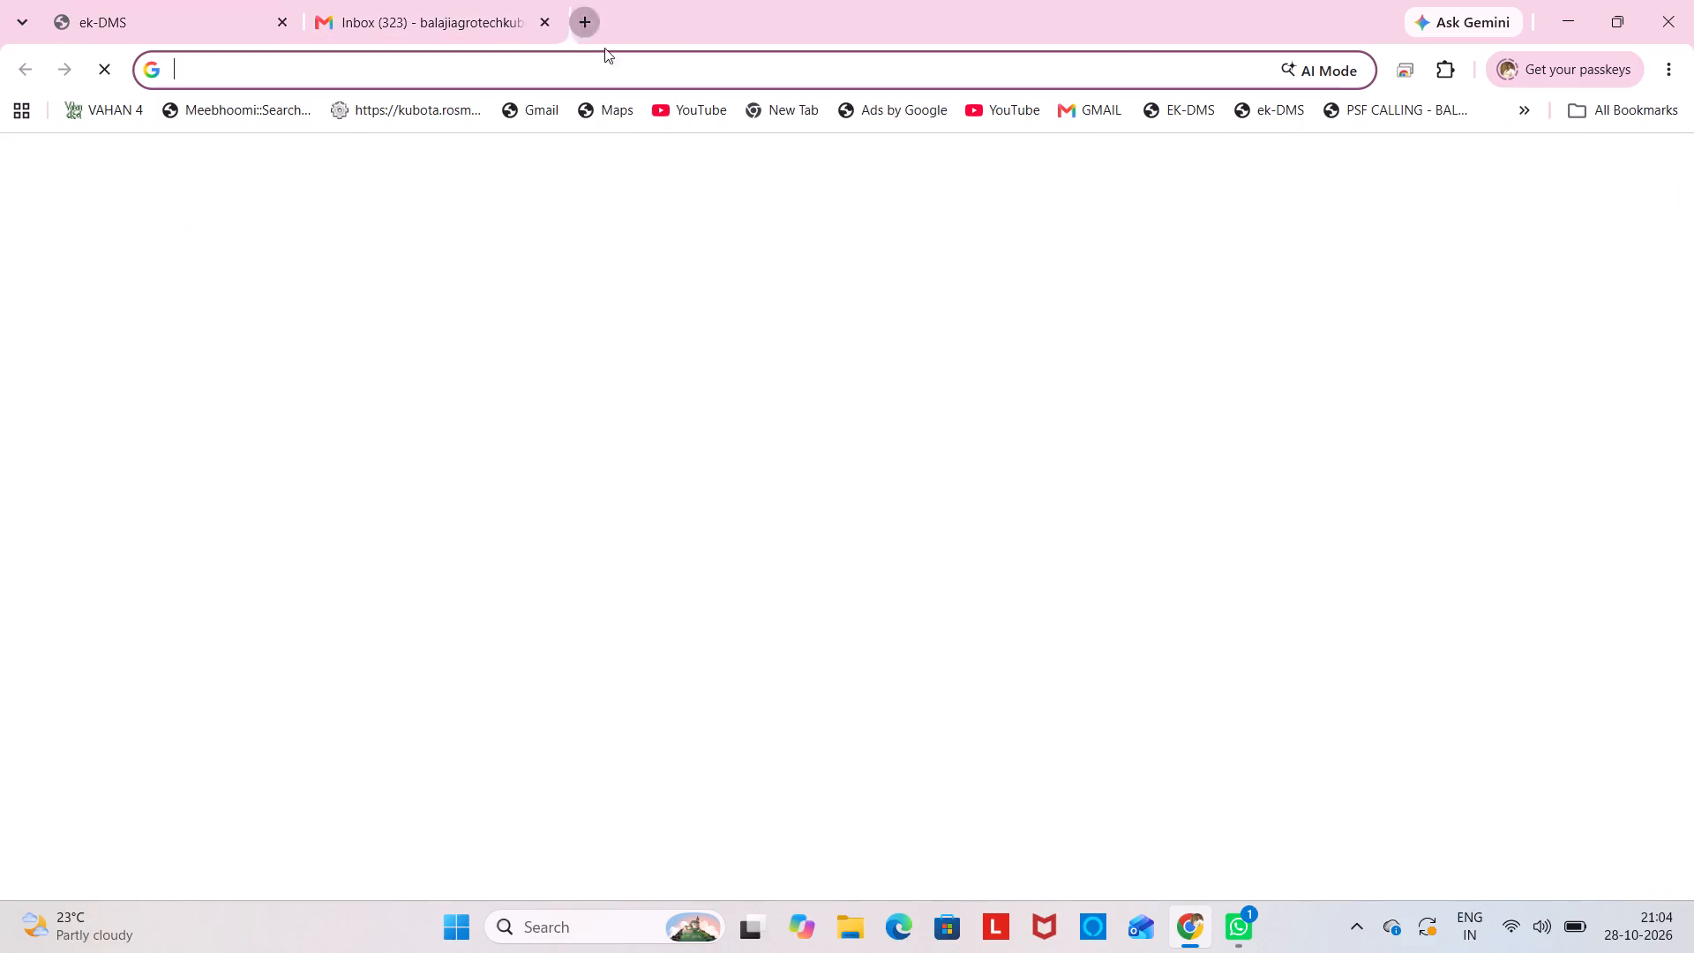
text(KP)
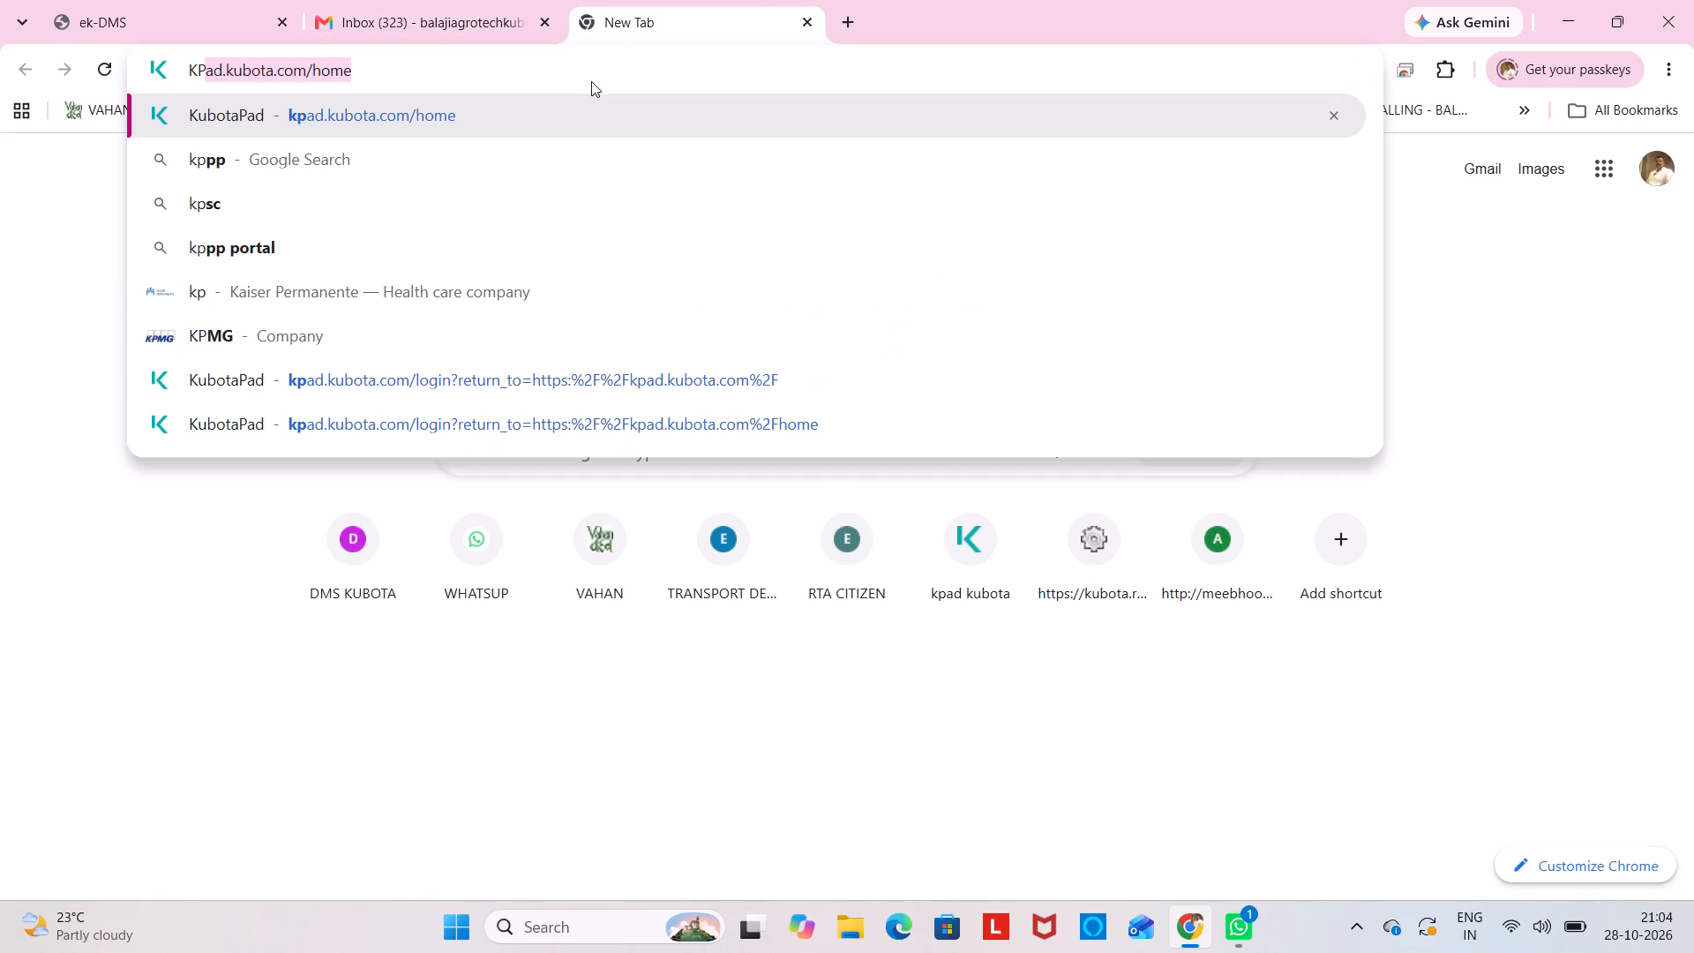
click(615, 131)
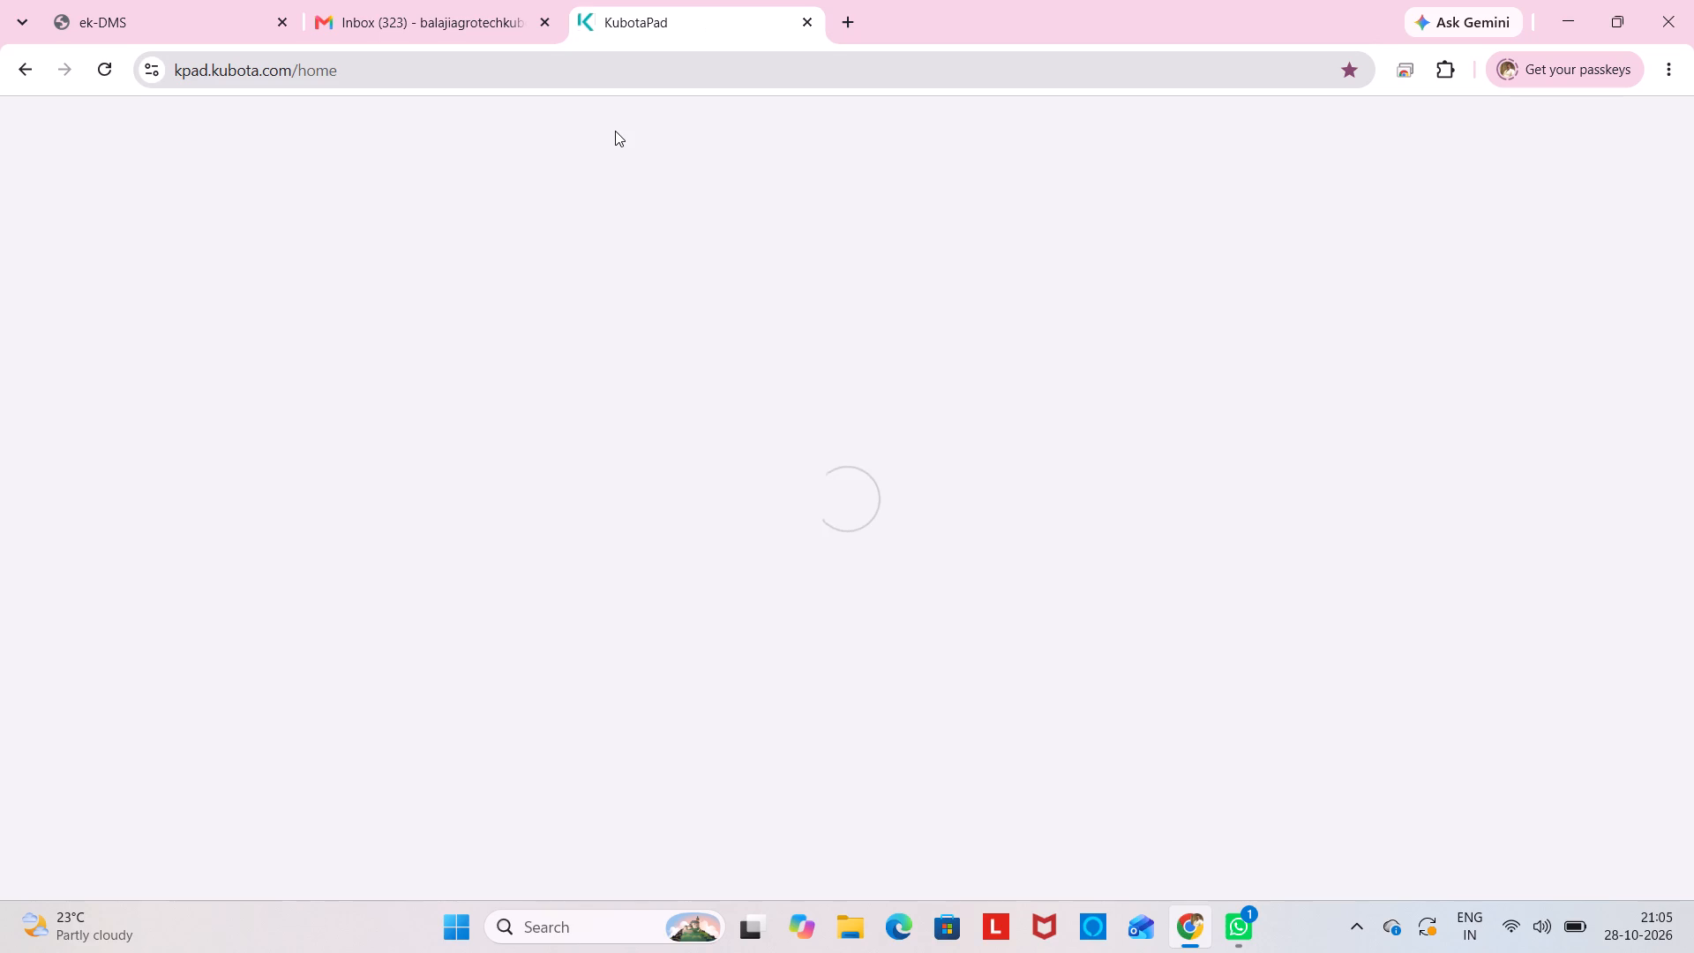
click(131, 186)
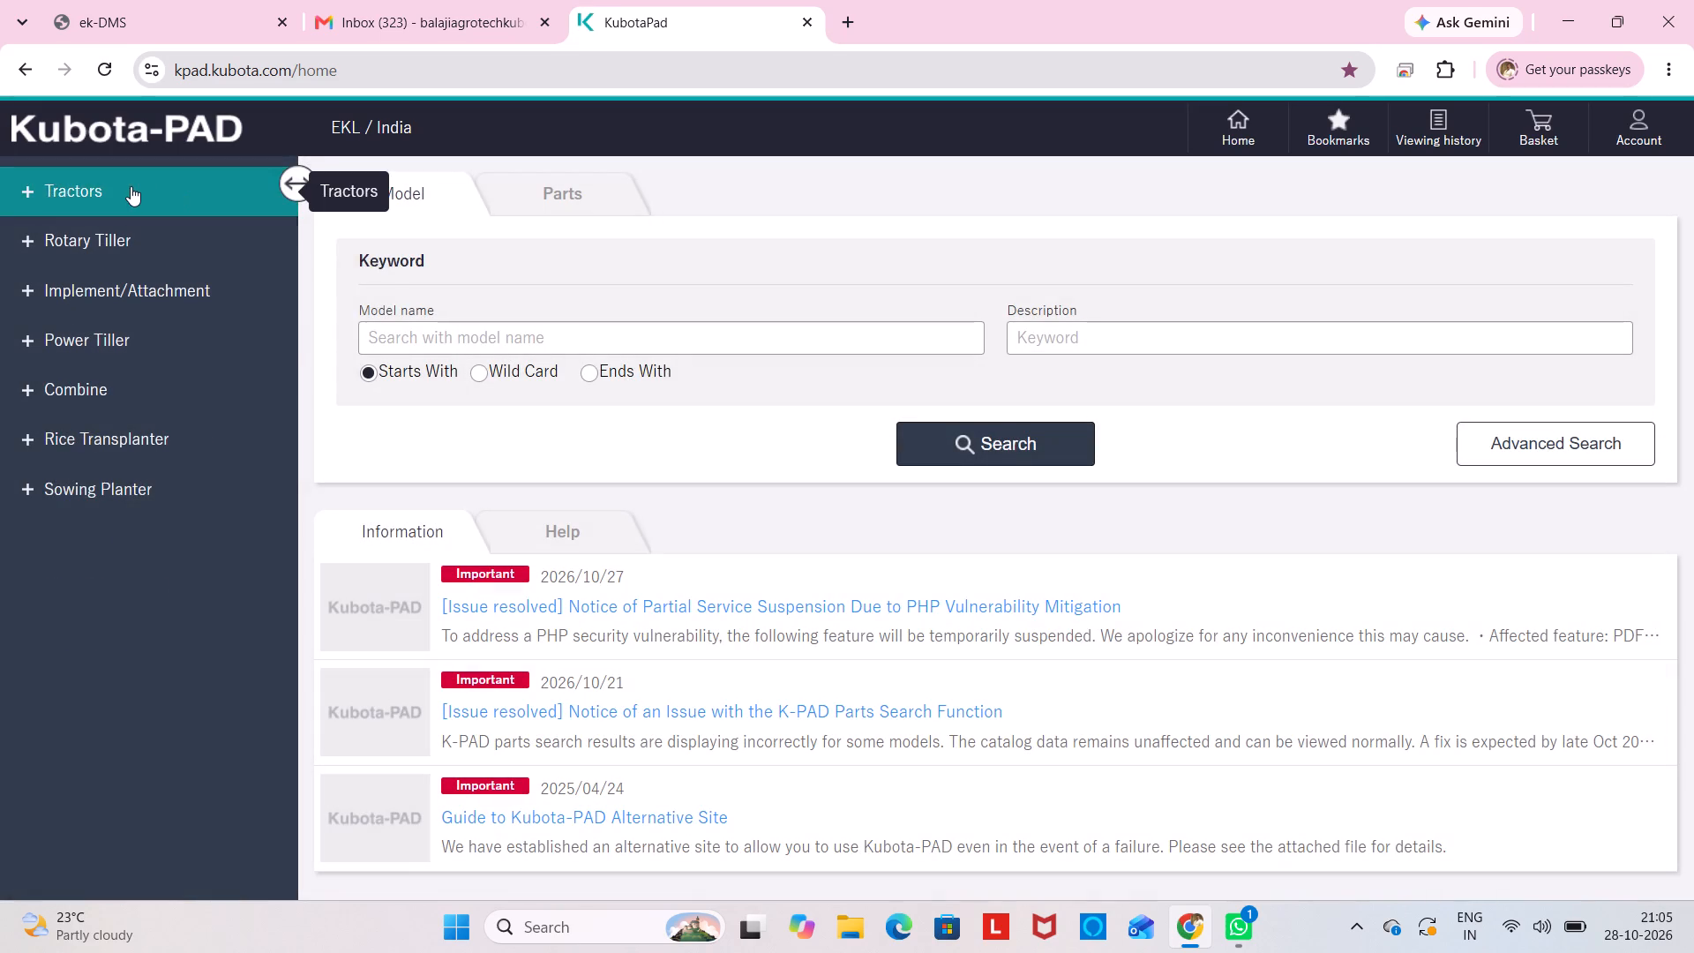
click(154, 242)
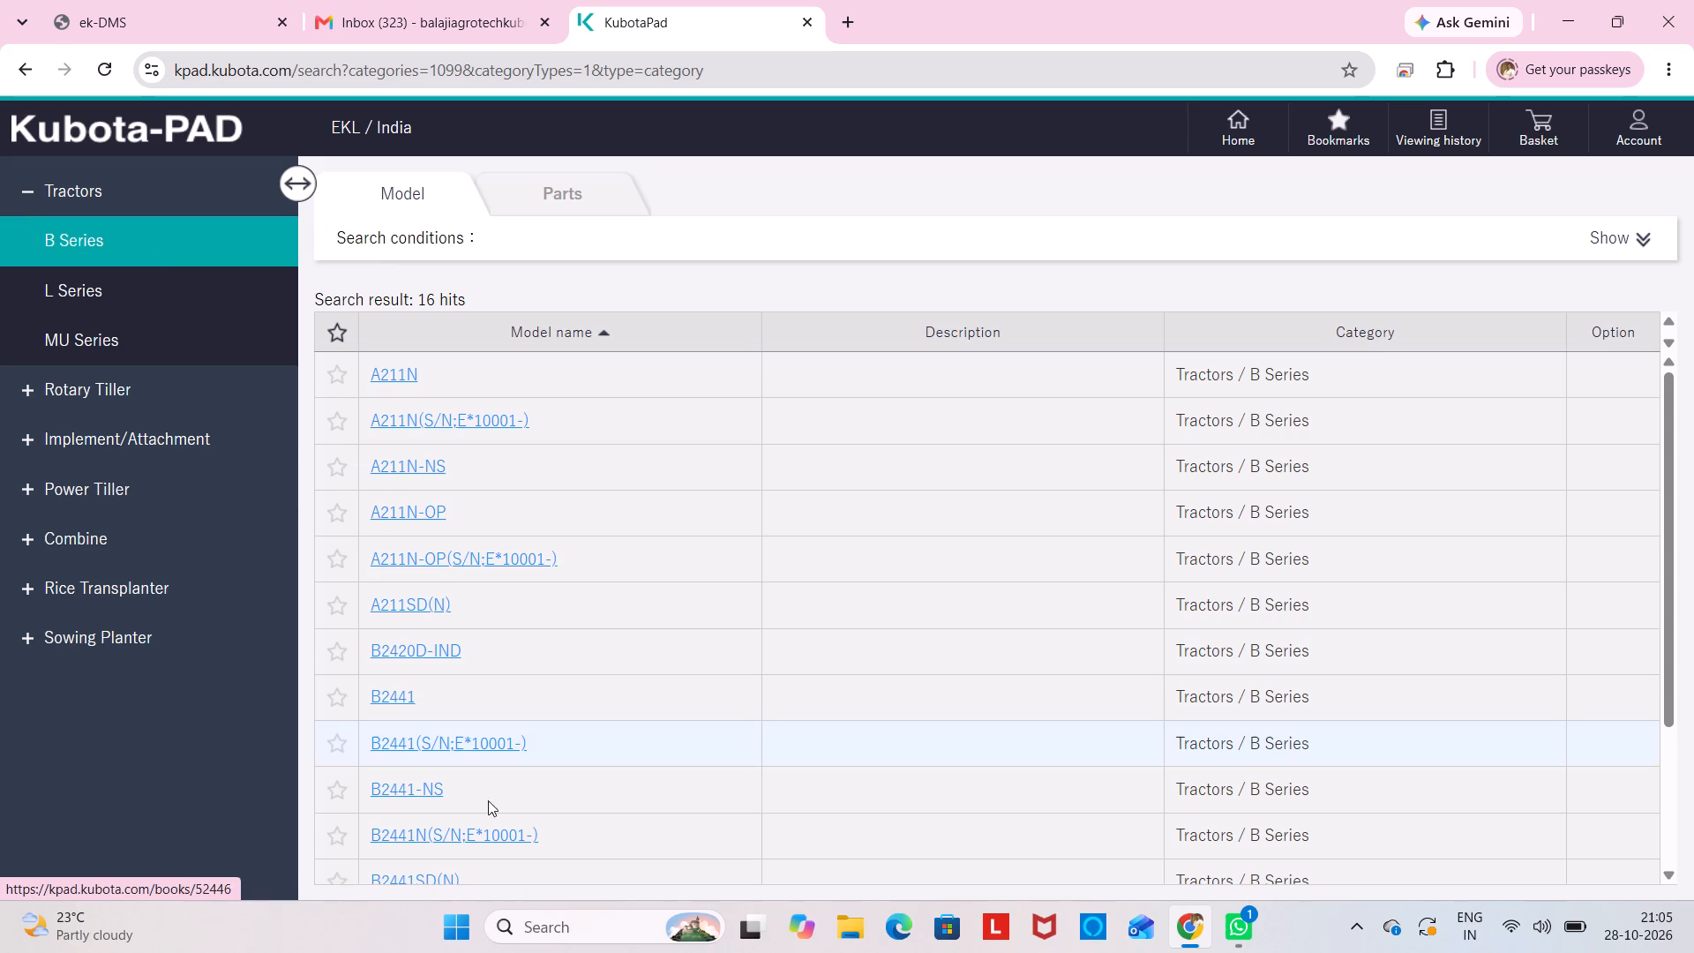
In Kubota-PAD, open the B2741SD(N) parts book, filter its figures by STEE and open the Steering Column figure.
scroll(474, 802, down, 5)
click(431, 852)
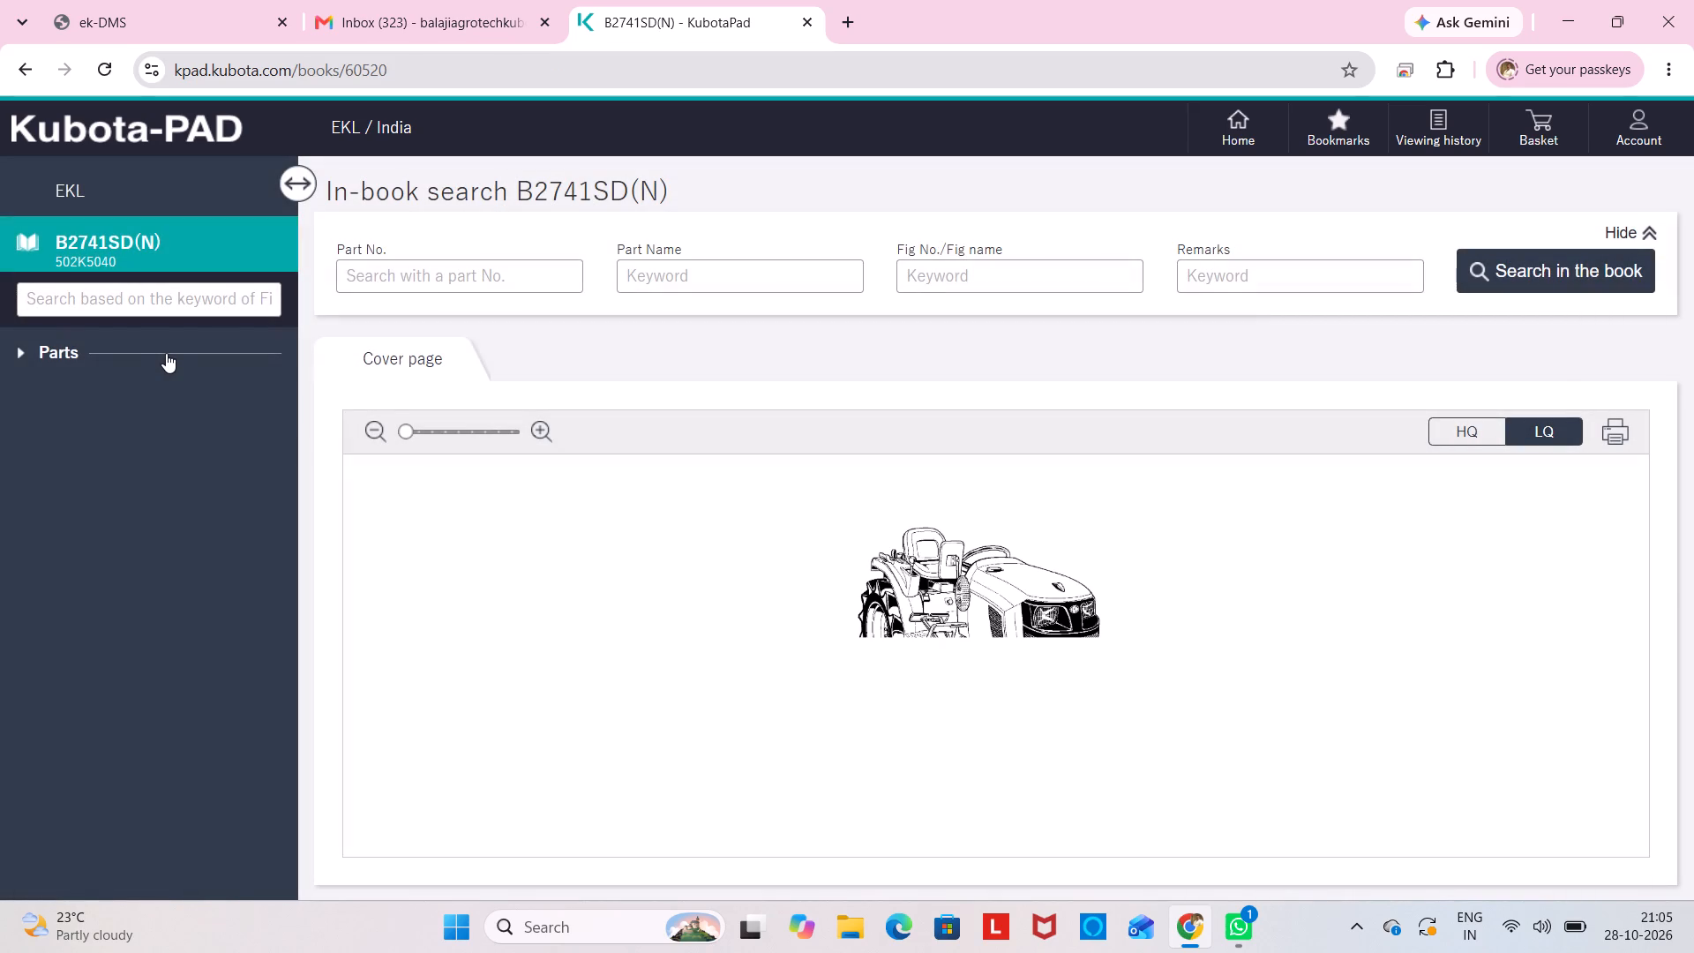
click(107, 356)
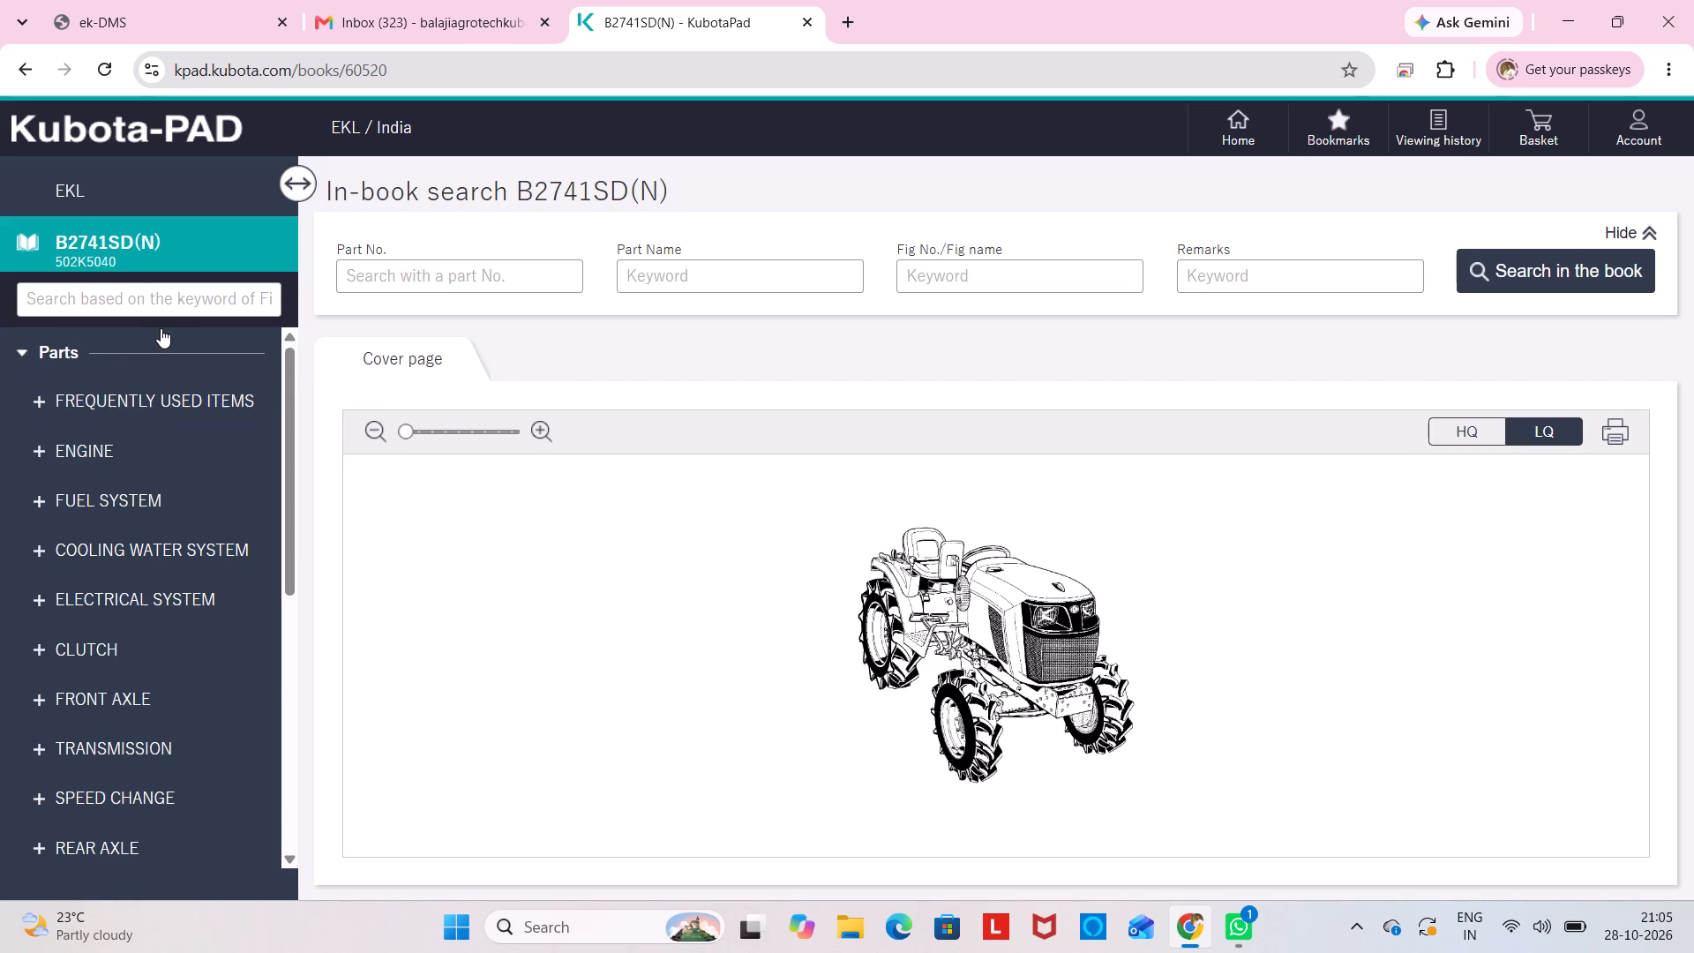
click(161, 303)
text(ST)
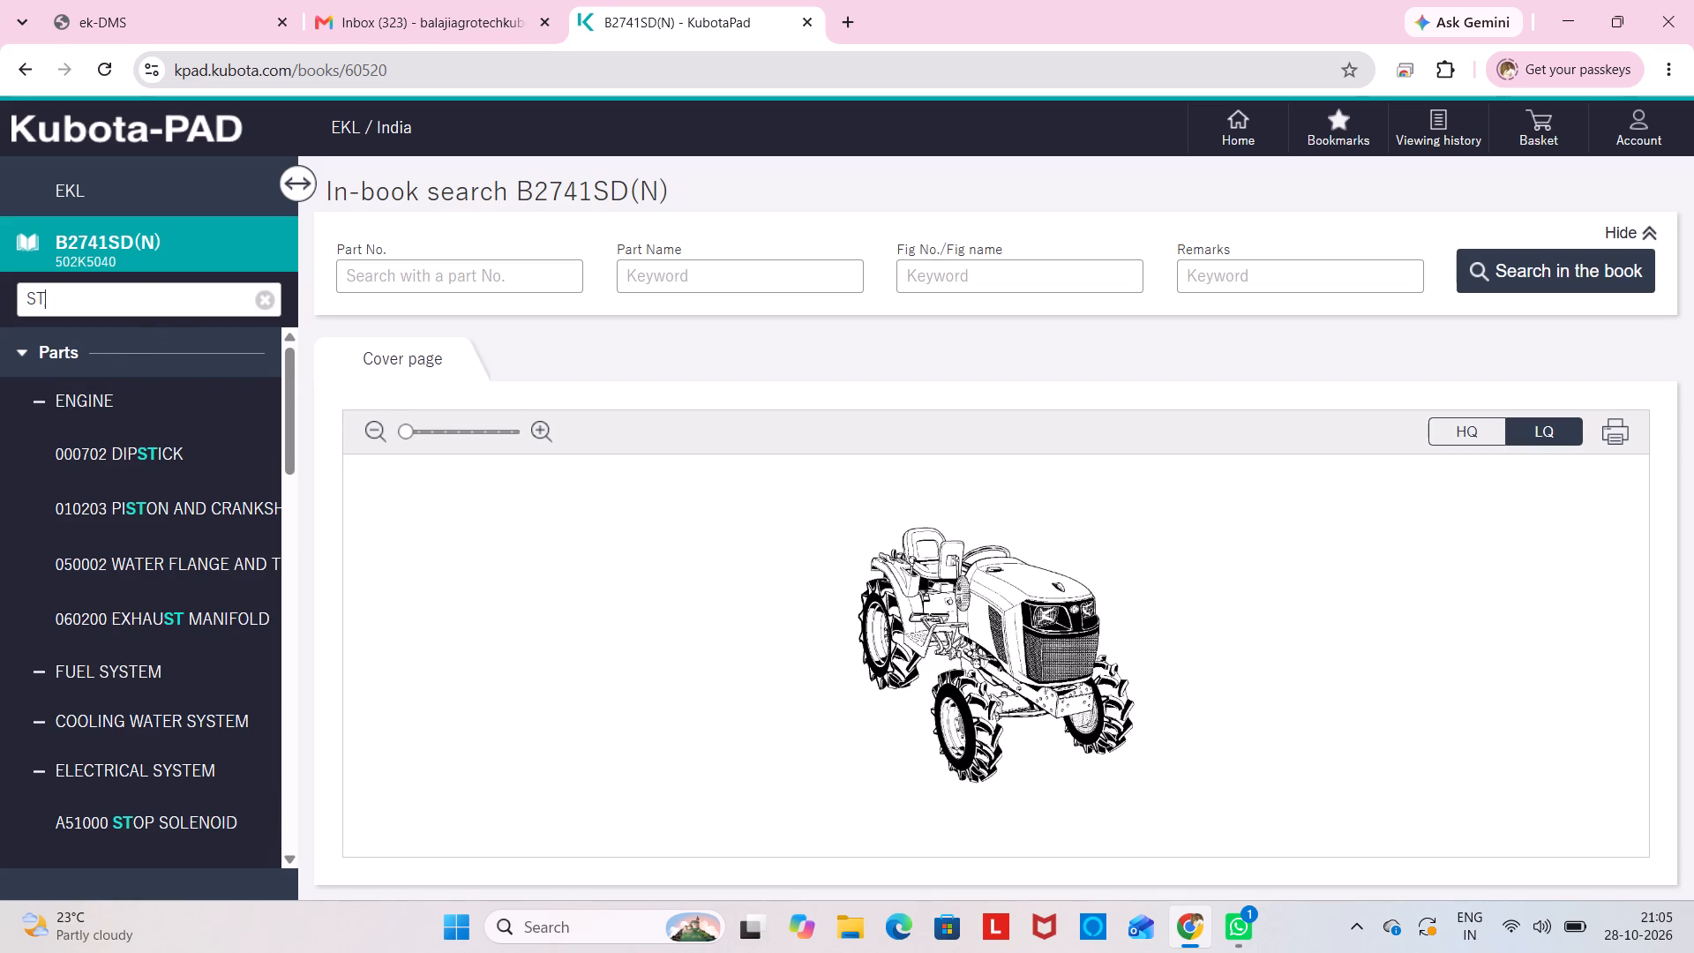
text(EE)
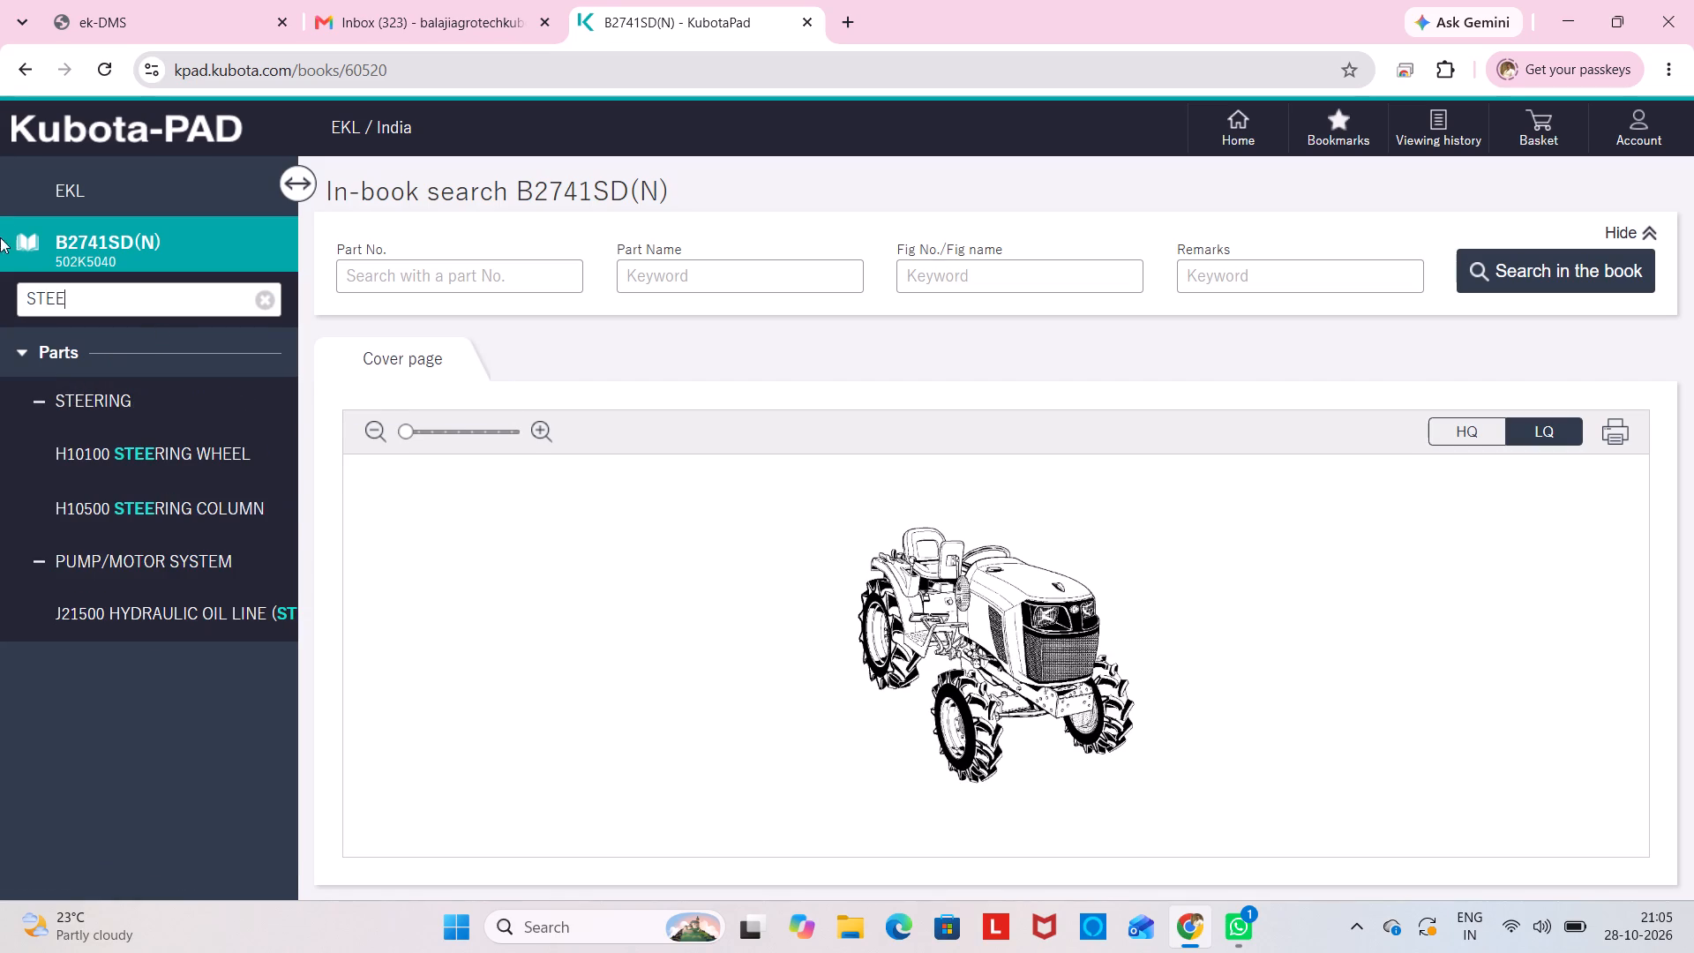
click(75, 522)
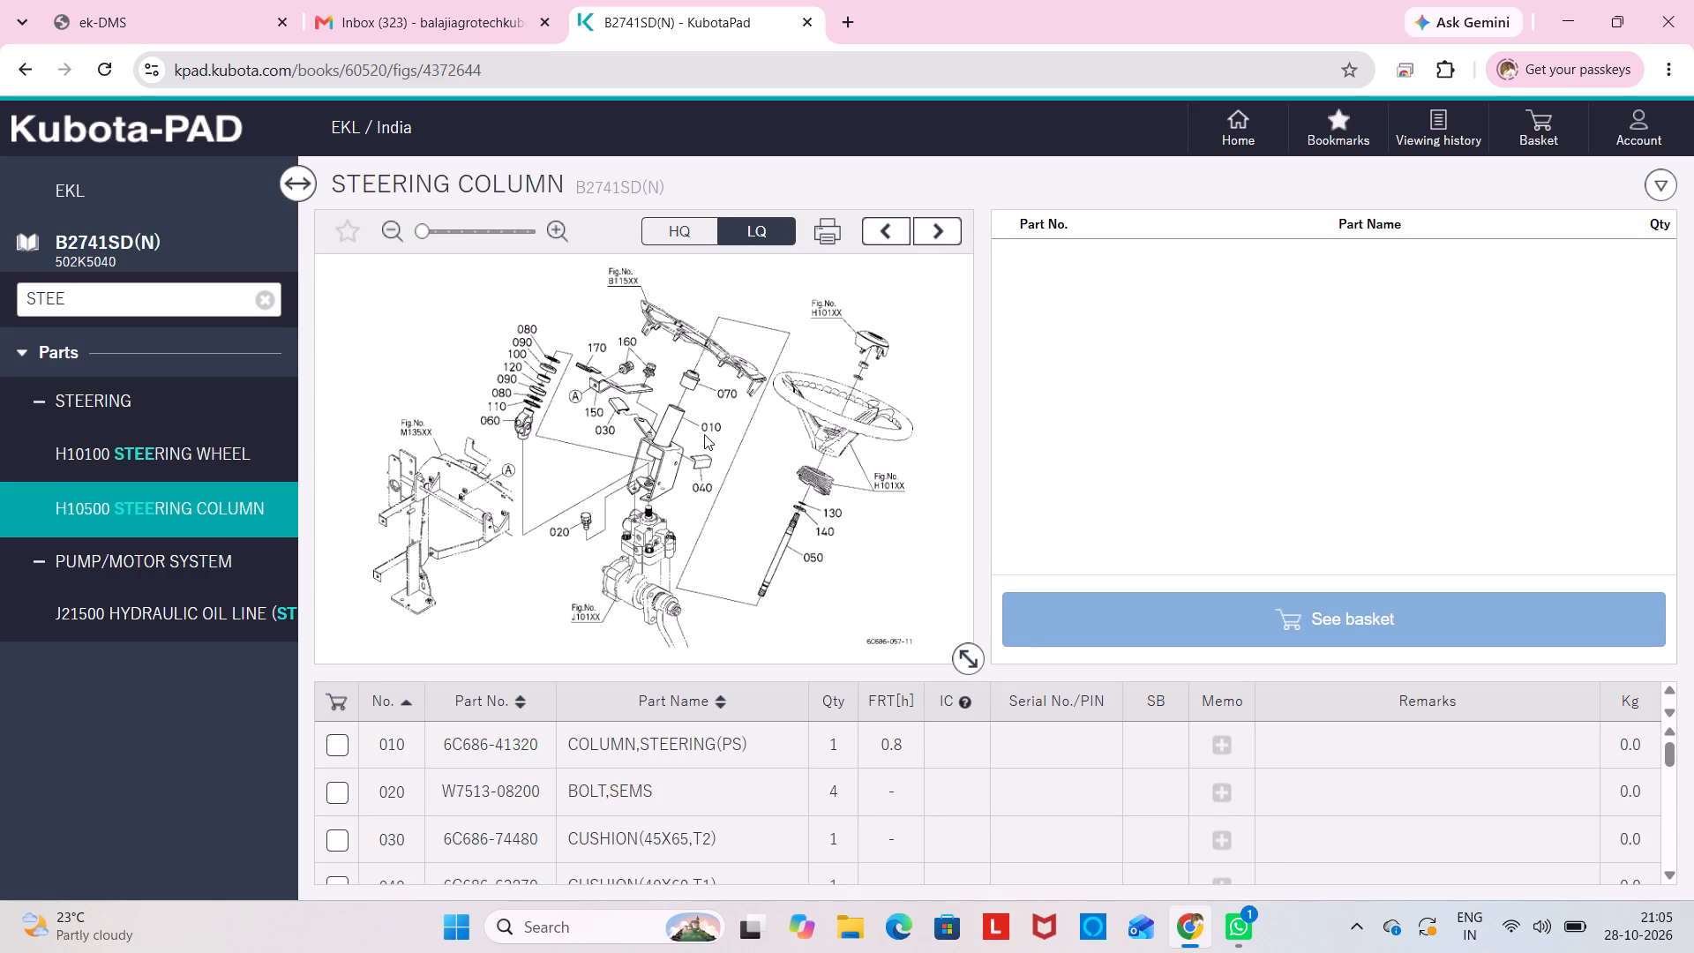
Locate item 060, JOINT,UNIV, in the Steering Column figure and copy its part number 6C686-41330.
click(493, 423)
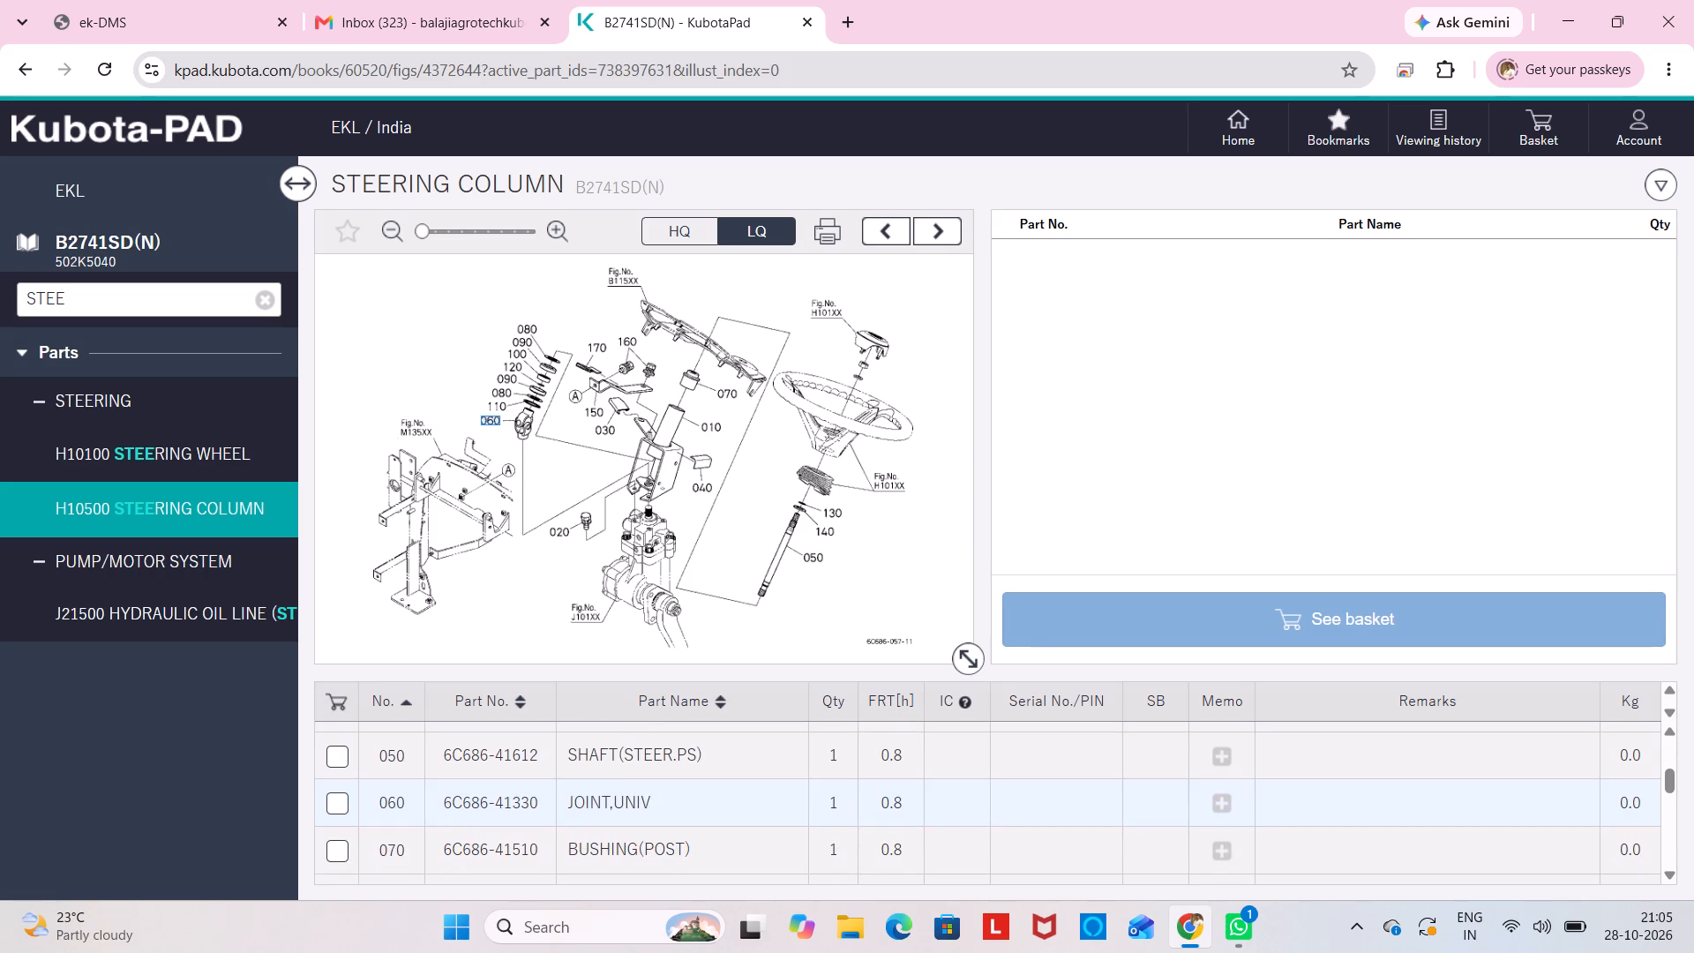
triple_click(516, 800)
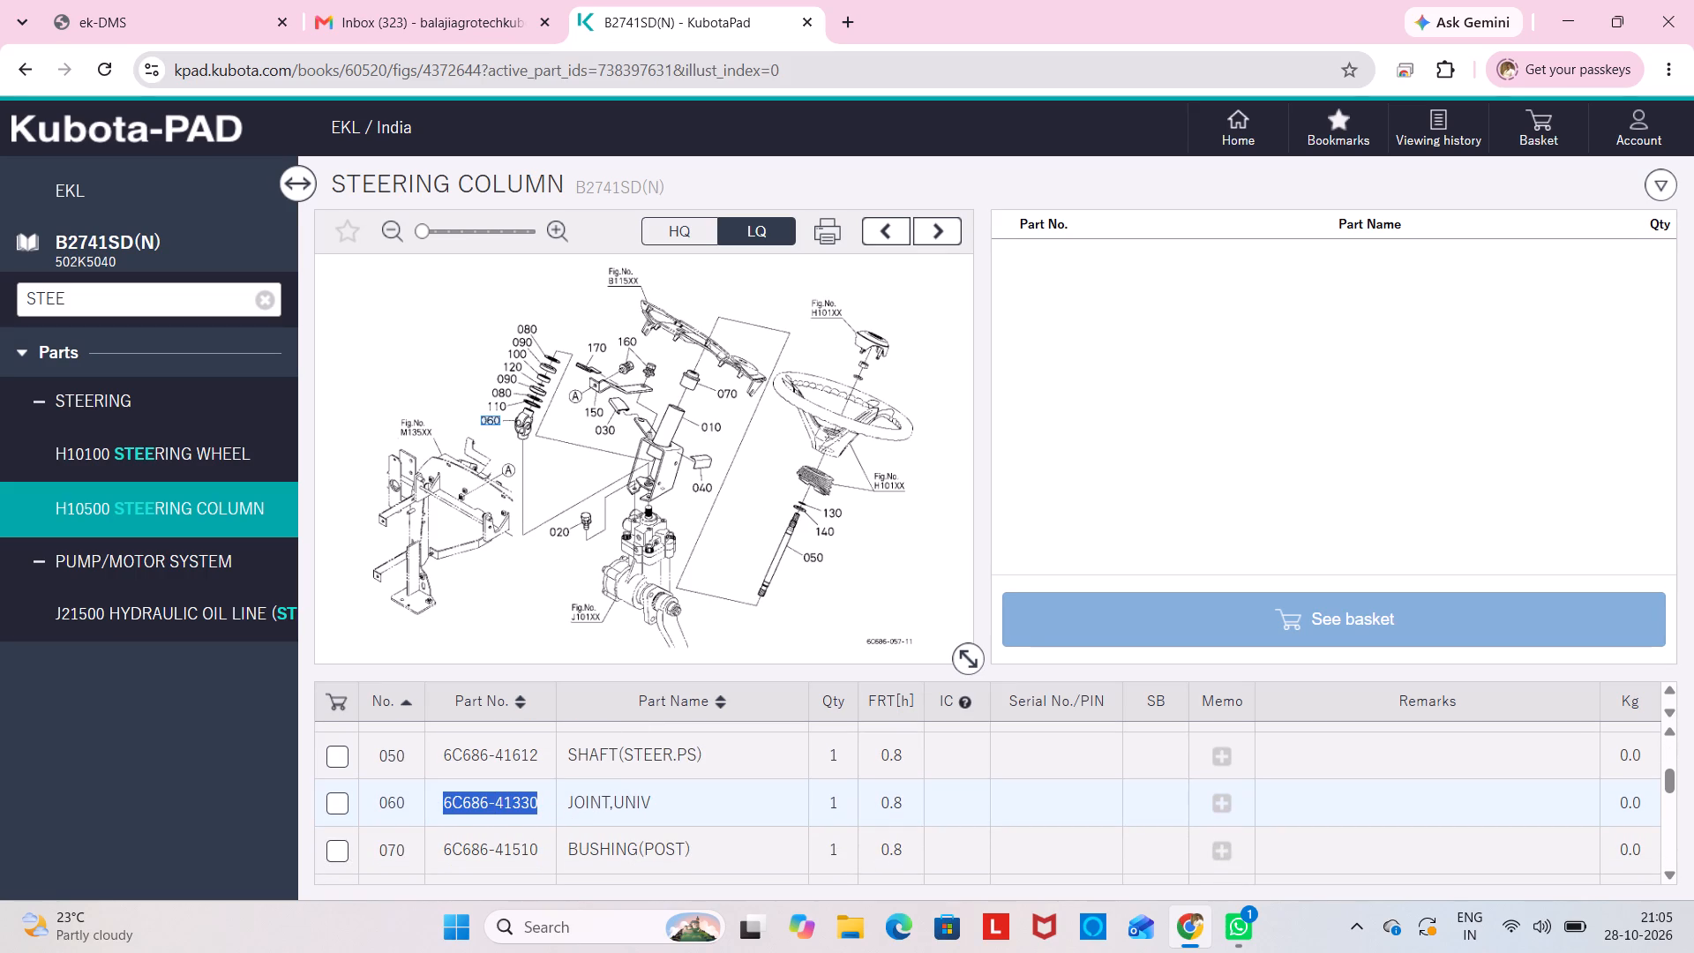
key(ctrl+space)
key(ctrl+c)
Back in the ek-DMS job card, enter part 6C686-41330 JOINT,UNIV in the Part & Lube Detail row.
click(183, 0)
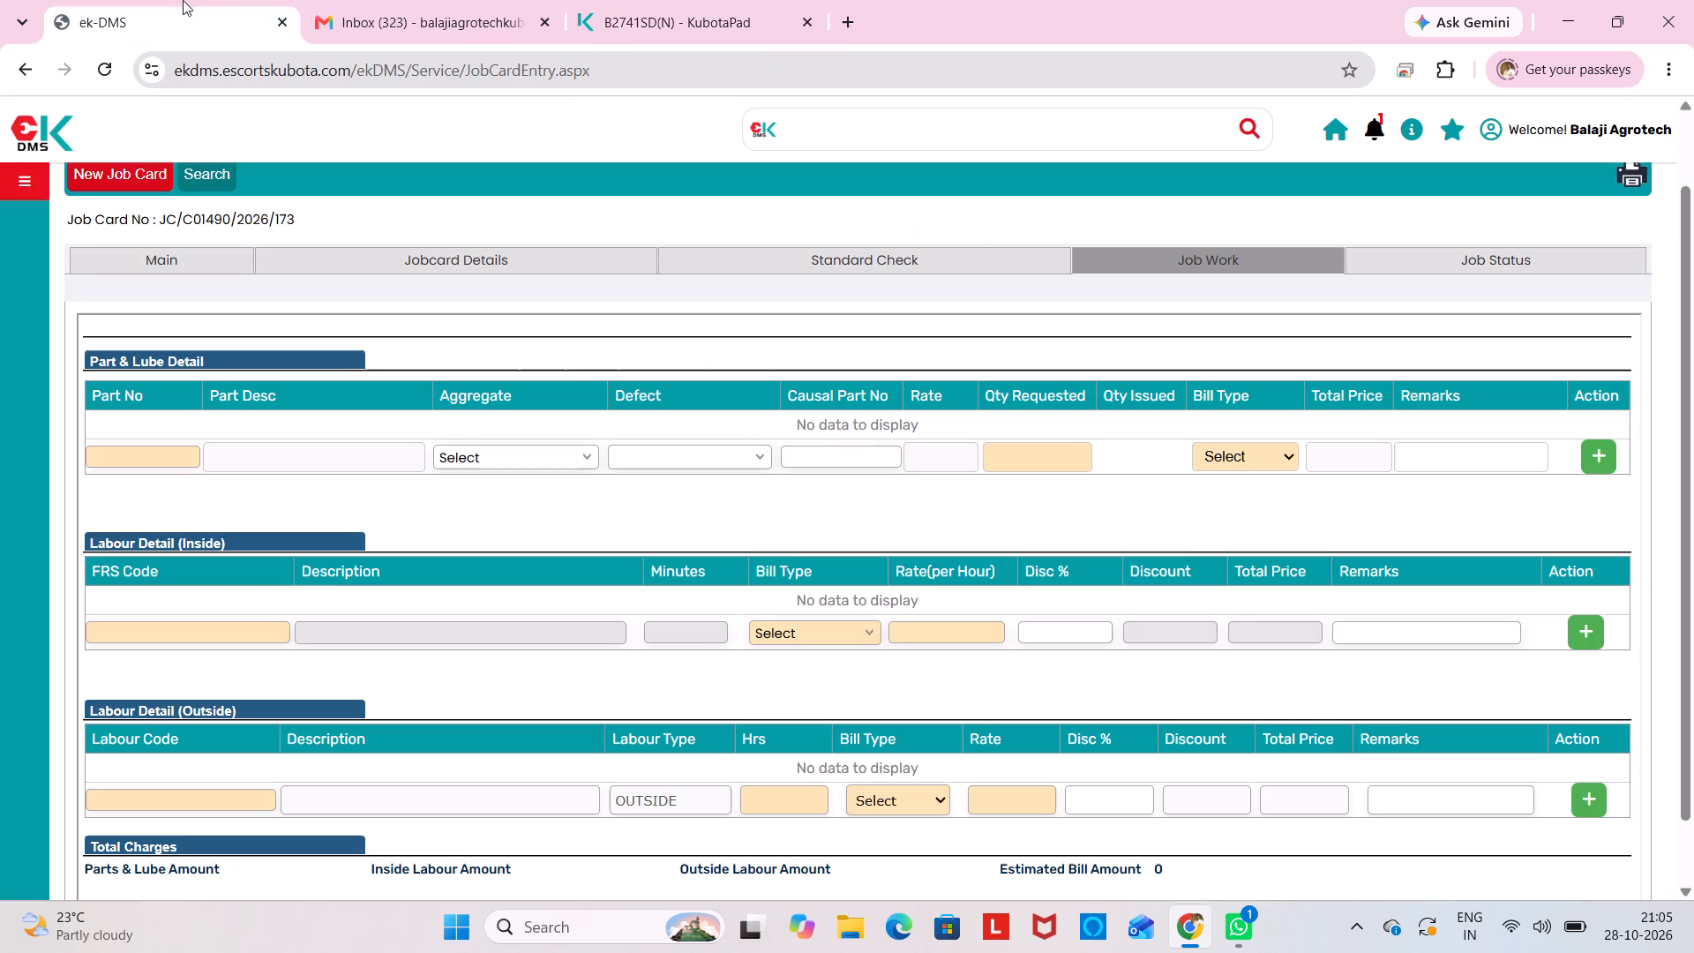
click(125, 446)
click(131, 447)
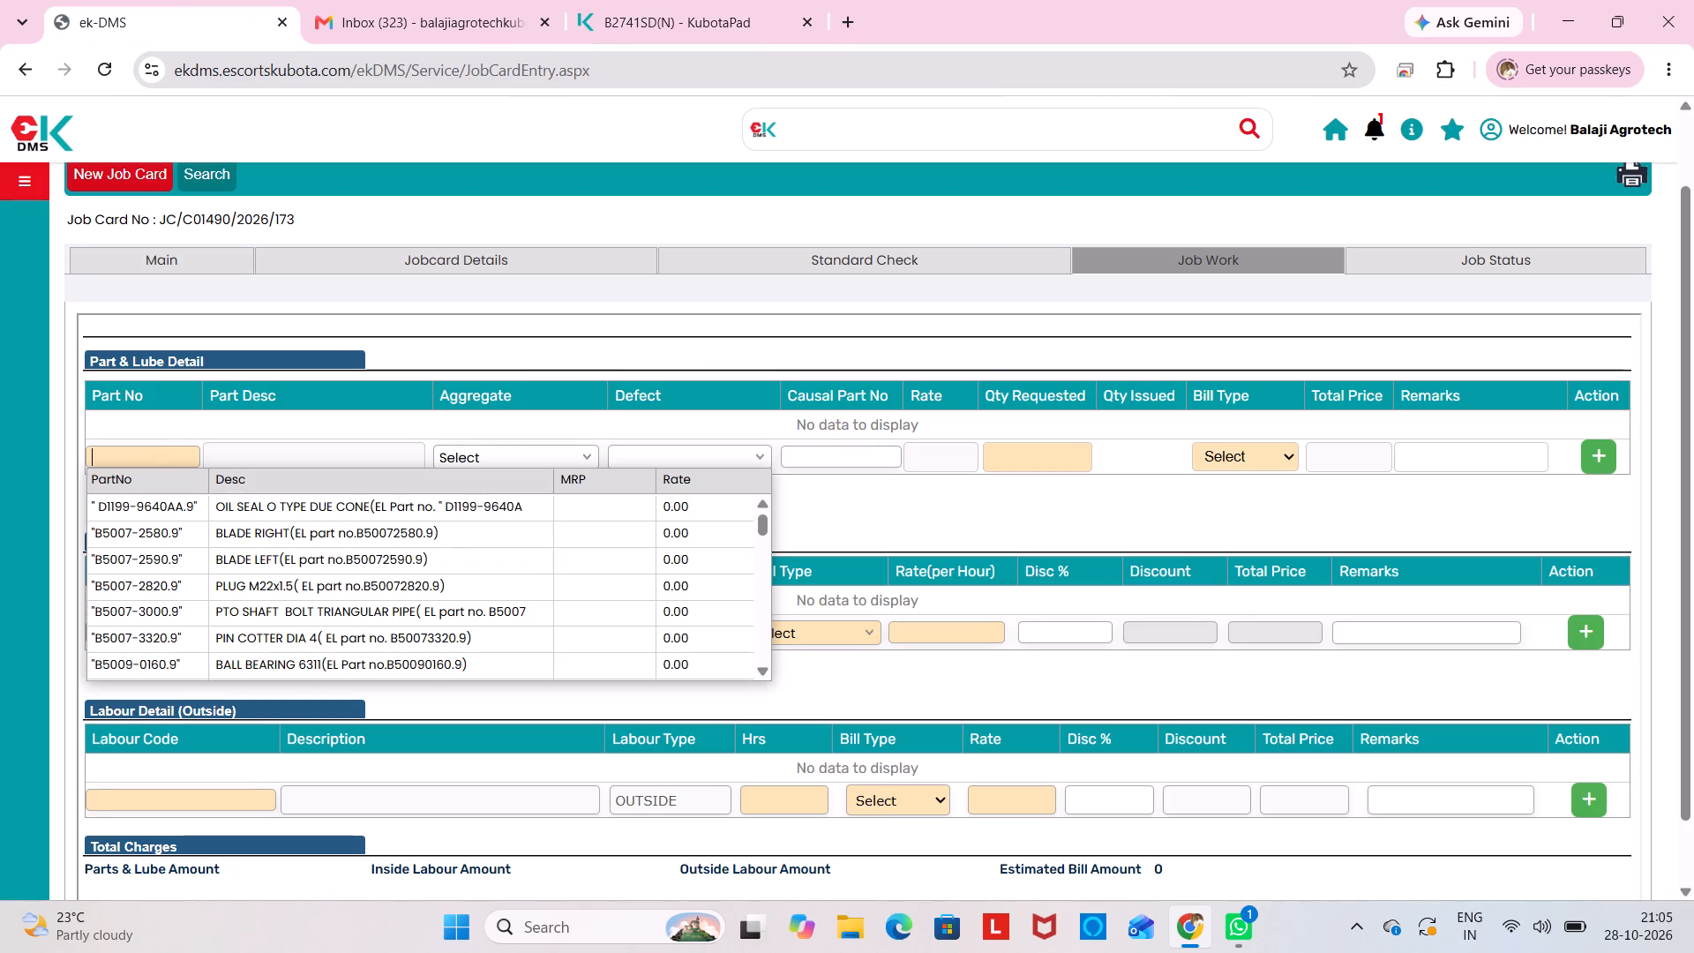
key(ctrl+v)
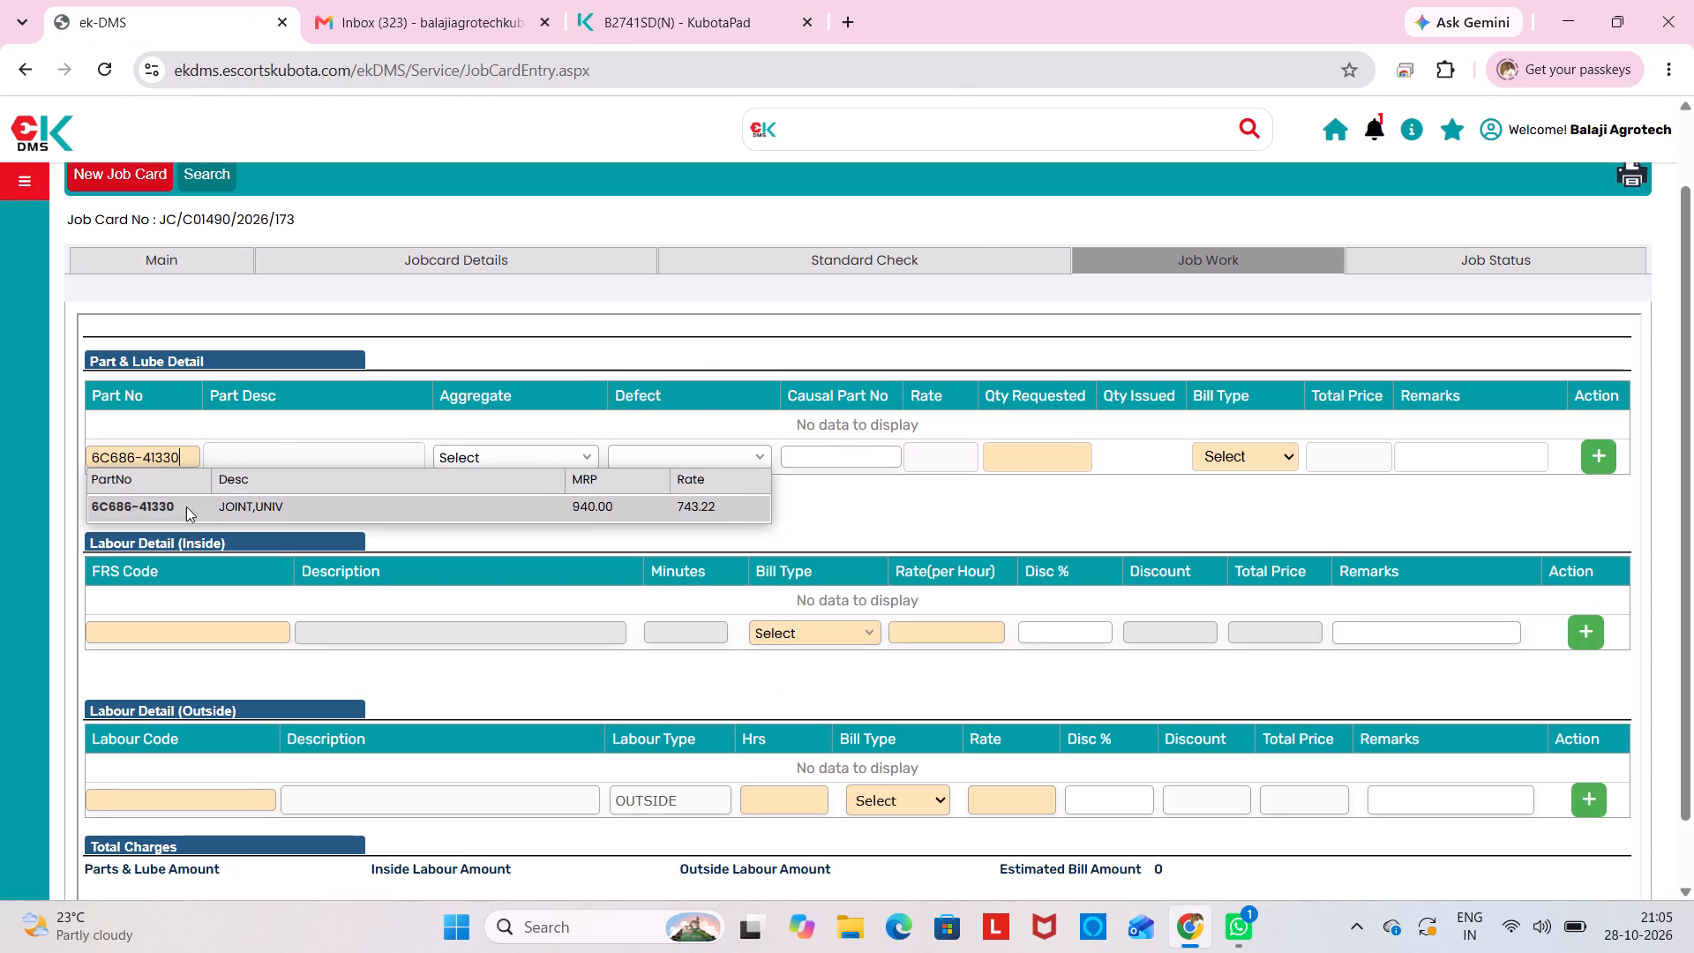
click(191, 512)
For the JOINT,UNIV part row, set the aggregate to STEERING and the defect to STEERING-STEERING SHAFT DAMAGED.
click(528, 453)
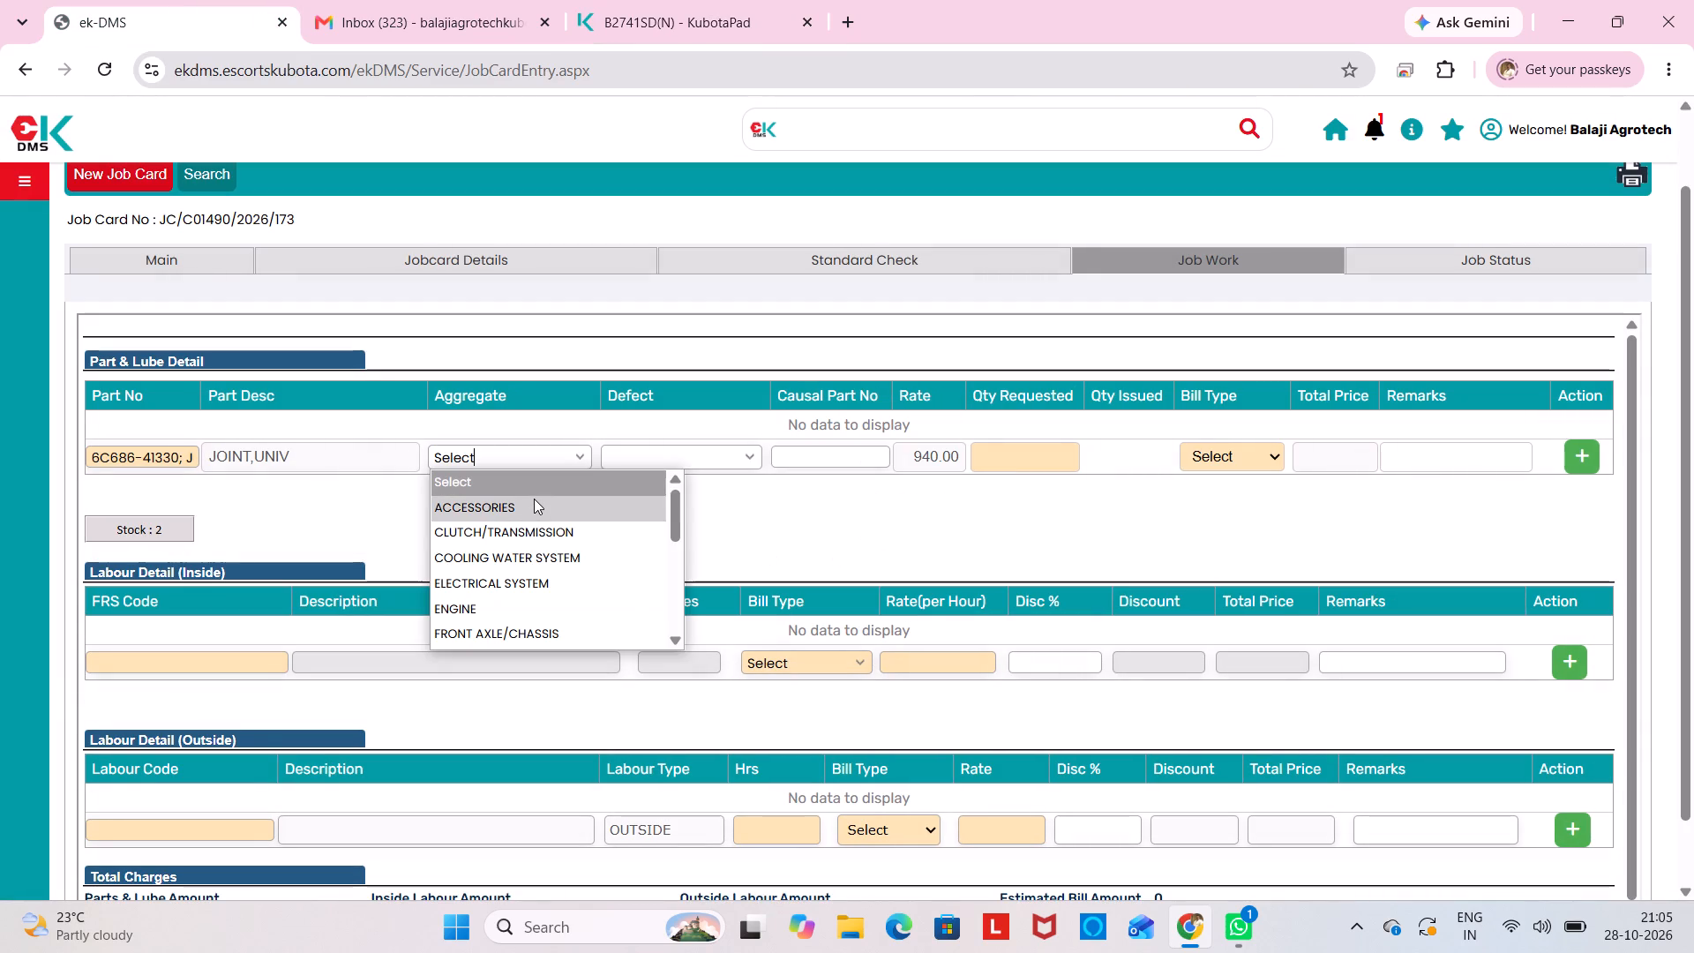
scroll(586, 632, down, 1)
right_click(498, 619)
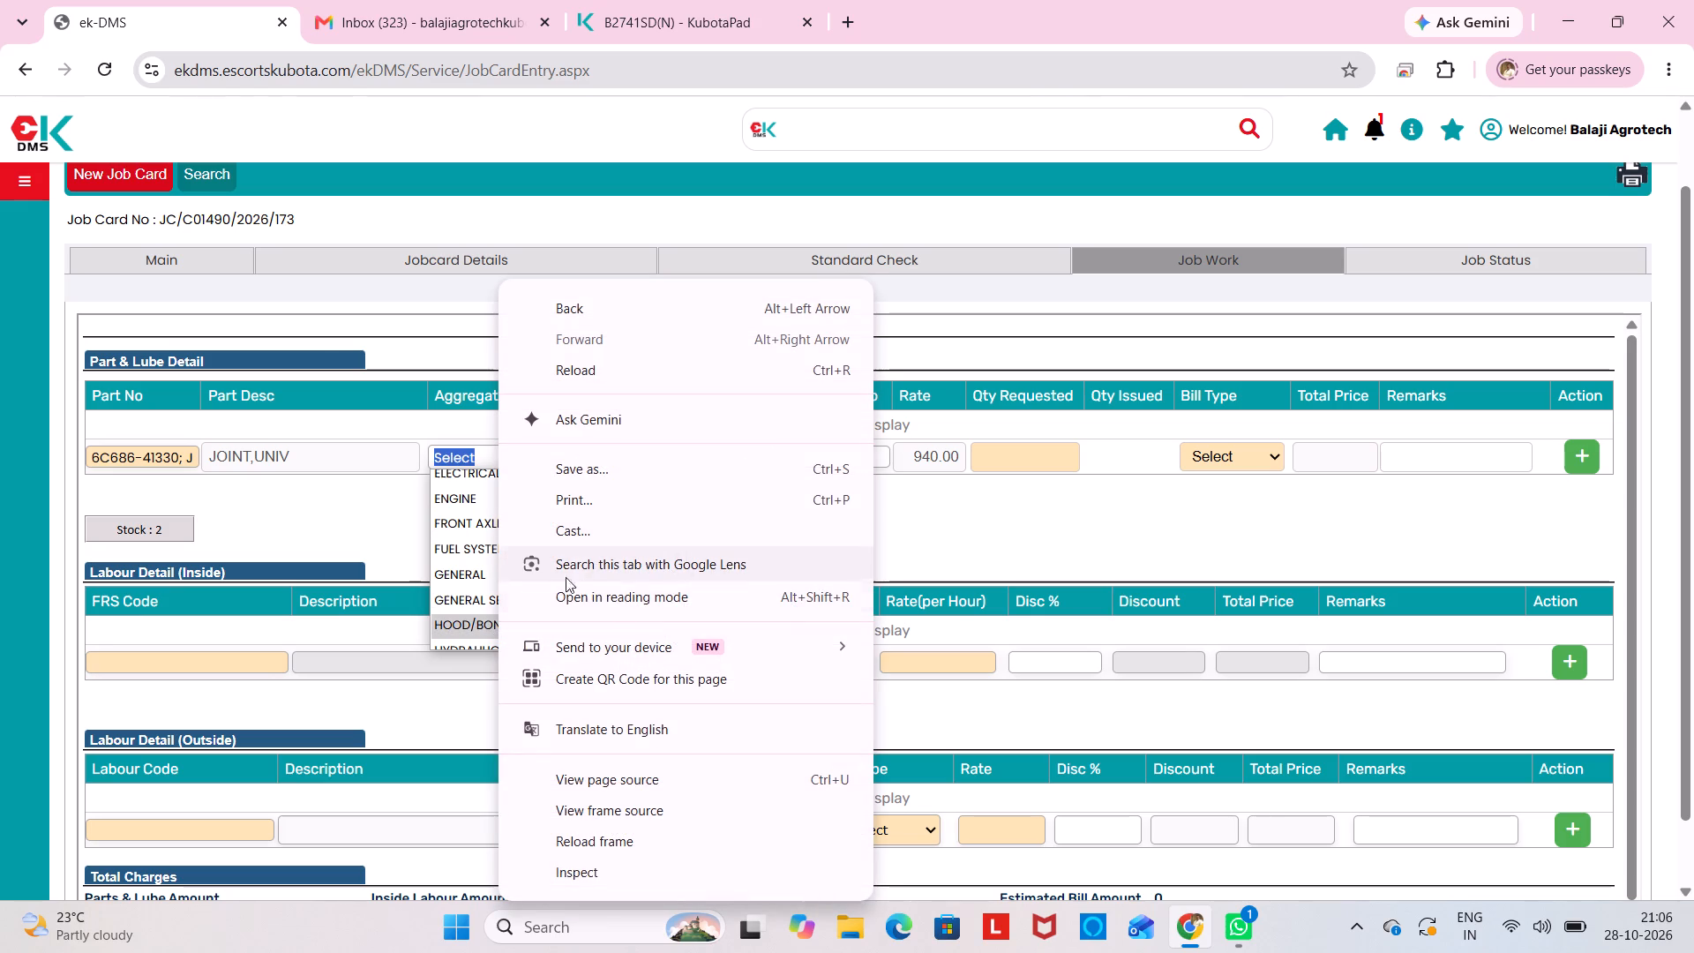
scroll(452, 522, down, 3)
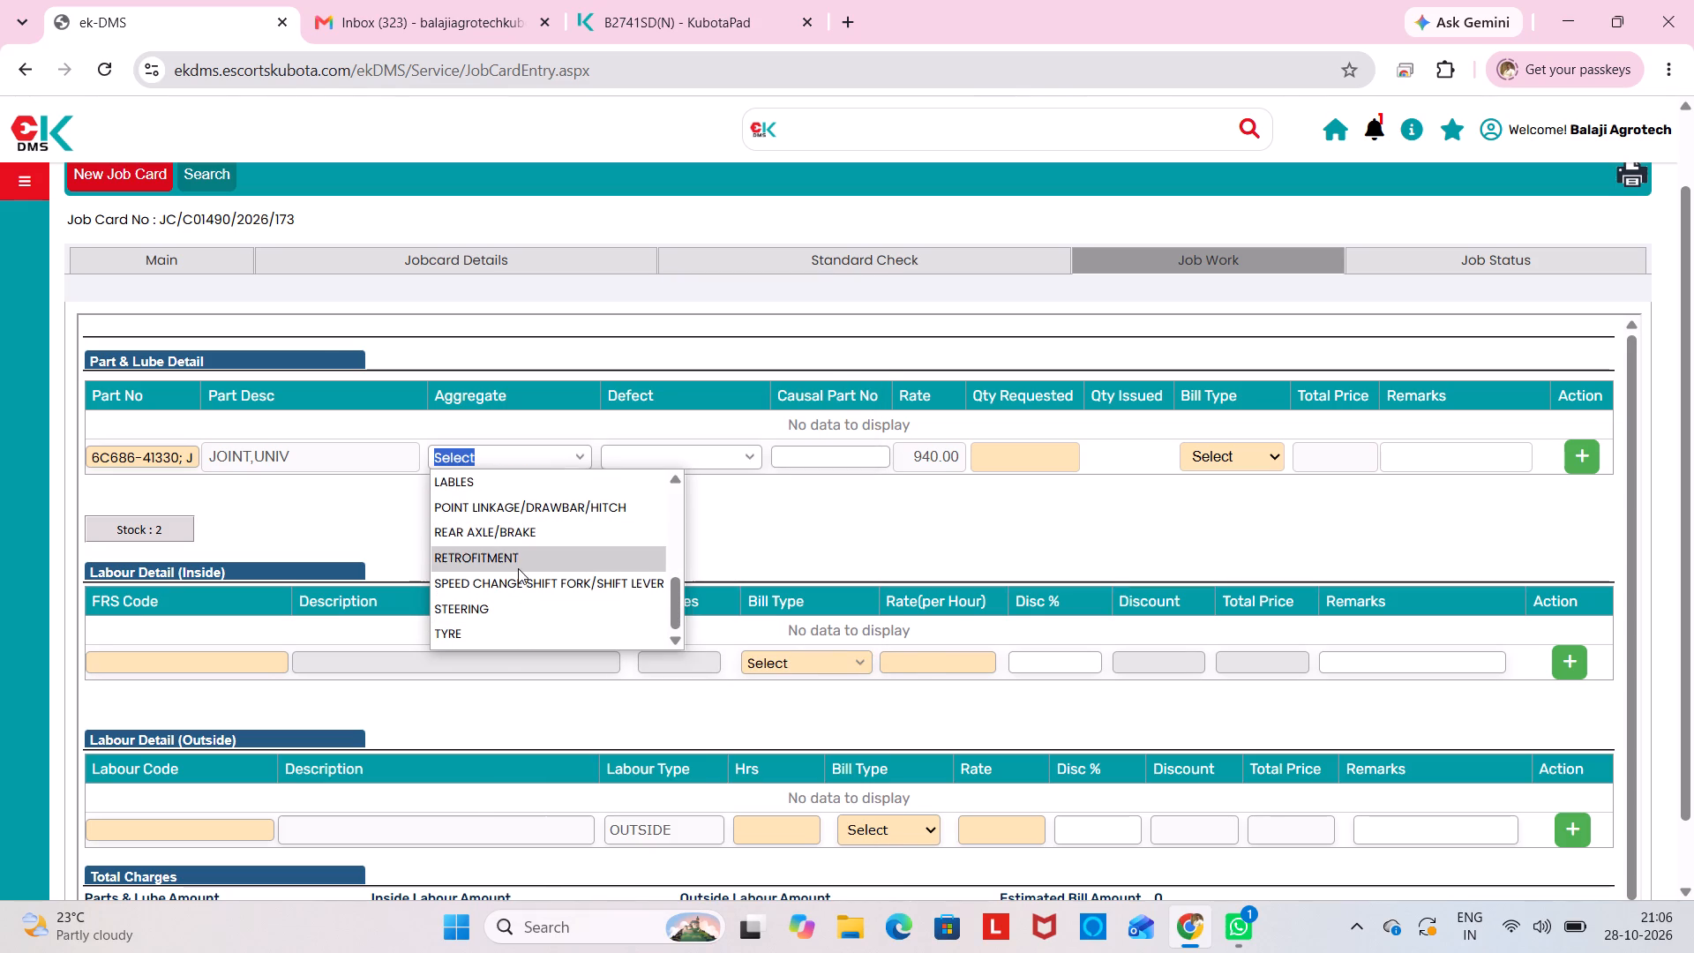
click(502, 600)
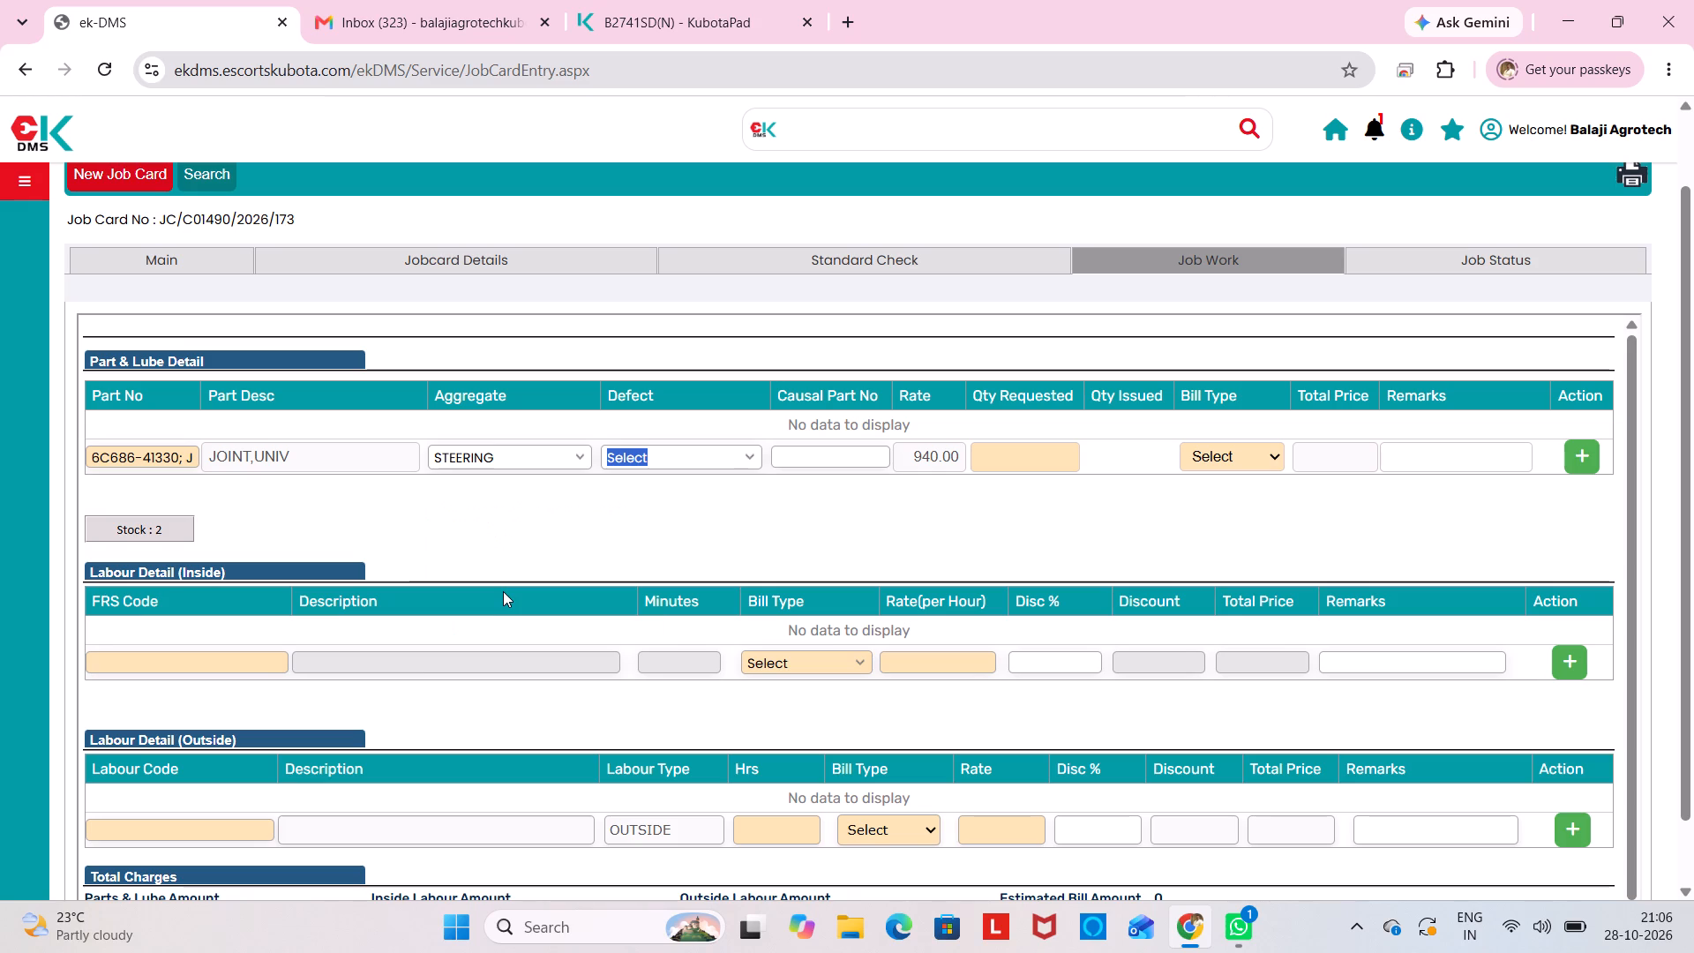
right_click(503, 591)
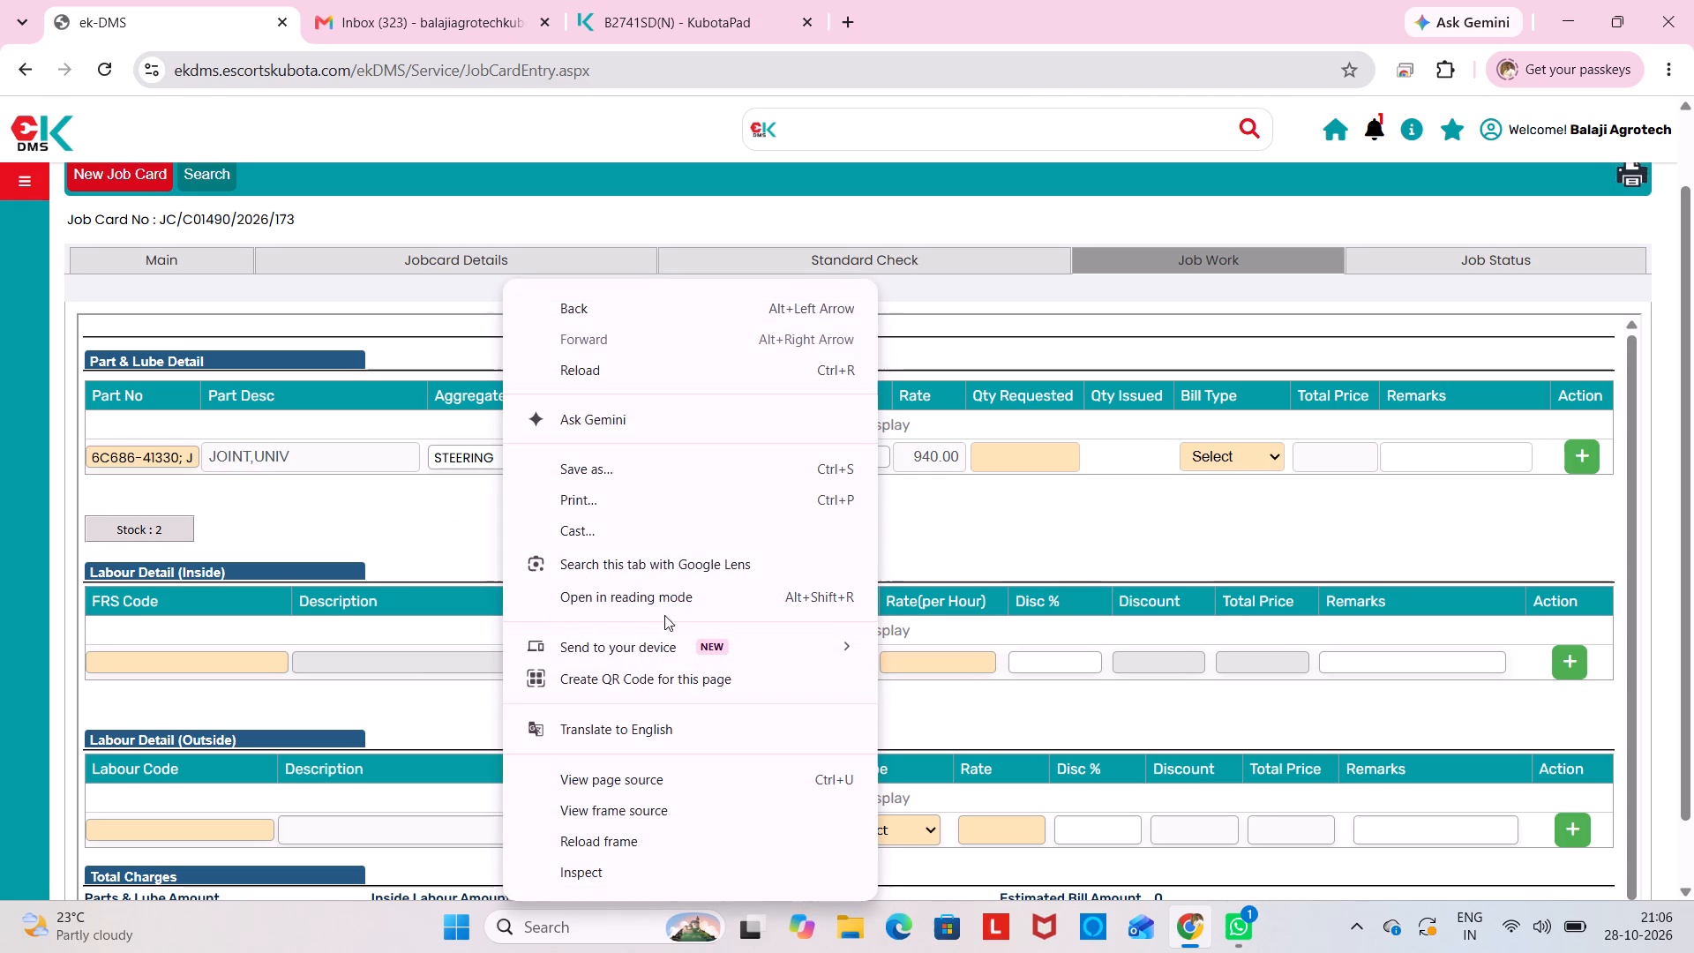
click(1049, 499)
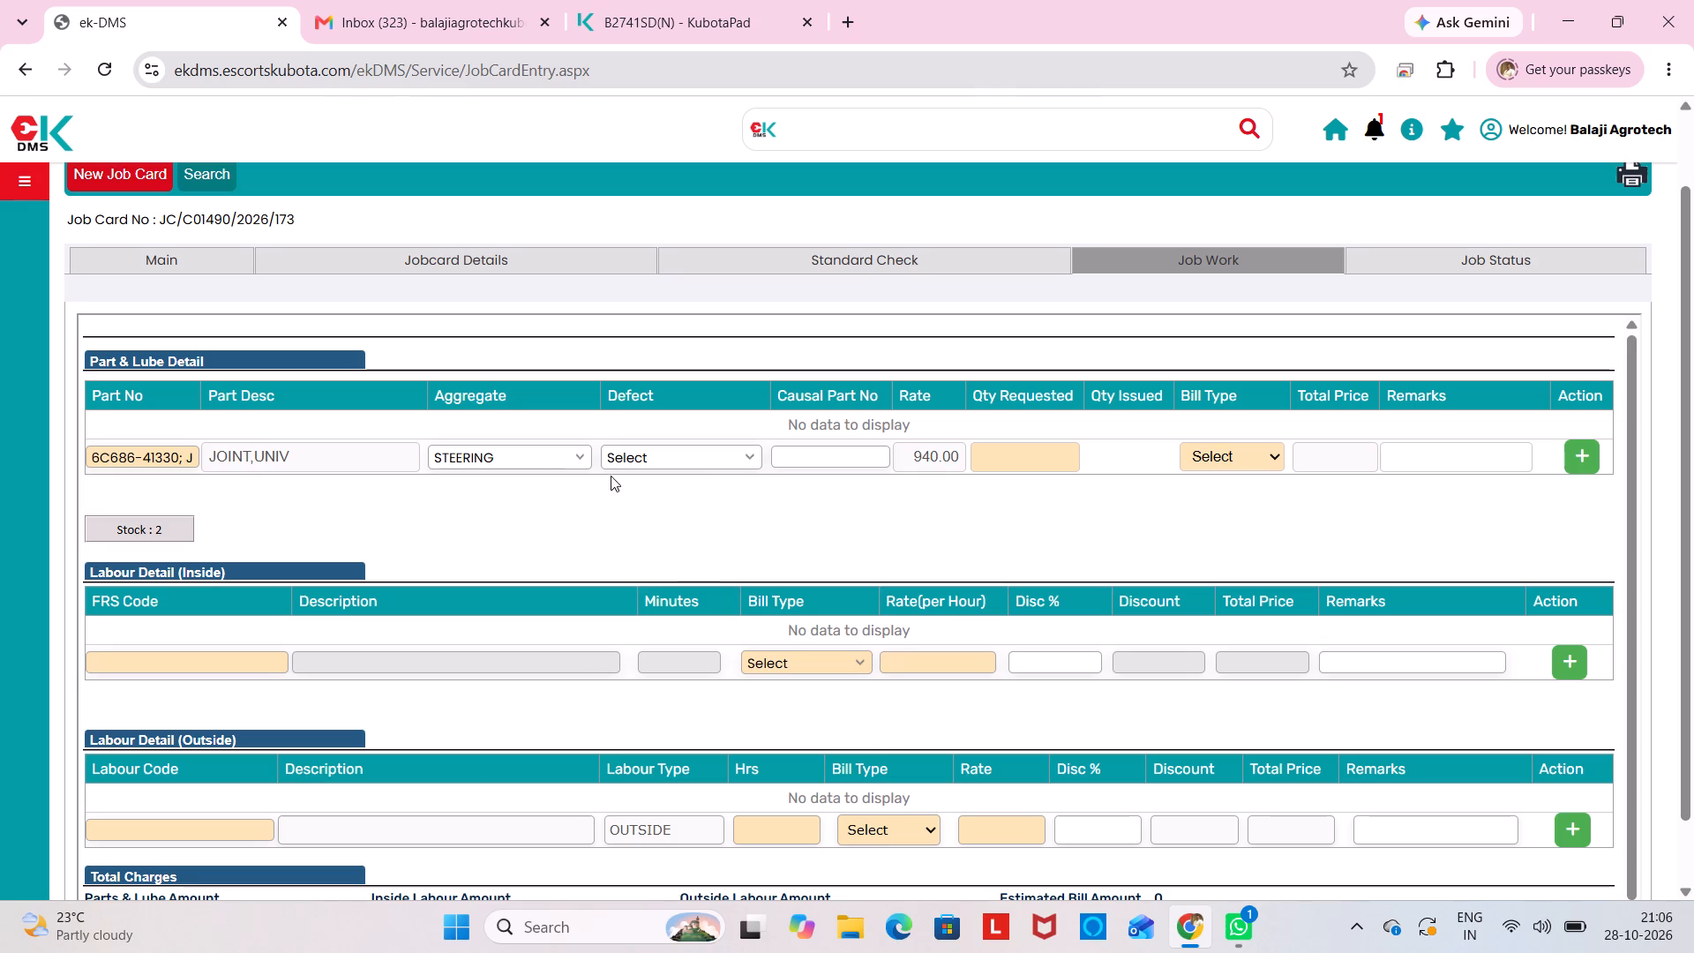
click(637, 461)
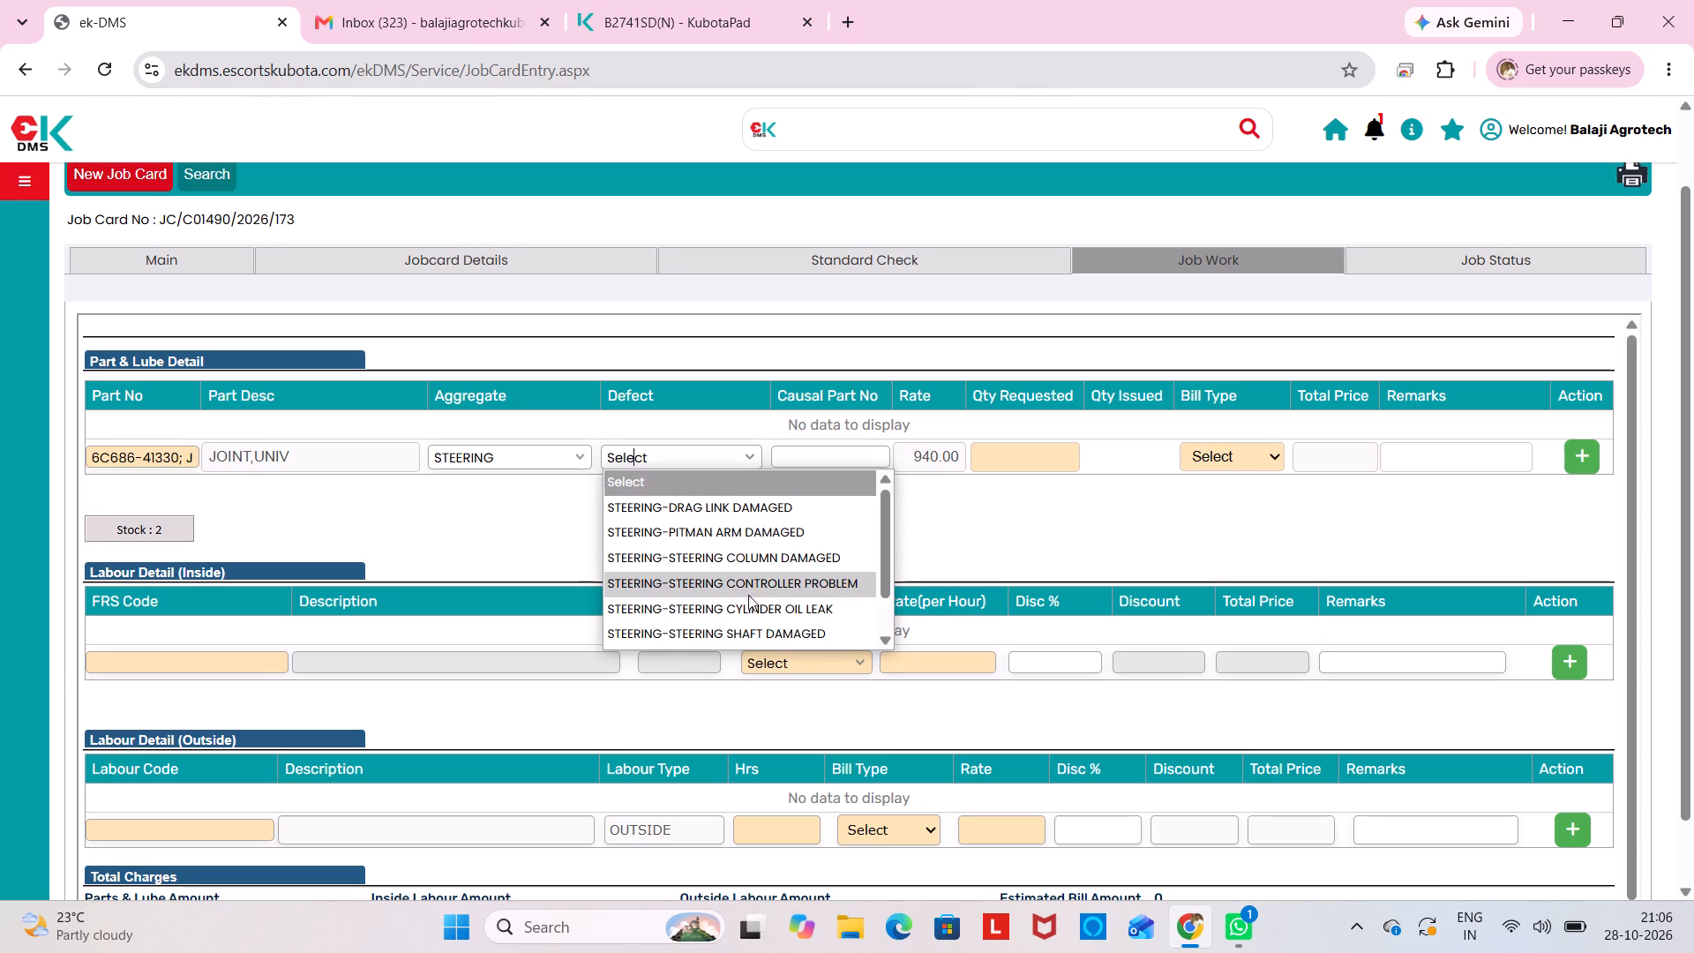
click(776, 628)
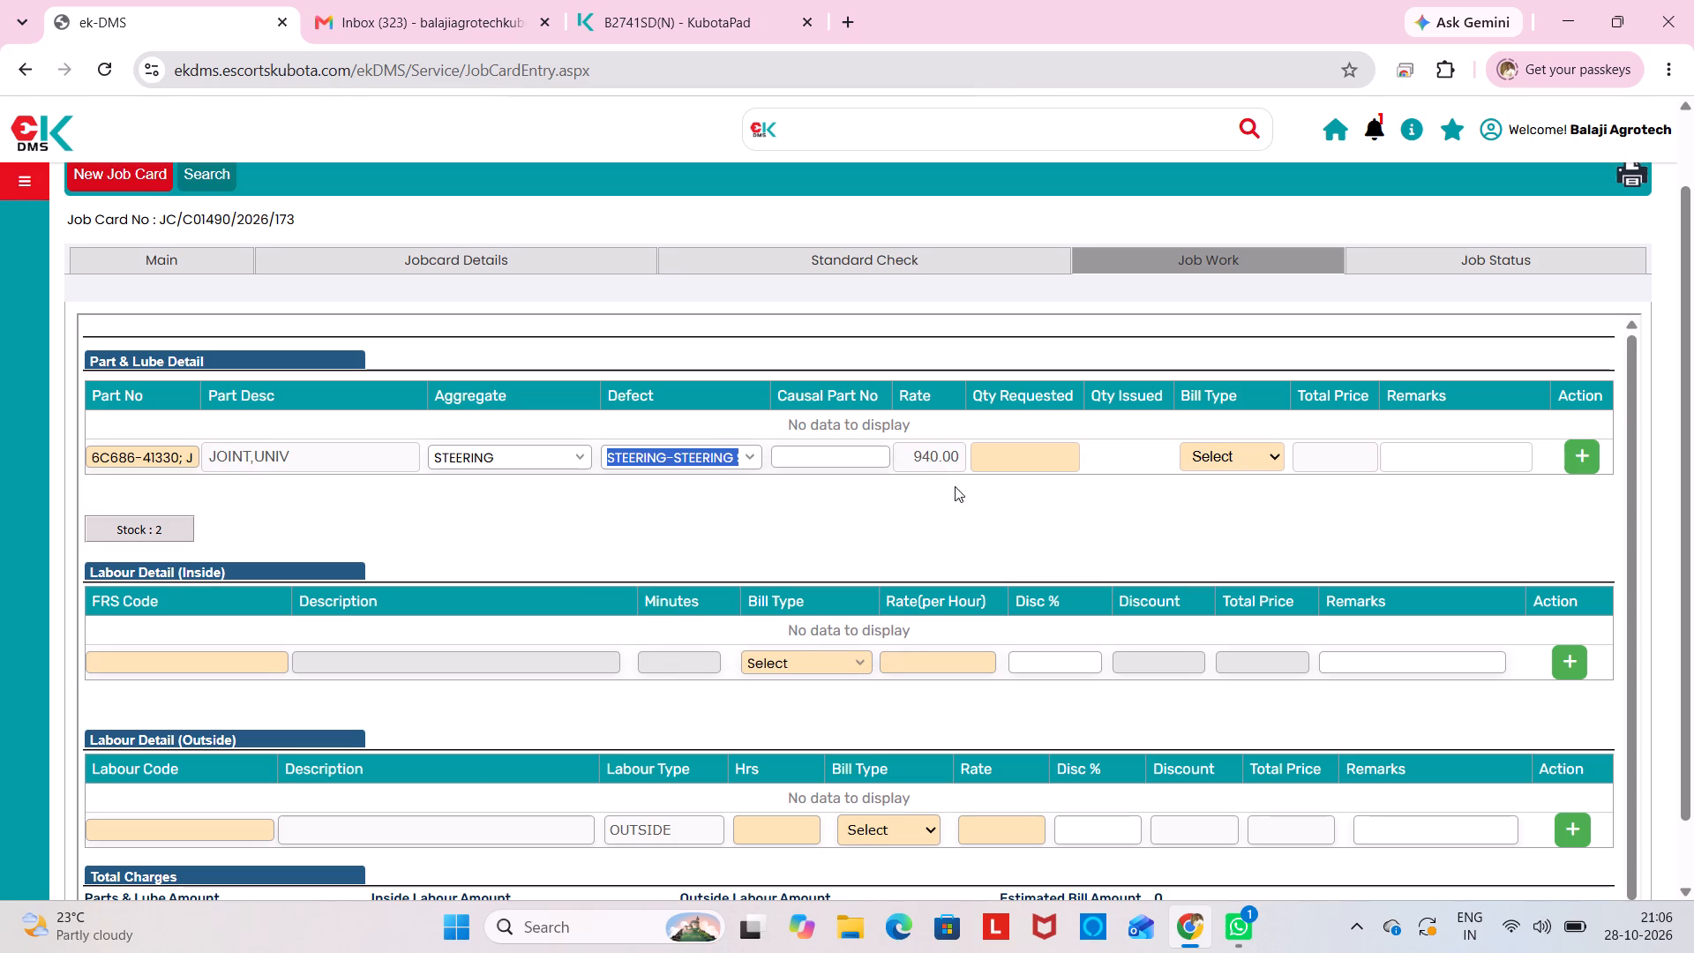
Request quantity 1 with bill type PAID for the JOINT,UNIV part and add the row to Part & Lube Detail.
click(1041, 453)
key(1)
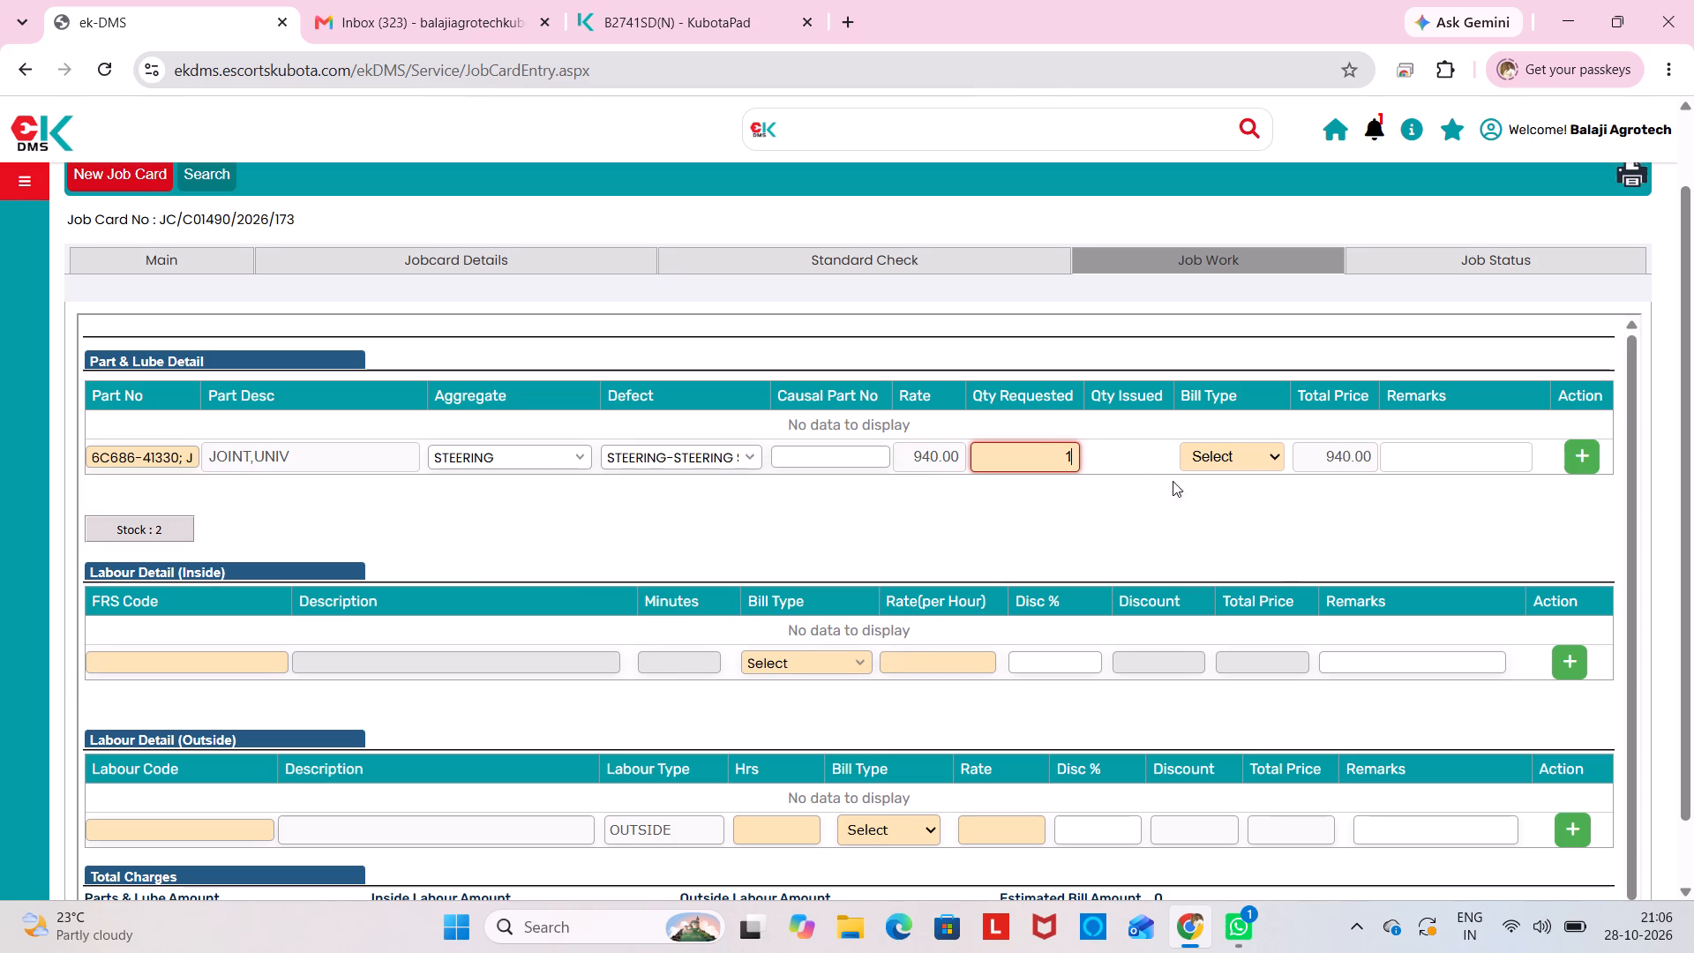
click(1217, 449)
click(1217, 514)
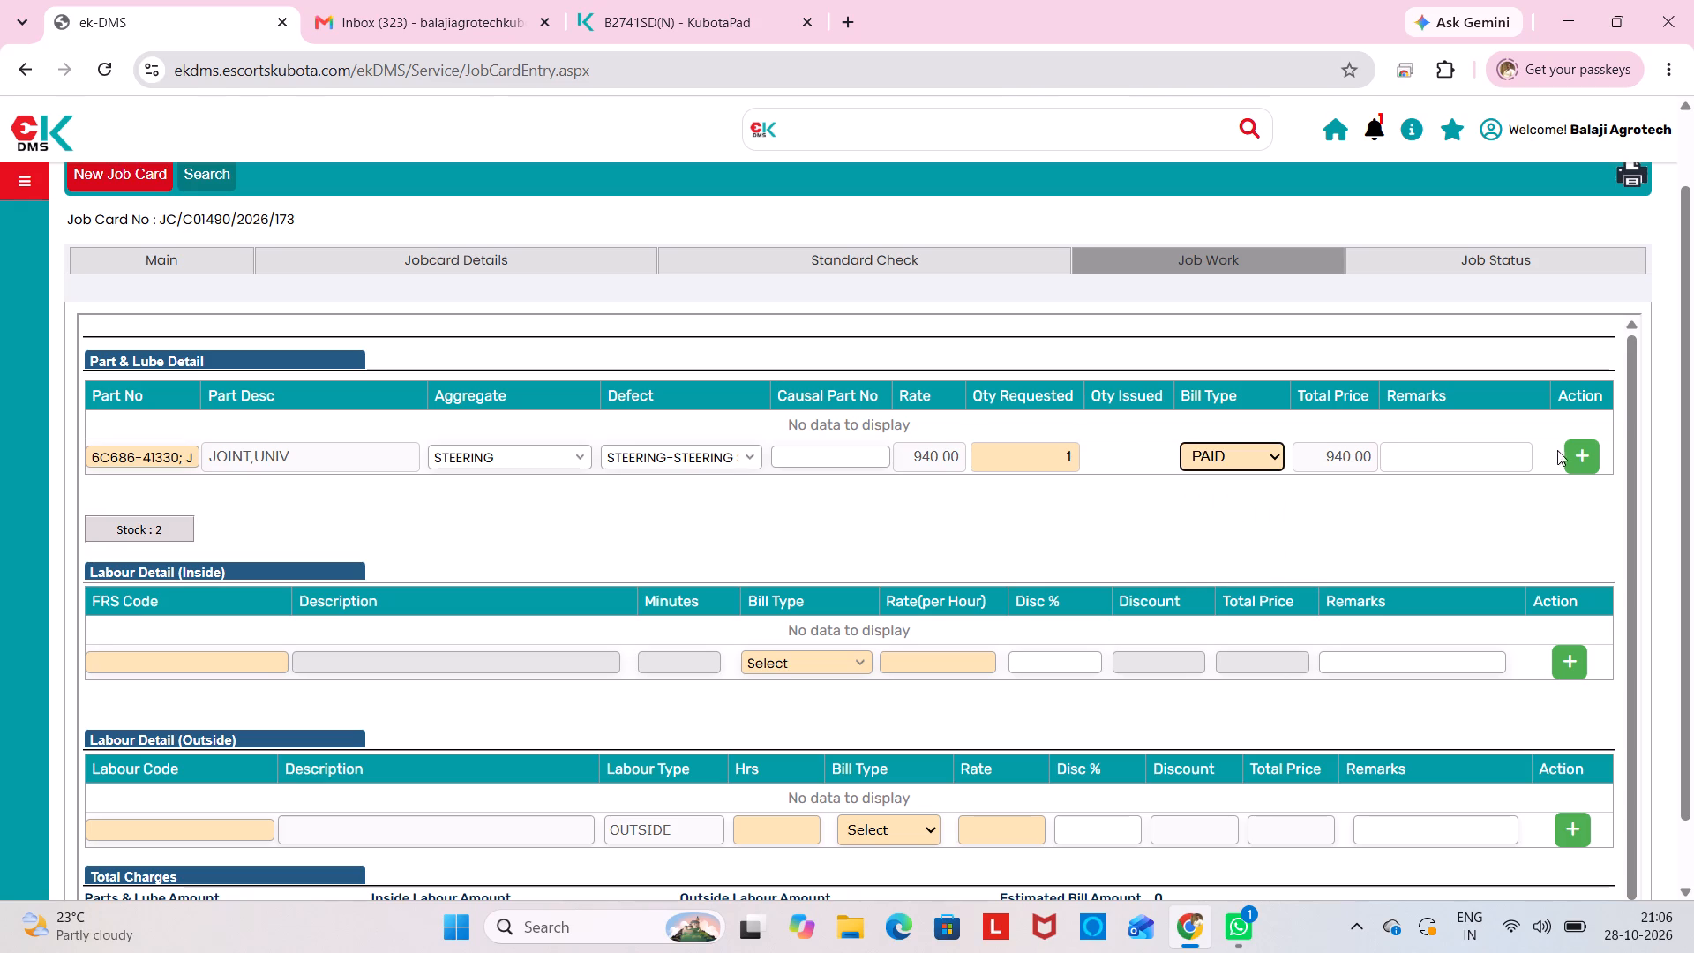
click(1593, 448)
Save the job work details, continue to Job Status and save the job card with its status as Open.
scroll(508, 569, down, 4)
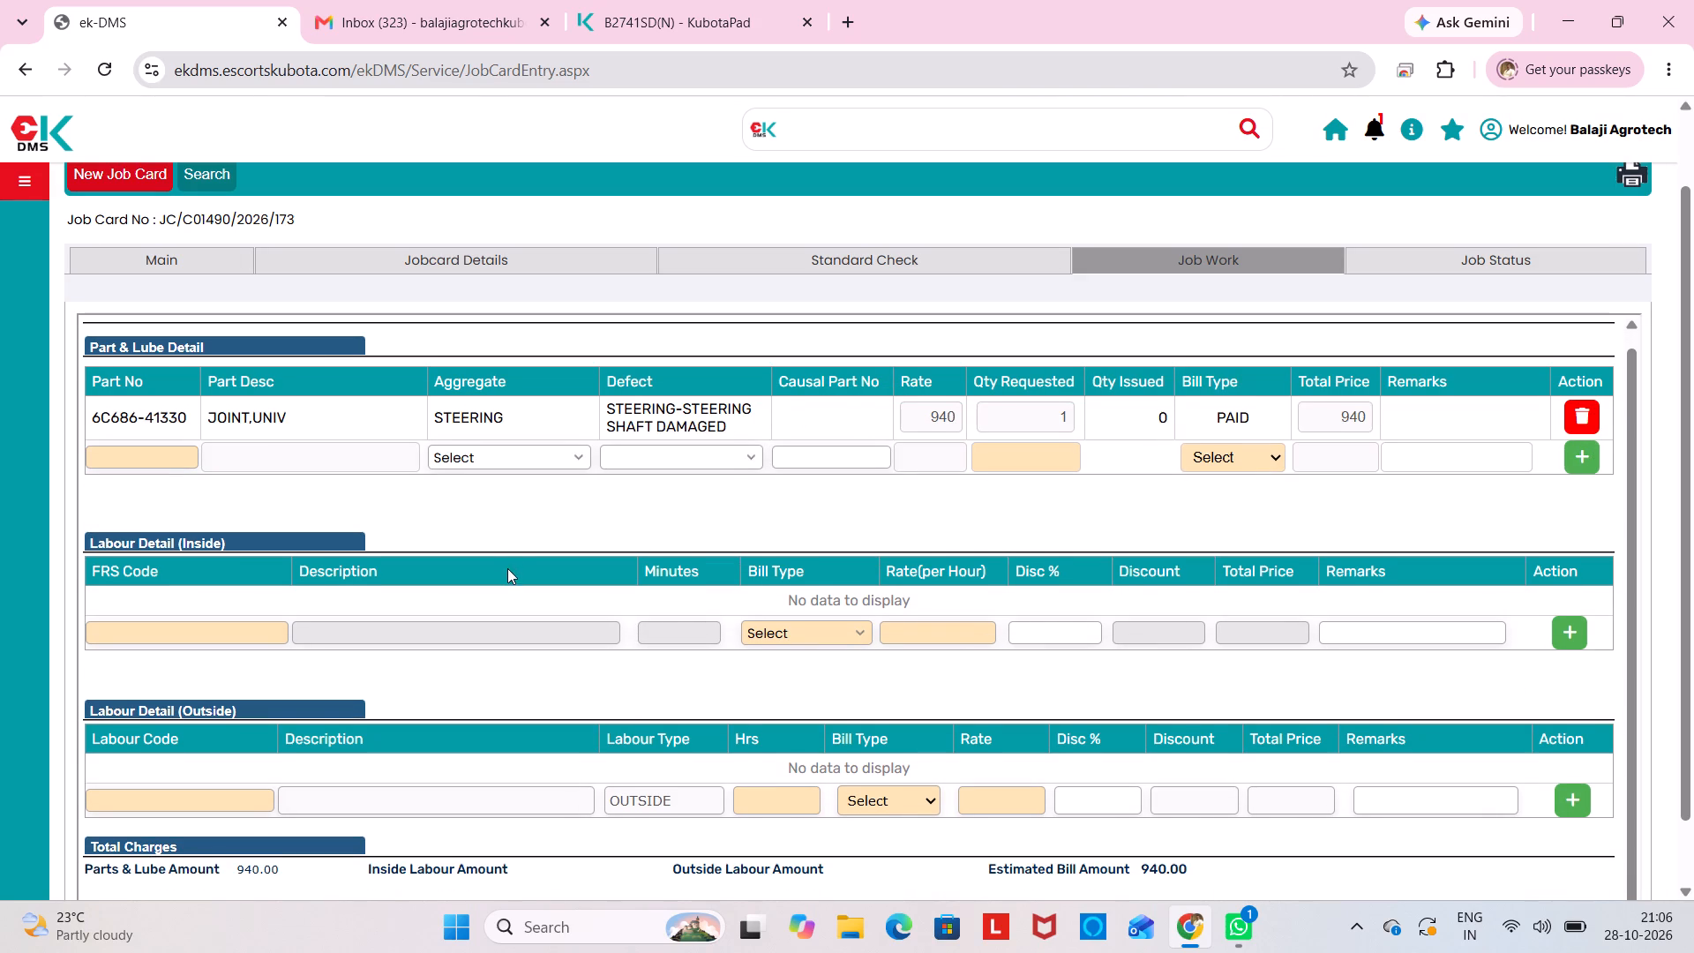
scroll(1193, 679, down, 4)
click(1540, 858)
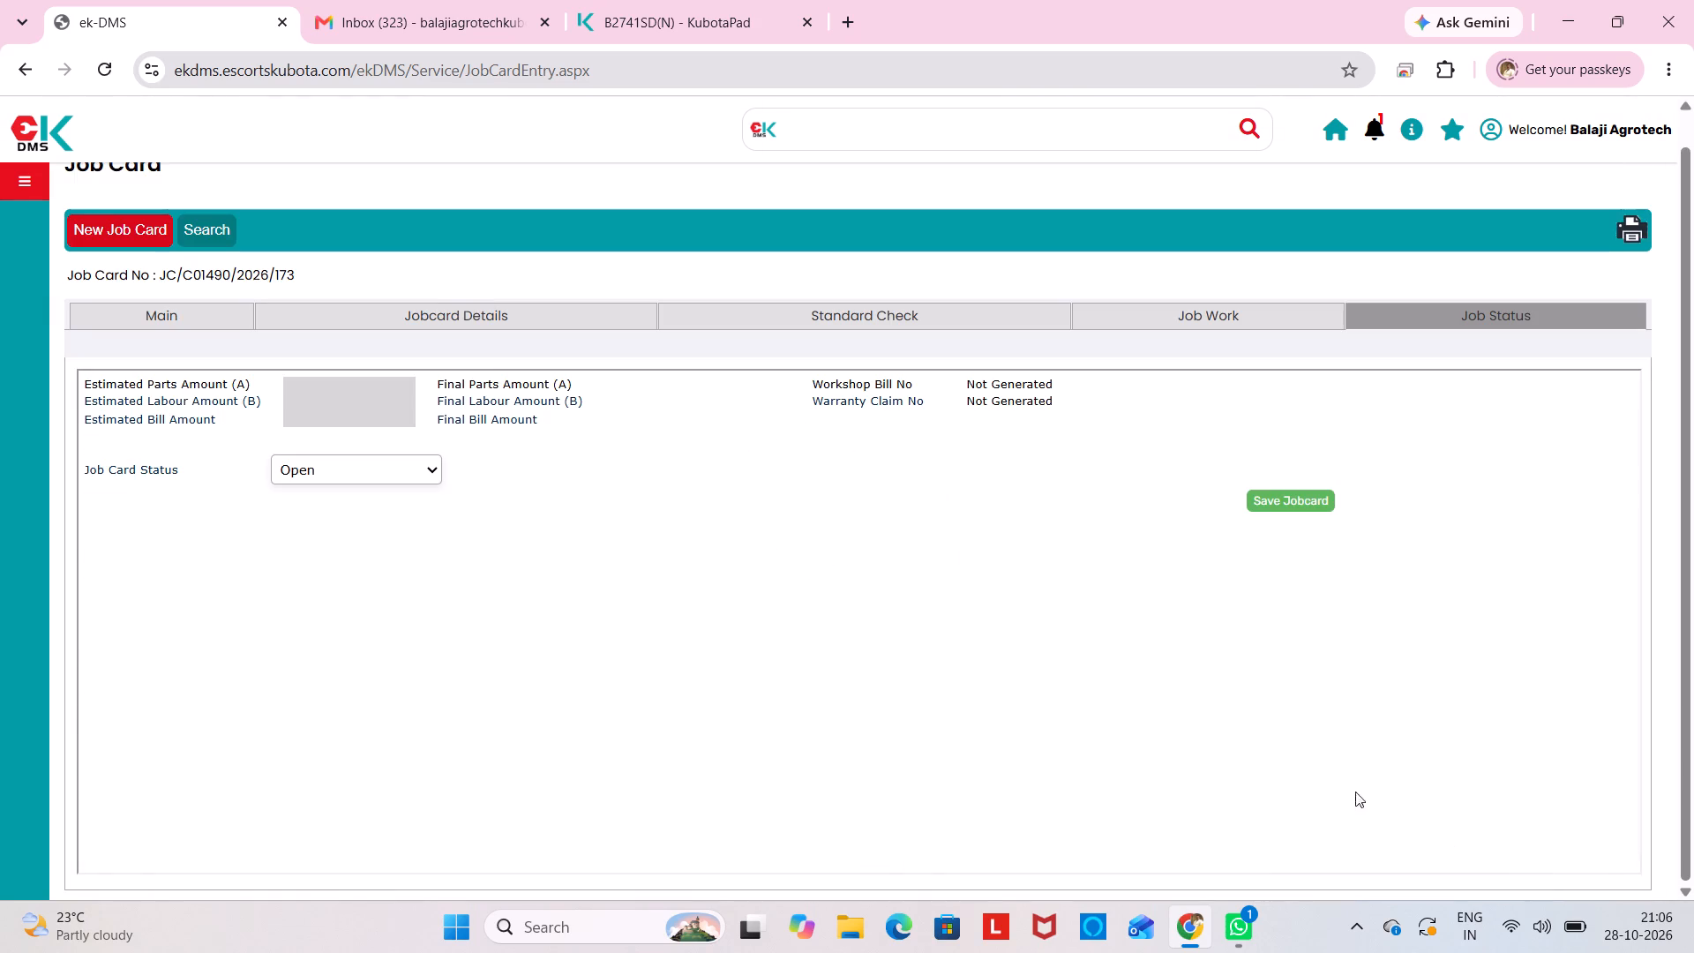
click(1310, 499)
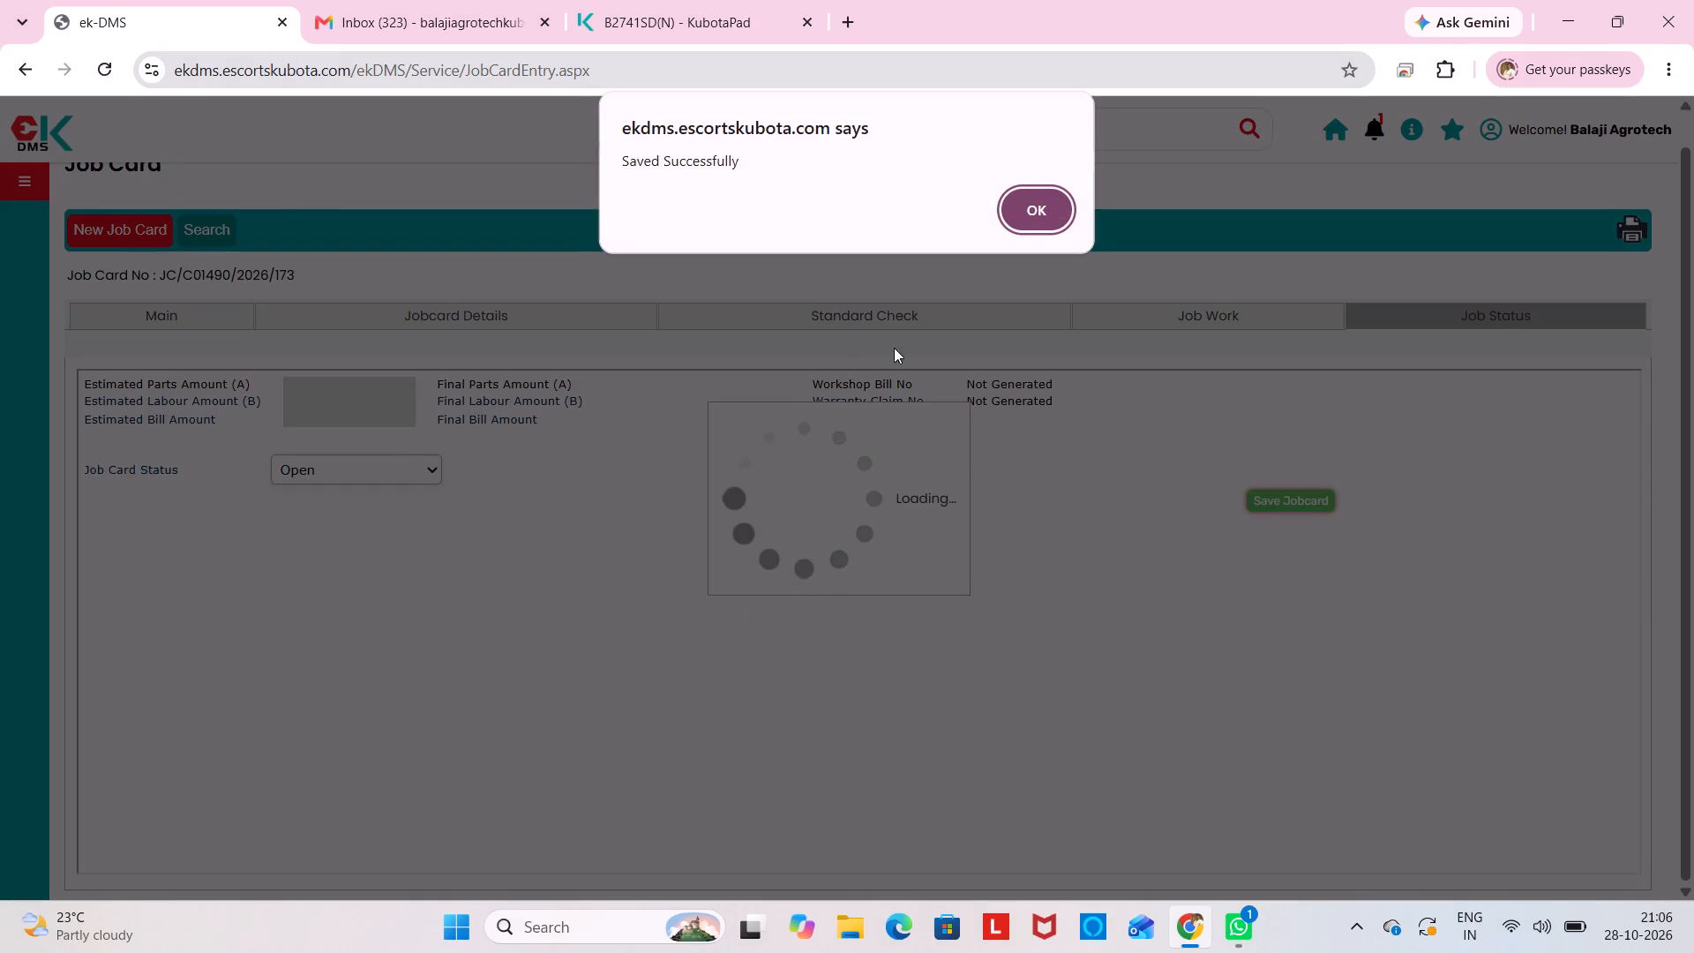
click(1048, 194)
Go to the spares Purchase Order section and start a new part purchase order.
click(30, 184)
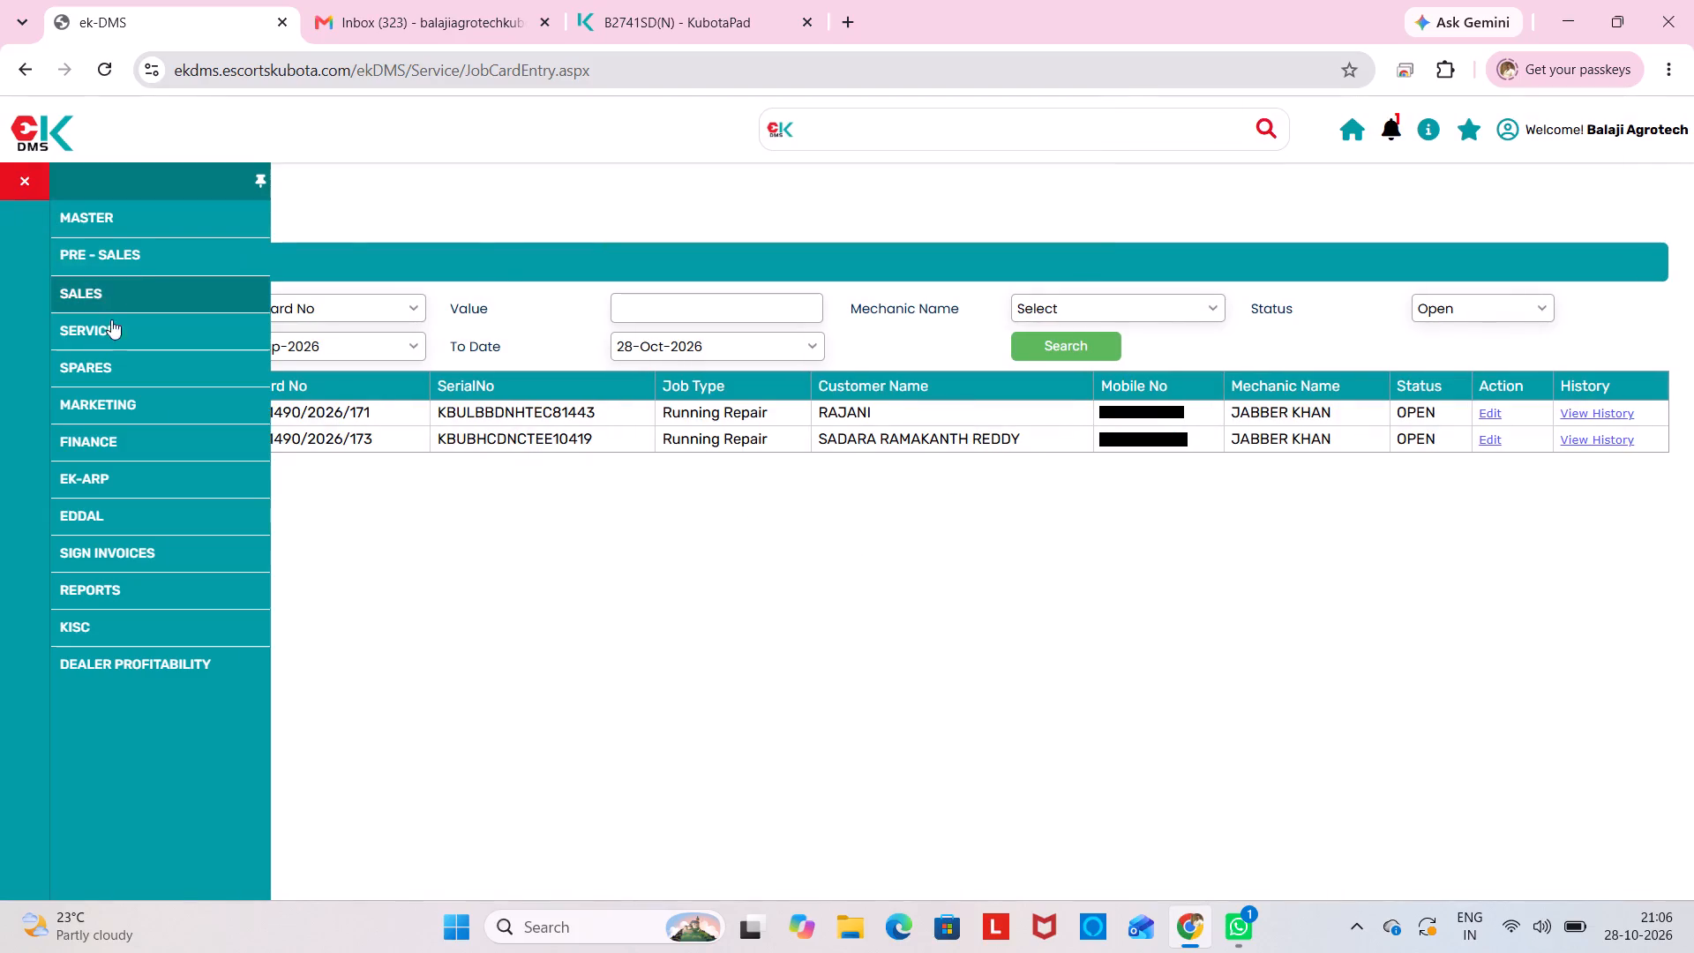
click(151, 292)
click(460, 342)
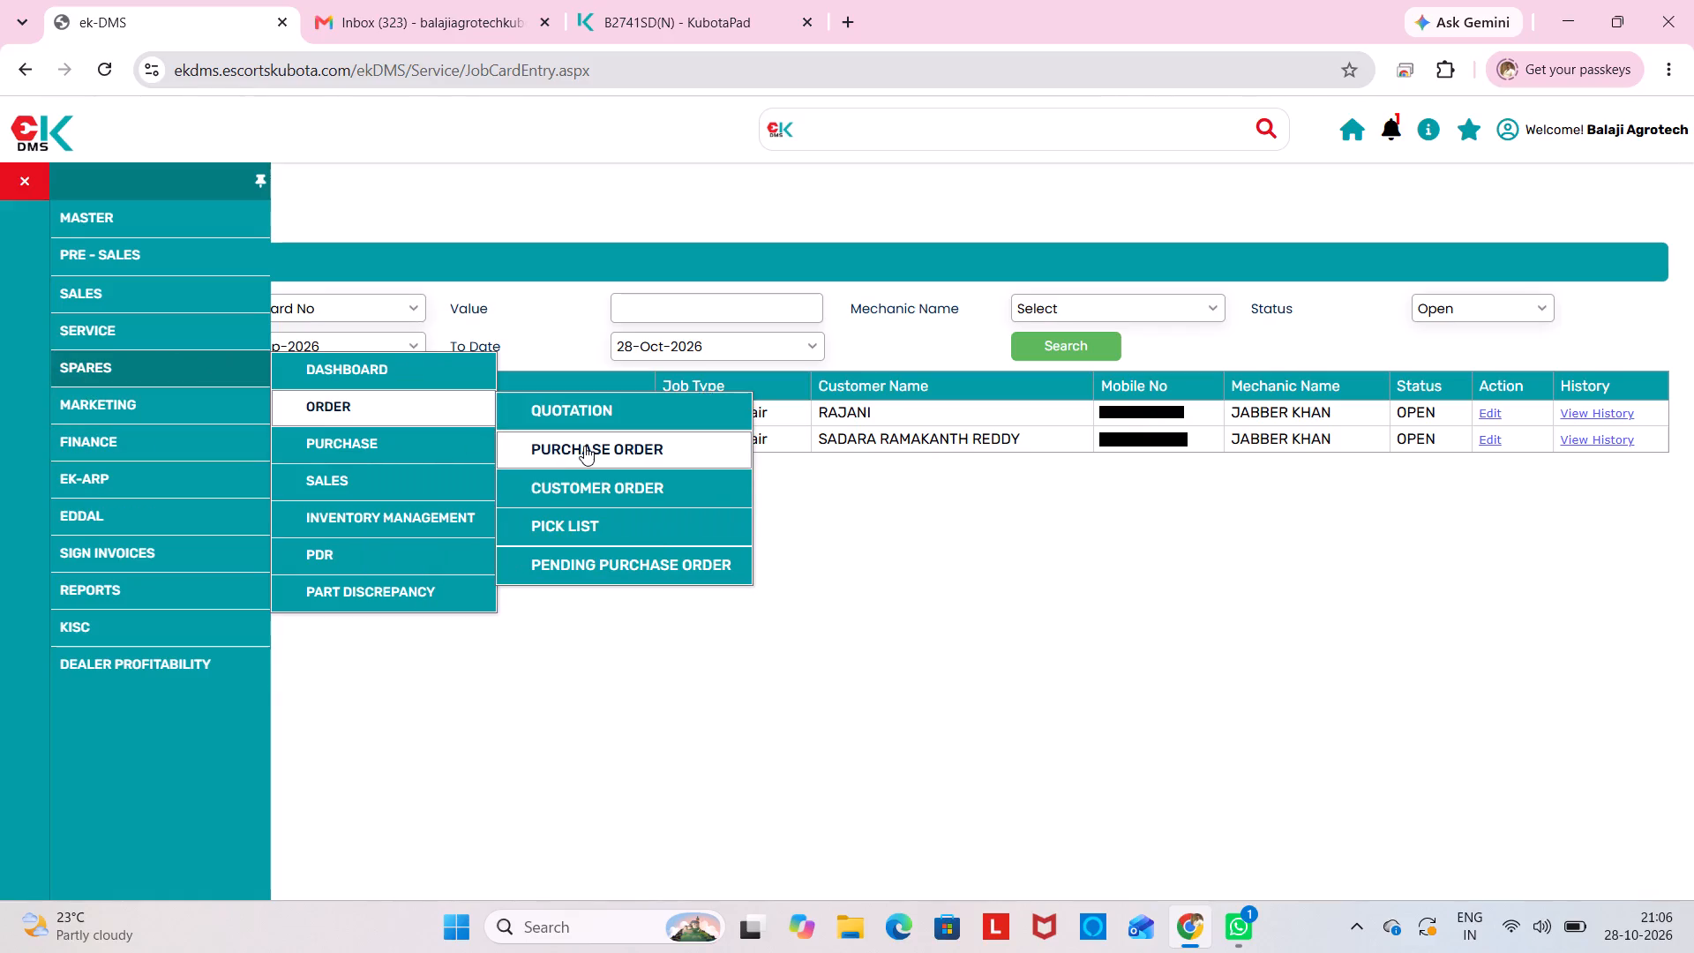
click(588, 446)
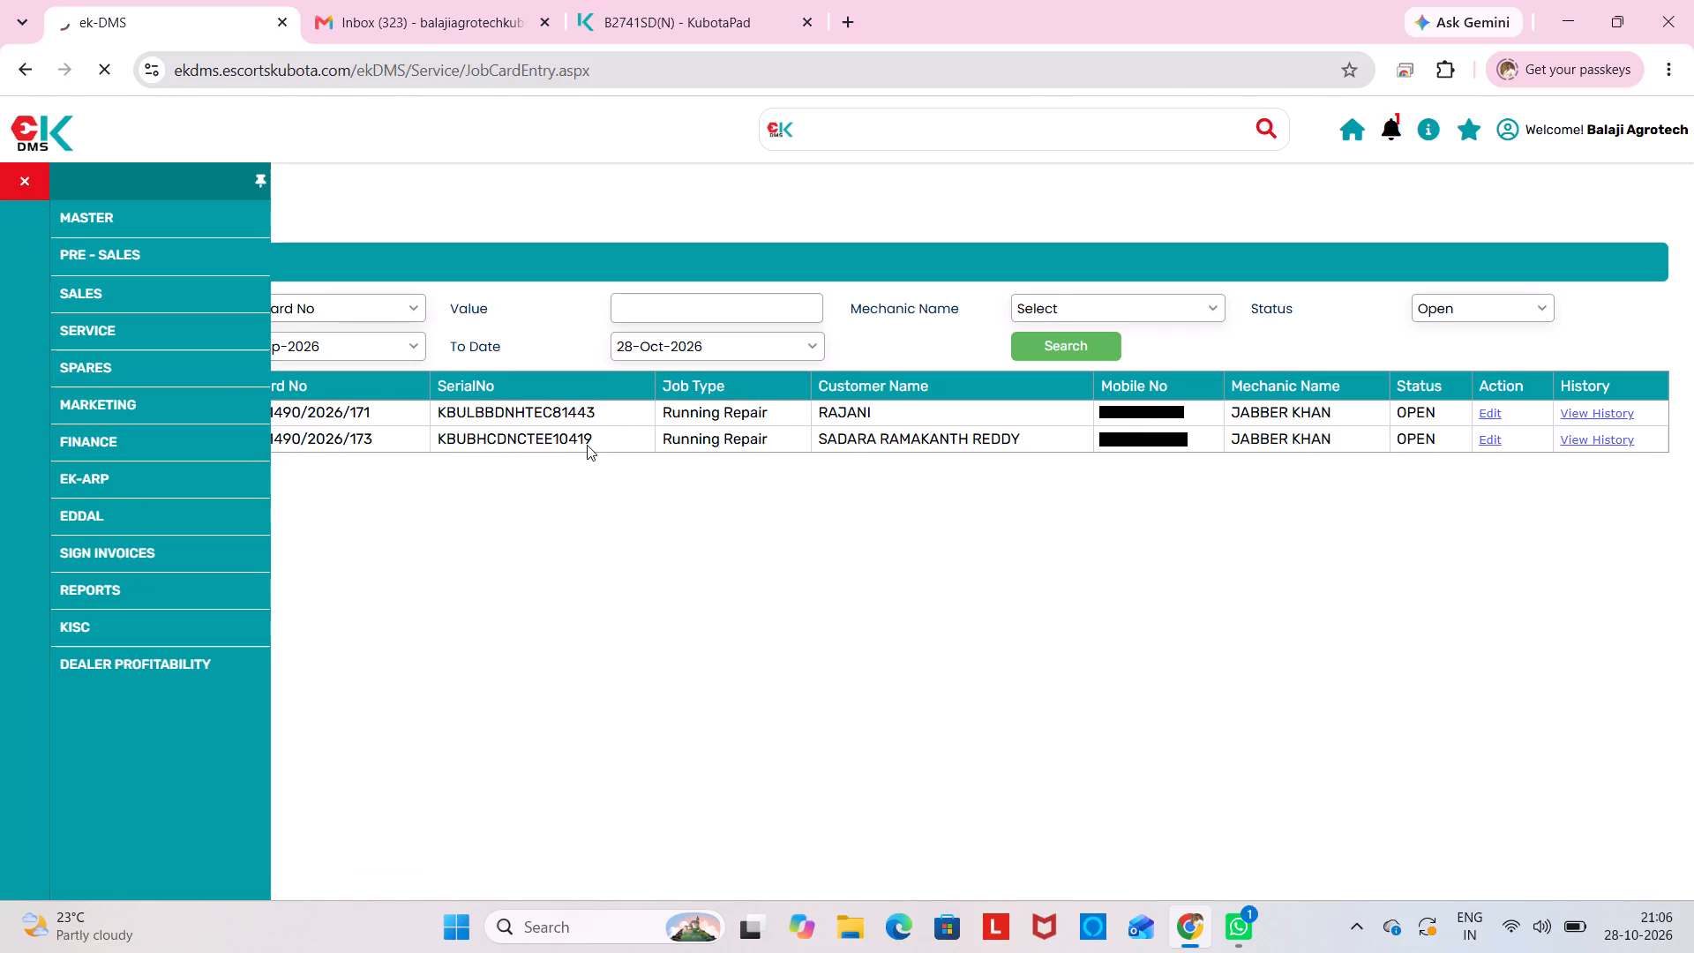
click(343, 241)
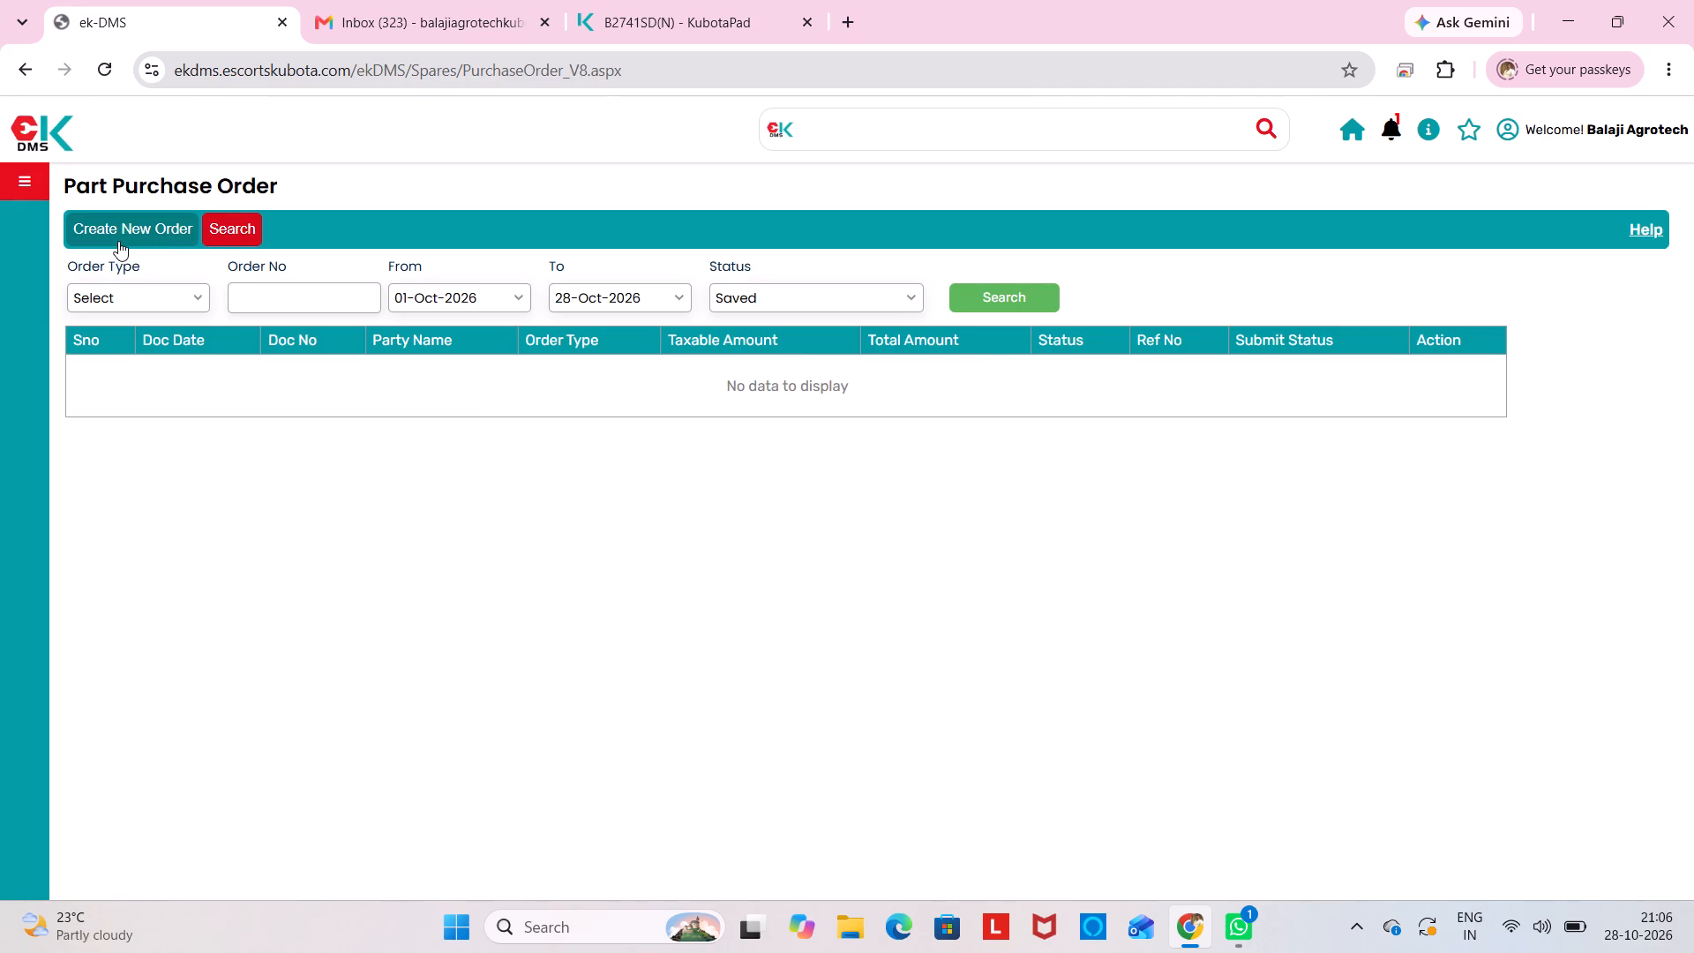
click(118, 240)
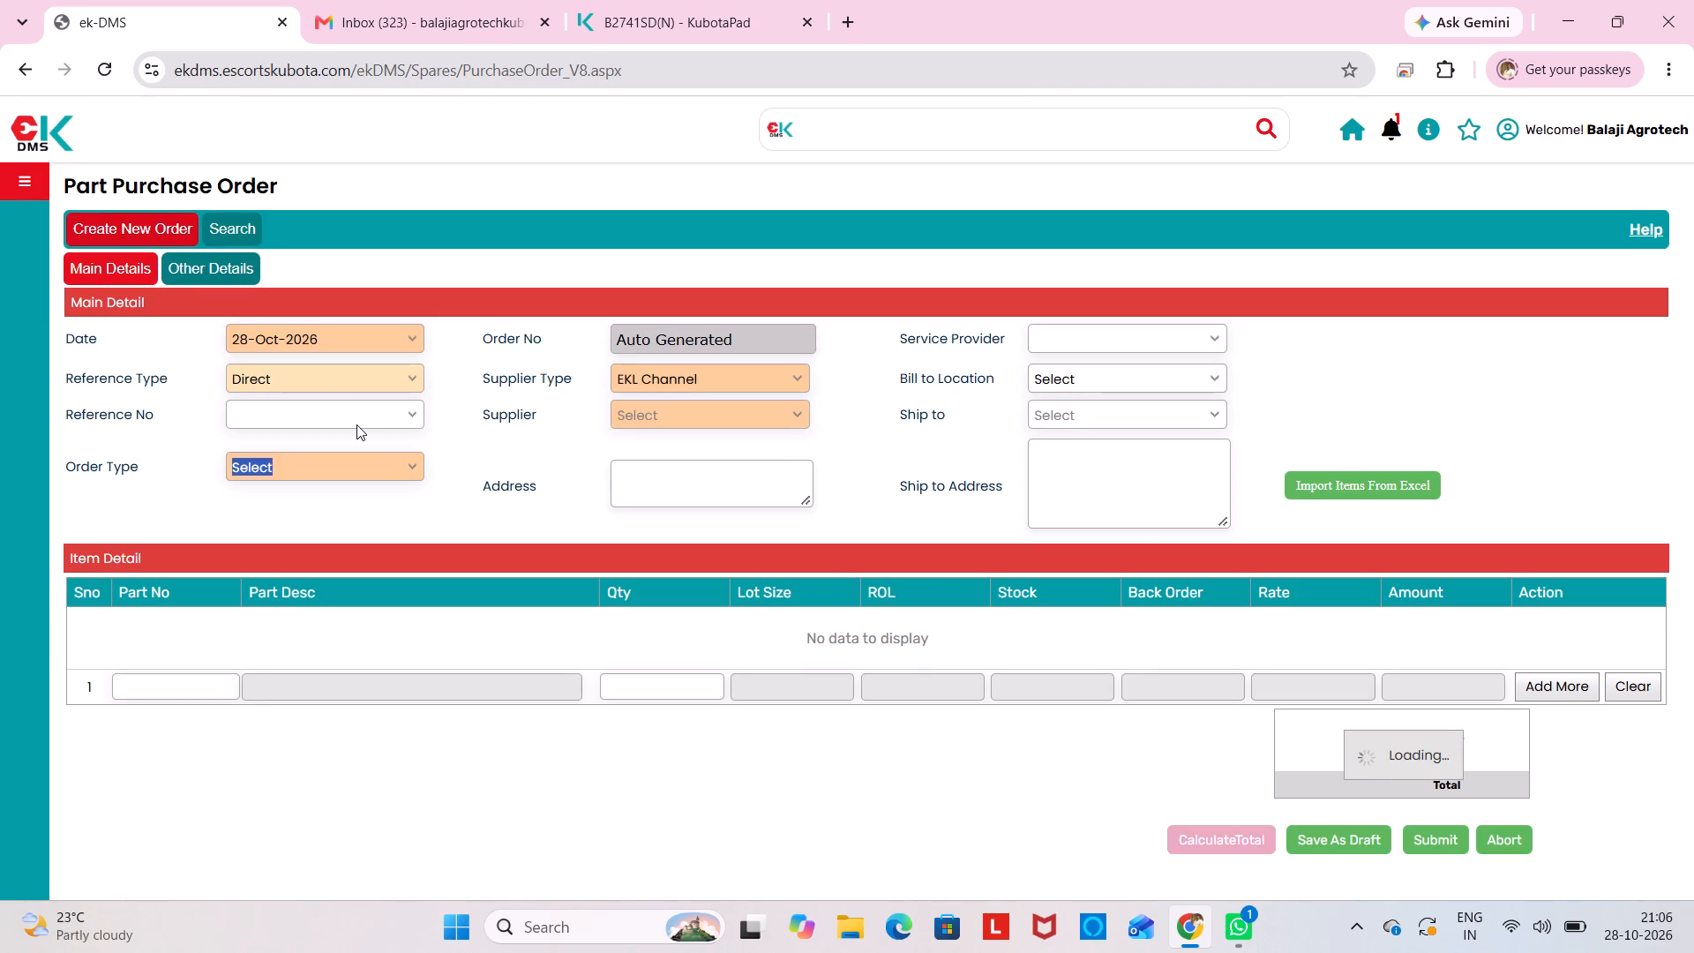
Set the order type to KAI Machine Down Order, choose job card JC/C01490/2026/173 and submit the order.
click(356, 469)
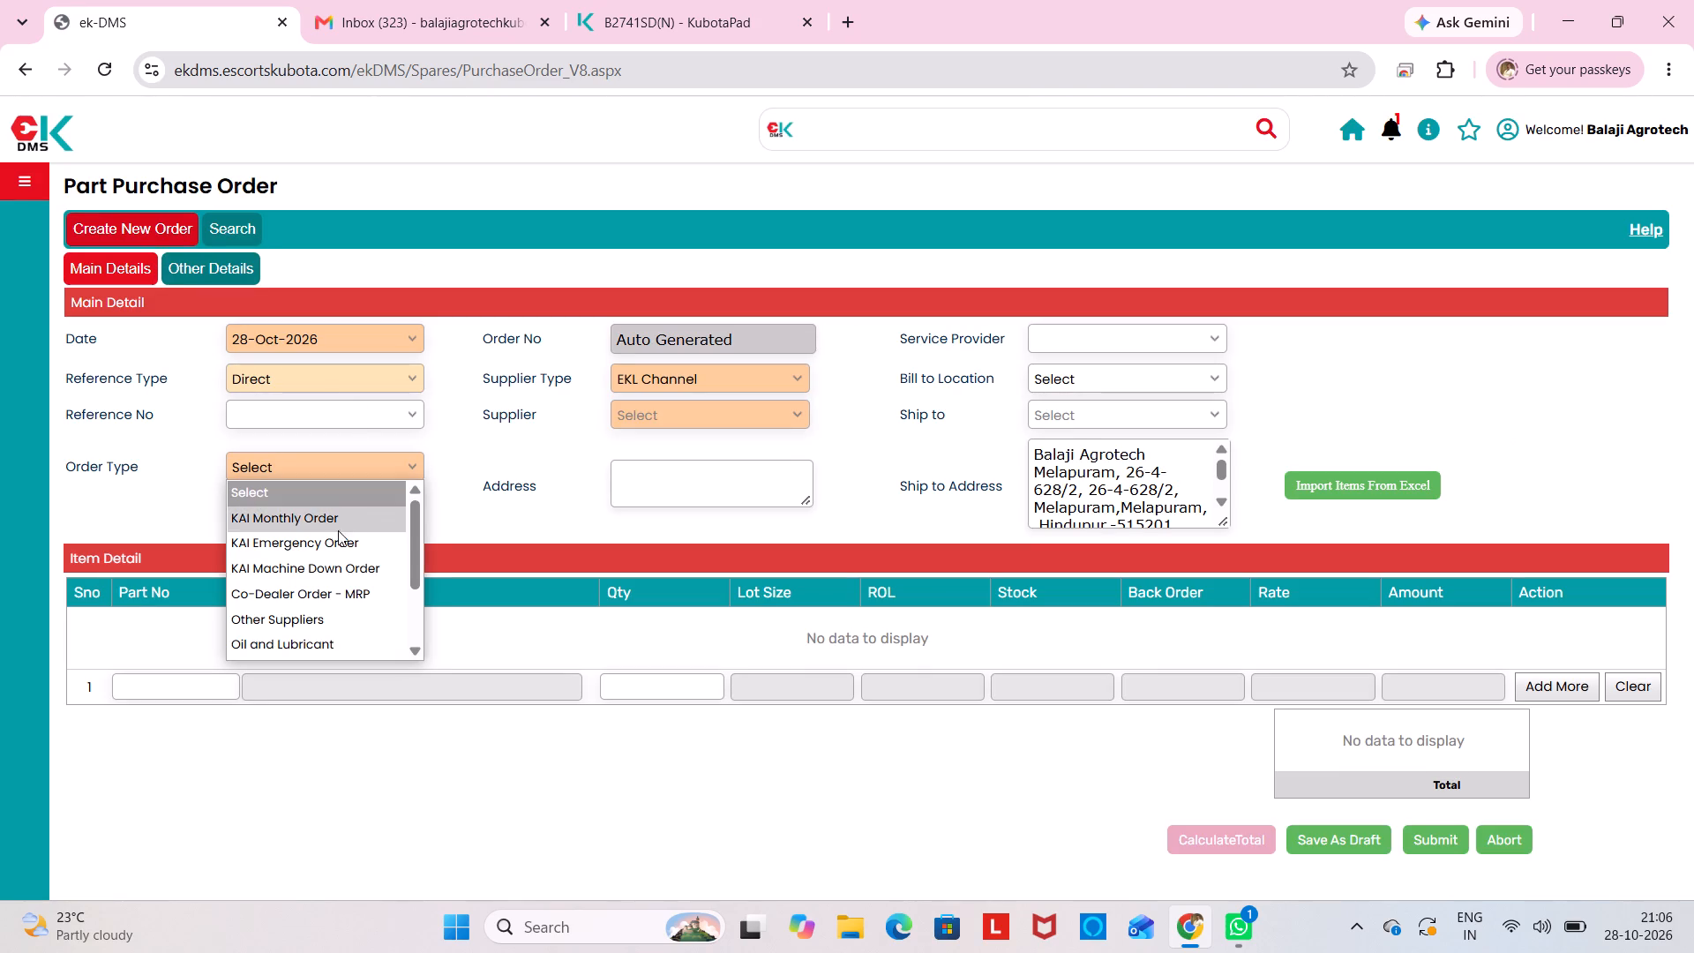
click(337, 561)
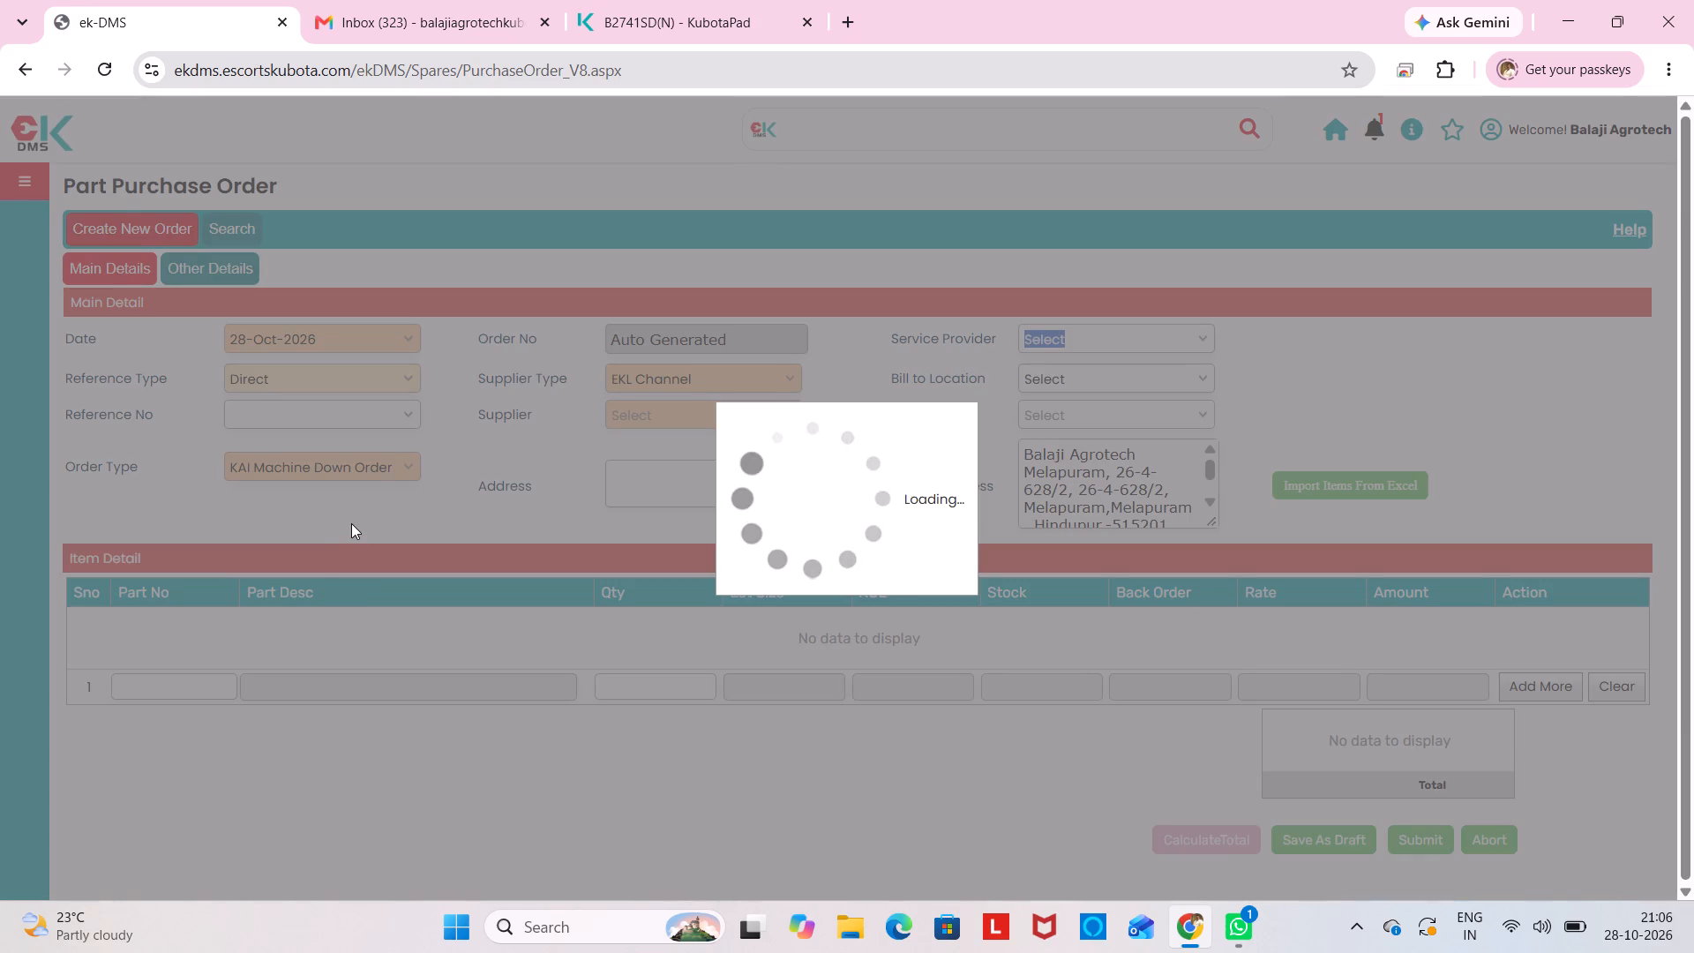
click(346, 511)
click(336, 576)
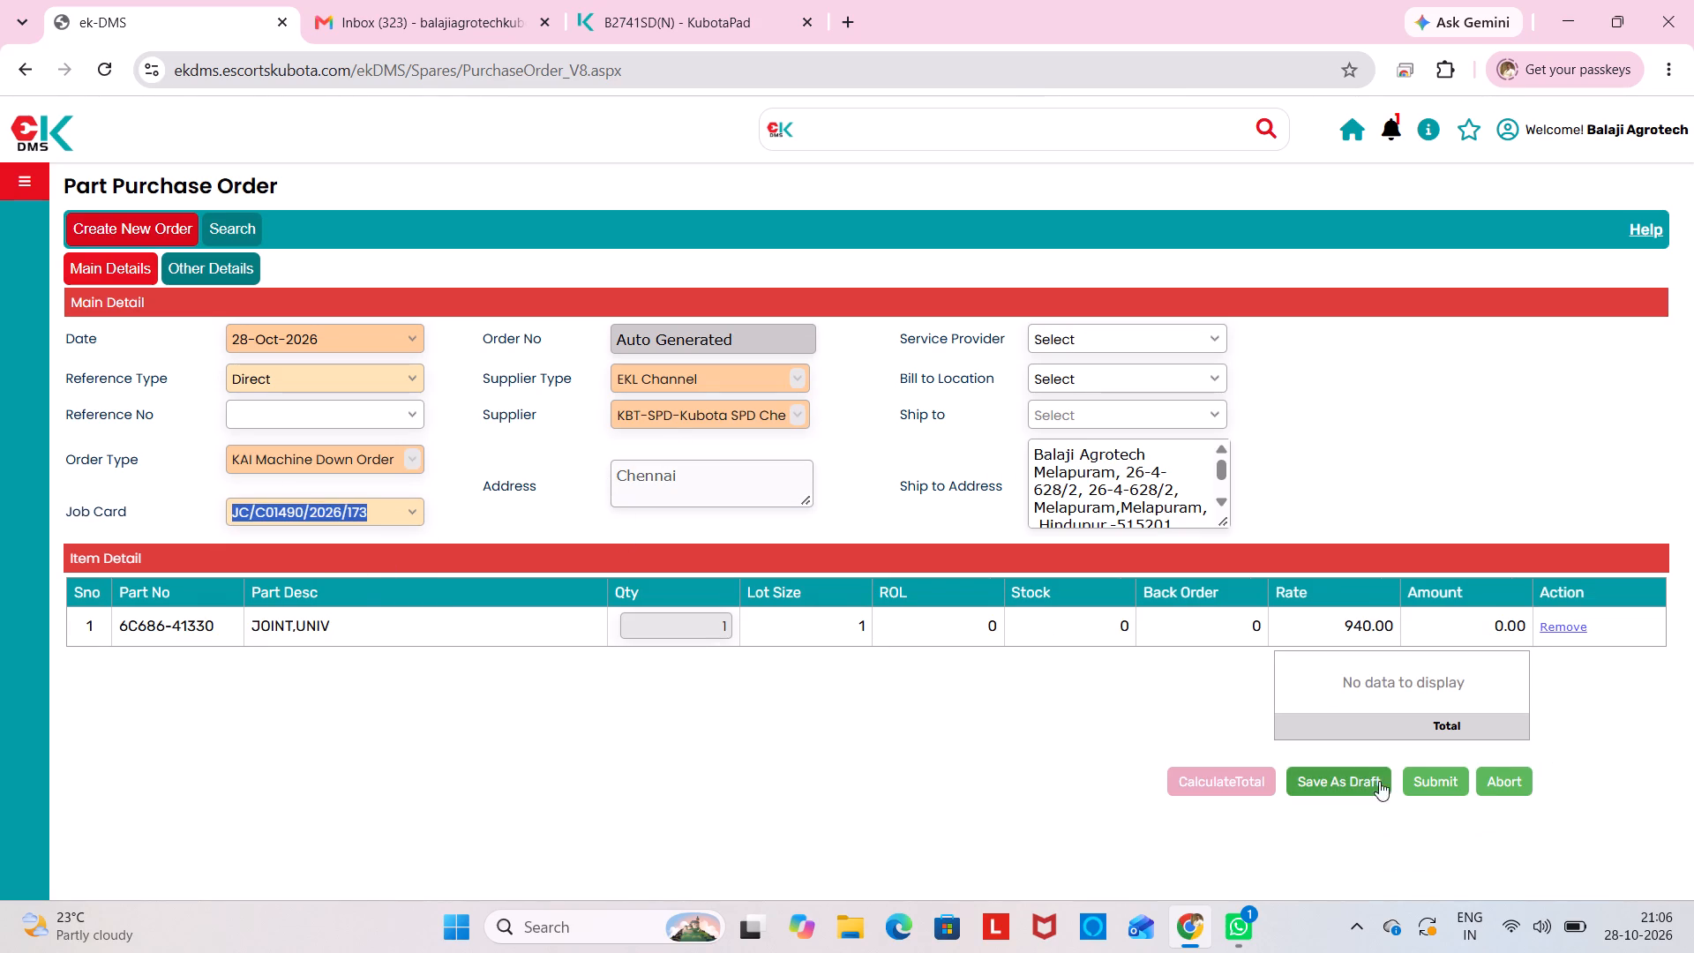
click(1413, 778)
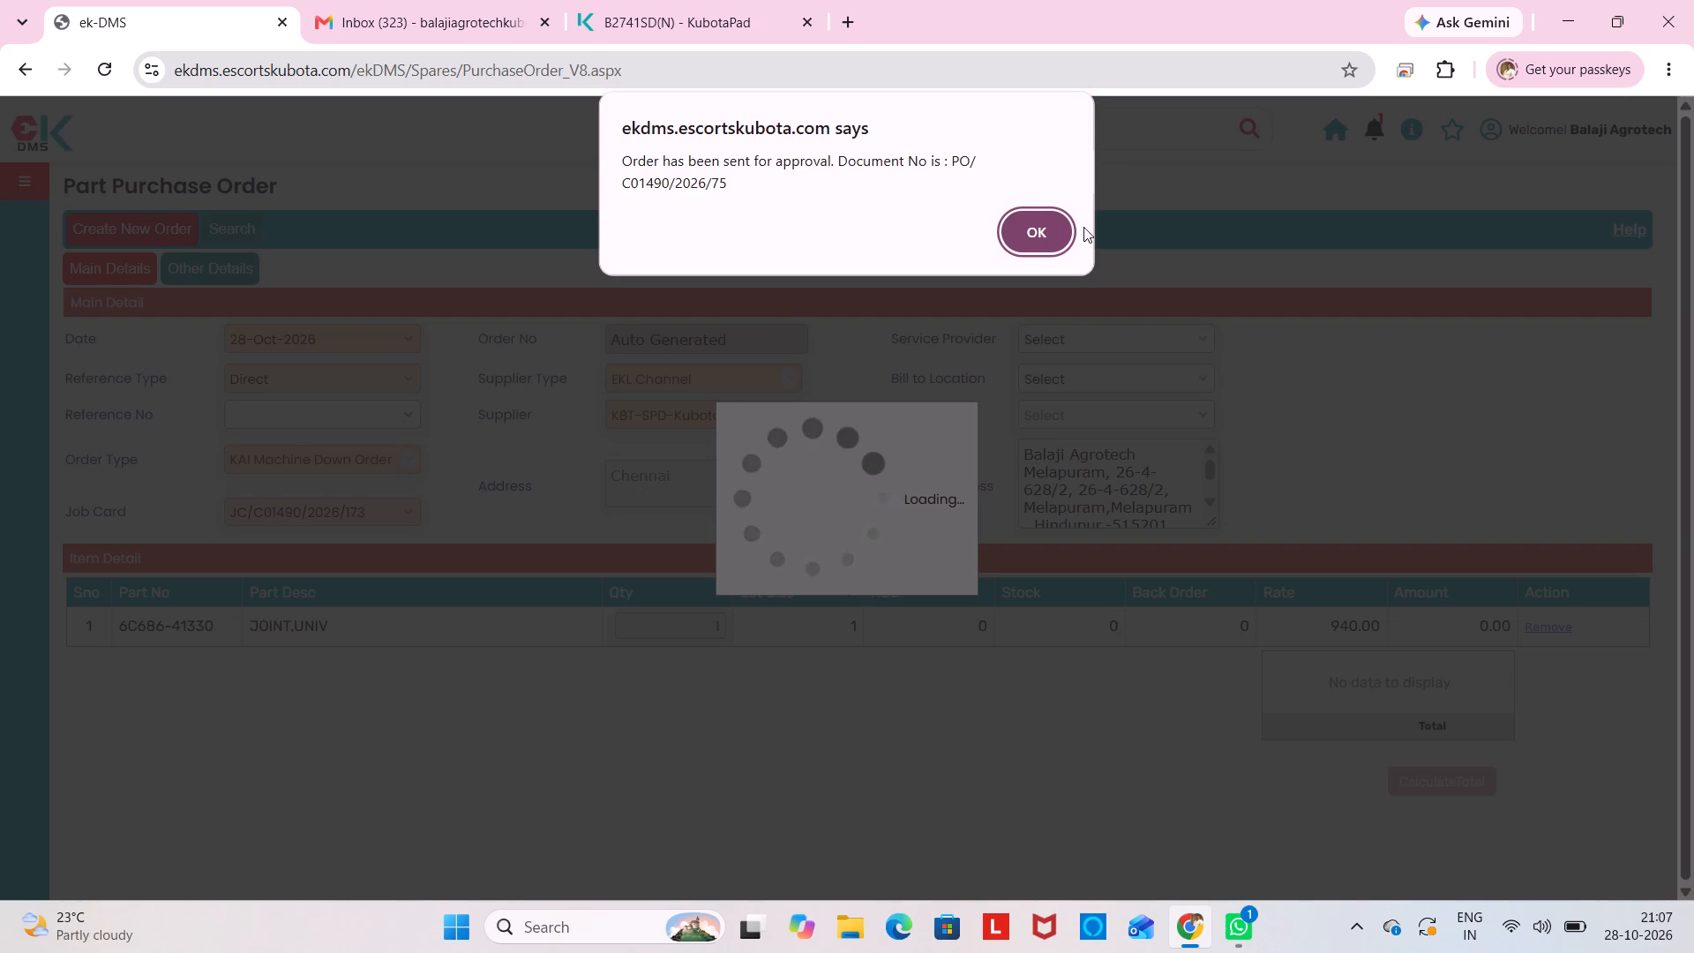
click(1054, 229)
Search purchase orders of all statuses dated from 28-Oct-2026 and open order PO/C01490/2026/75.
click(244, 224)
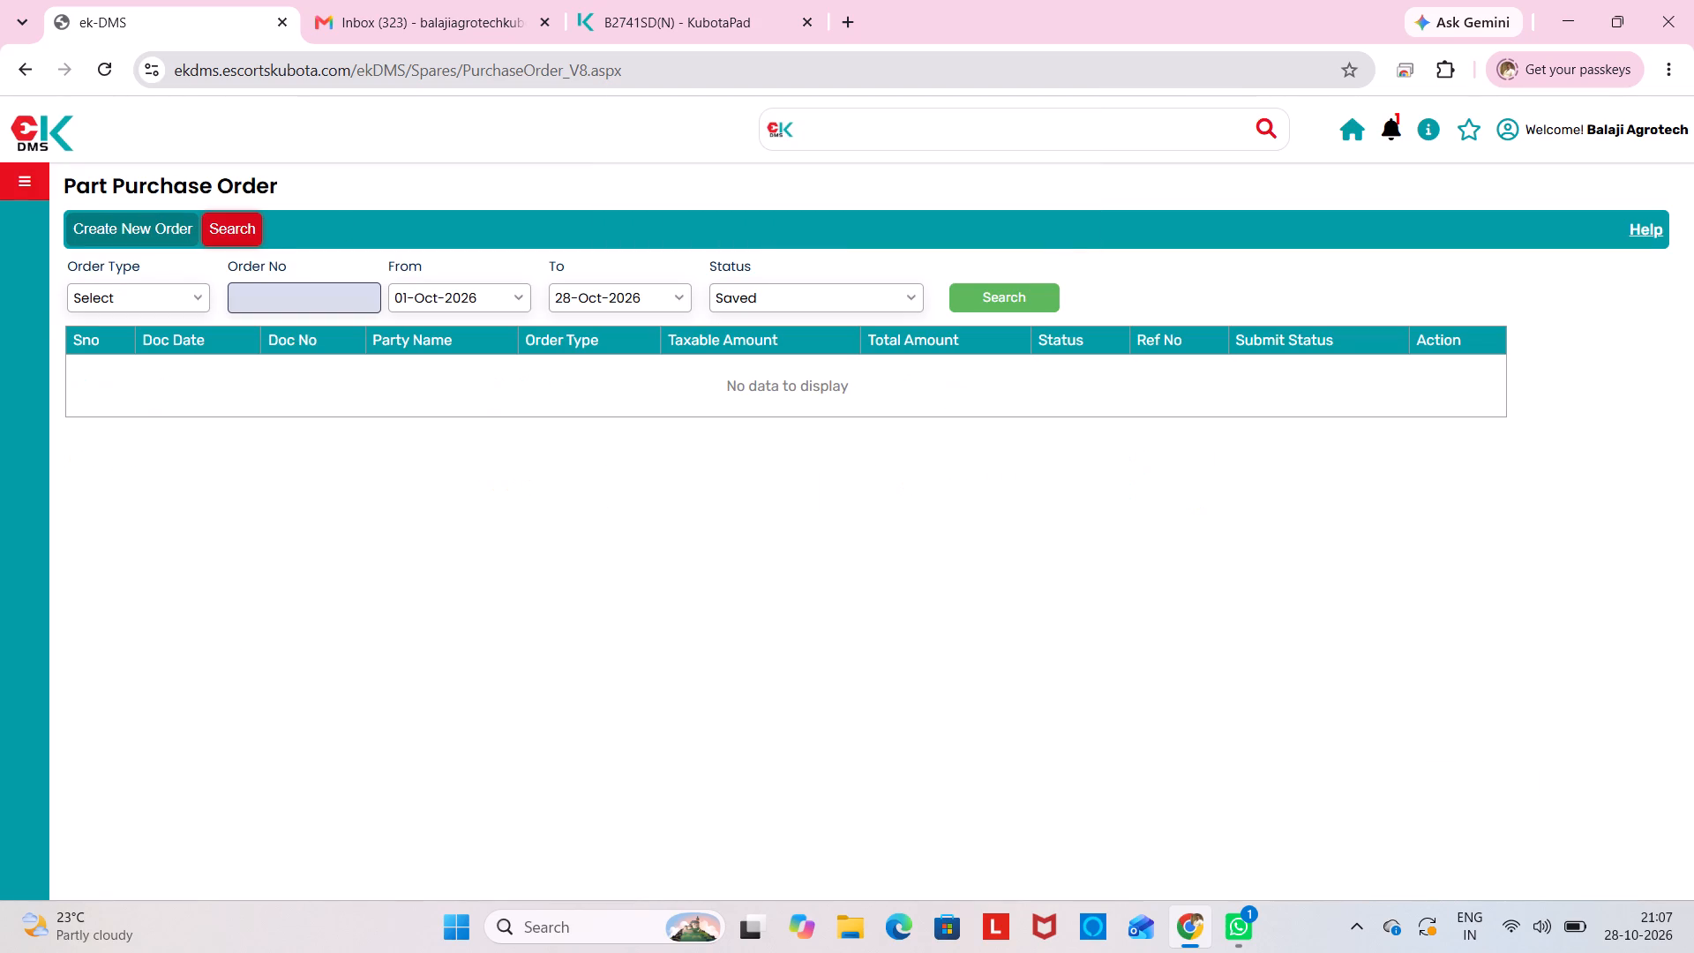
click(856, 292)
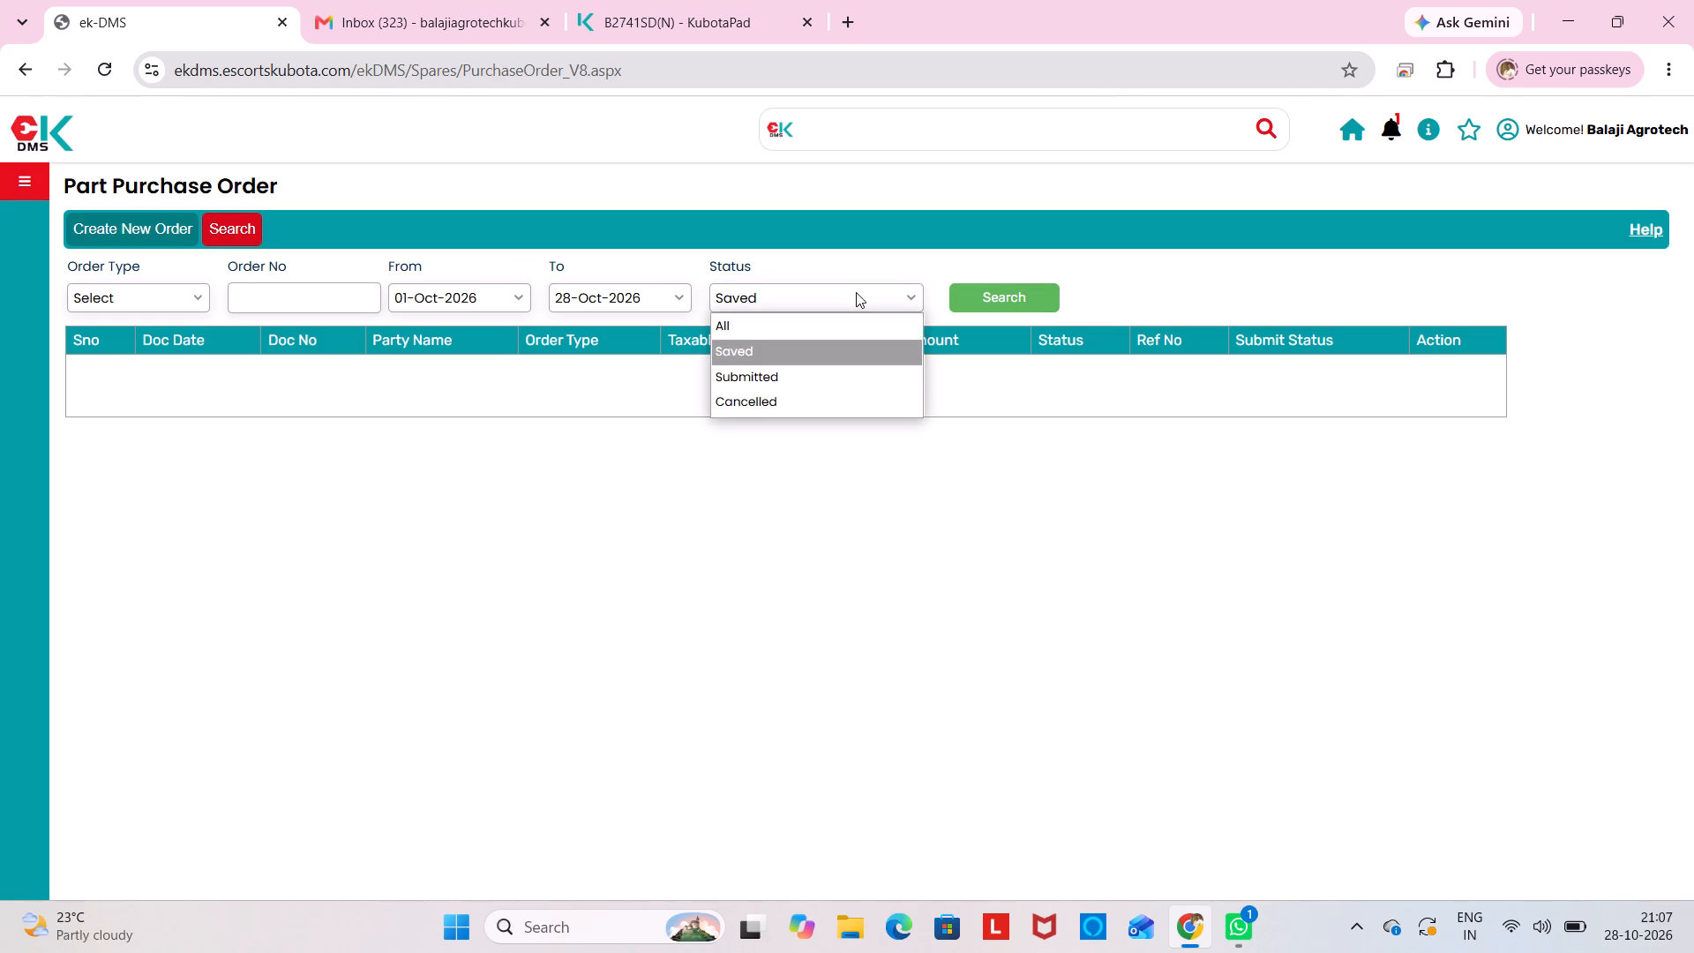
click(830, 318)
click(1008, 276)
click(1004, 290)
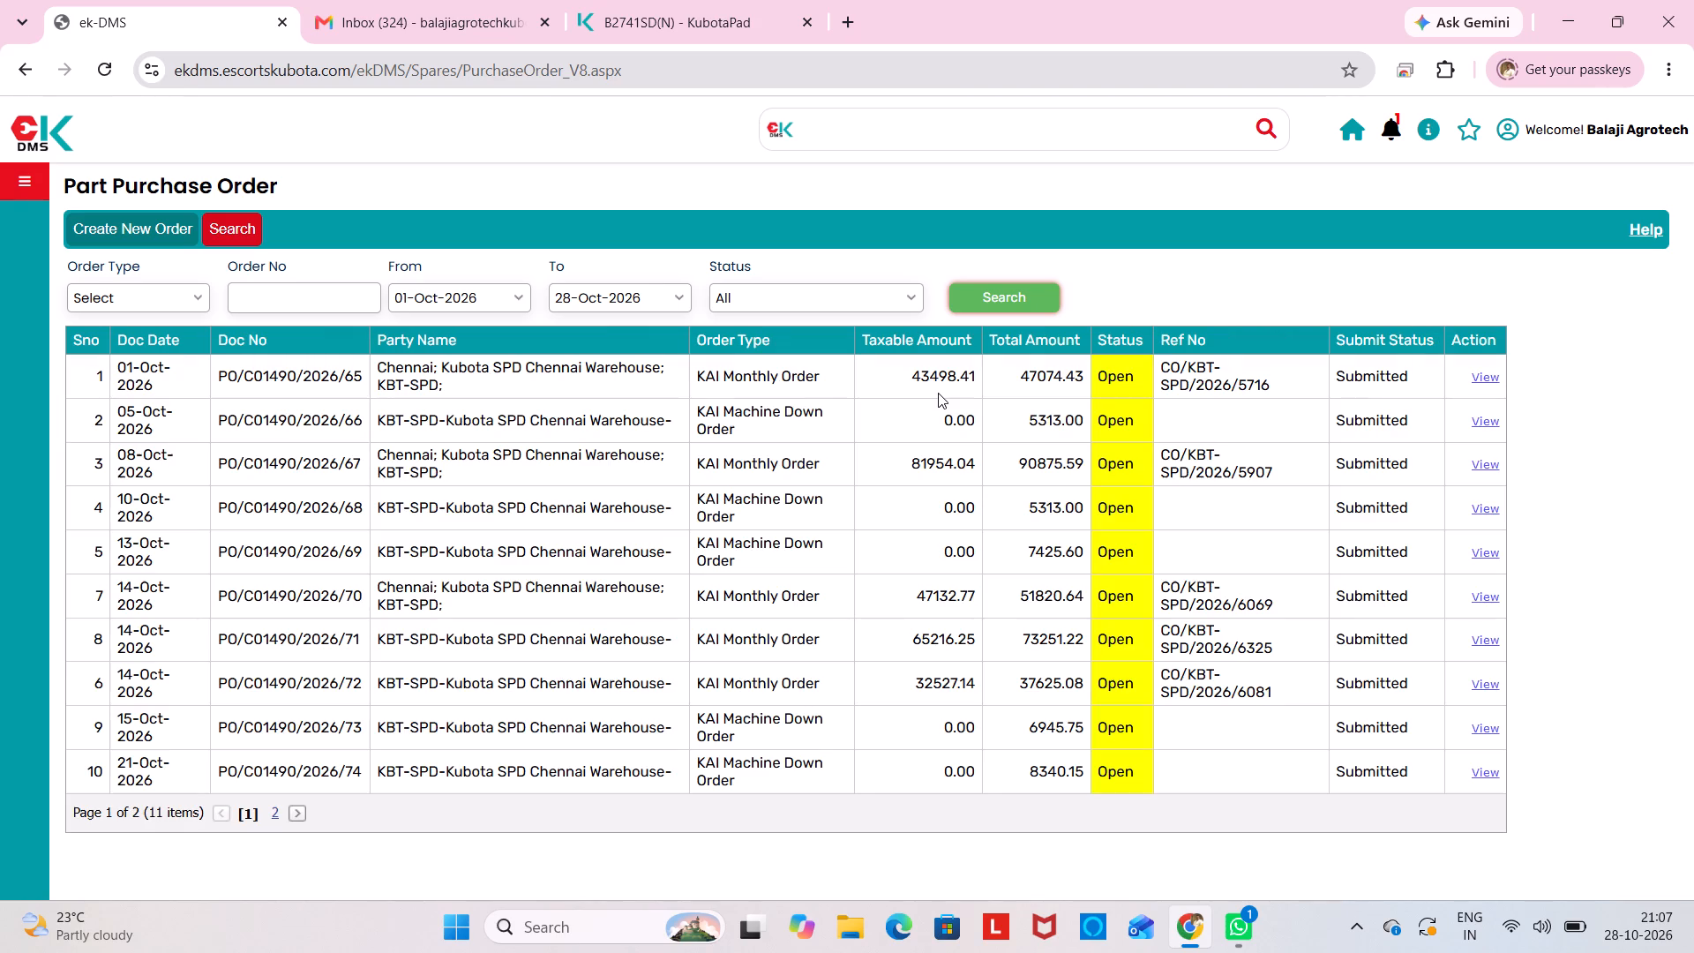
click(517, 298)
click(502, 473)
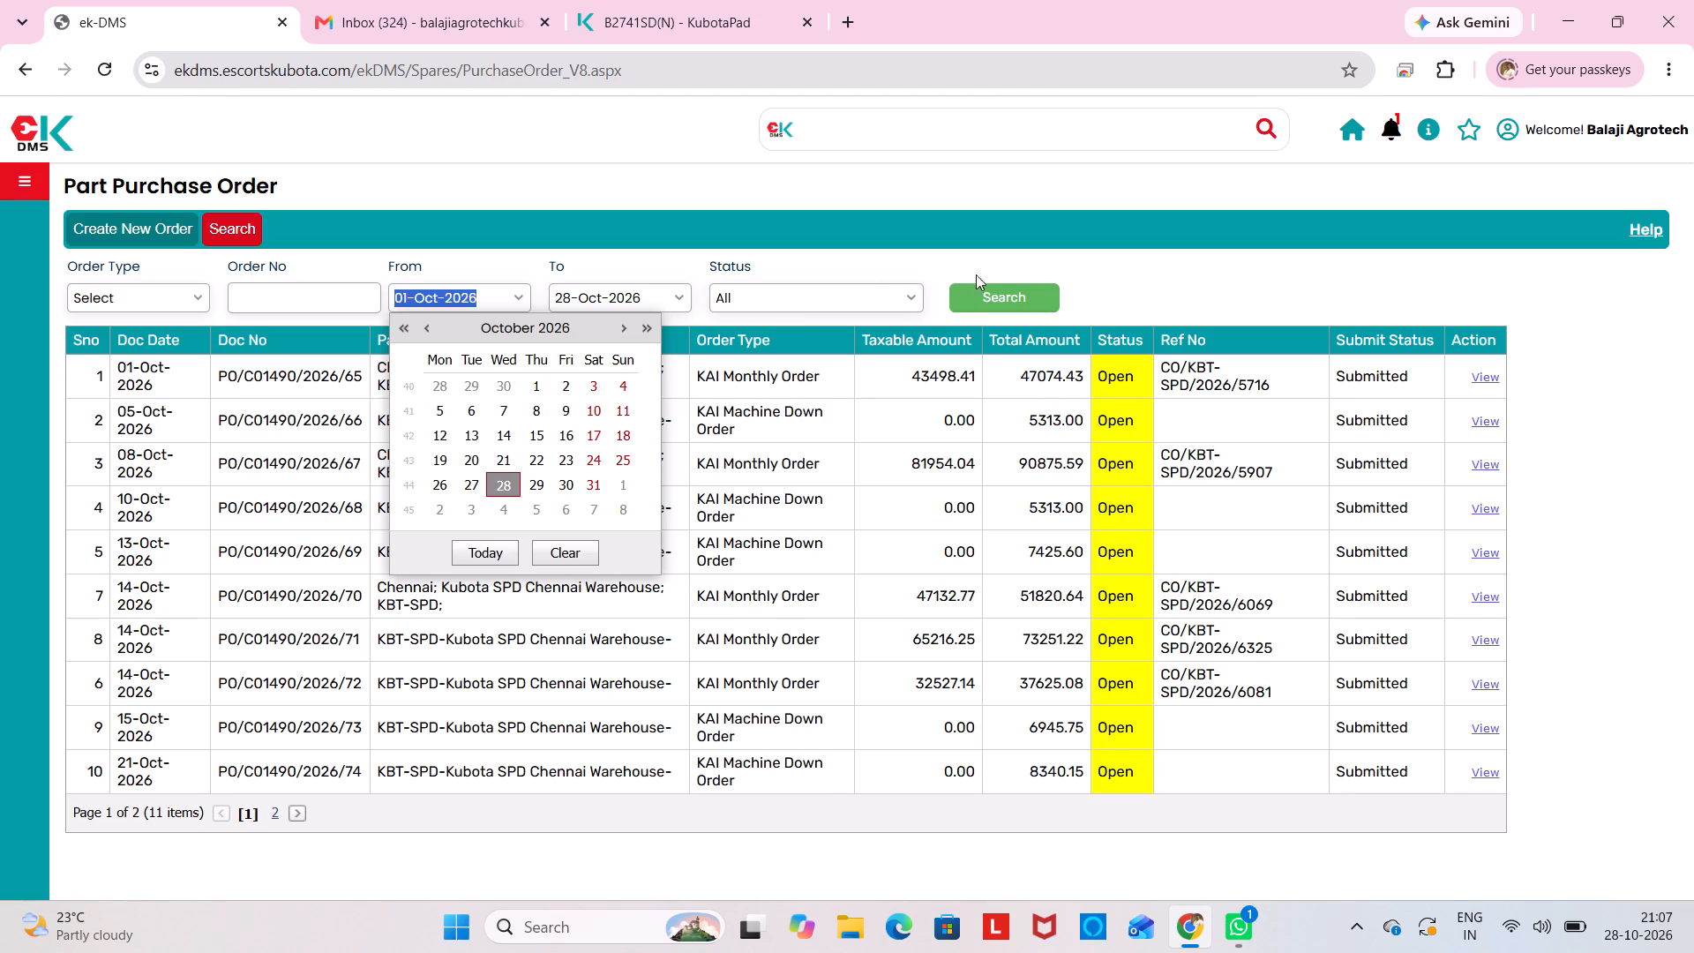
click(972, 292)
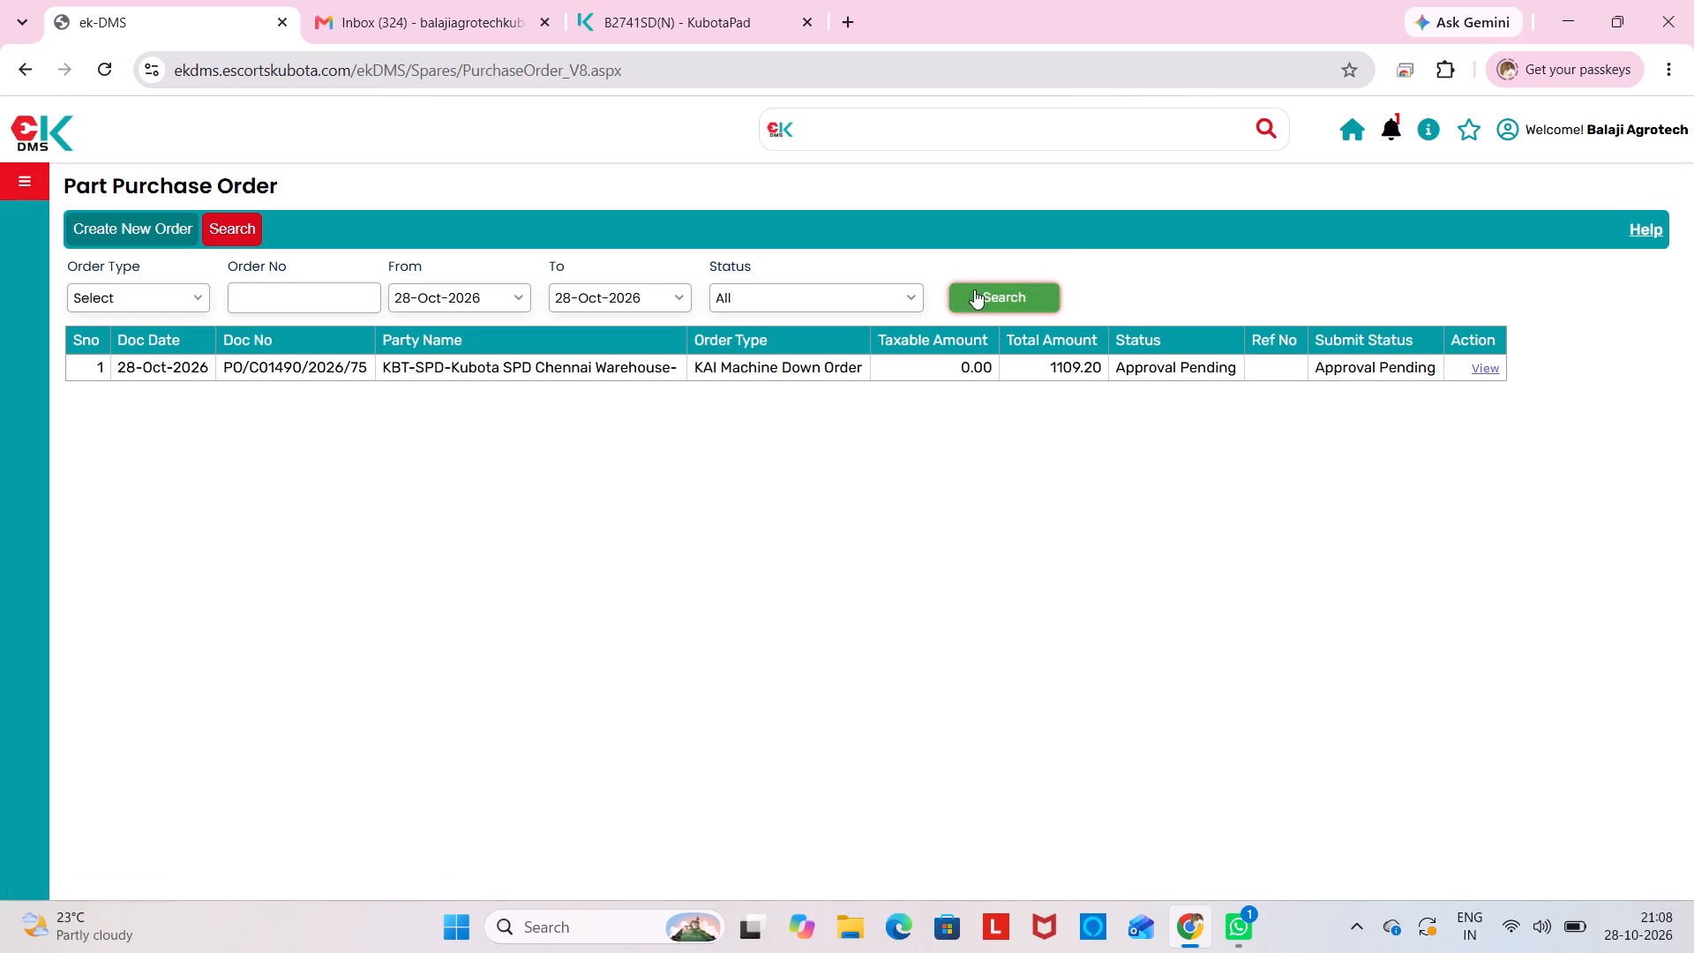
click(1479, 364)
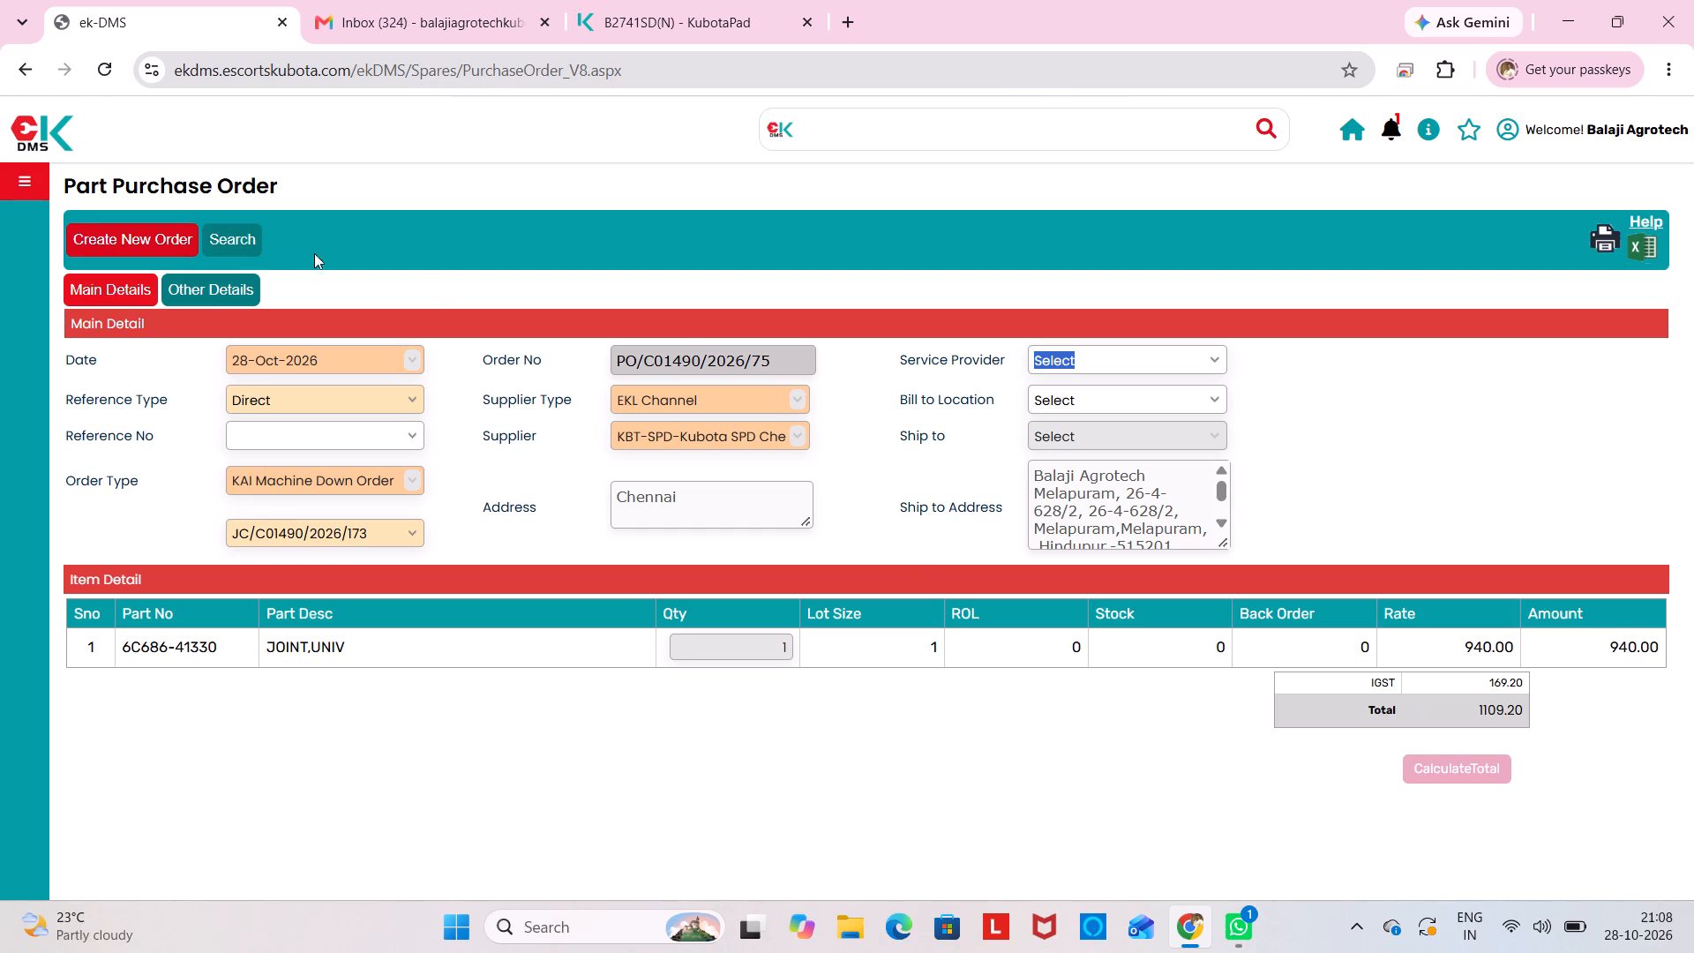
Open the purchase order's printable version and set its print layout to Portrait.
click(1608, 229)
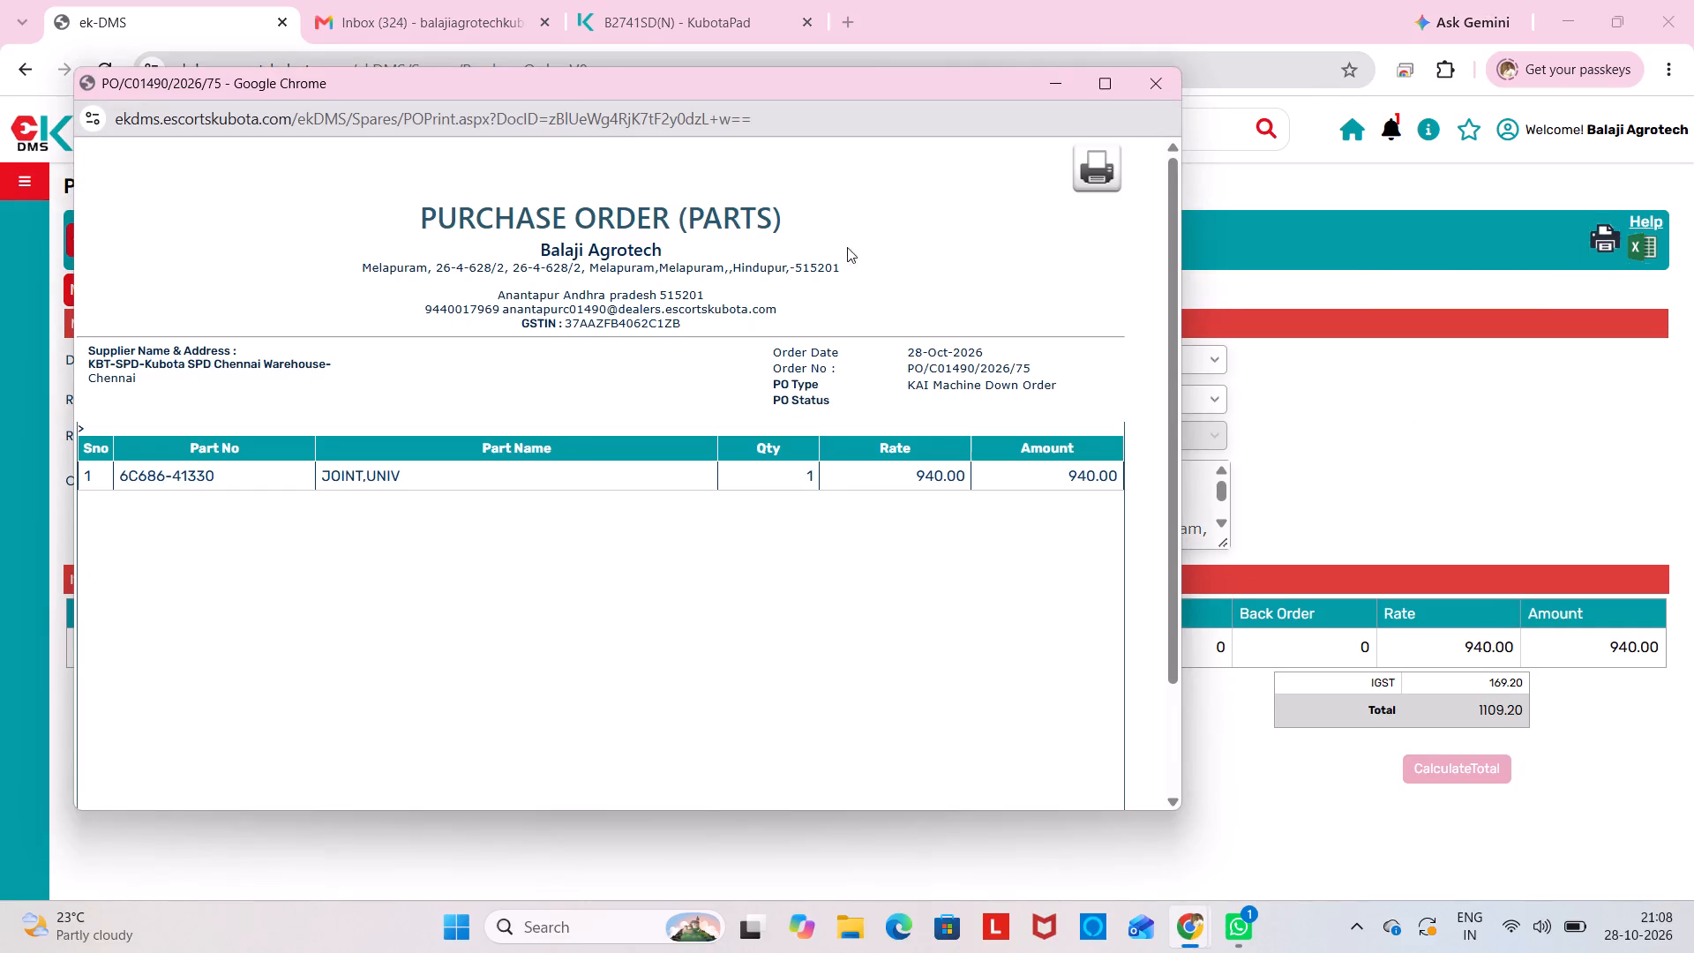
click(1102, 170)
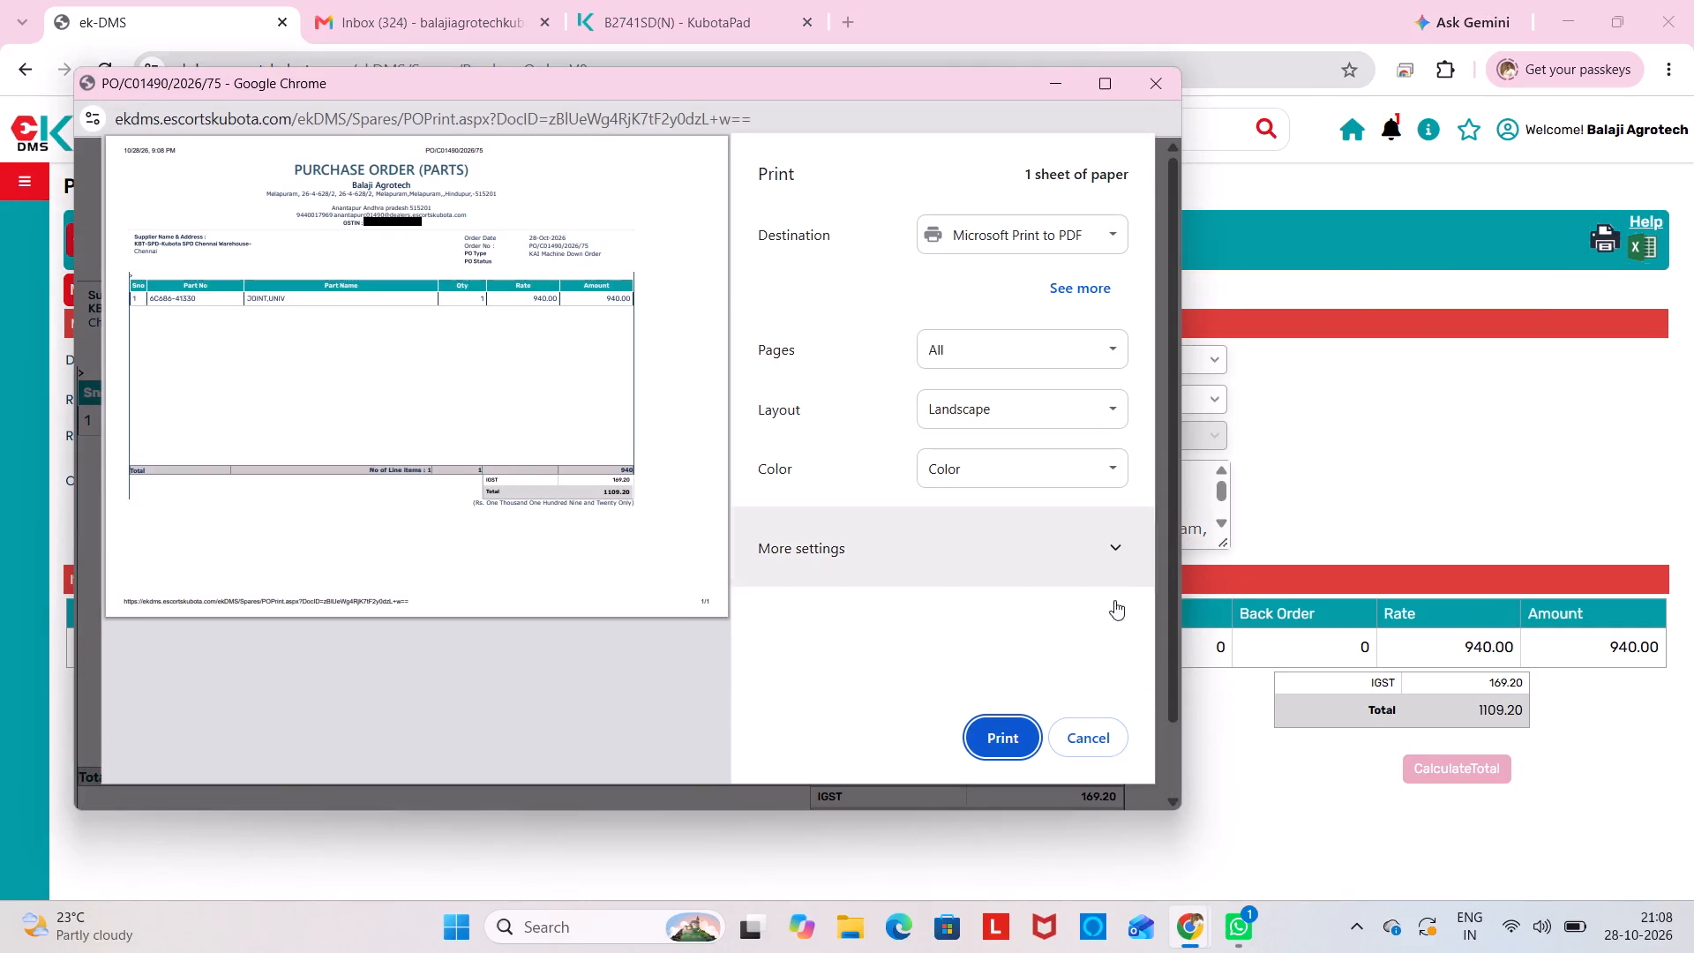
click(1008, 414)
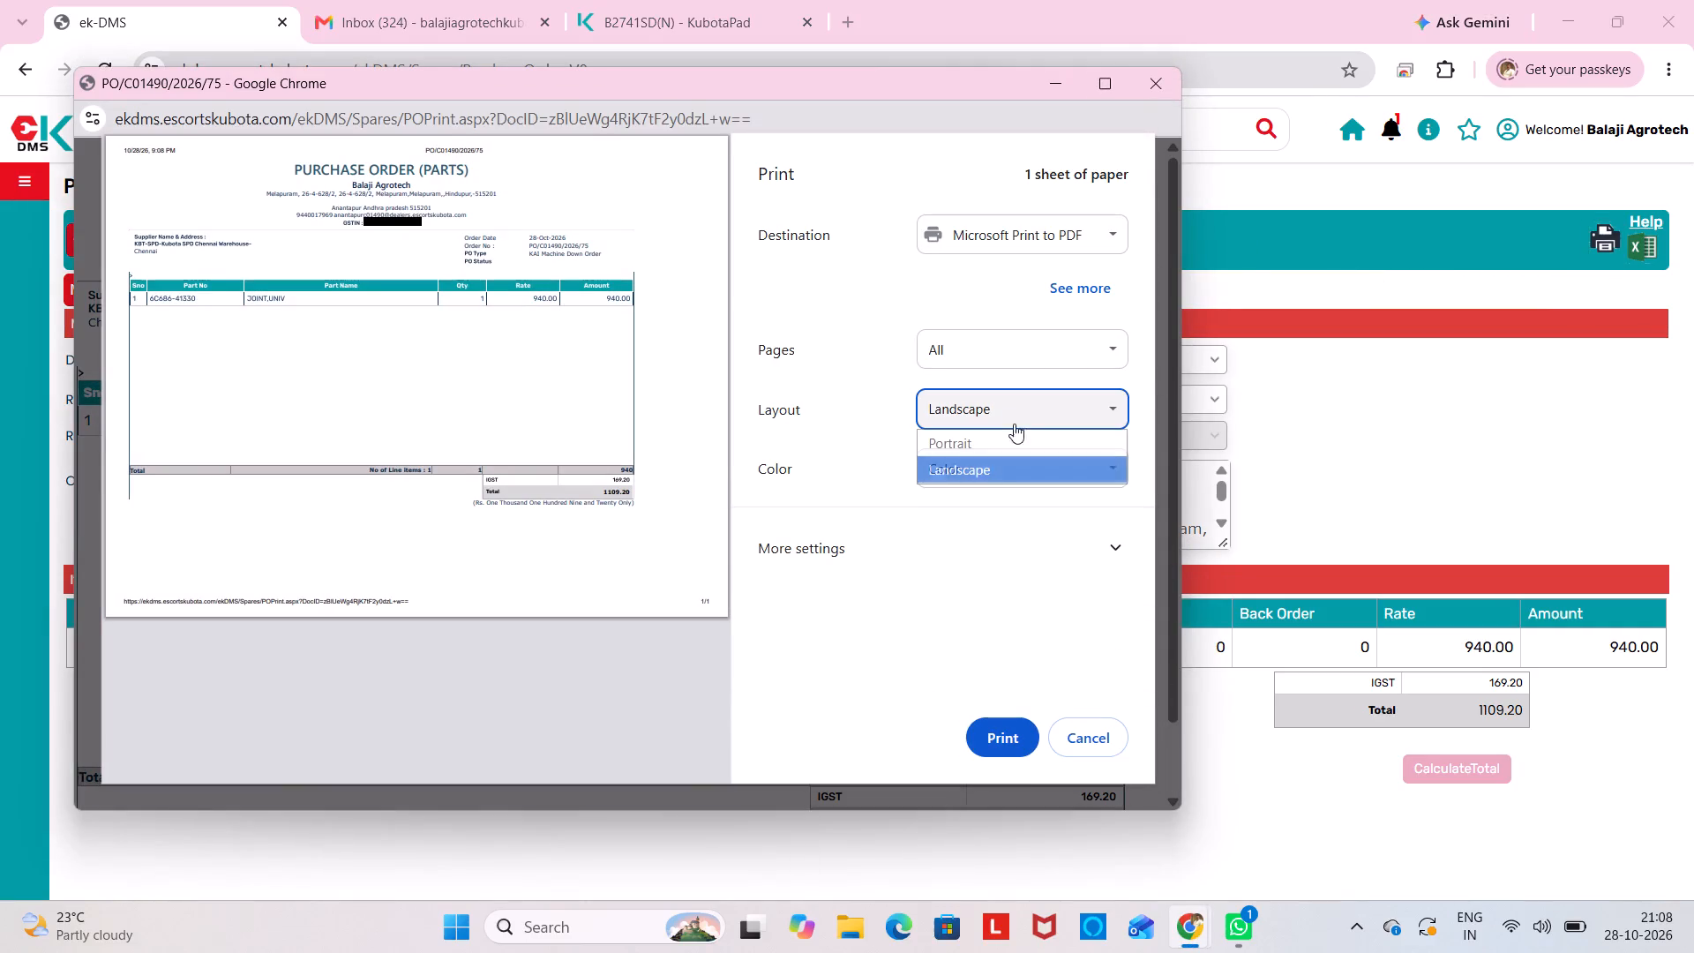
click(1005, 448)
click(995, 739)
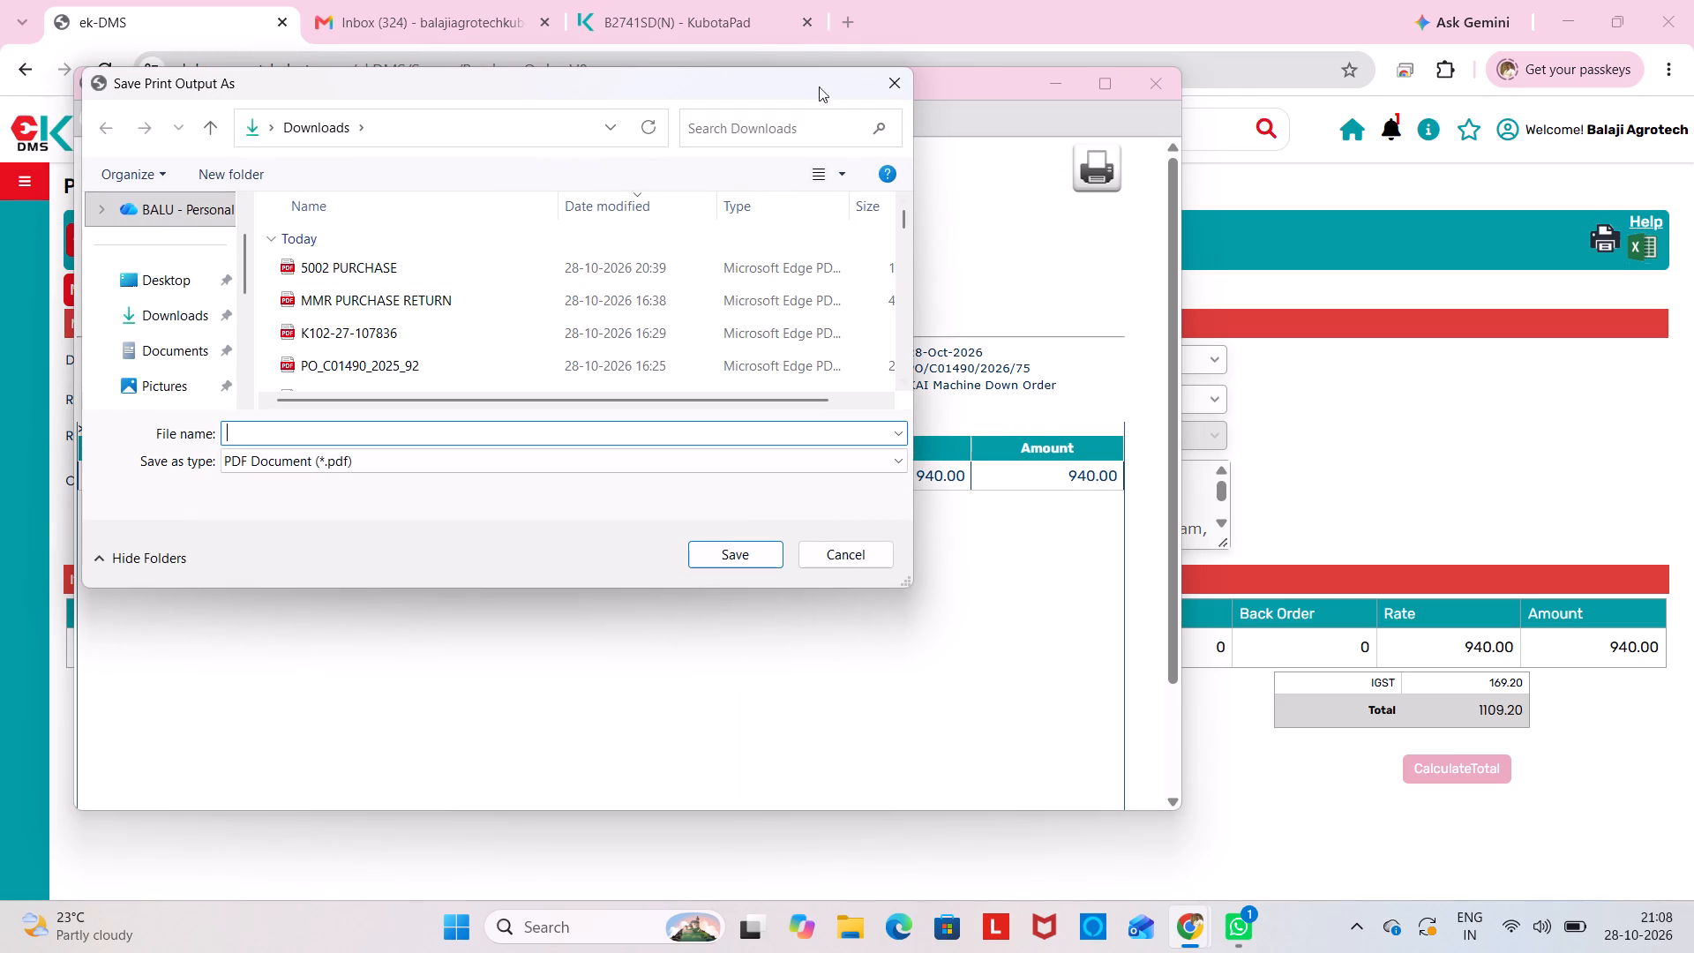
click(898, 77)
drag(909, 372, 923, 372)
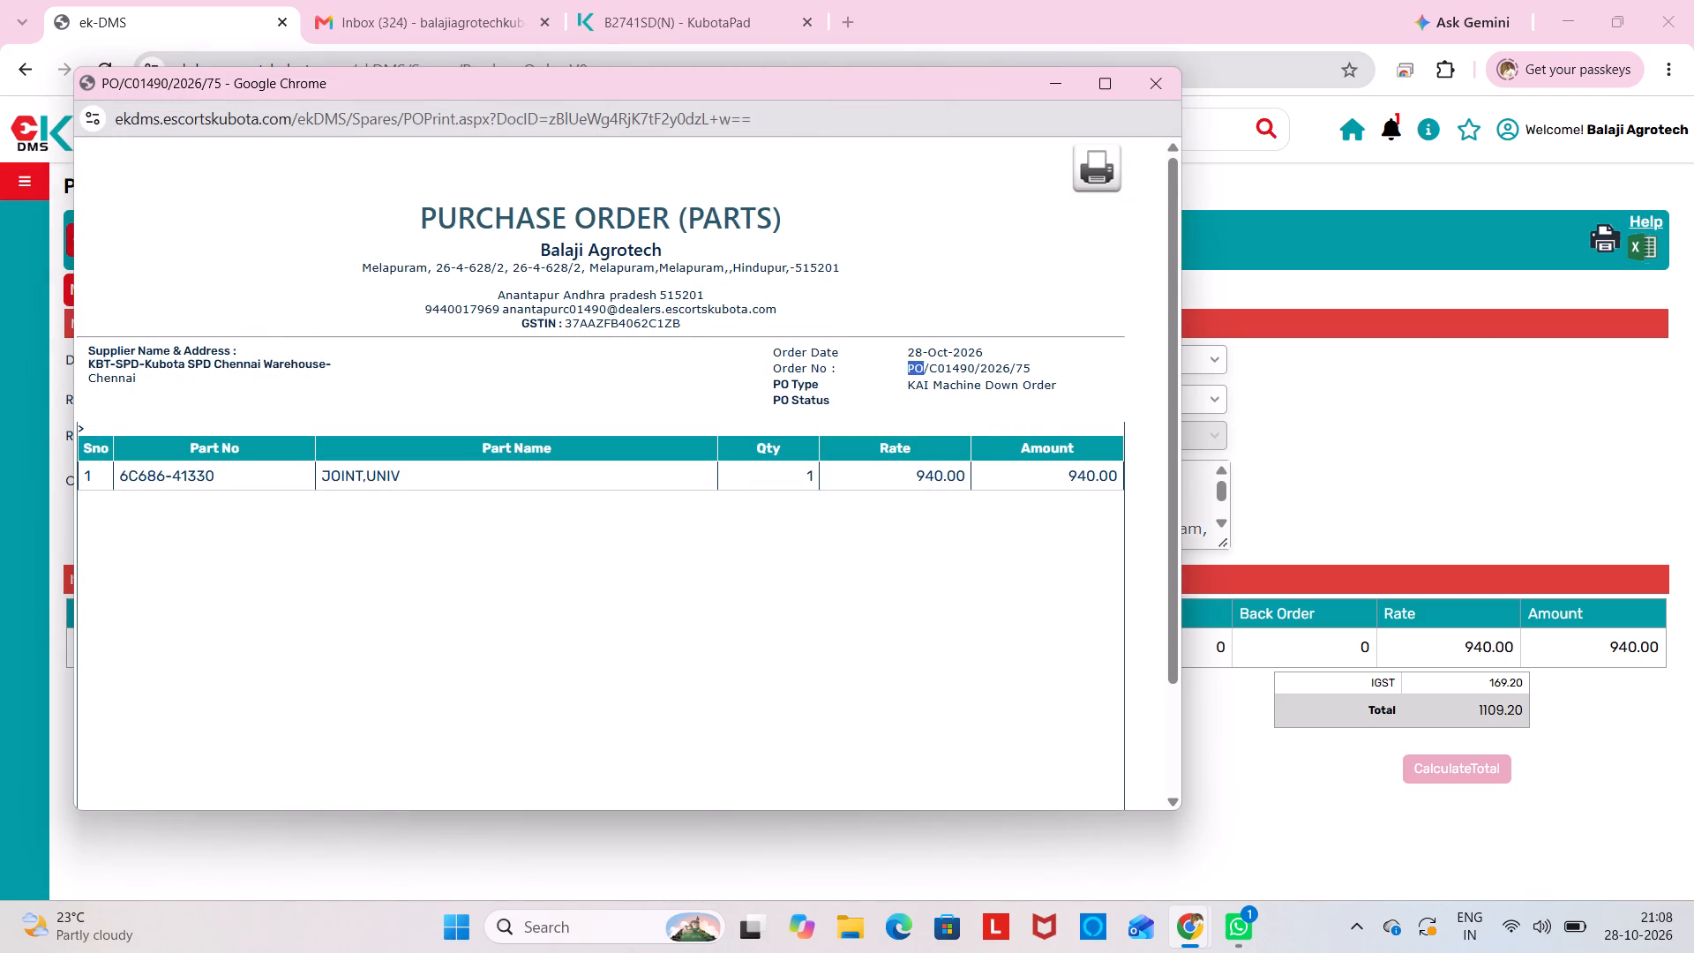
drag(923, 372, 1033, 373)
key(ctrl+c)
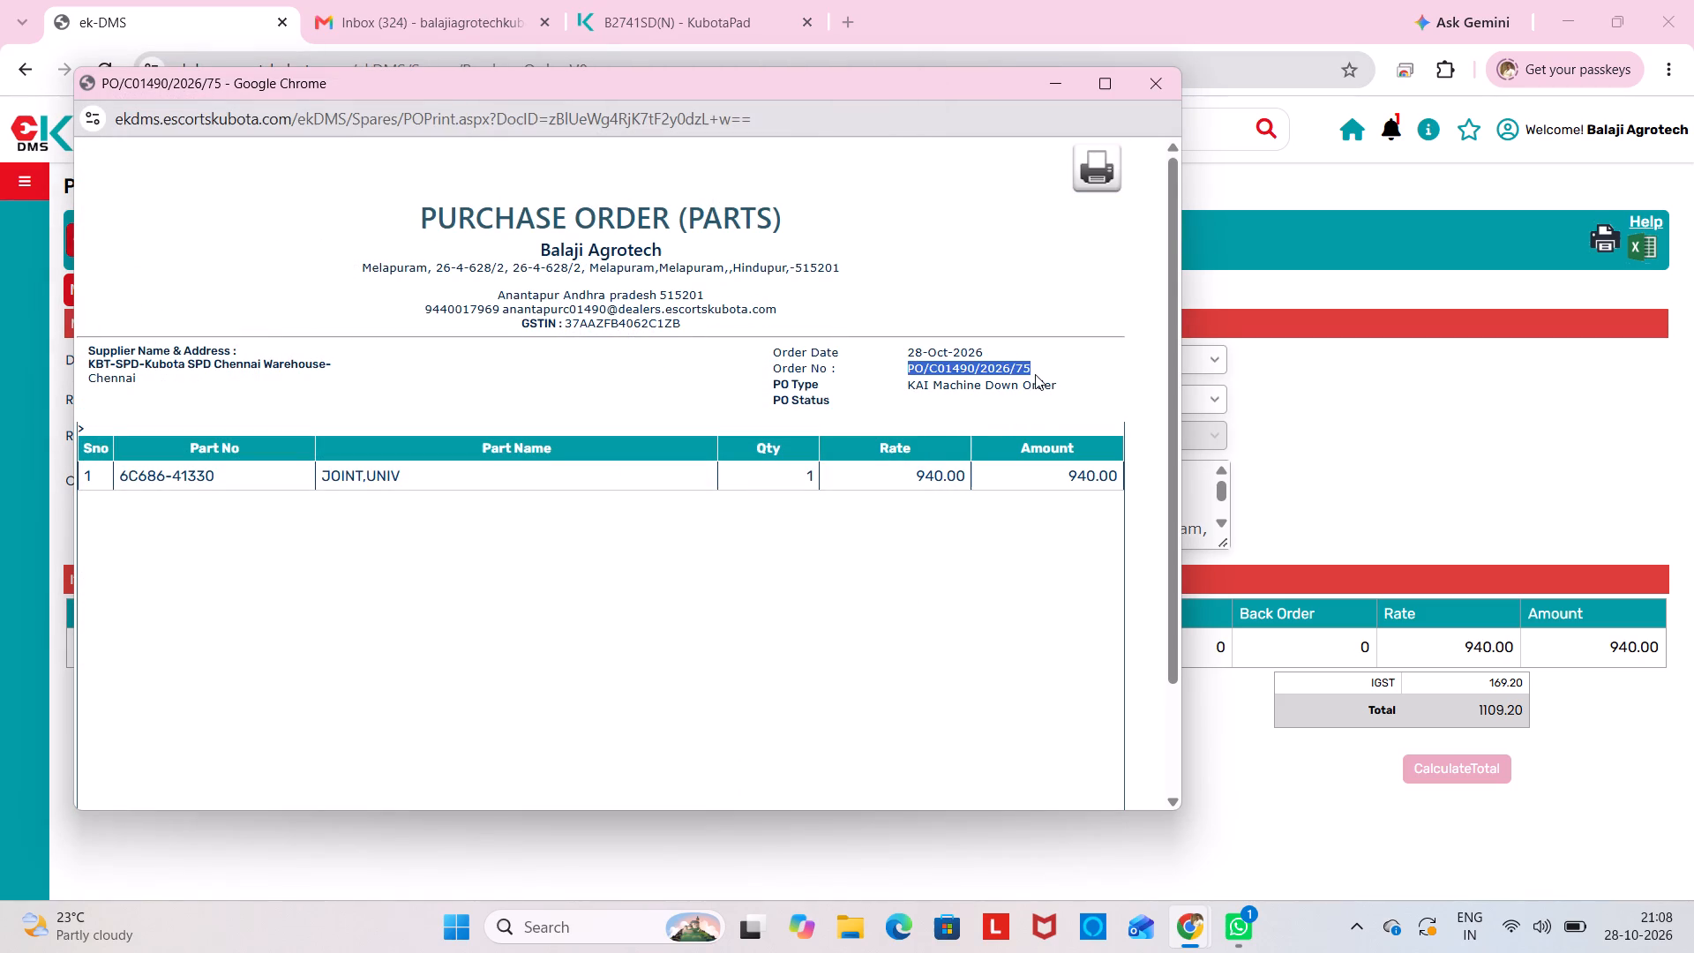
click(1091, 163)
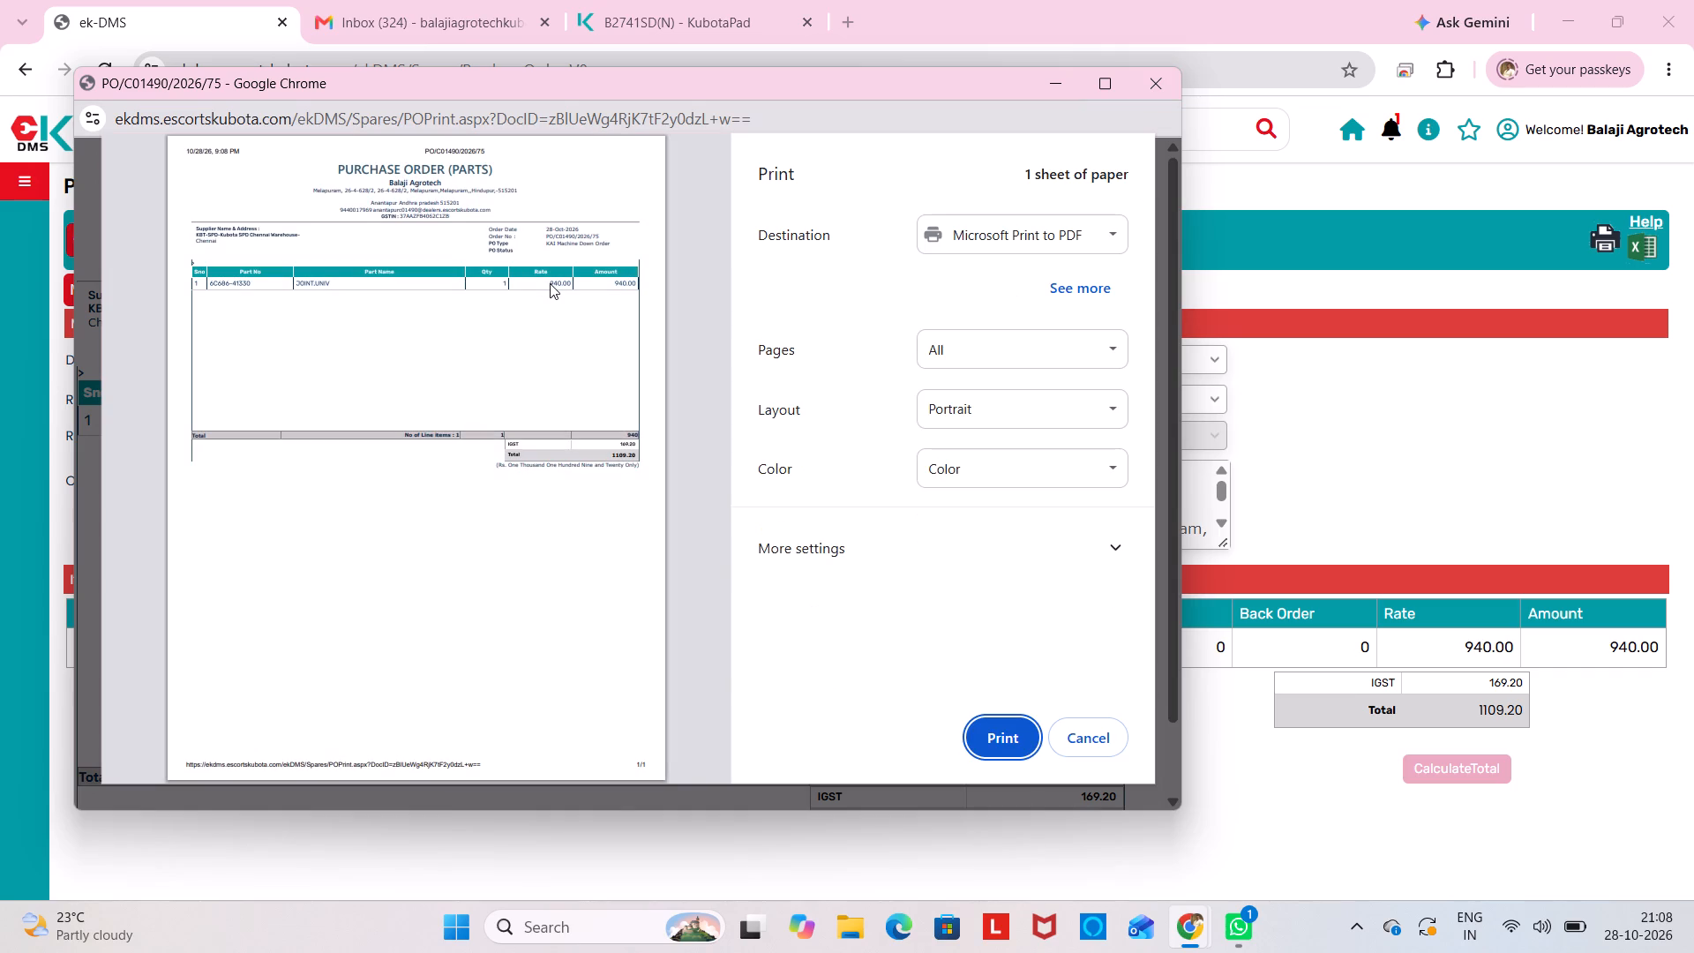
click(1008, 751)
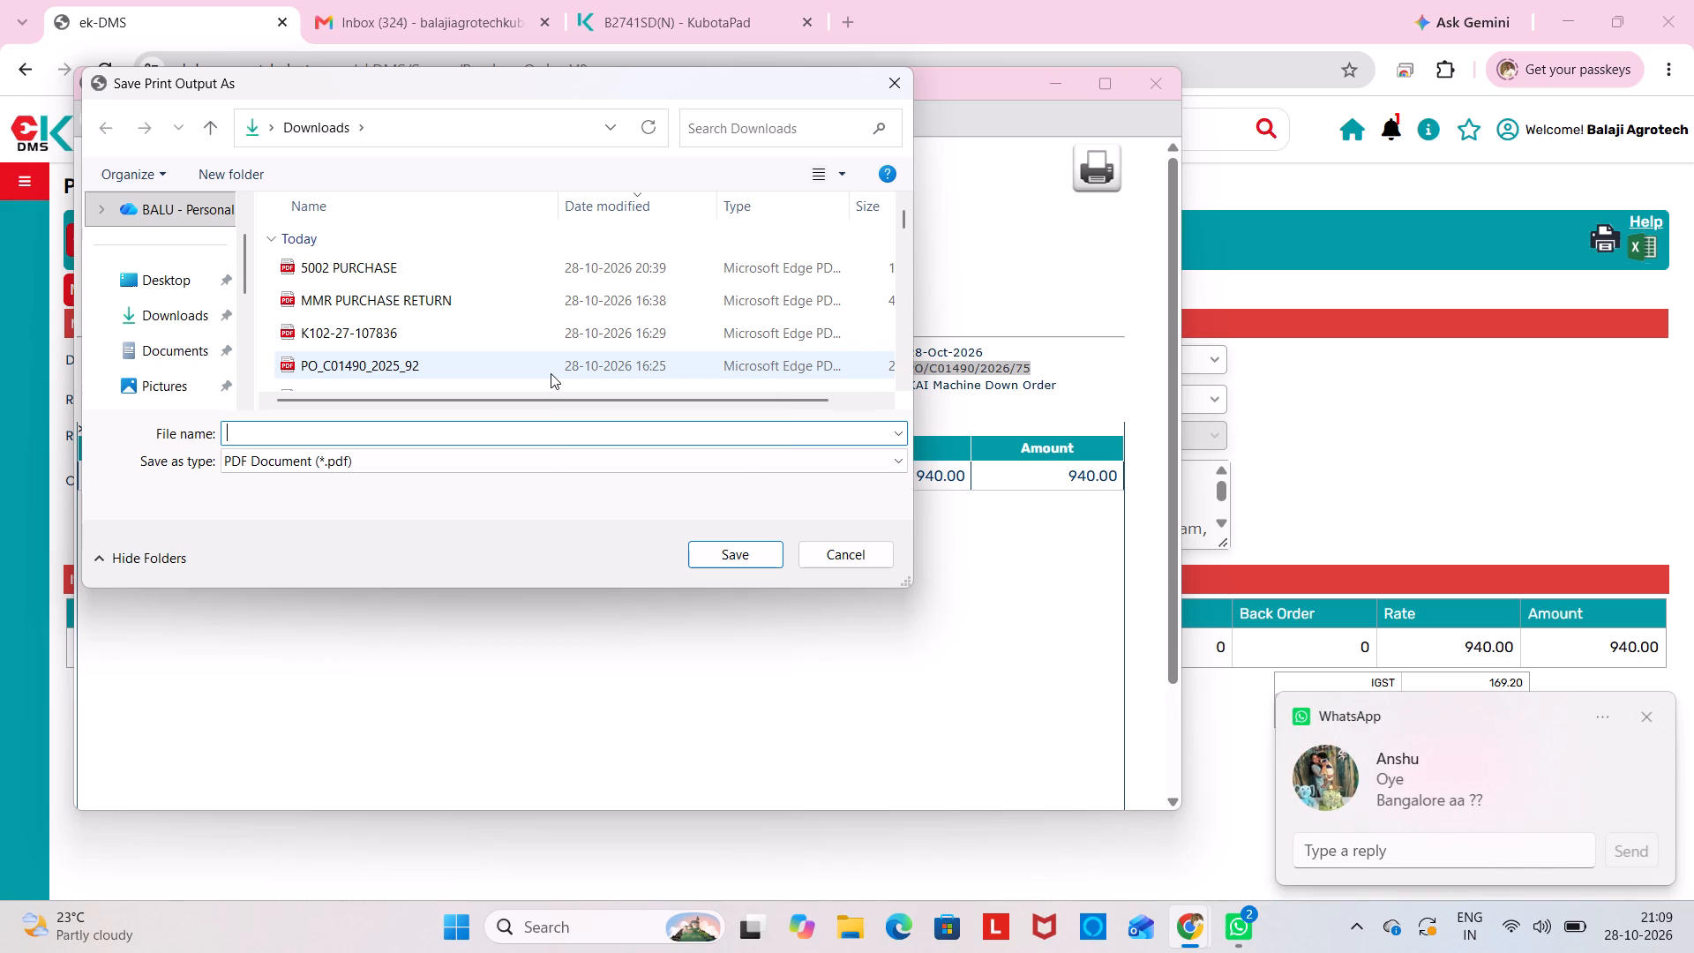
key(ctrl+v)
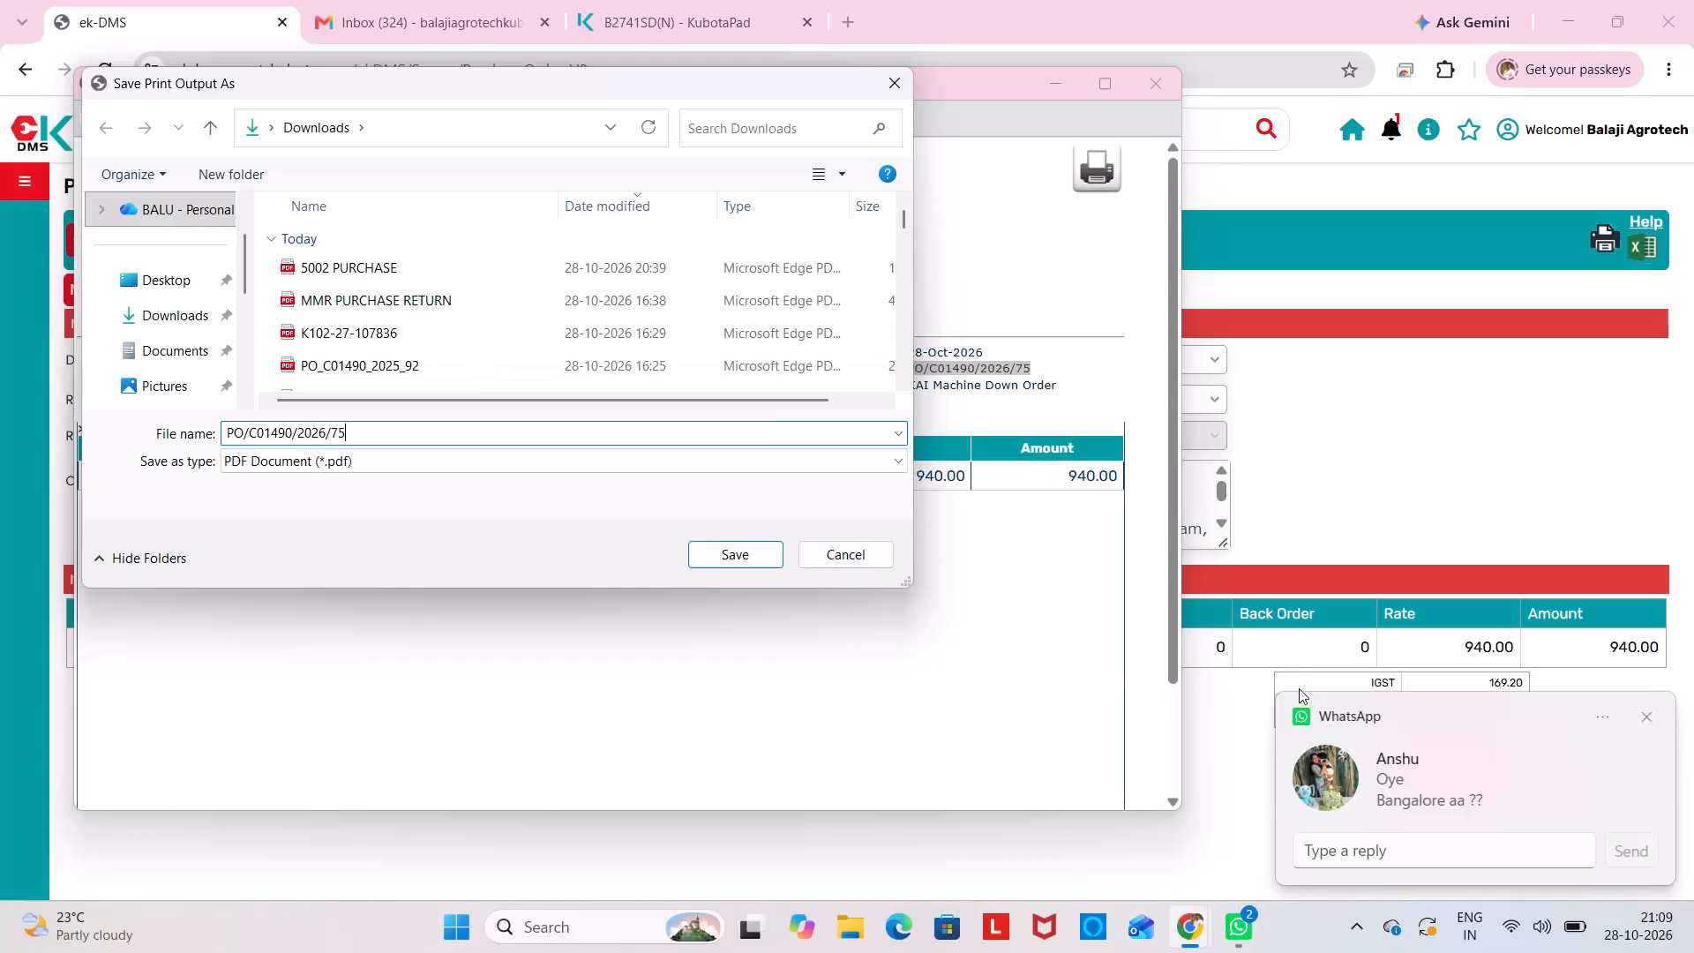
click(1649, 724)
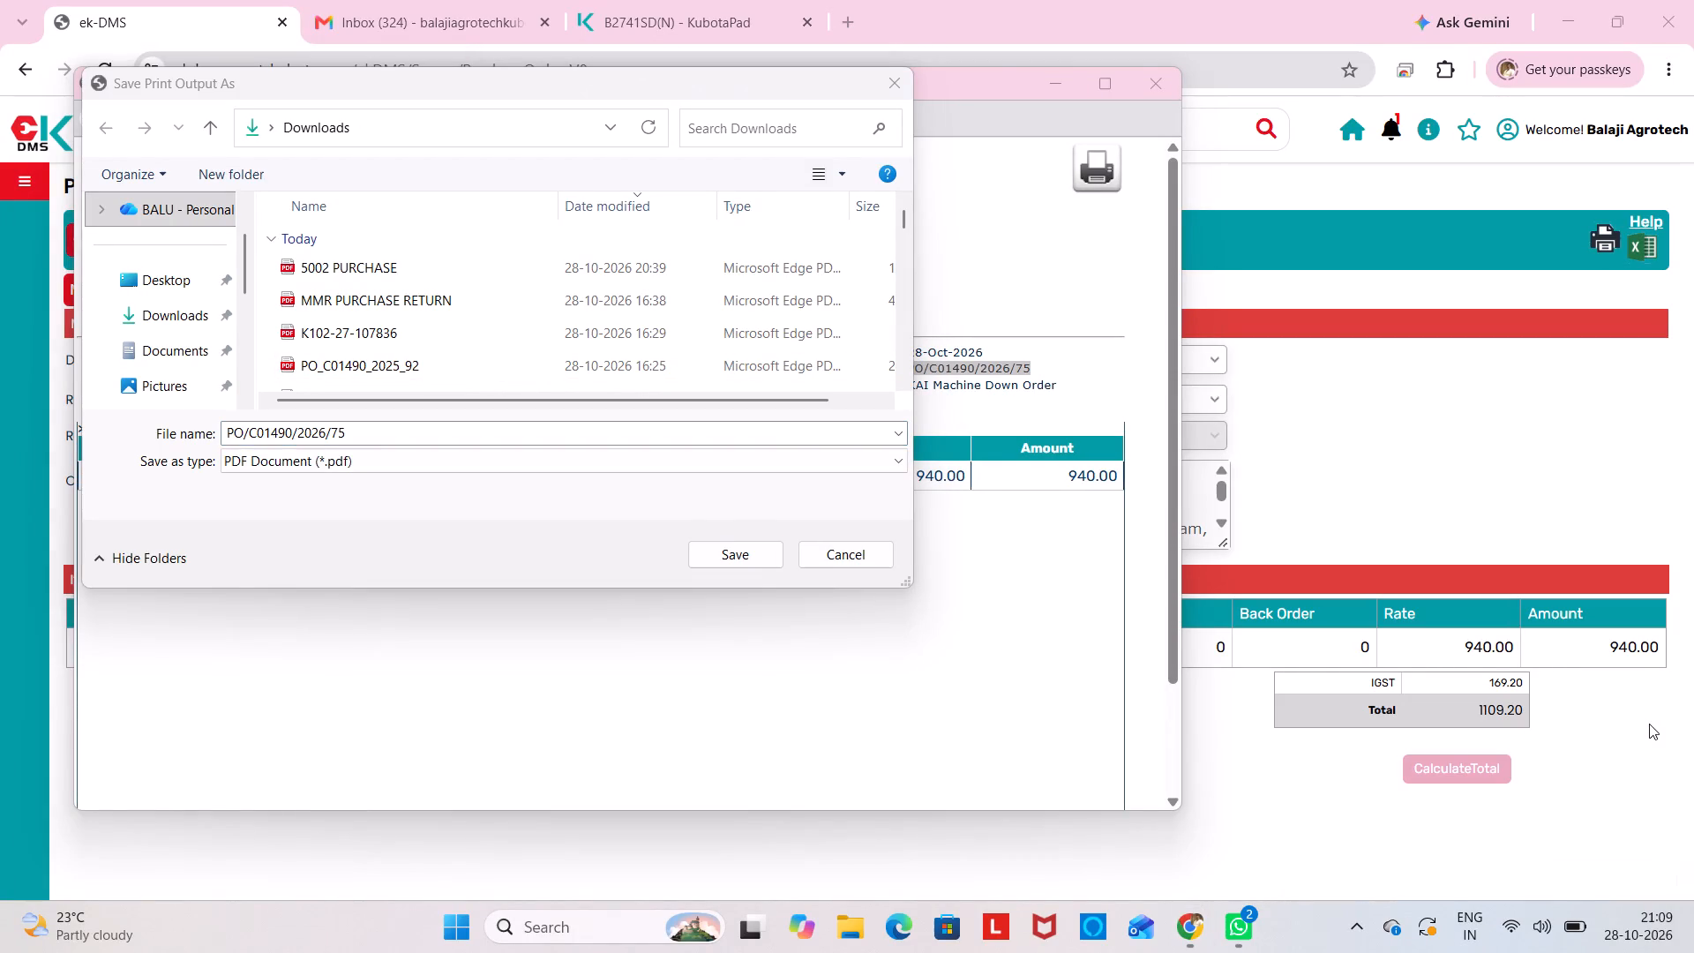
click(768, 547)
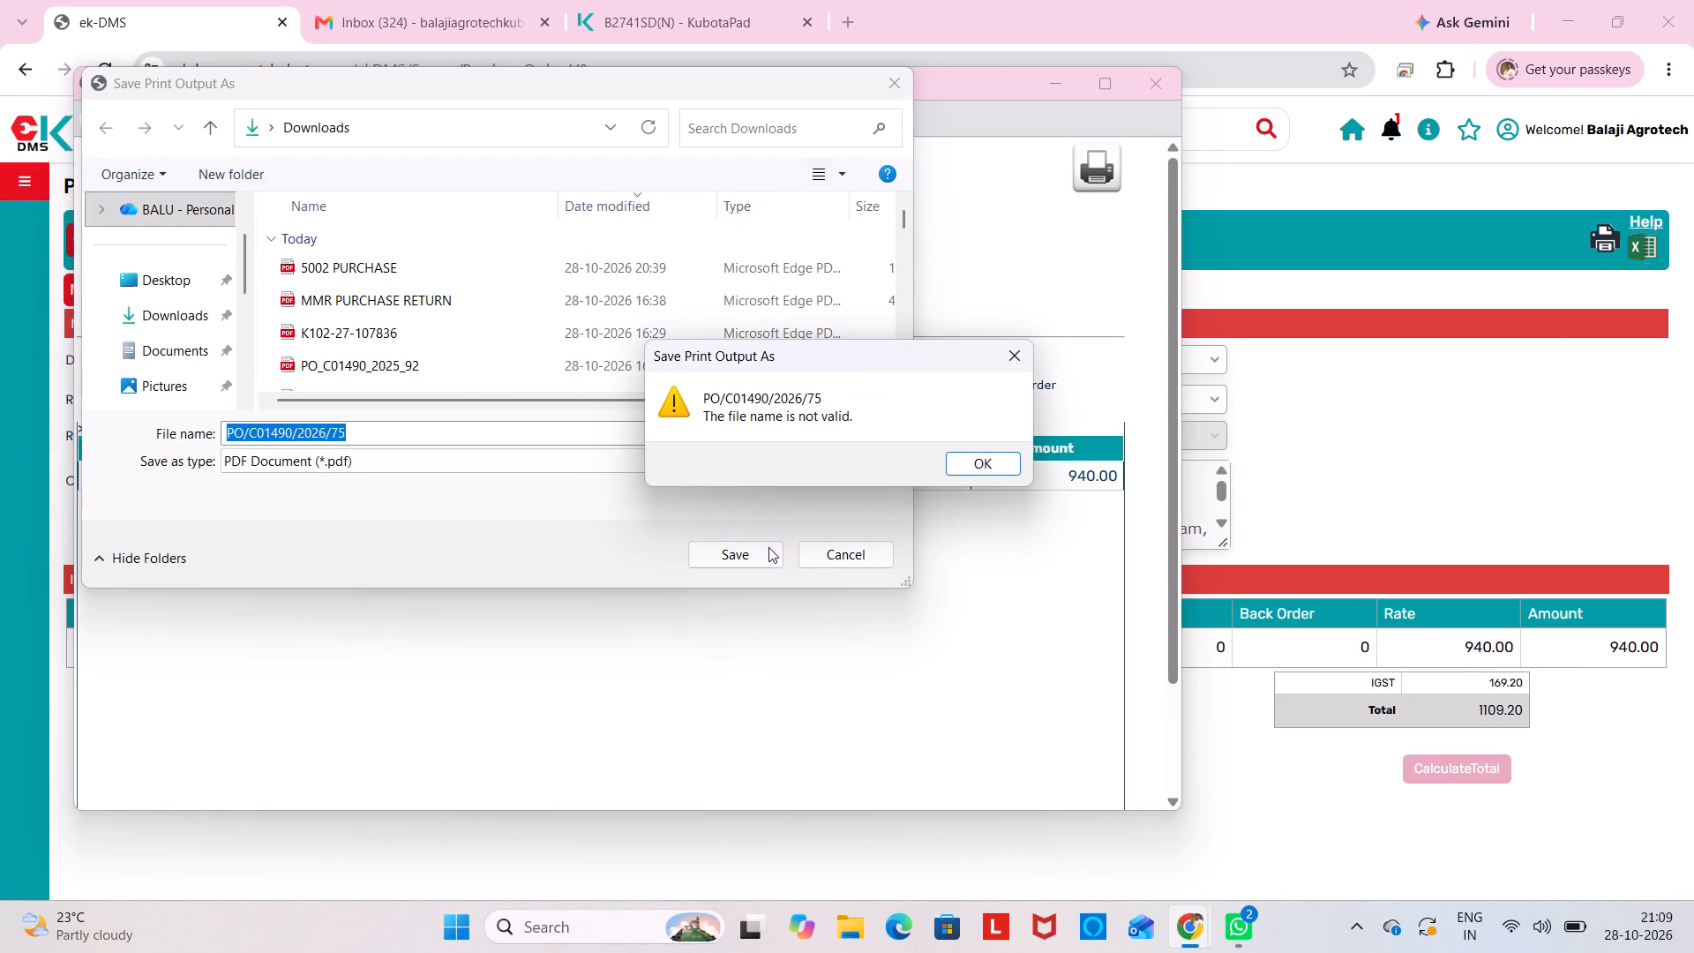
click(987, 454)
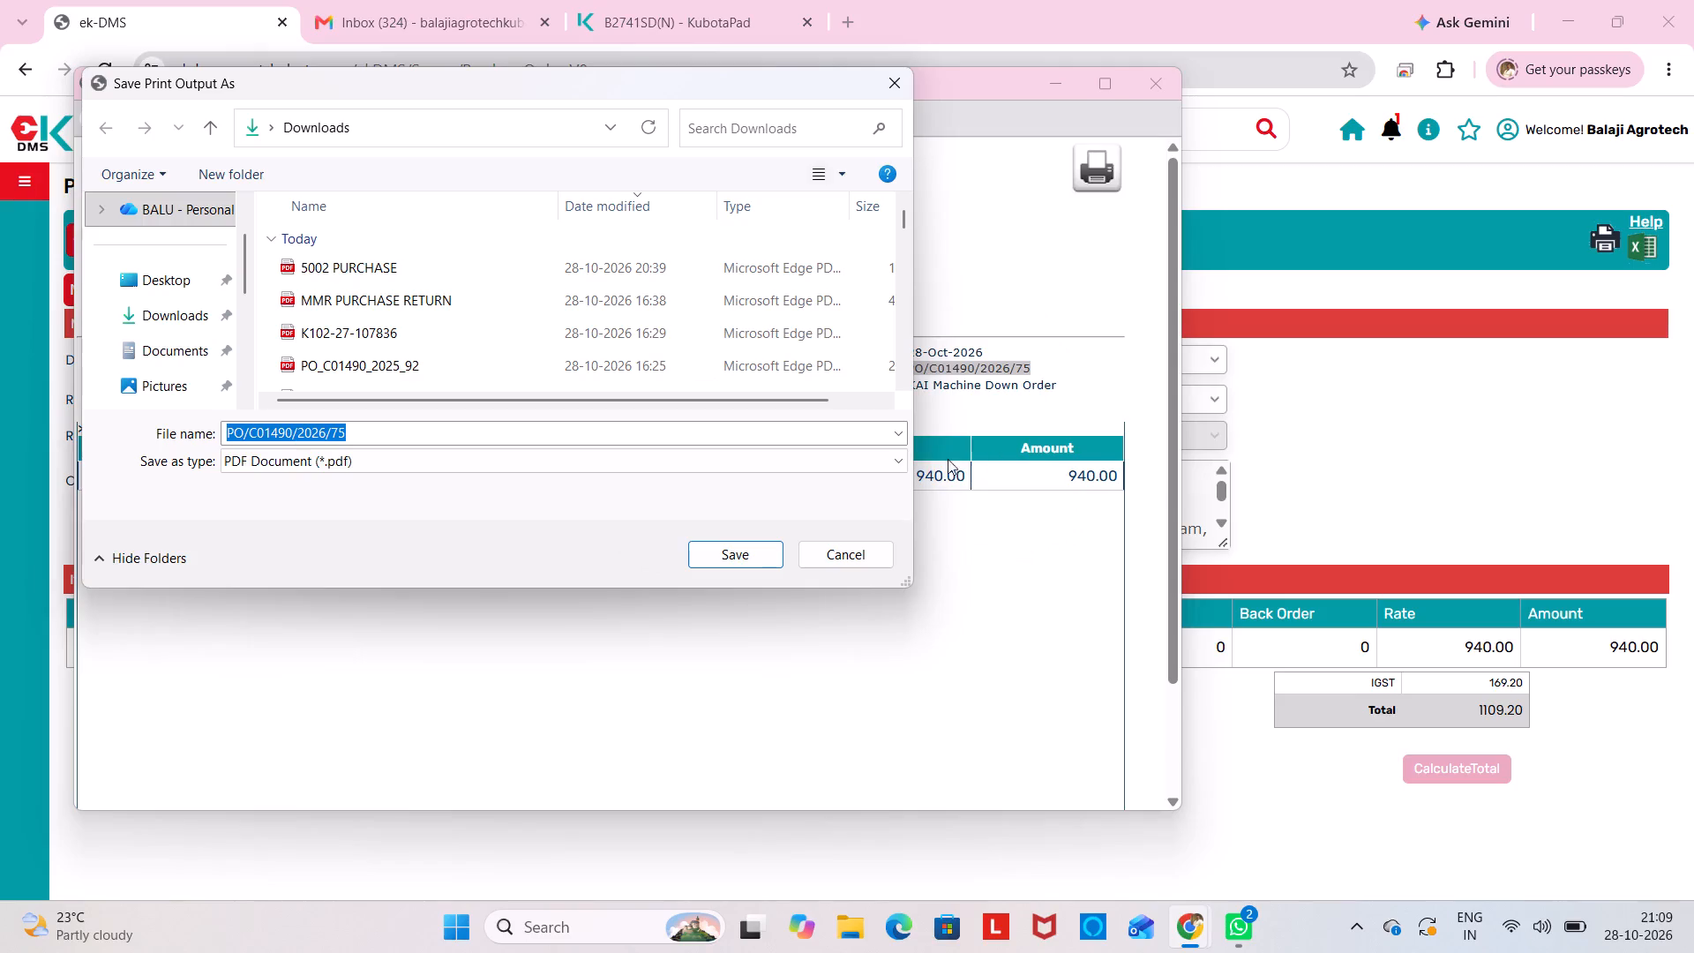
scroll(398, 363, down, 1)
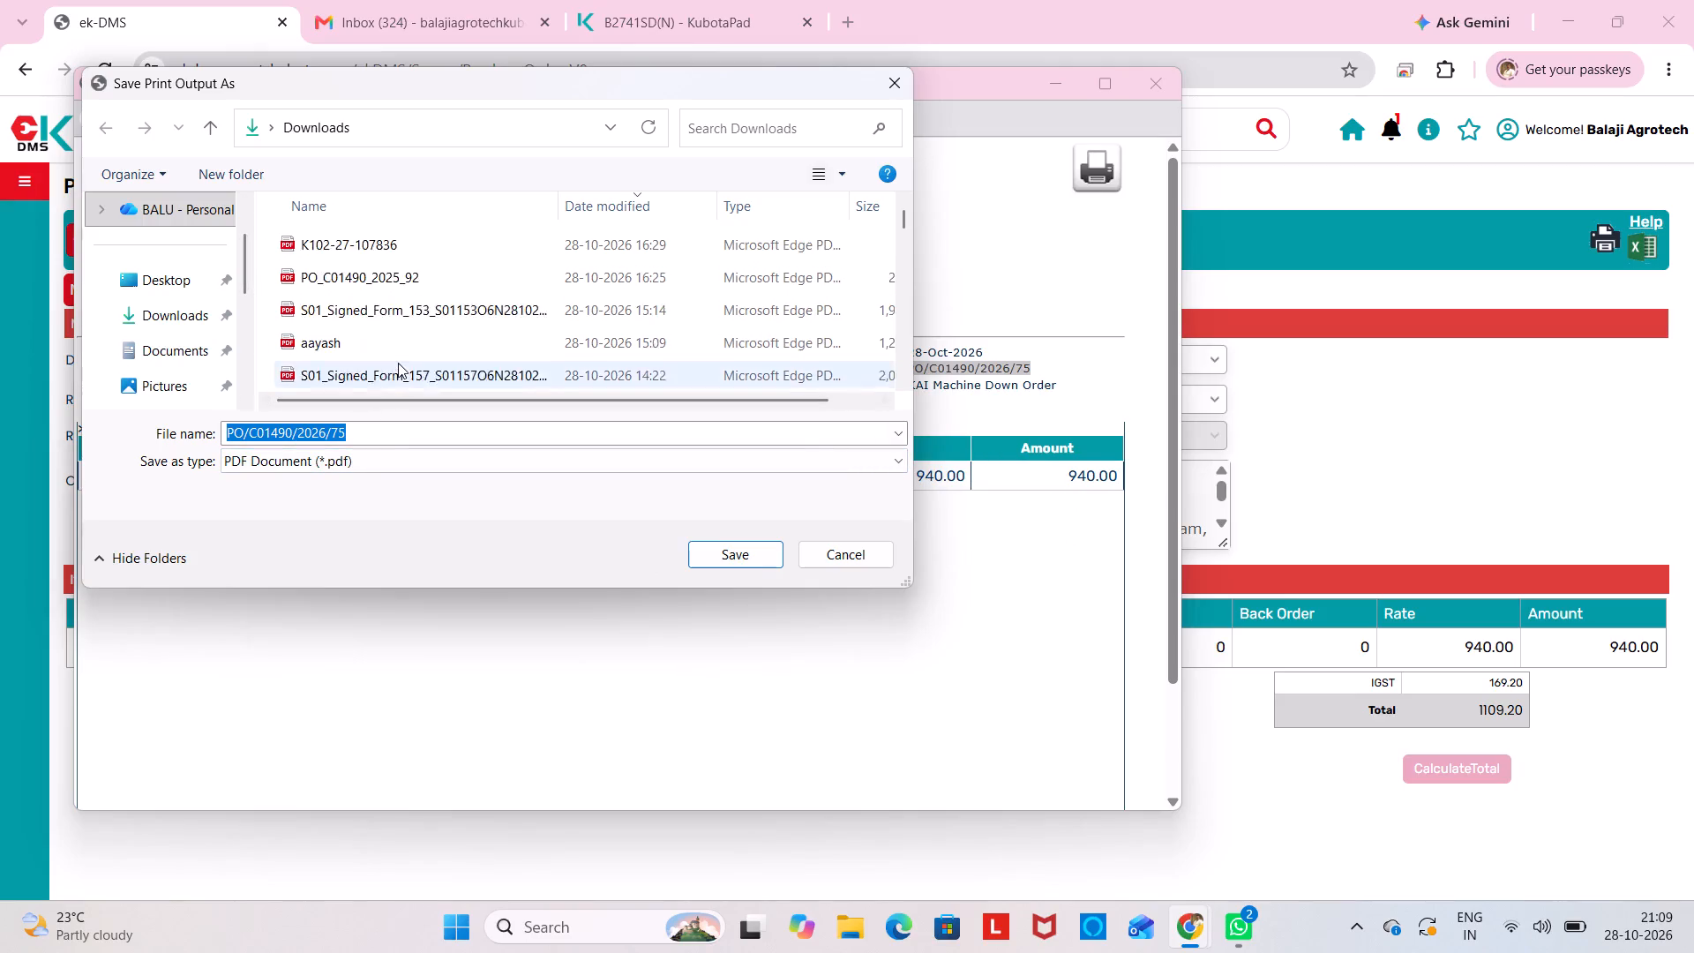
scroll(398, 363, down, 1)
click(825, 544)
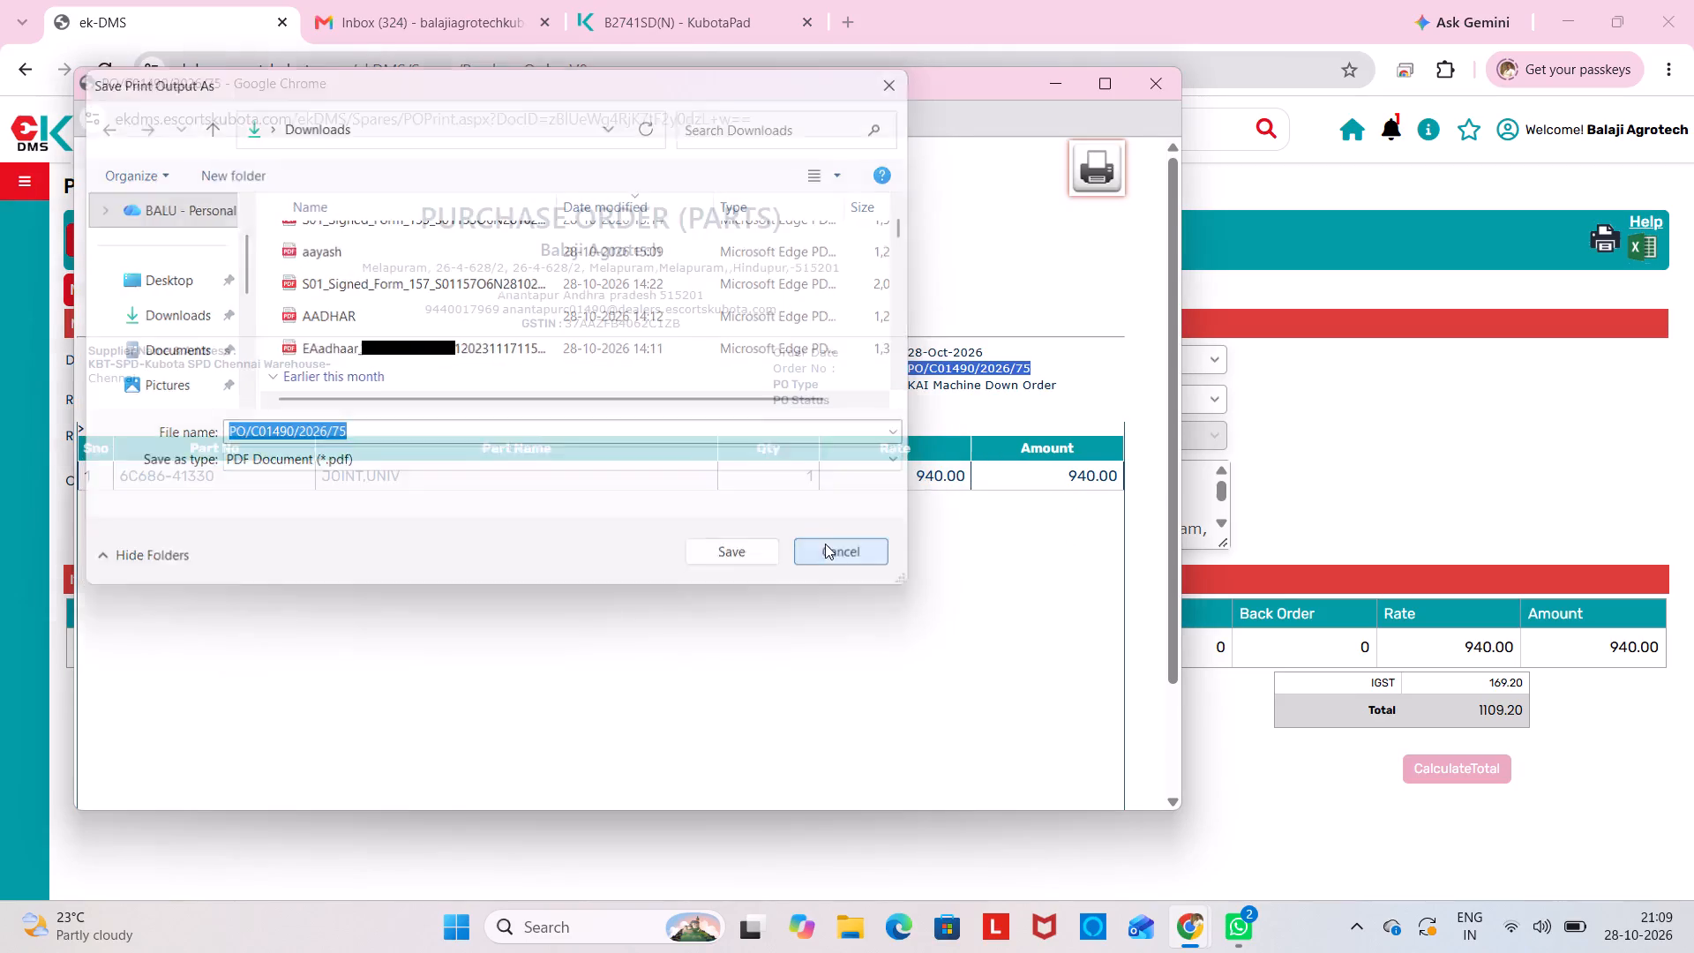
Copy the order number from the printout, print to PDF again and enter PO/C01490/2026/75 as the file name.
right_click(1001, 364)
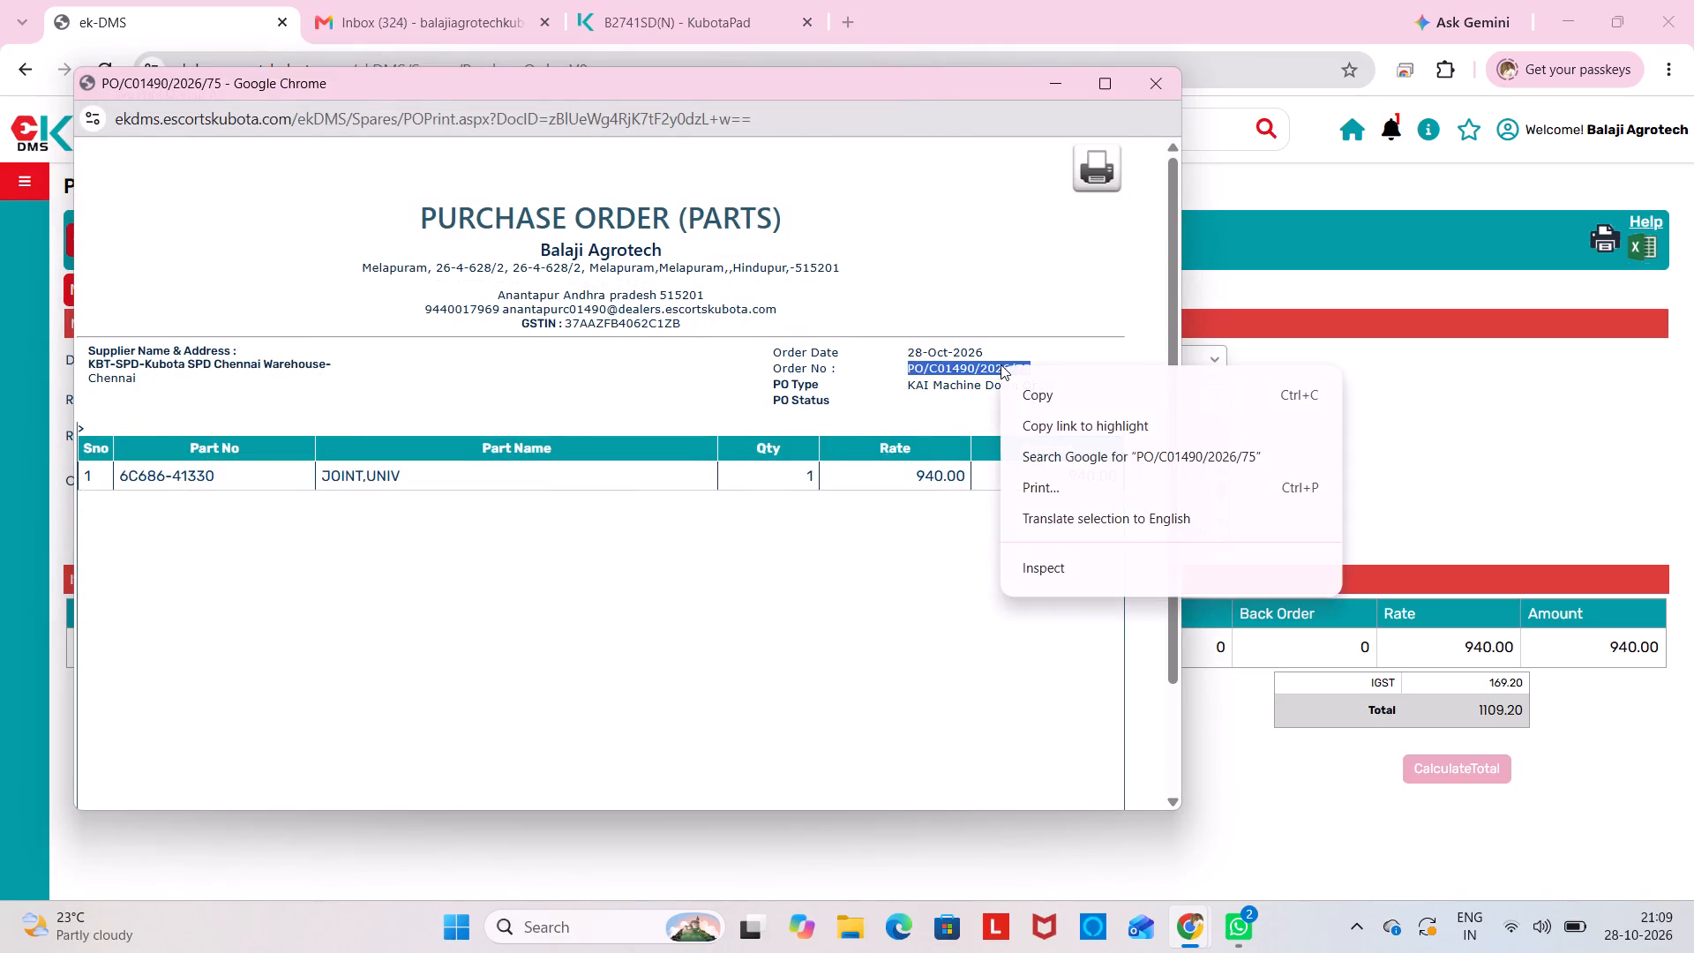
click(1038, 389)
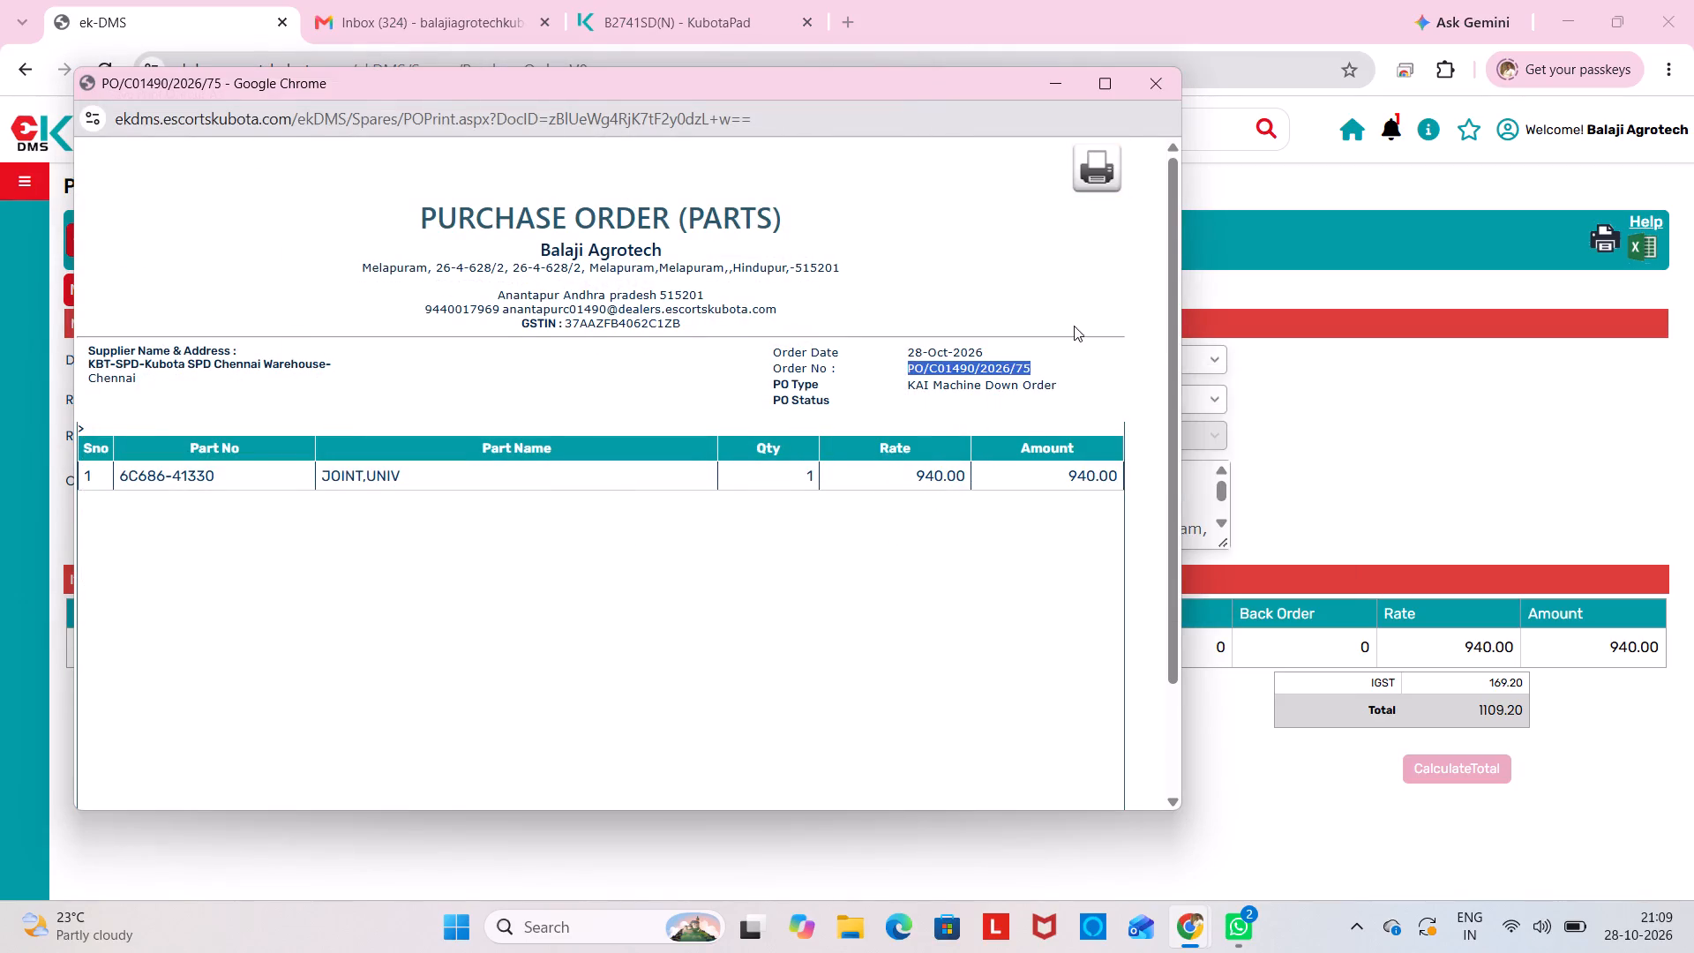
click(1087, 189)
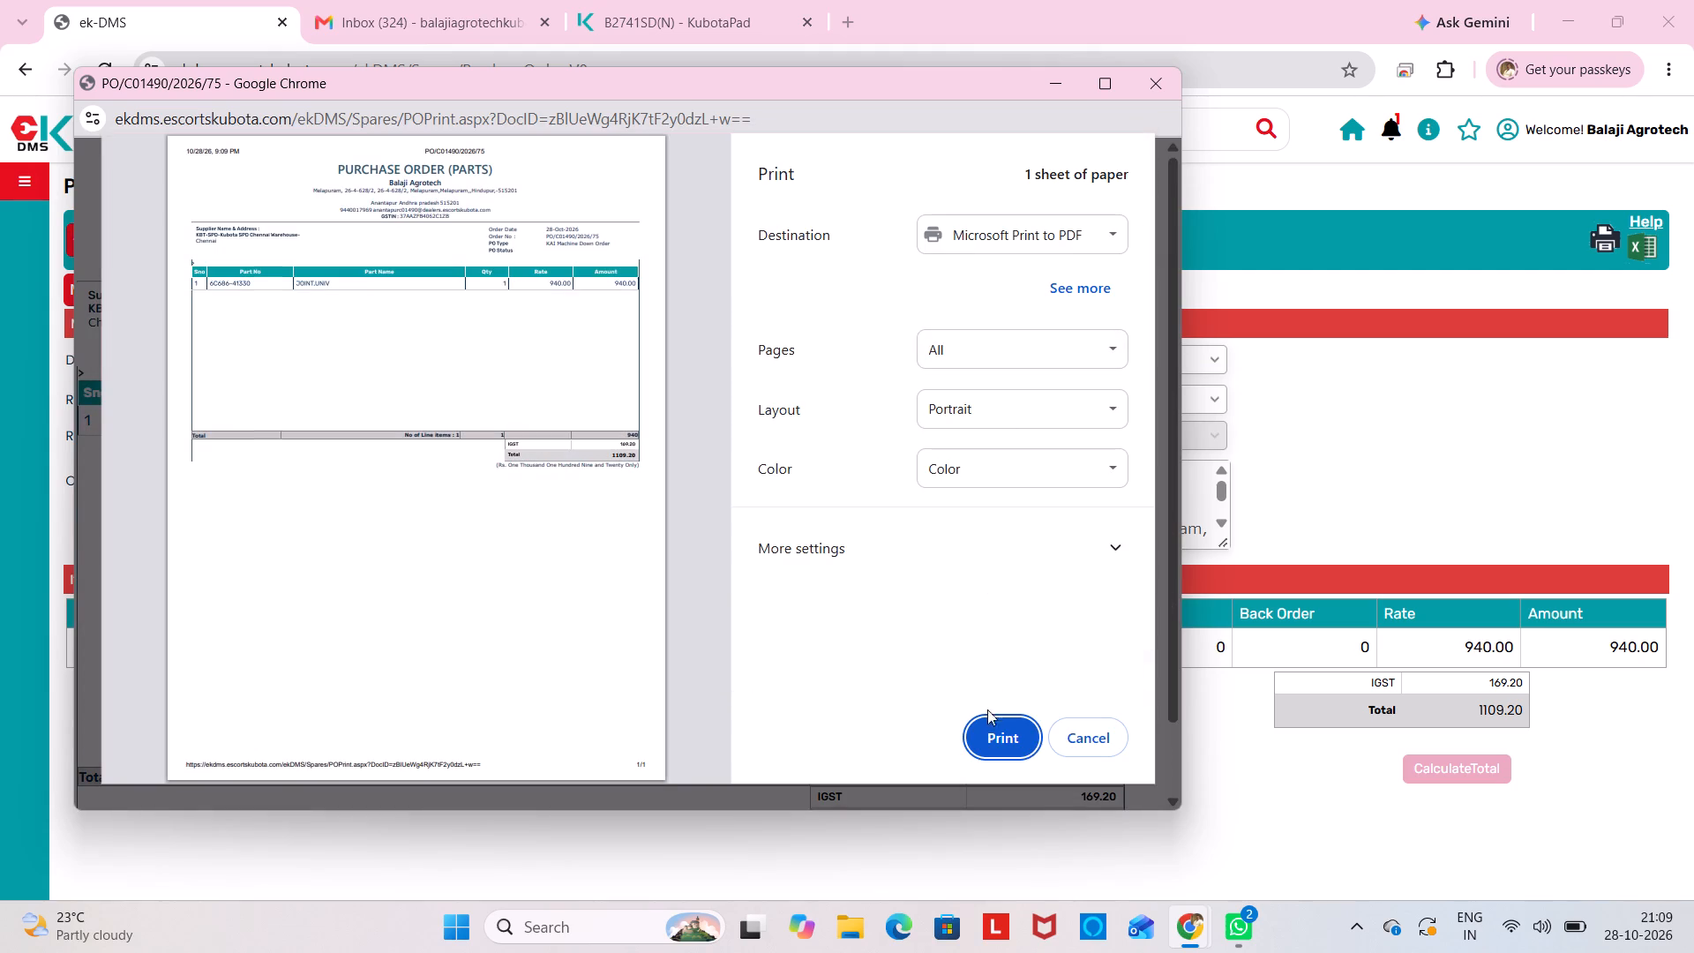
click(988, 730)
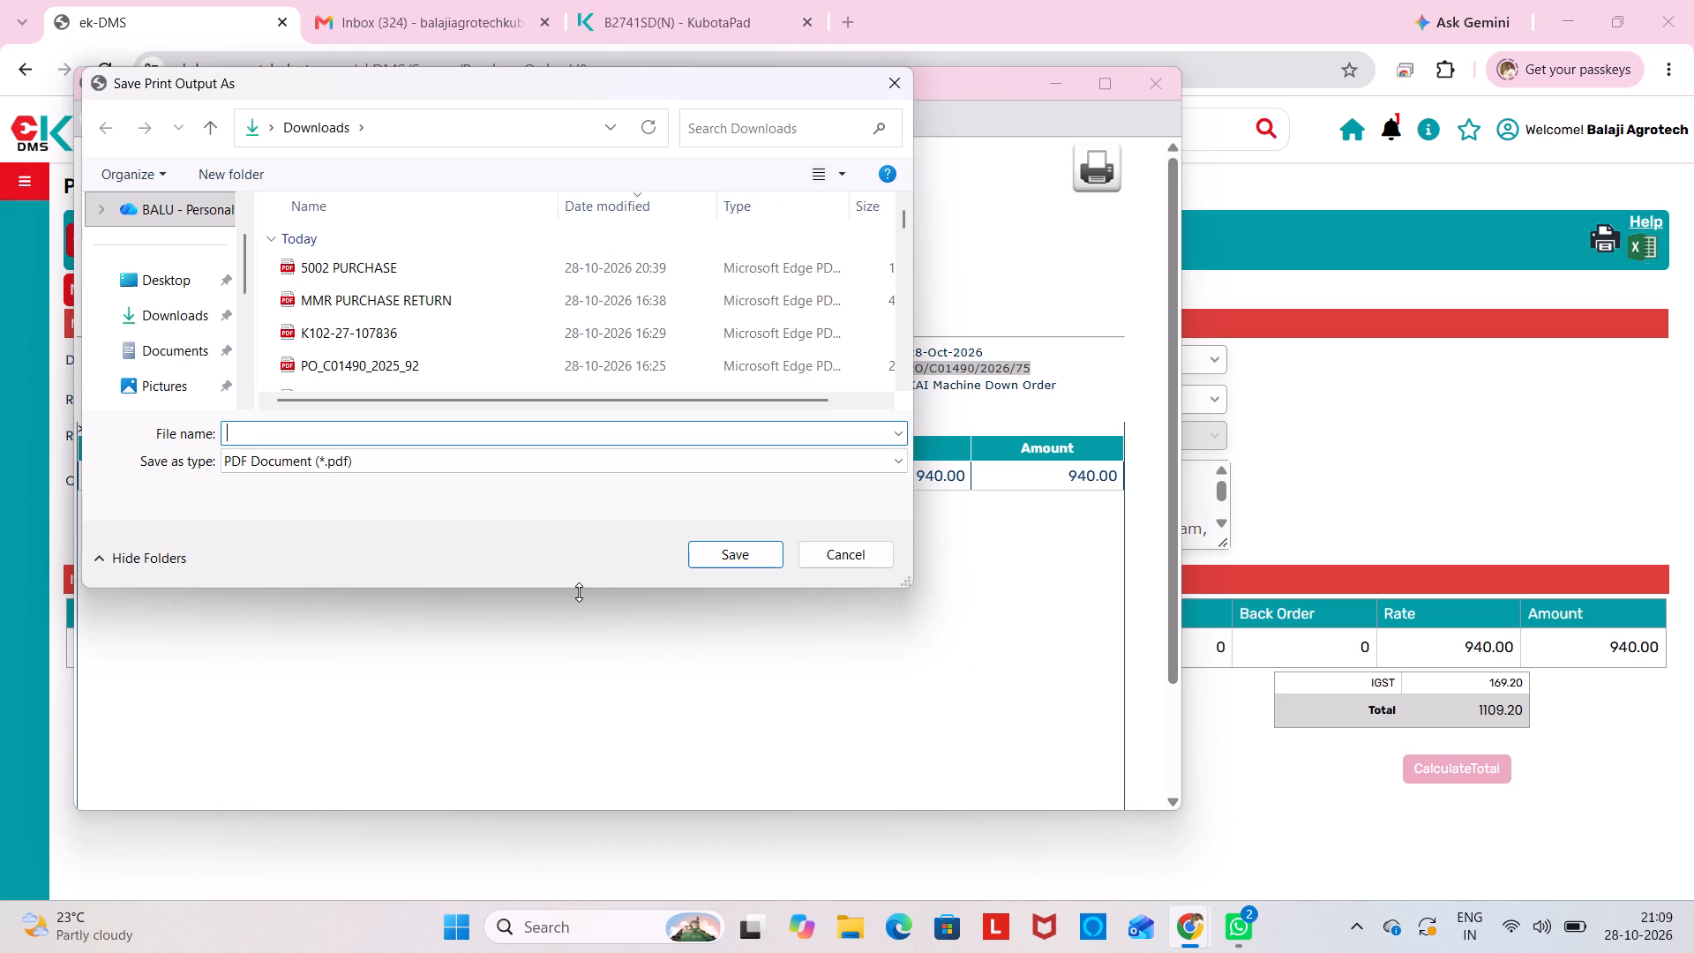
key(ctrl+v)
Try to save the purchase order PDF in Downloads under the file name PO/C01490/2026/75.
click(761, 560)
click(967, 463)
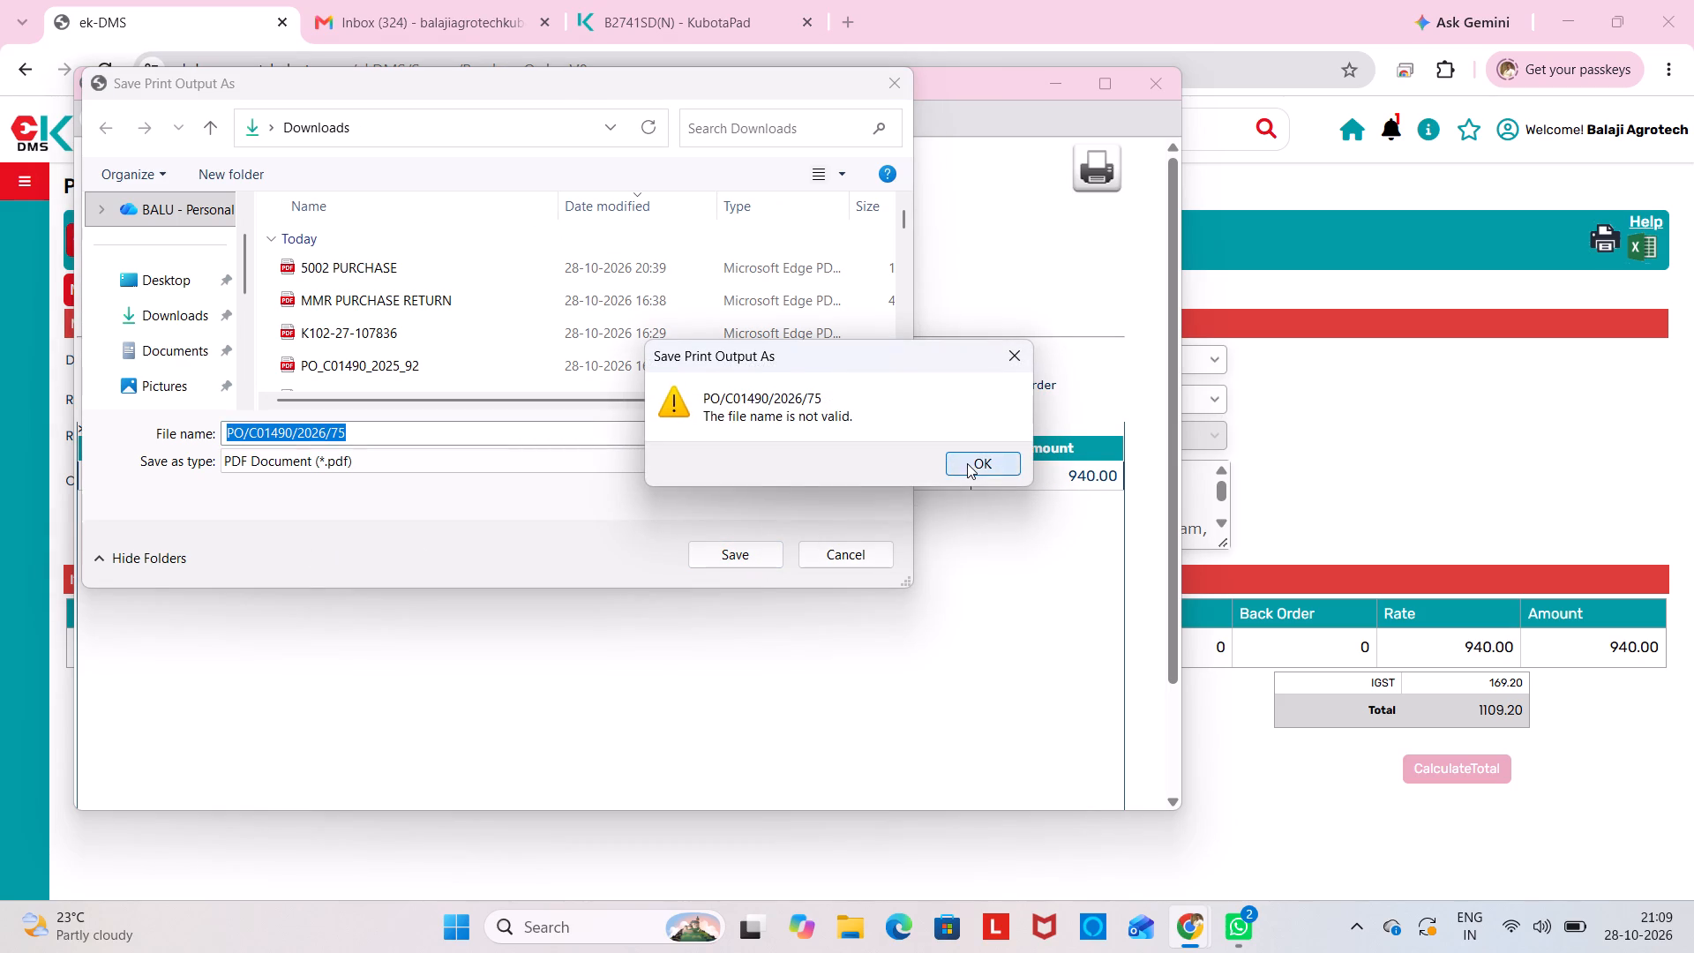
drag(365, 435, 134, 440)
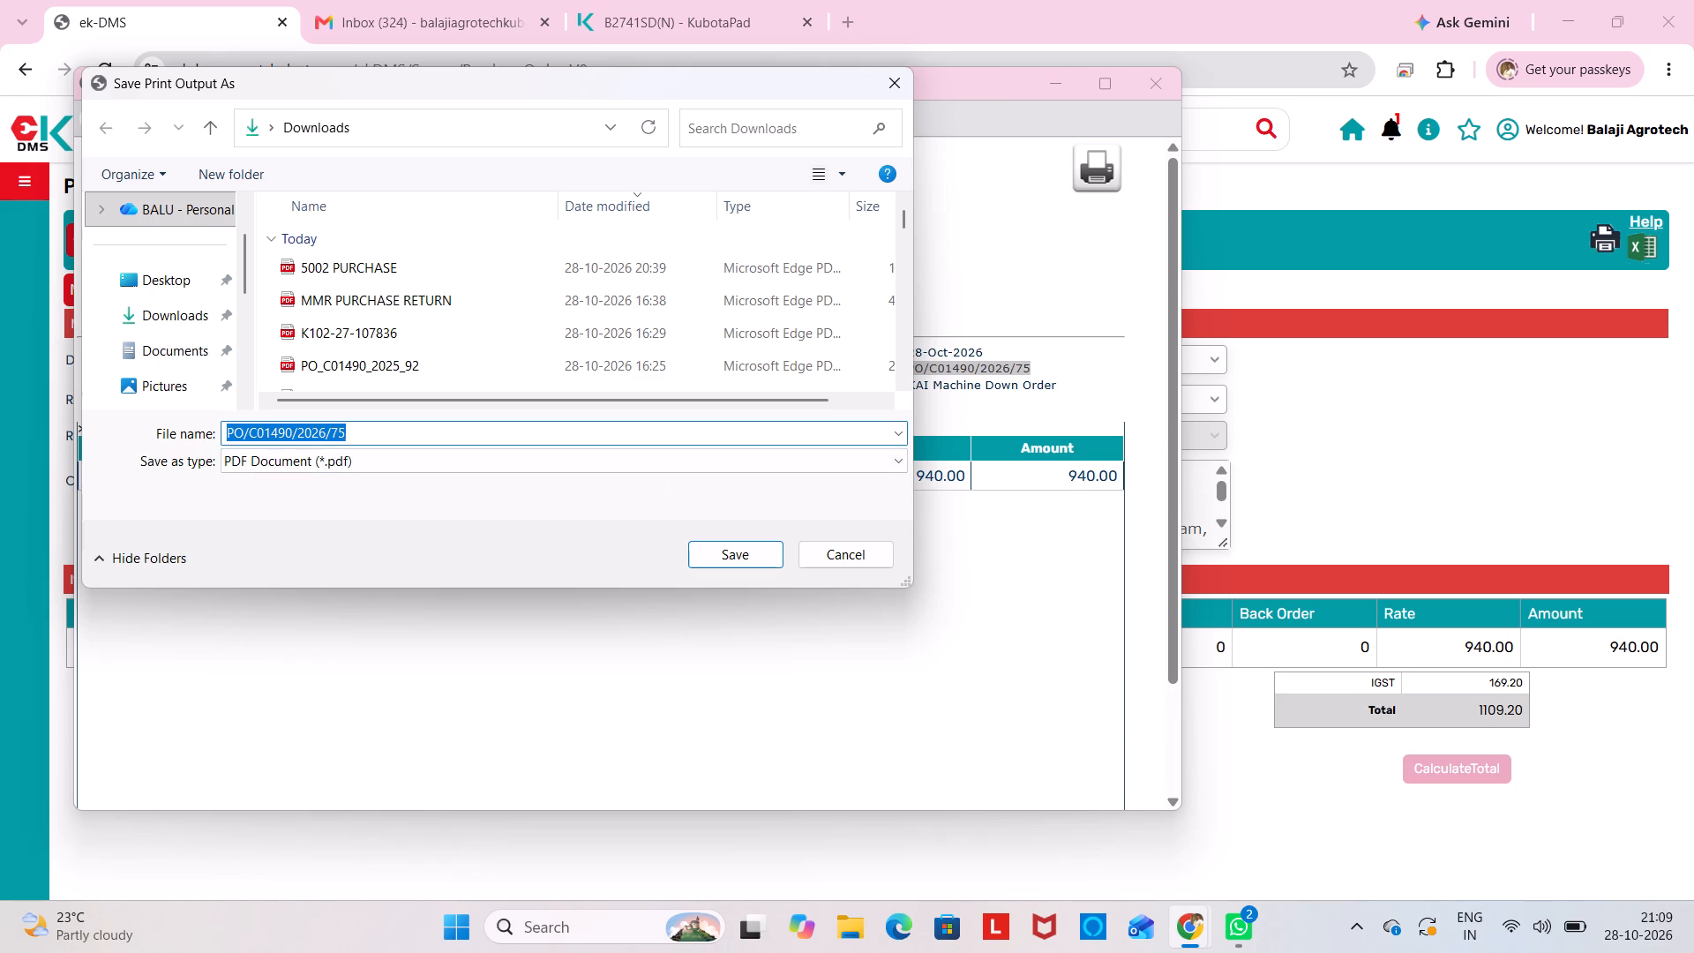
click(259, 439)
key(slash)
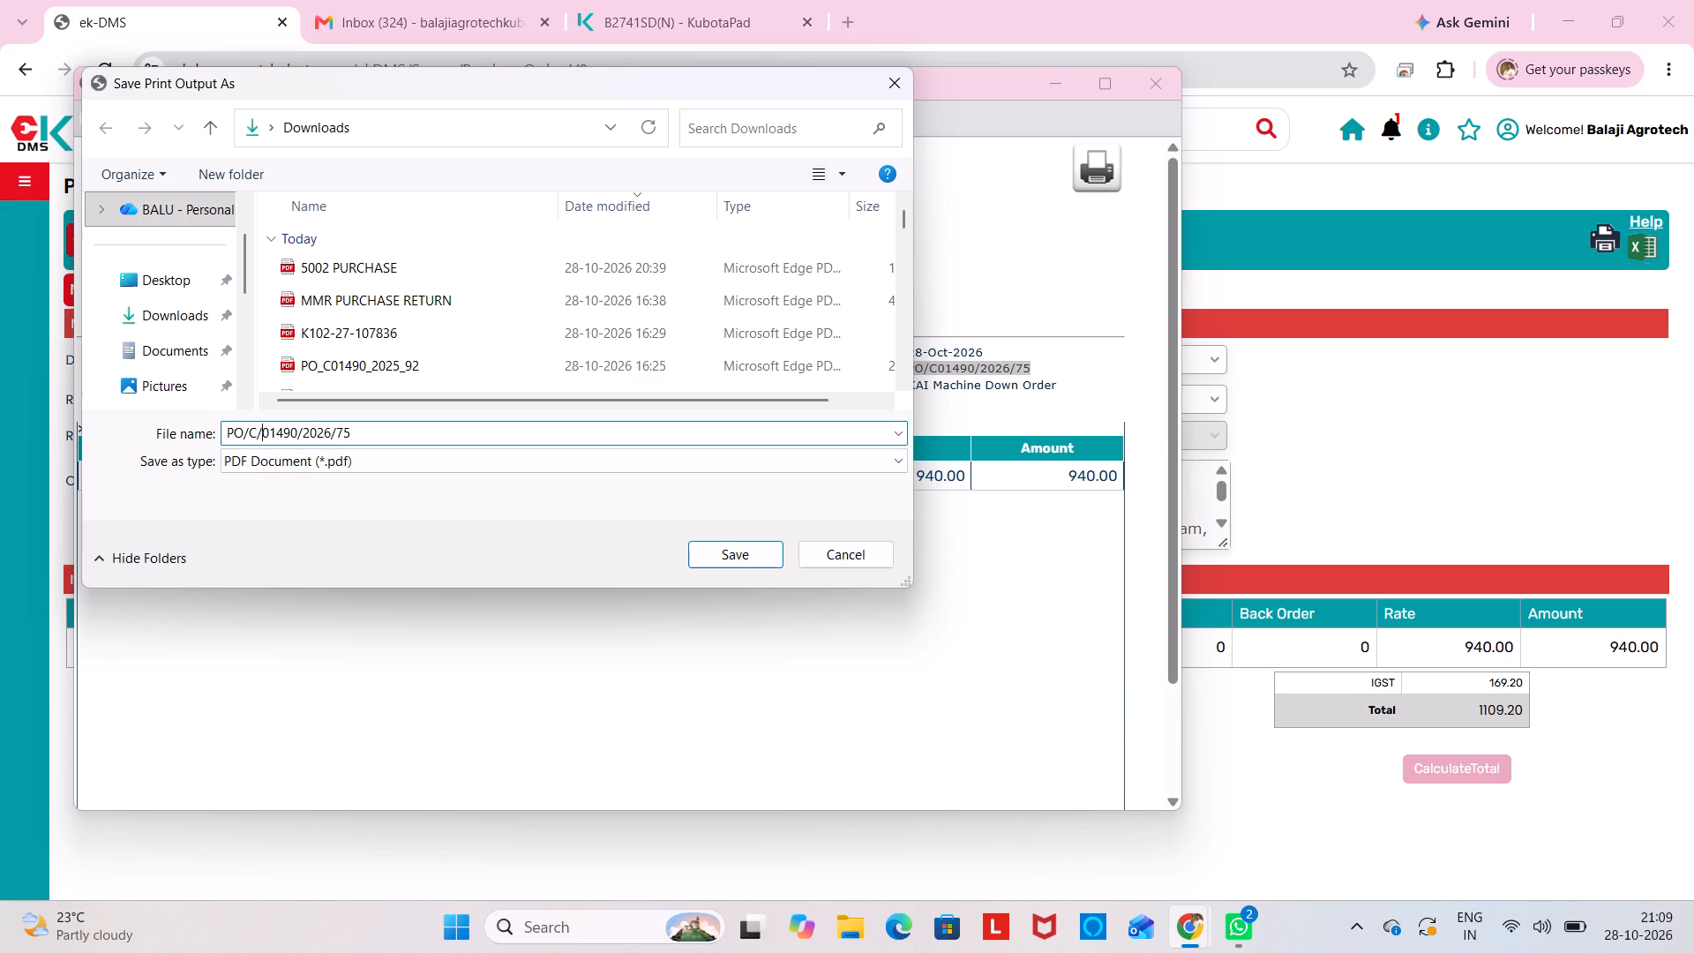
key(Left)
key(BackSpace)
key(BackSpace)
key(Right)
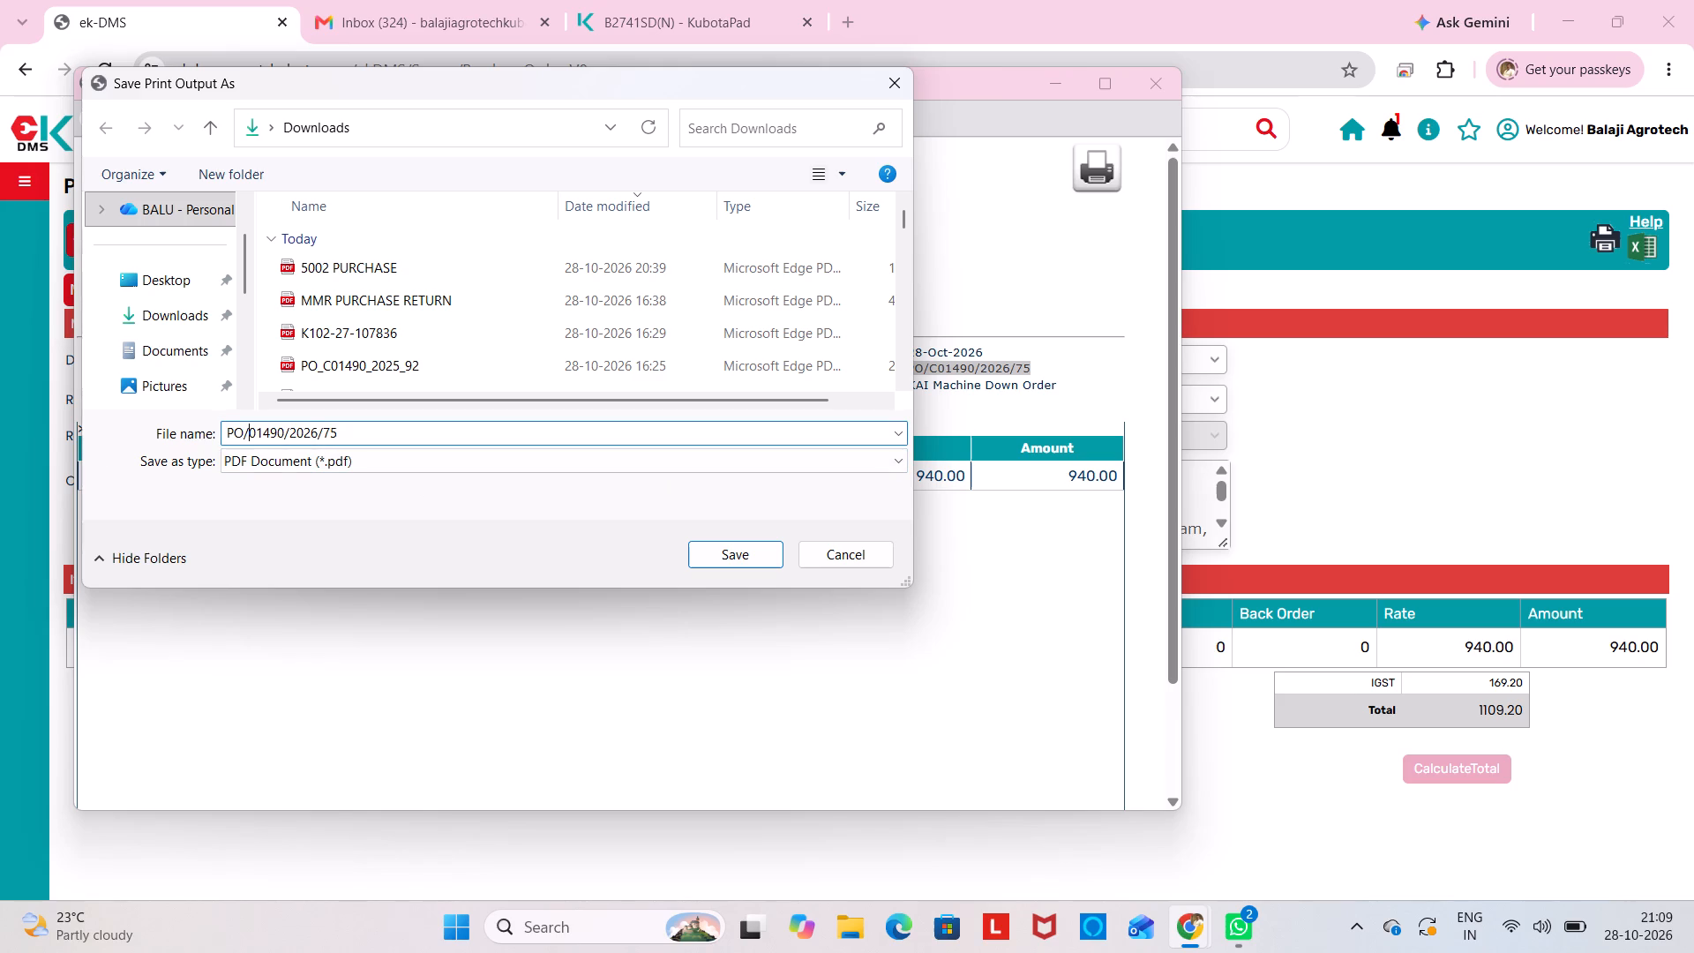
key(BackSpace)
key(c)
key(Right)
key(Right)
key(Right)
key(Right)
key(Right)
key(Right)
key(BackSpace)
key(Right)
key(Right)
key(Right)
key(Right)
key(Right)
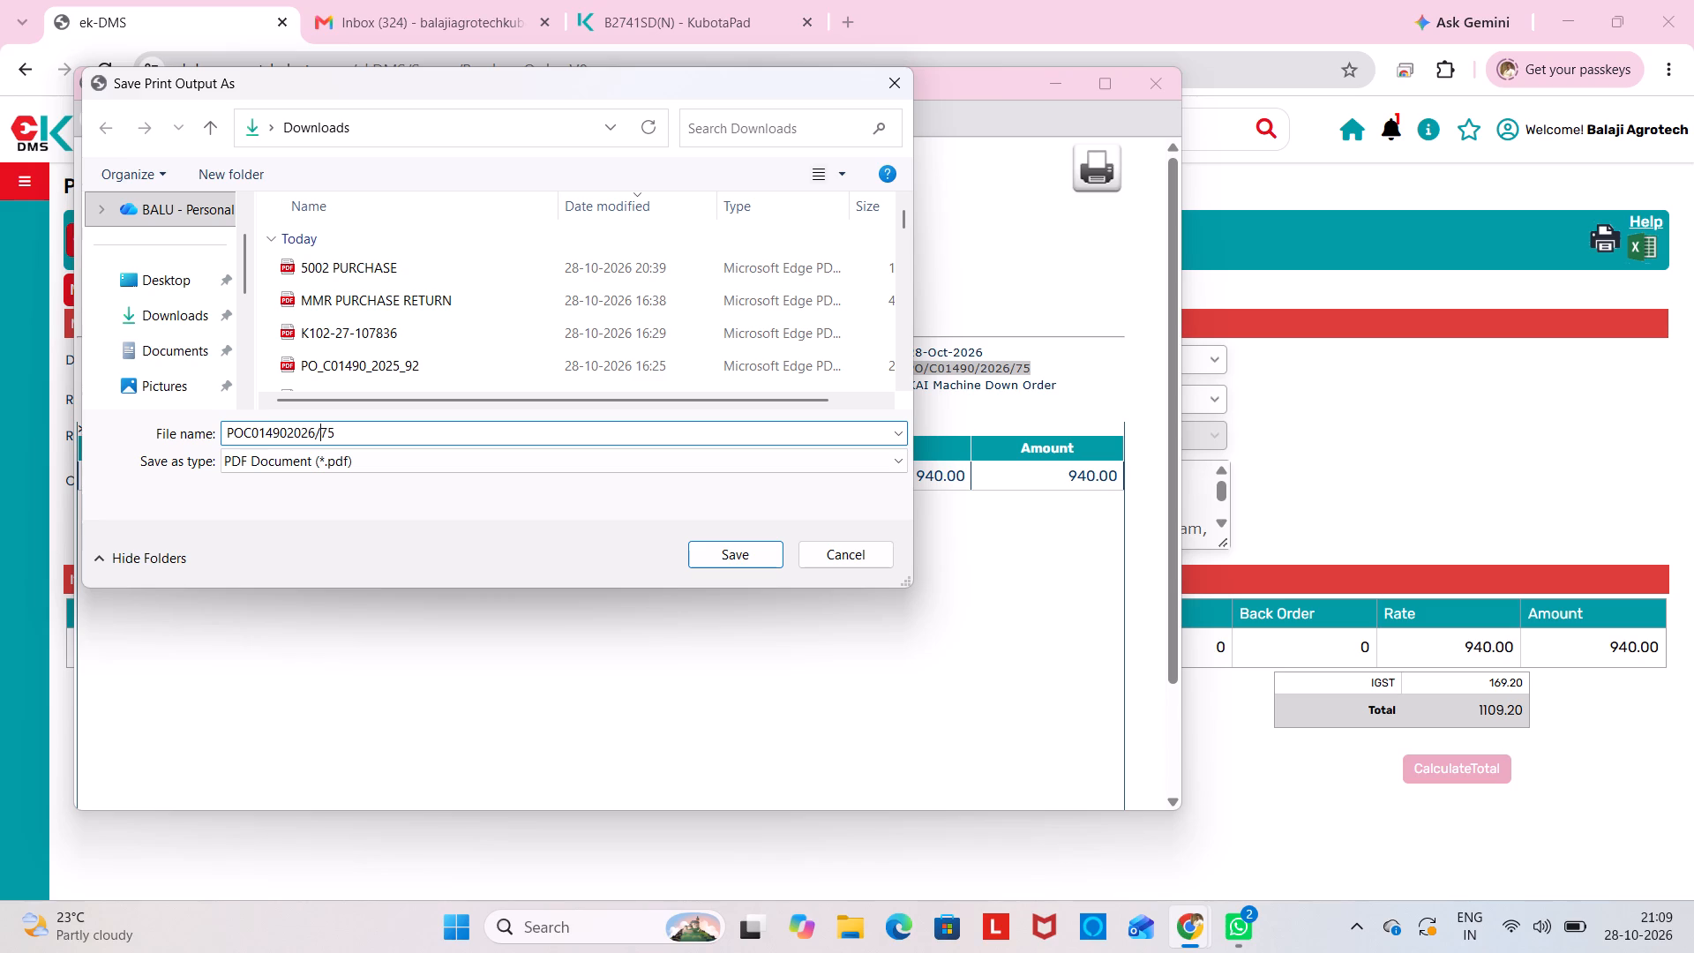
key(BackSpace)
key(Return)
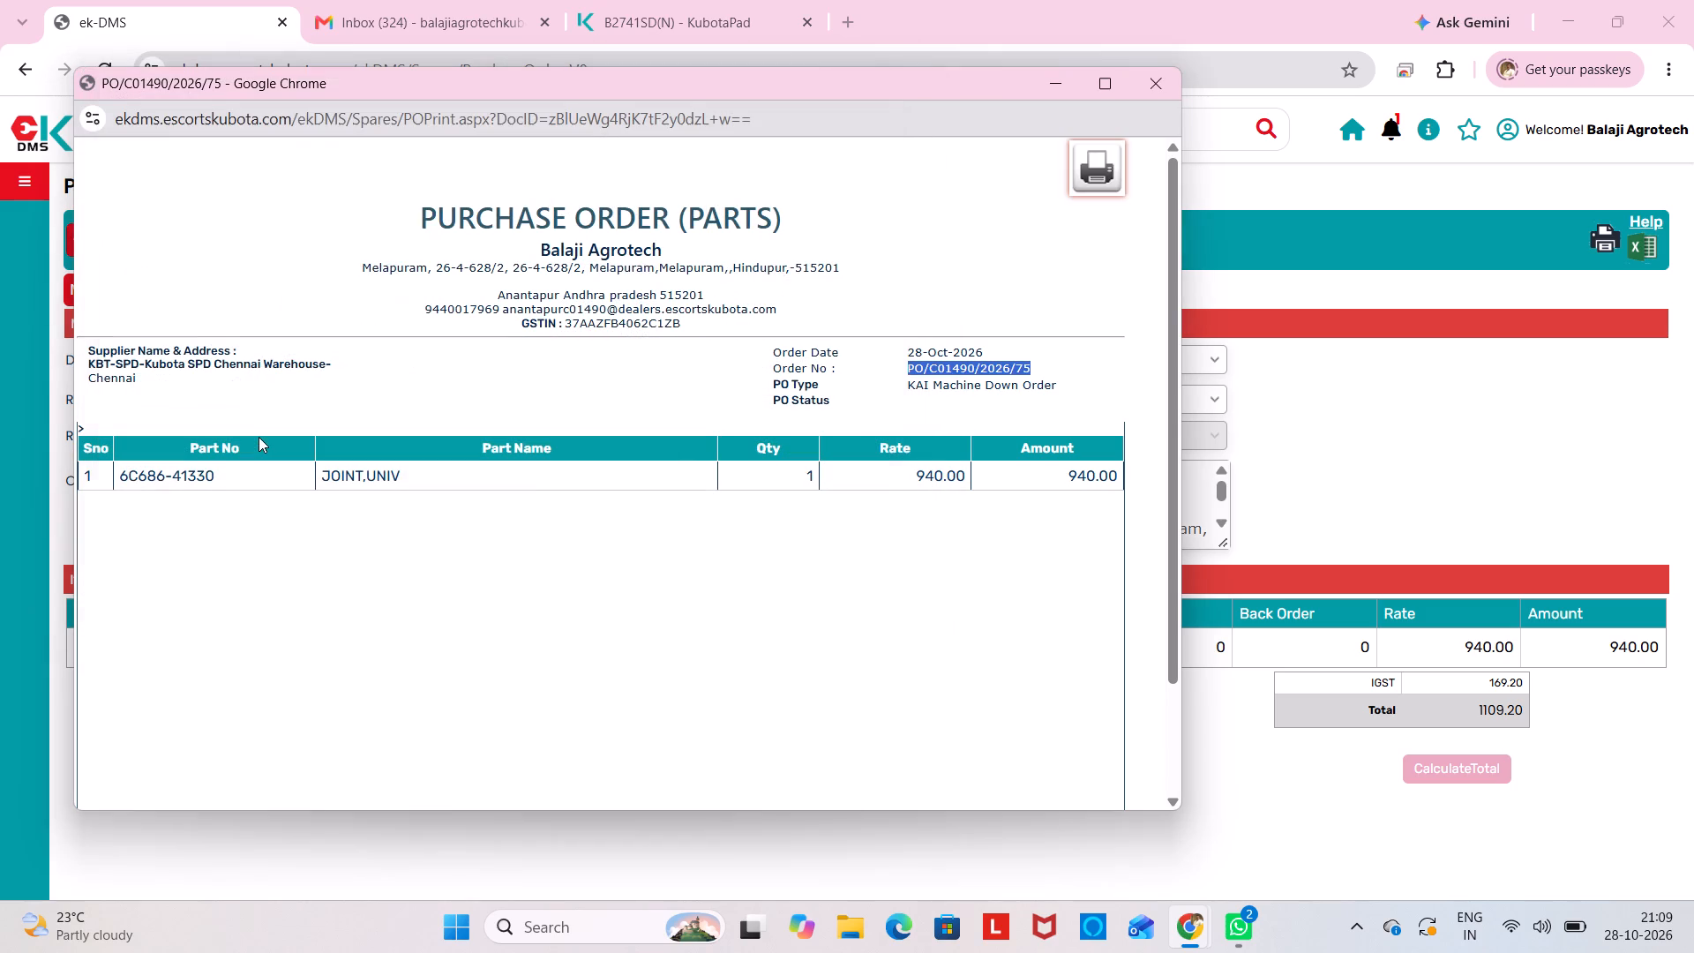
click(1154, 86)
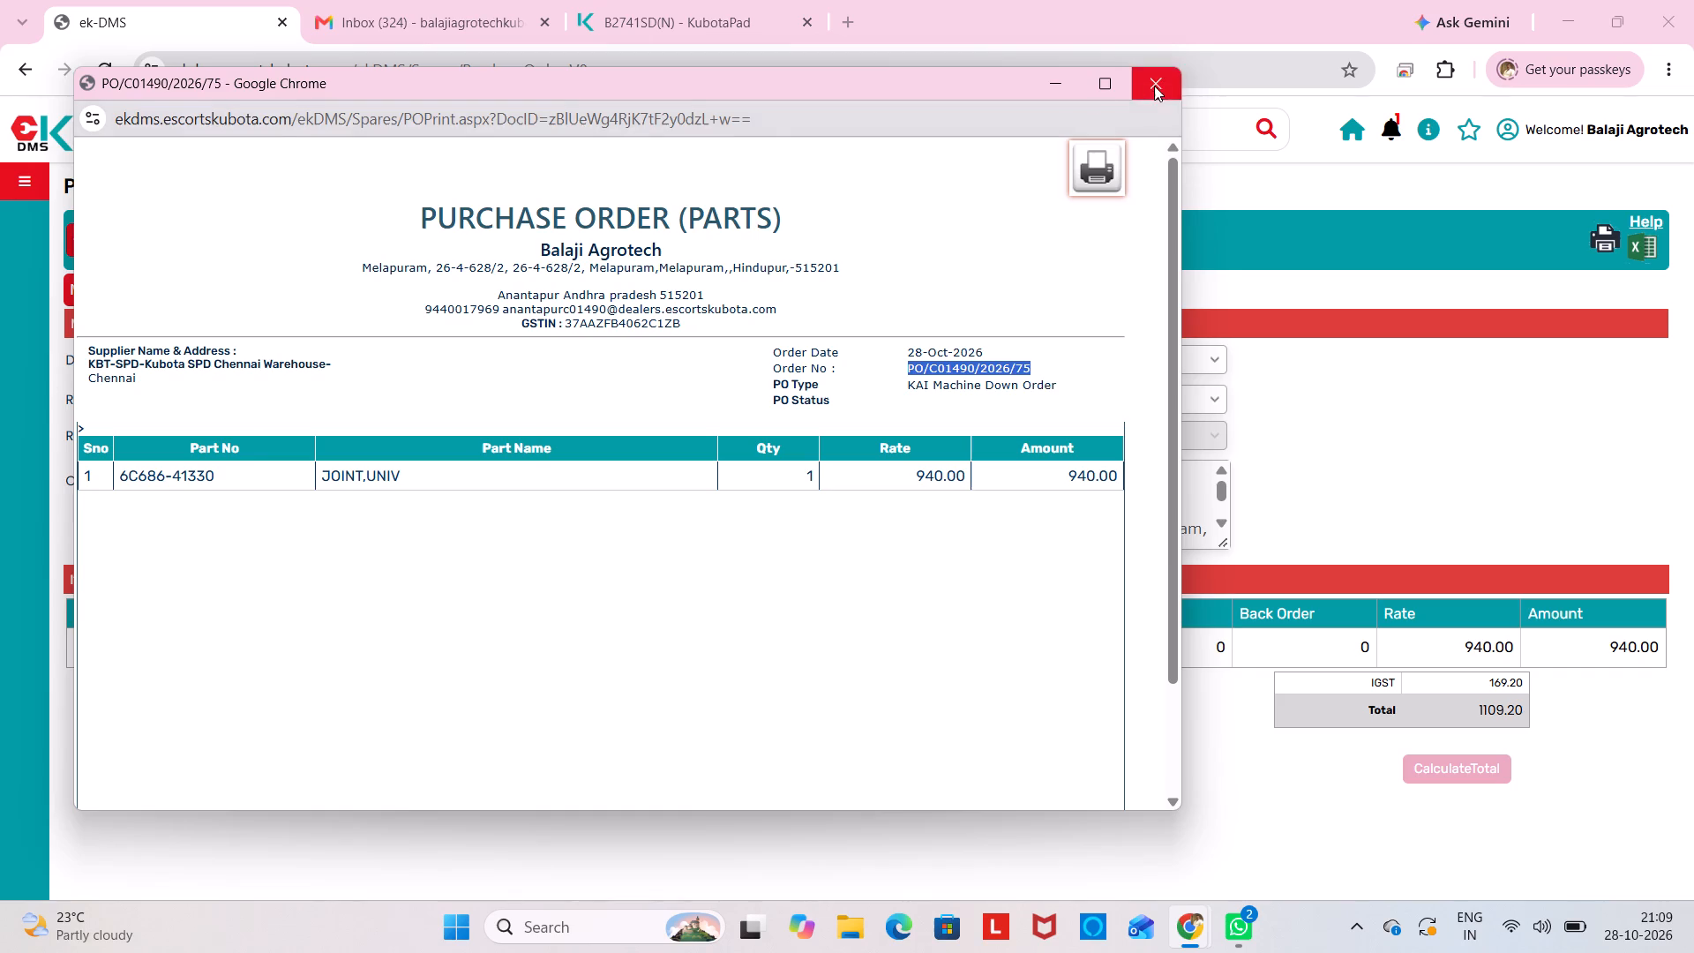